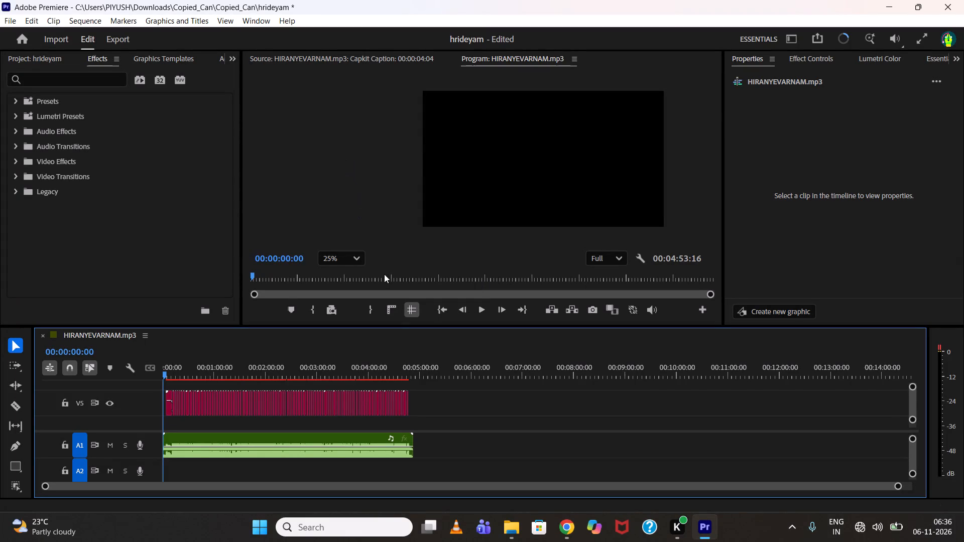
Nest all the caption clips on track V5 into a single nested sequence, keeping the suggested name.
drag(421, 402, 363, 397)
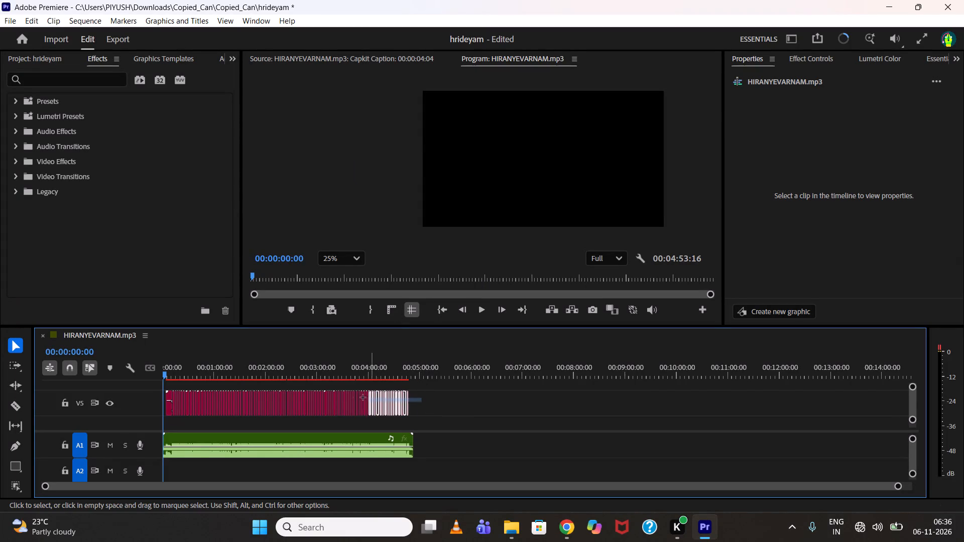
drag(363, 397, 161, 396)
right_click(168, 400)
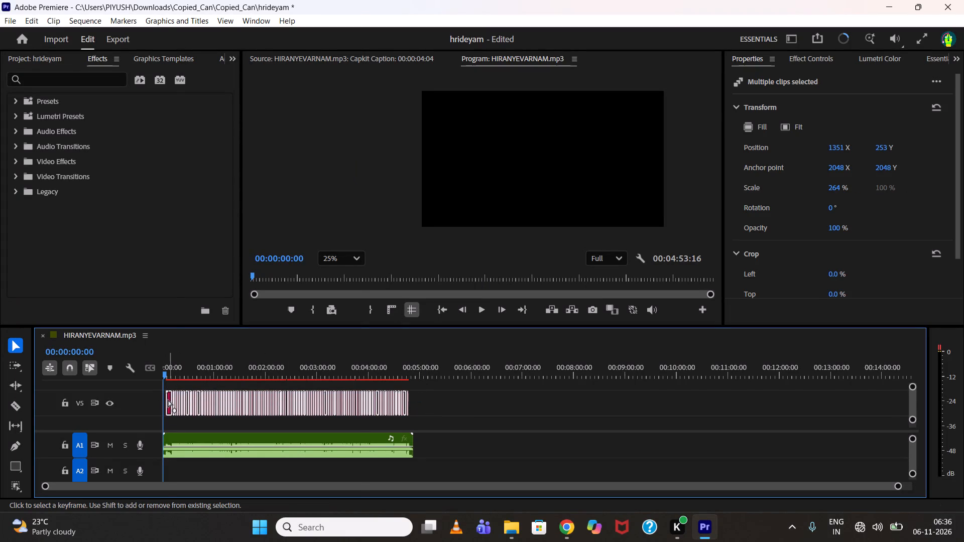
click(197, 306)
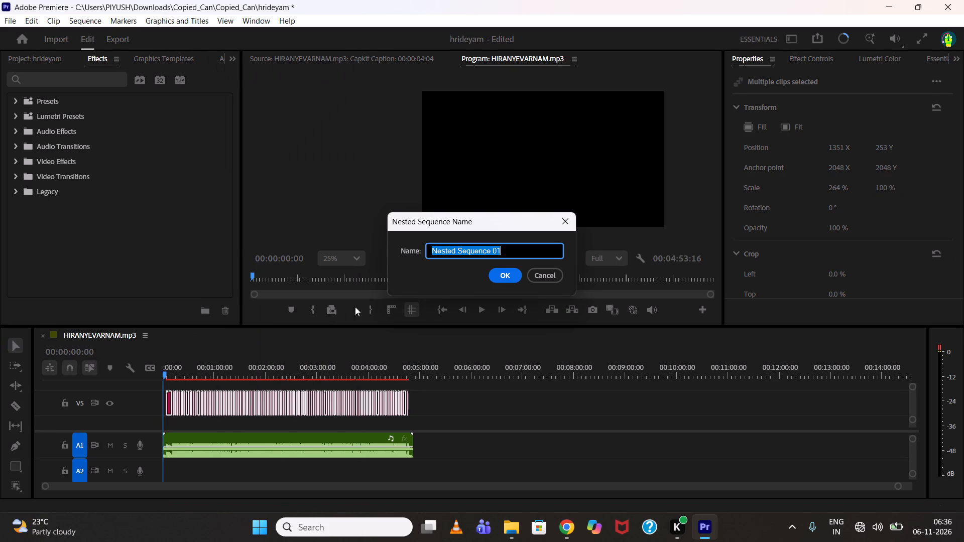
click(489, 278)
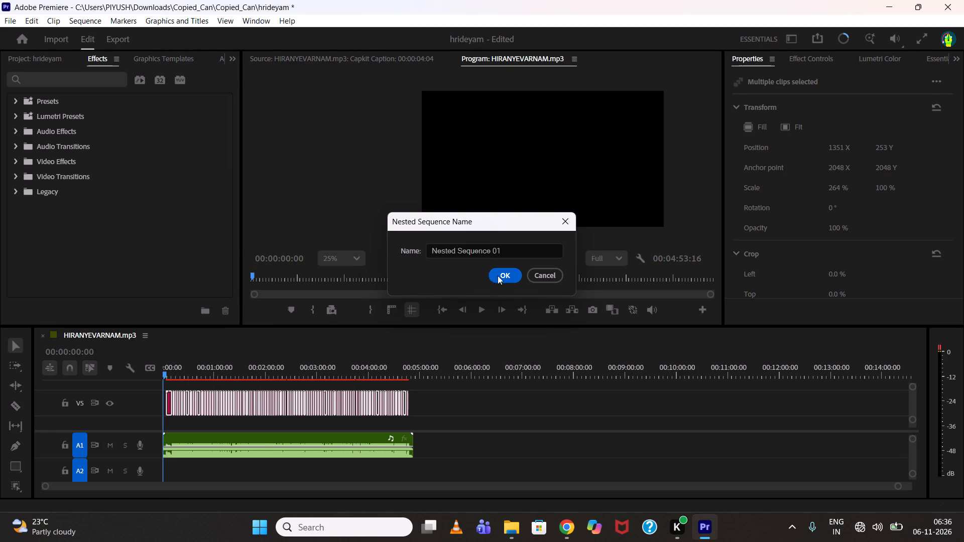
click(502, 275)
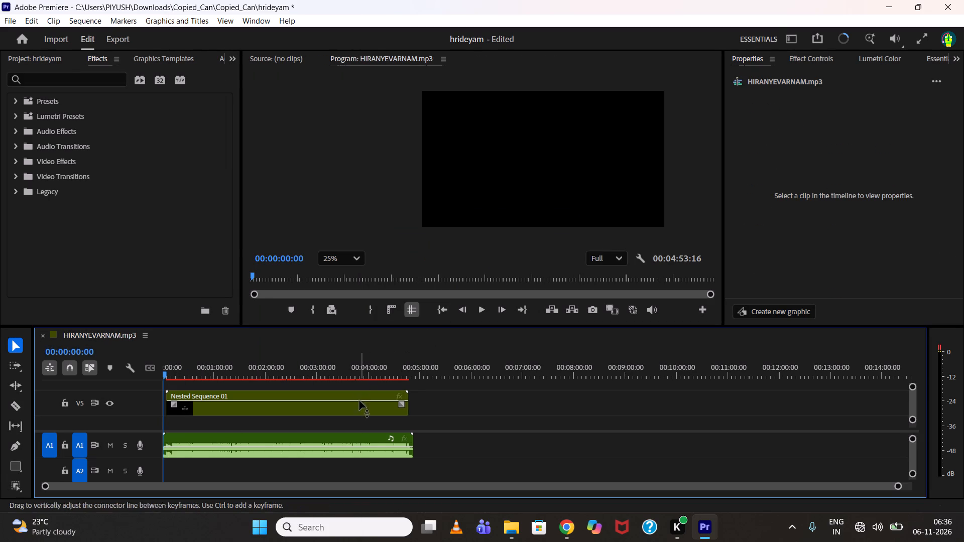
Open the nested caption sequence in its own timeline and bring its V5 caption clips into view.
double_click(359, 410)
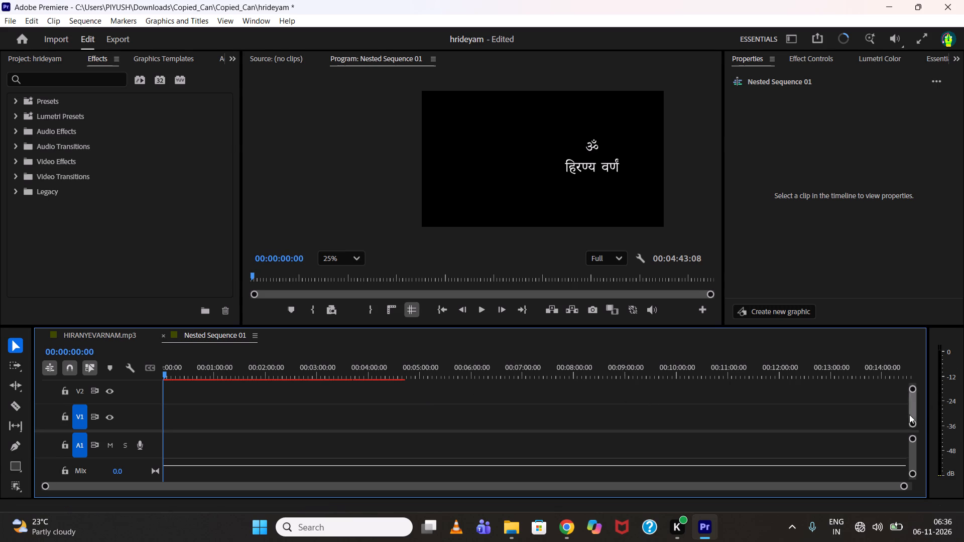
drag(912, 415, 911, 405)
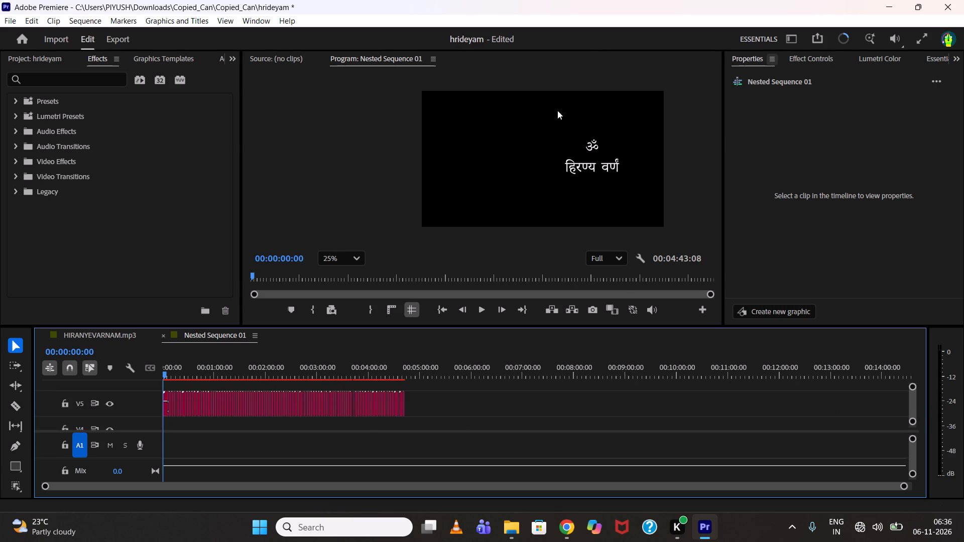
Create a new adjustment layer in the project at 1920 × 1080, 25.00 fps, with square pixels.
click(37, 57)
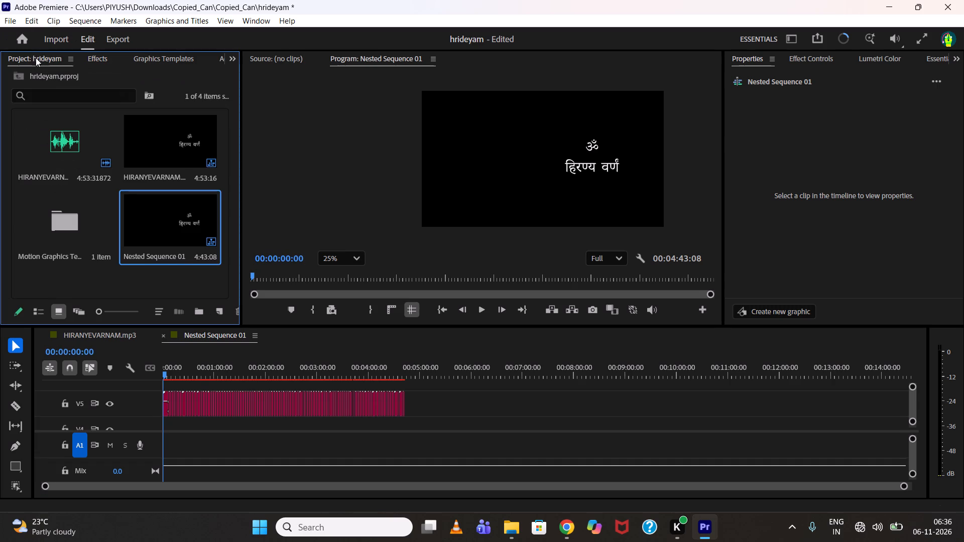
right_click(187, 277)
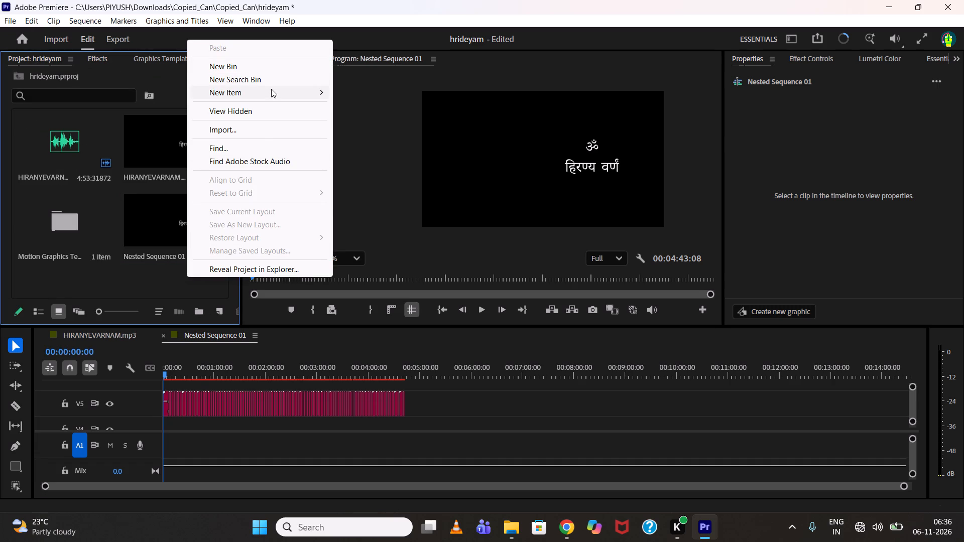
click(389, 131)
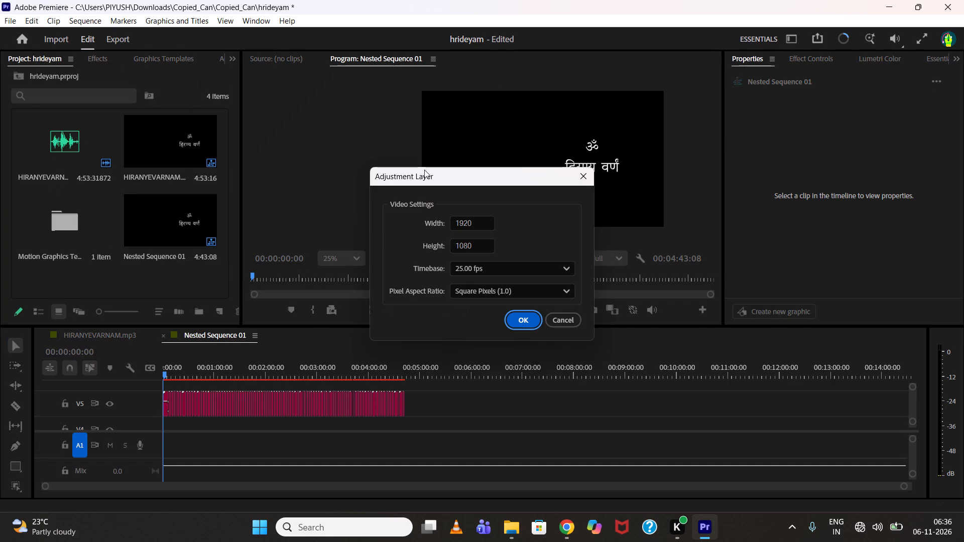
click(514, 324)
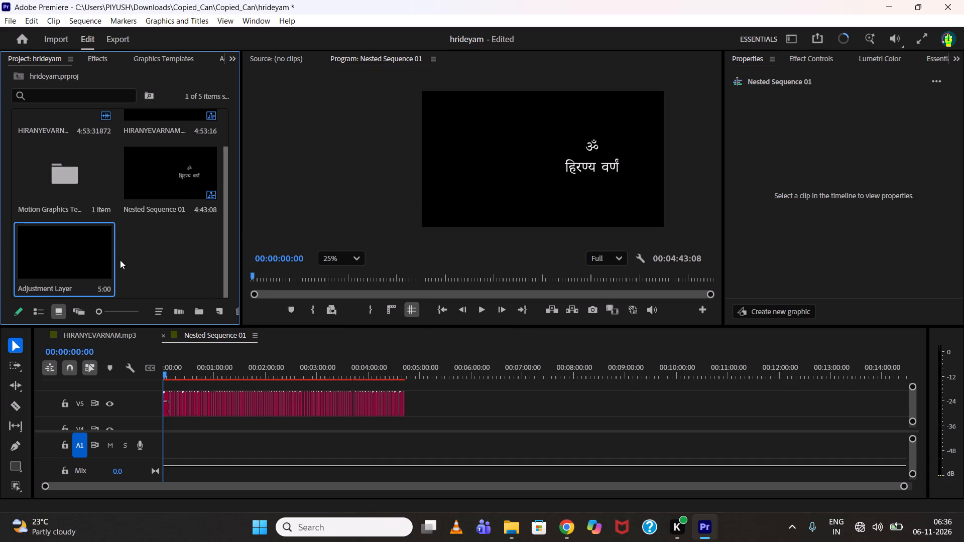
Place the adjustment layer on V6 above the captions and extend it from the sequence start to the end of the captions.
drag(96, 255, 207, 388)
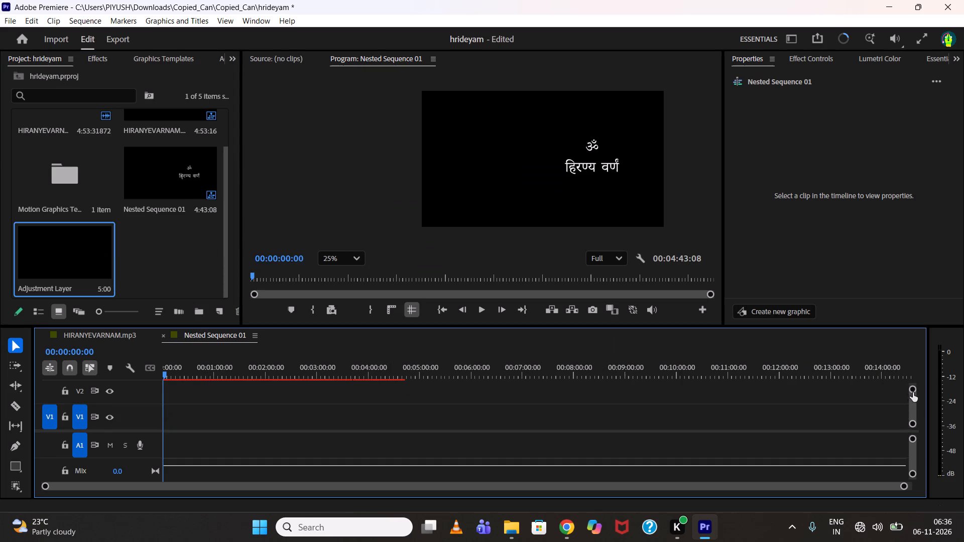
drag(910, 400, 908, 387)
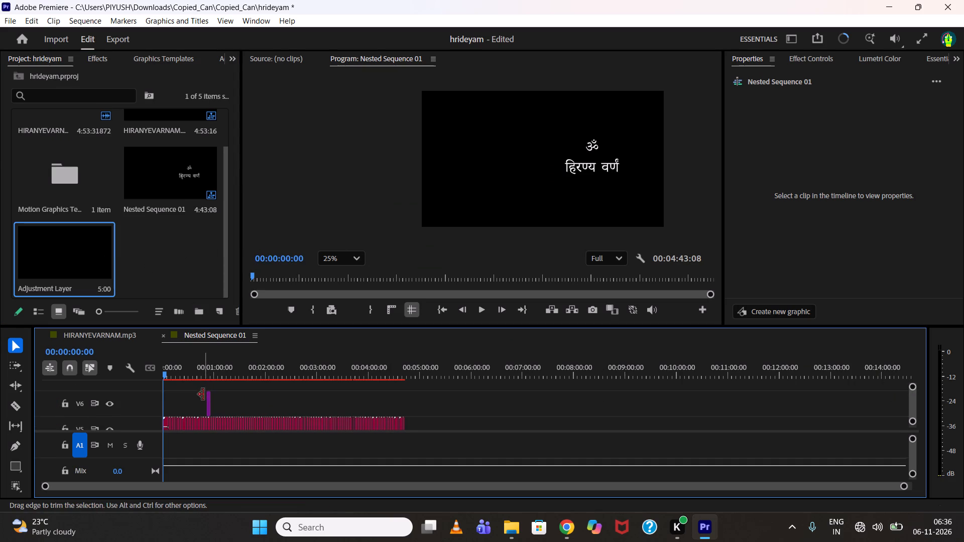
drag(203, 396, 142, 388)
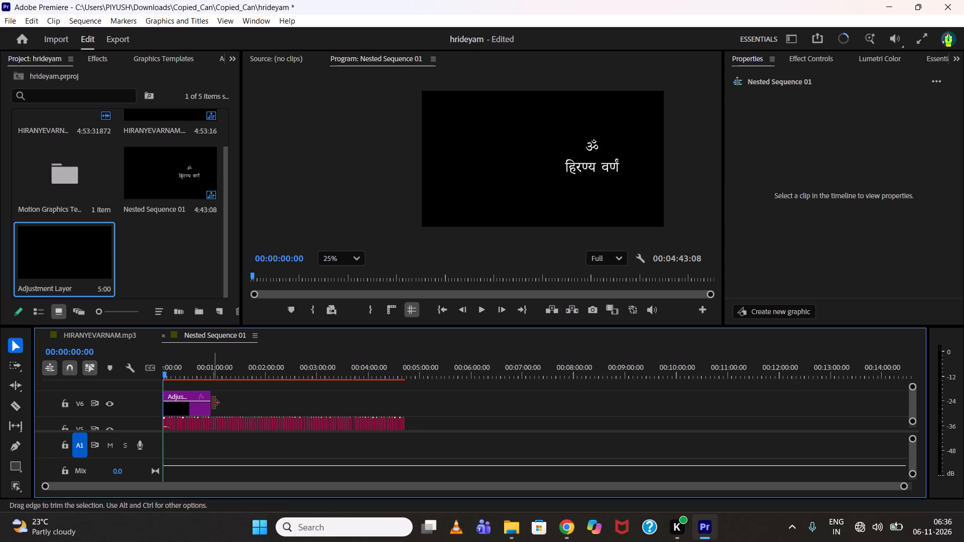
drag(213, 403, 406, 424)
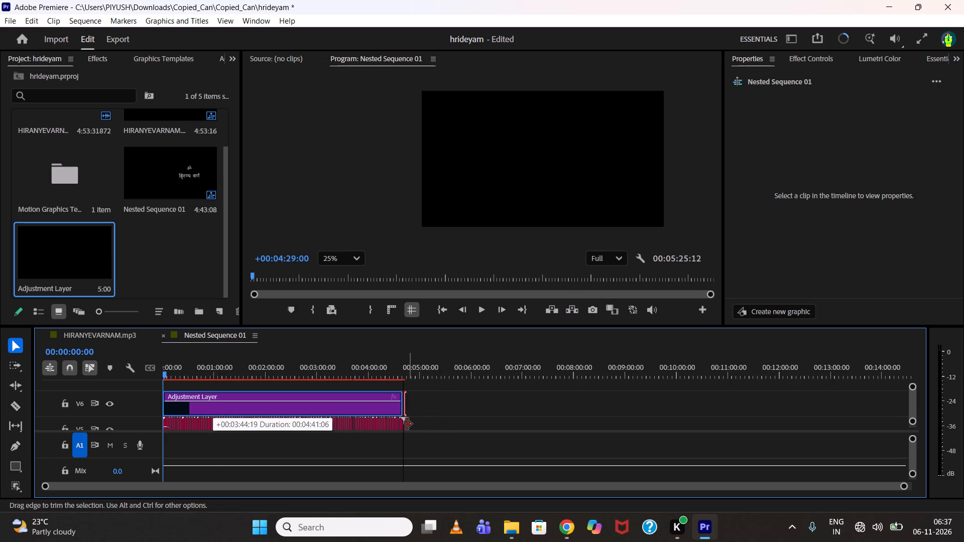
drag(406, 424, 412, 426)
click(407, 403)
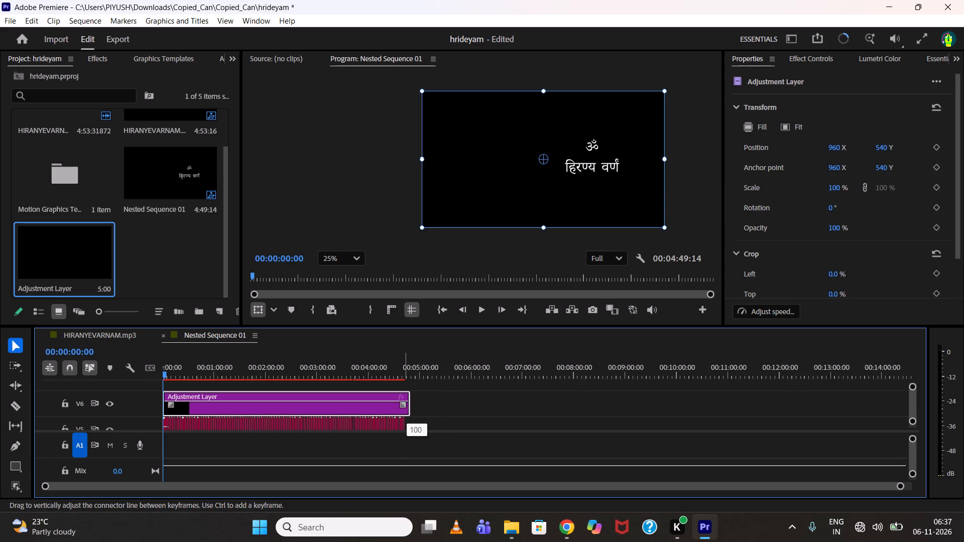
drag(414, 401, 403, 399)
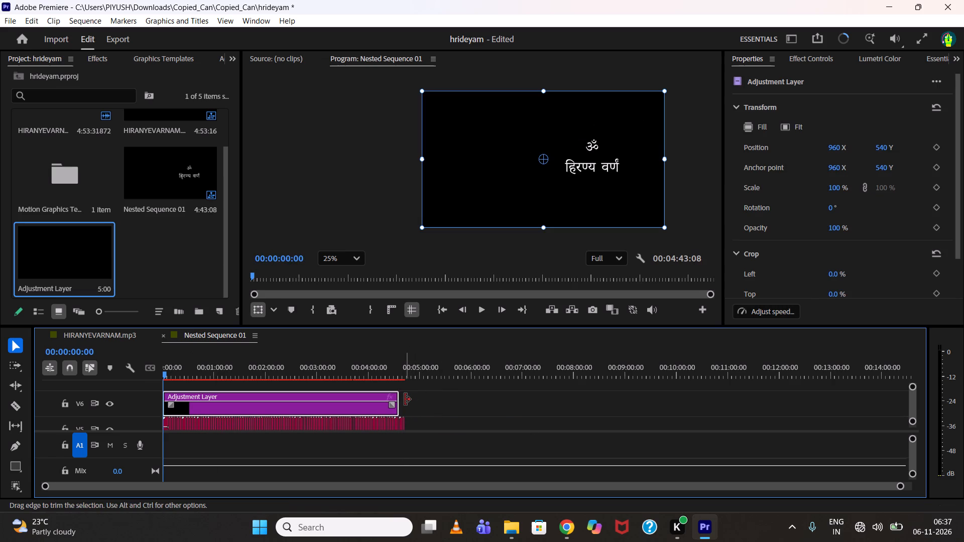
drag(406, 399, 414, 401)
click(404, 364)
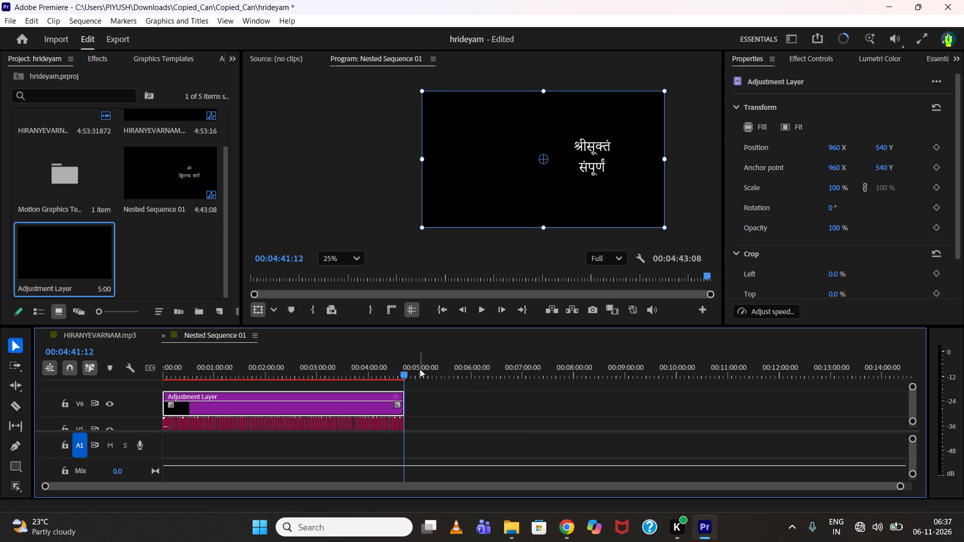
click(463, 400)
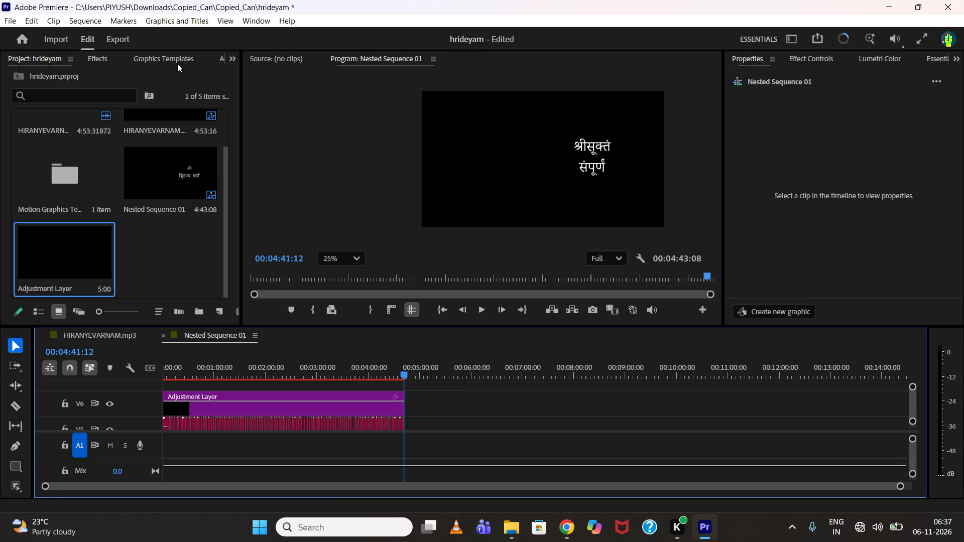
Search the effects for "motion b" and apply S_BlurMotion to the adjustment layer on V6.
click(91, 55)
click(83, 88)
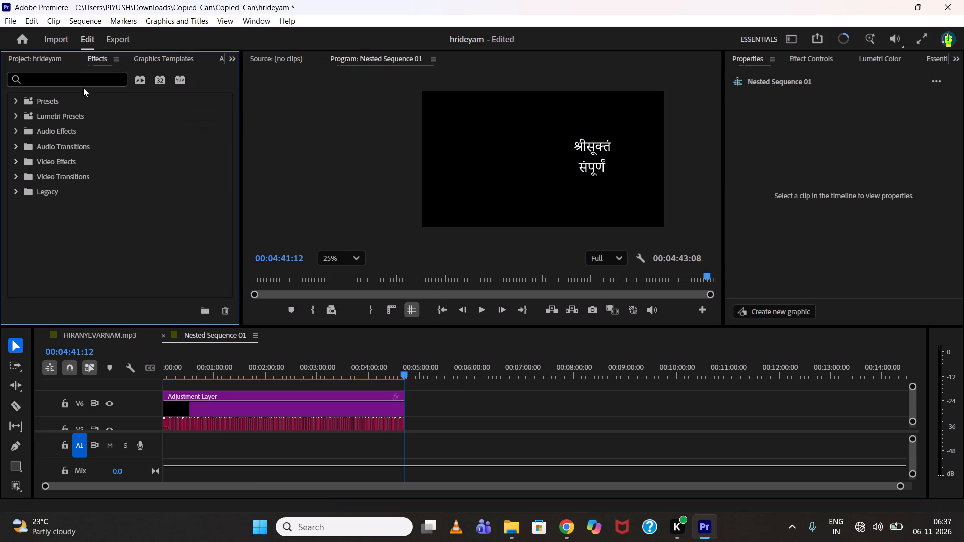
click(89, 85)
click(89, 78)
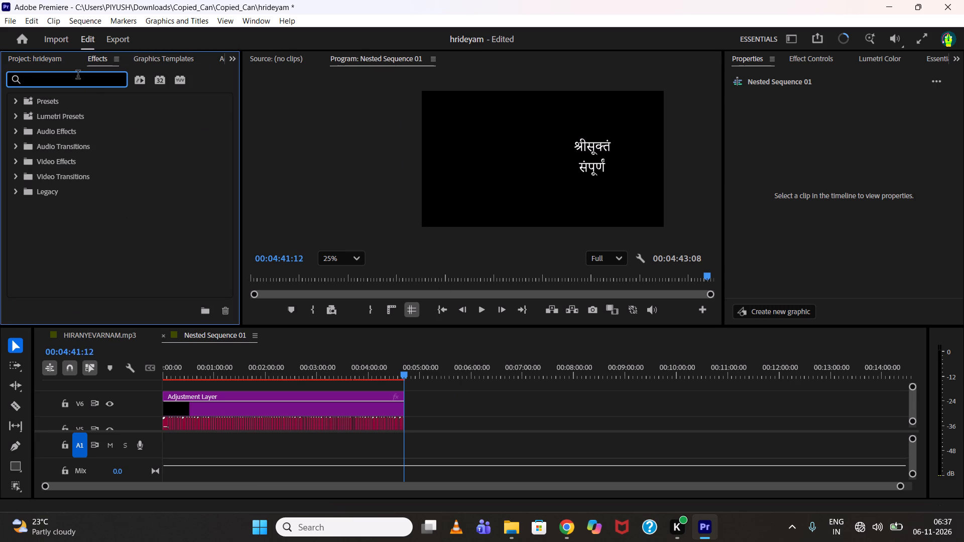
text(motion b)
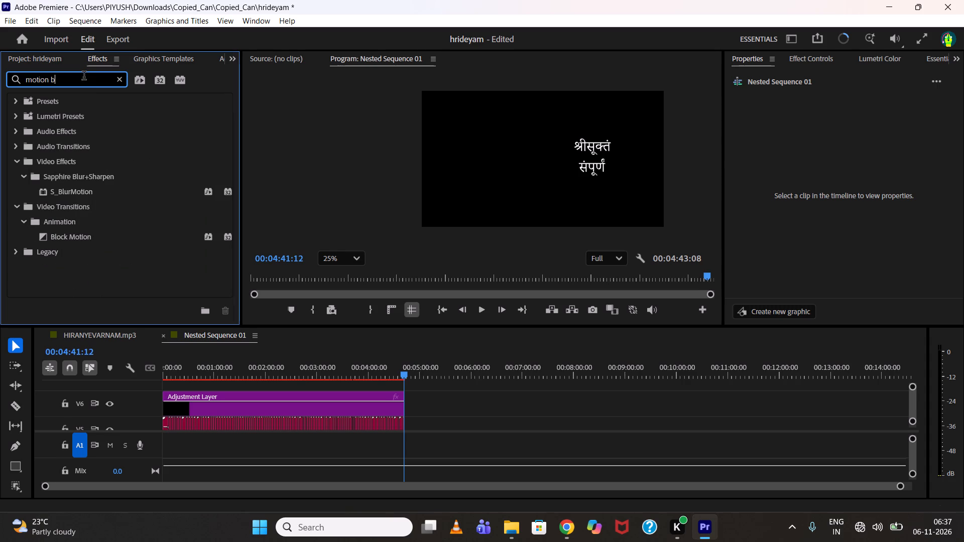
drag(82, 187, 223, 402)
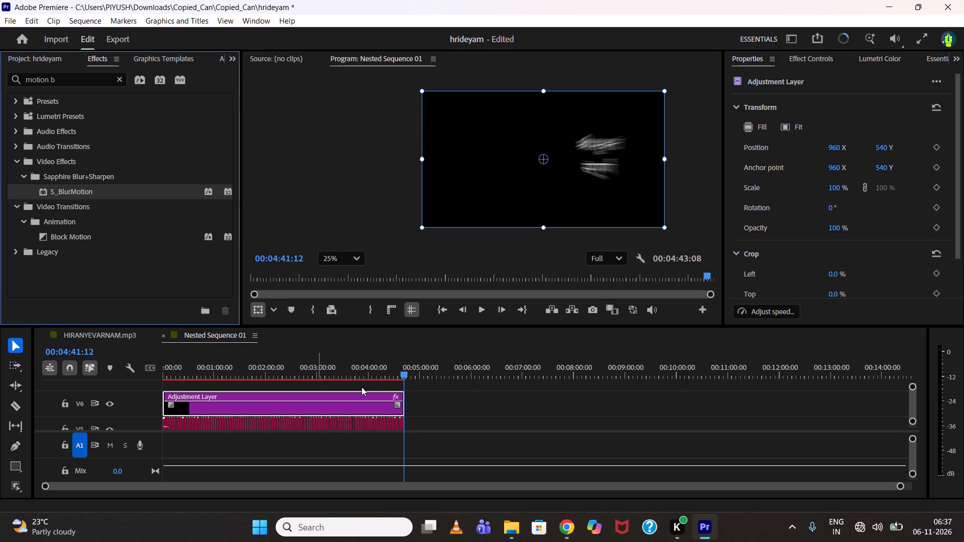
Preview the S_BlurMotion effect by playing the nested sequence from about 00:04:27:14.
click(400, 368)
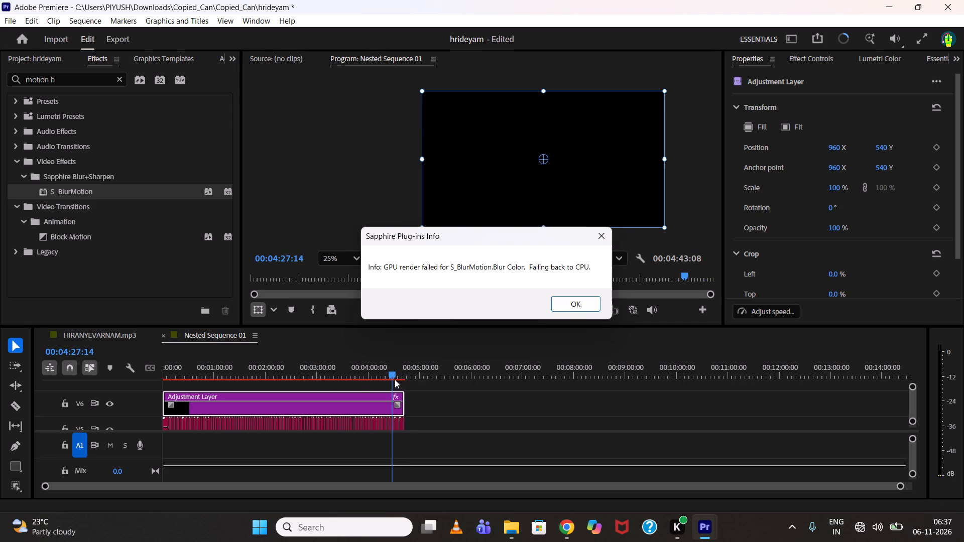
click(559, 309)
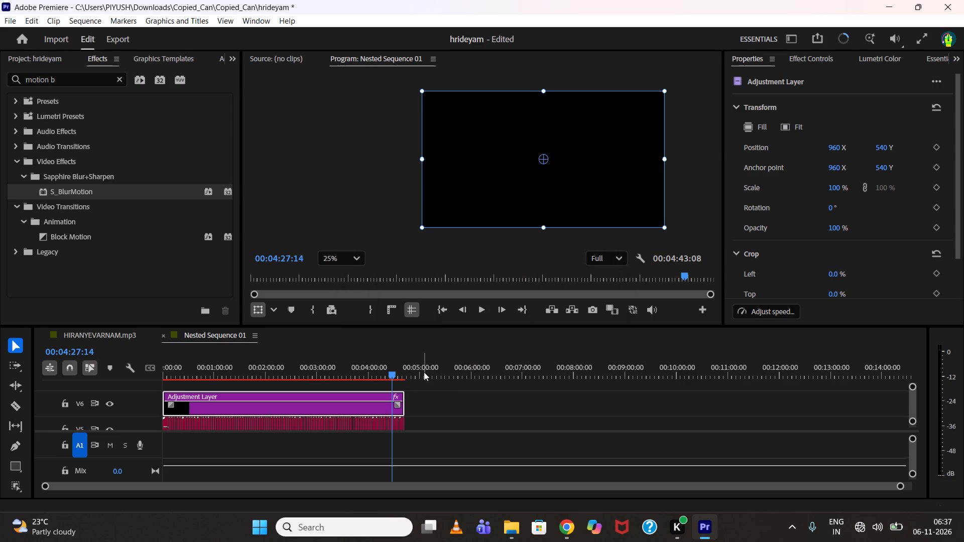
key(space)
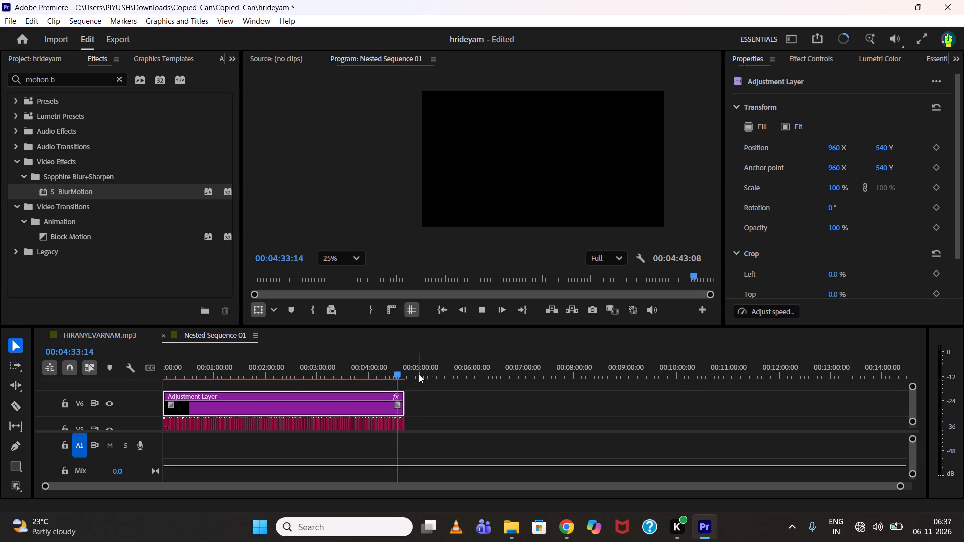
key(space)
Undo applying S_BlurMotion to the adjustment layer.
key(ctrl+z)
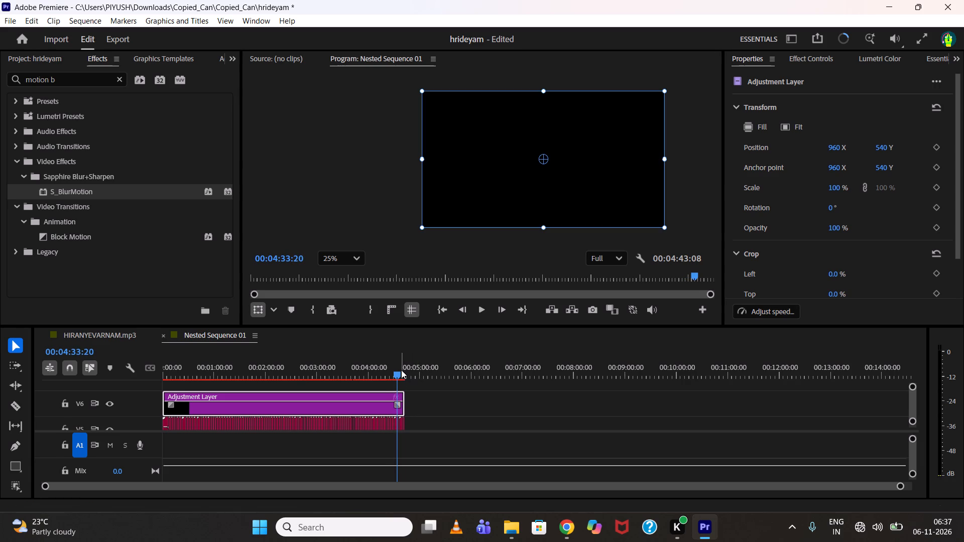
Scrub through the captions near the end of the nested sequence and in the main HIRANYEVARNAM.mp3 sequence to check the picture.
drag(401, 370, 396, 369)
drag(398, 369, 403, 370)
click(403, 370)
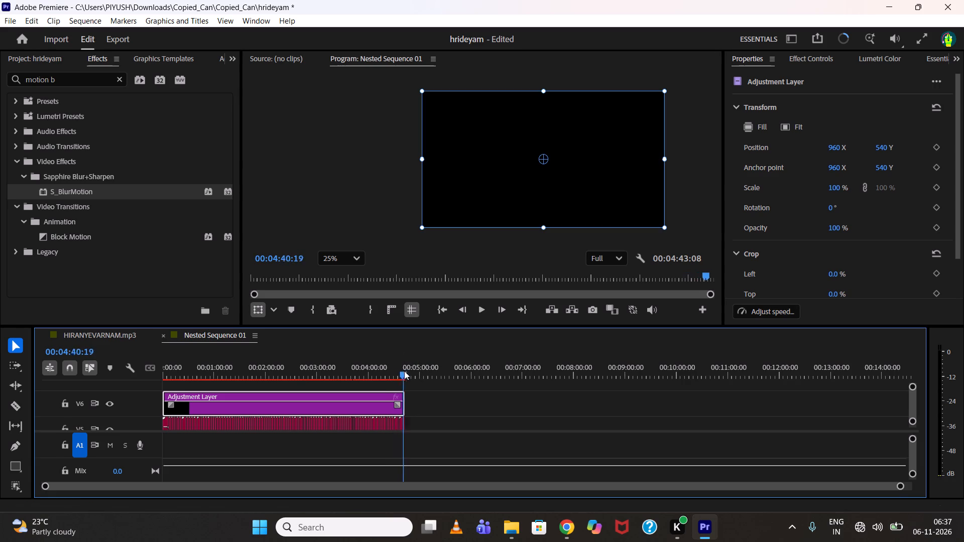
click(135, 339)
drag(300, 375, 310, 376)
drag(310, 376, 298, 375)
click(224, 338)
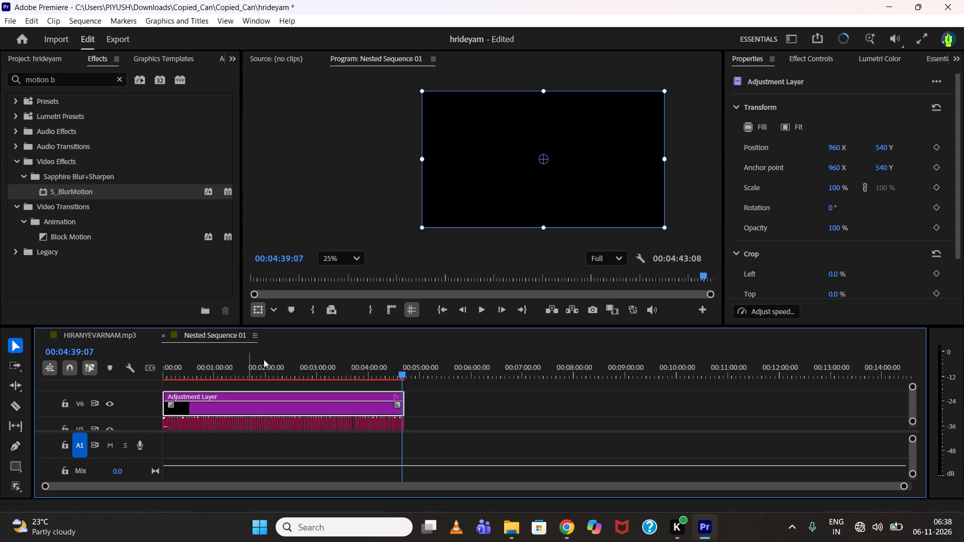
drag(408, 370, 405, 370)
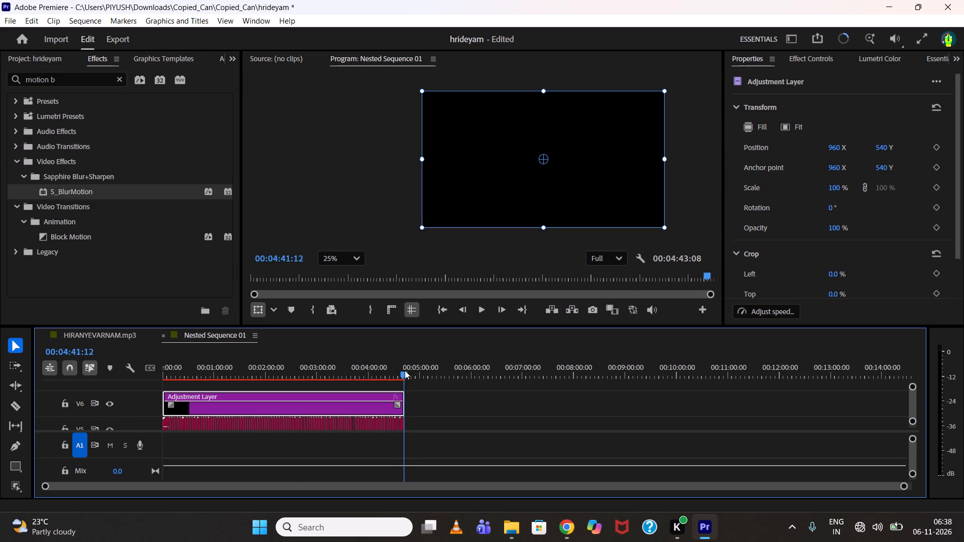
drag(405, 370, 403, 370)
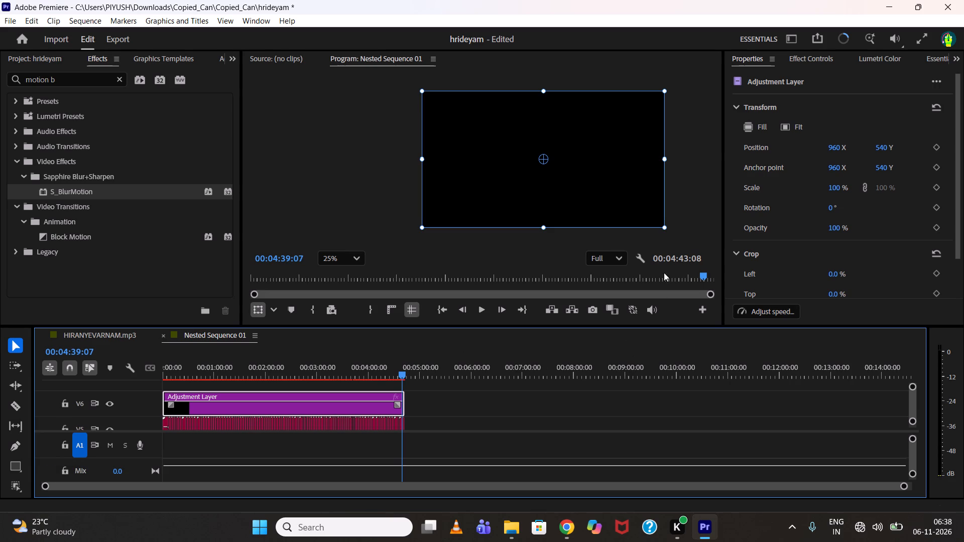
Examine the adjustment layer's effect controls, from Motion and Opacity down to Time Remapping, for any remaining effect.
scroll(767, 119, down, 5)
click(804, 60)
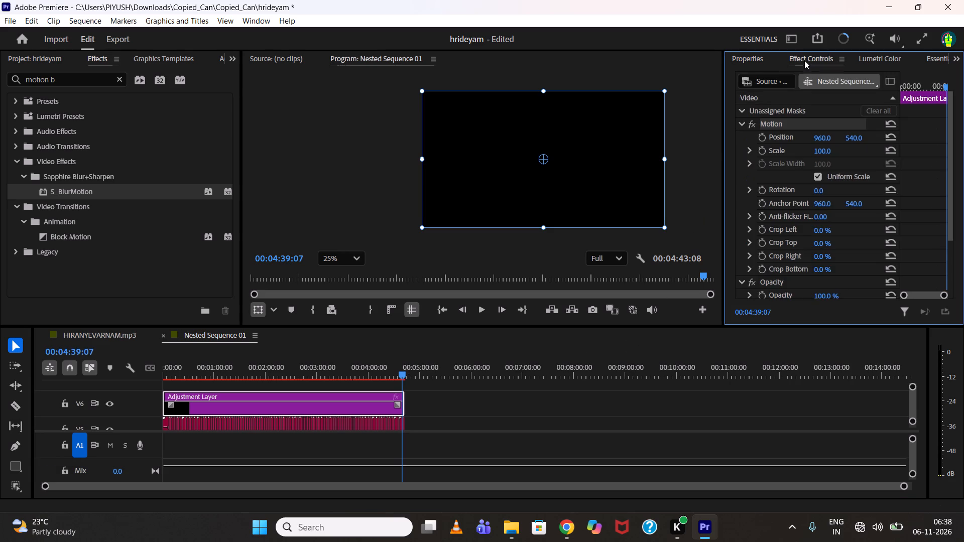
scroll(783, 160, down, 6)
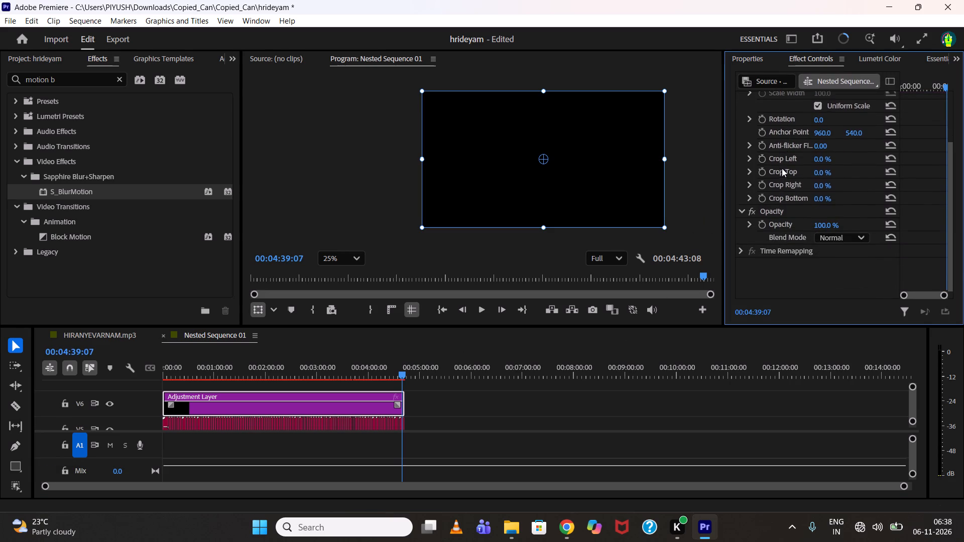
scroll(782, 168, down, 3)
scroll(780, 170, up, 5)
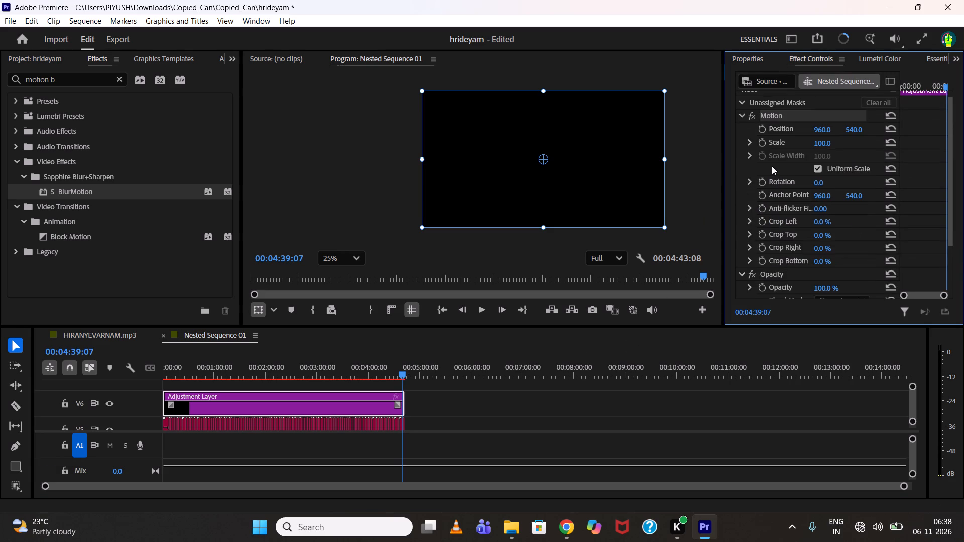
Recheck the adjustment layer's effect controls and play the nested sequence from about 00:04:29 to check the picture.
scroll(772, 166, up, 7)
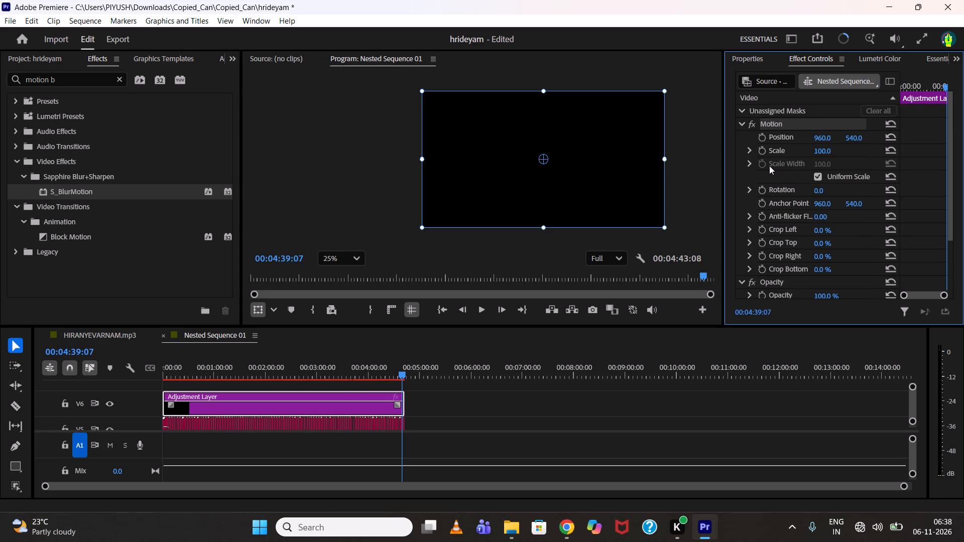
scroll(769, 166, down, 7)
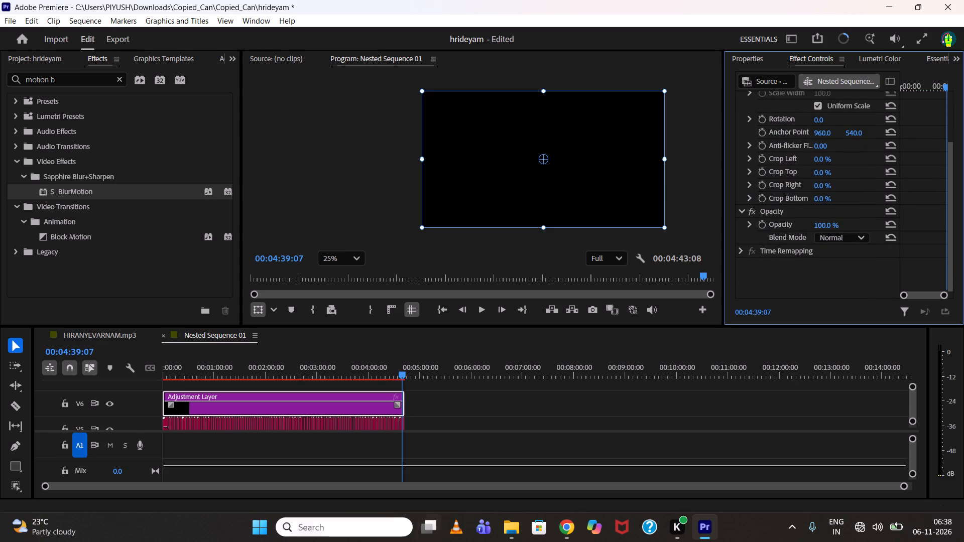
click(394, 371)
key(space)
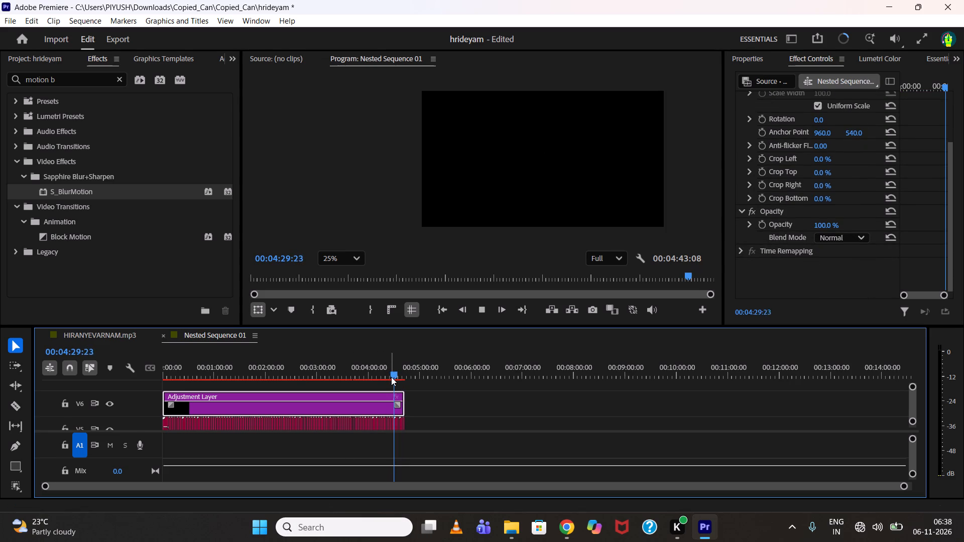
key(space)
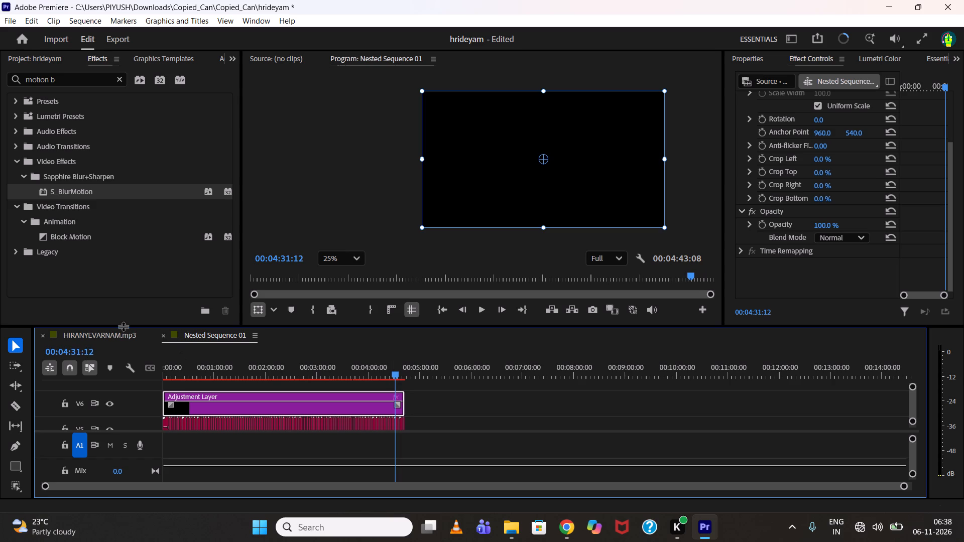
Return to the HIRANYEVARNAM.mp3 sequence and save the project.
click(130, 334)
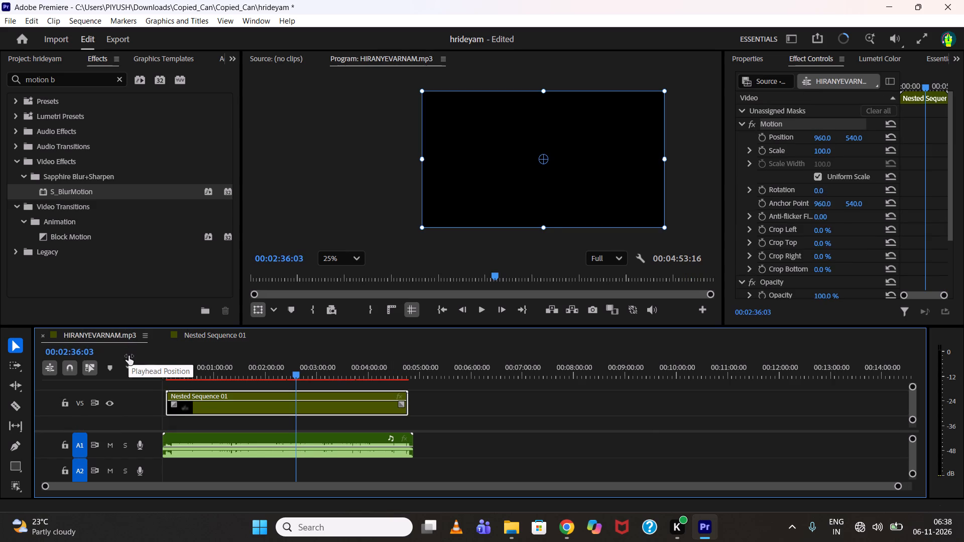
key(ctrl+s)
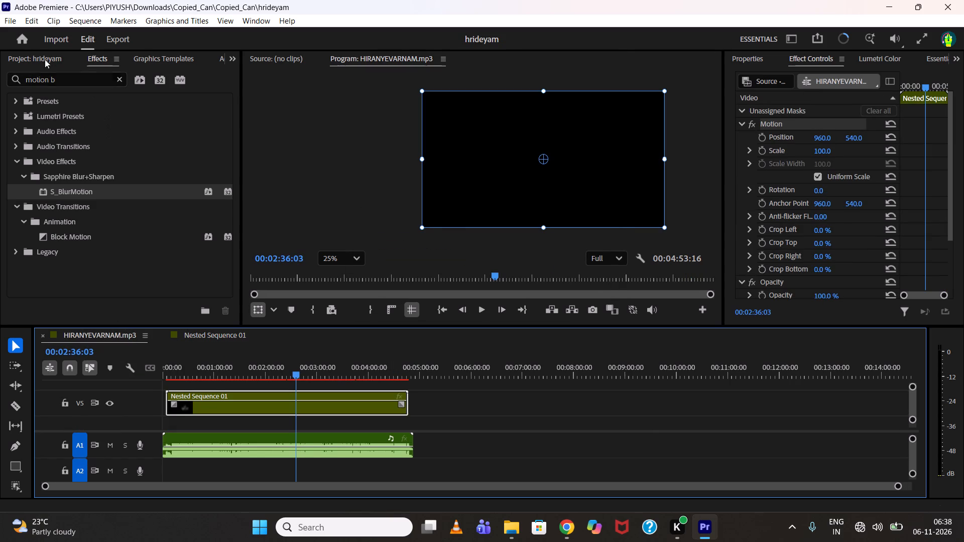
Close all open projects and reopen the recent hrideyam project.
click(11, 19)
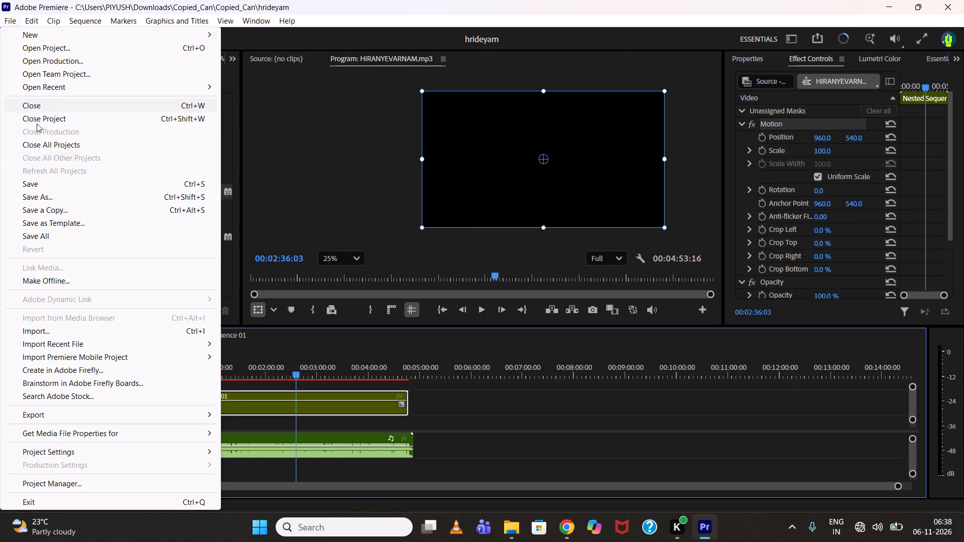
click(45, 152)
drag(50, 146, 55, 146)
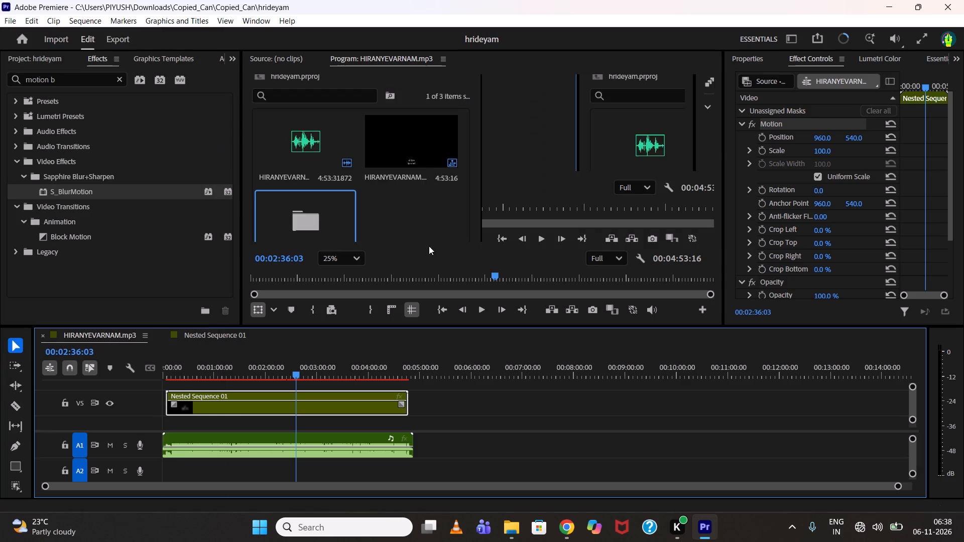
click(366, 196)
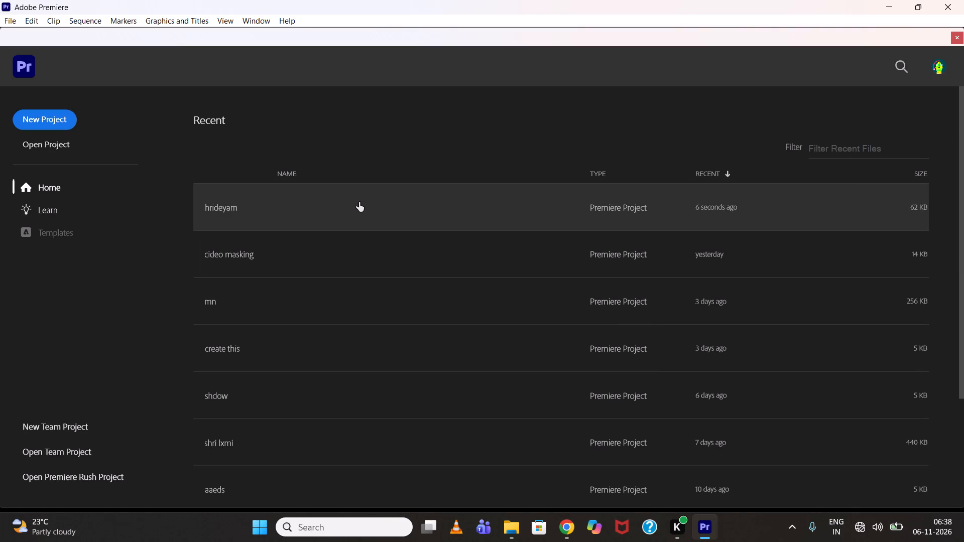
click(355, 210)
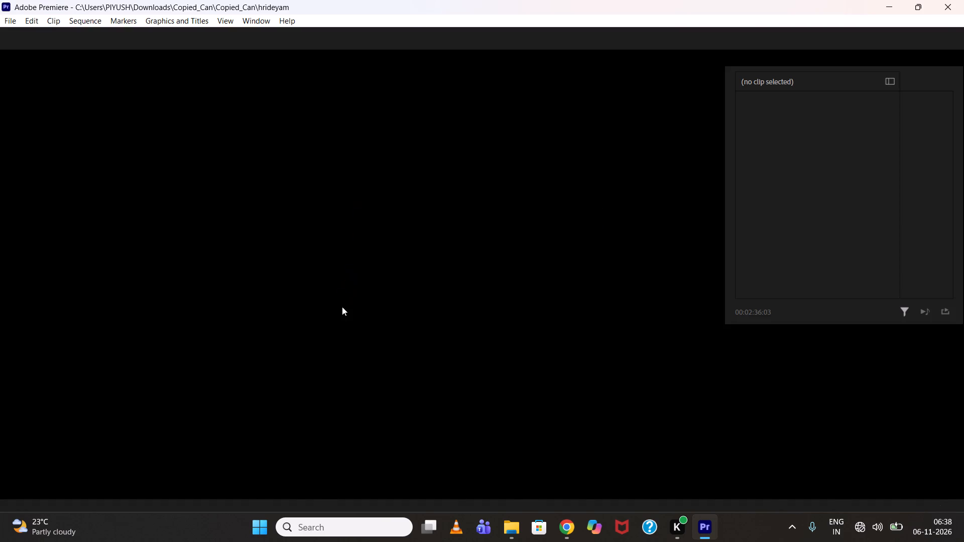
Scrub the main sequence between about 00:02:32 and 00:02:47, and Nested Sequence 01 near 00:02:30, to check the picture.
drag(300, 372, 303, 374)
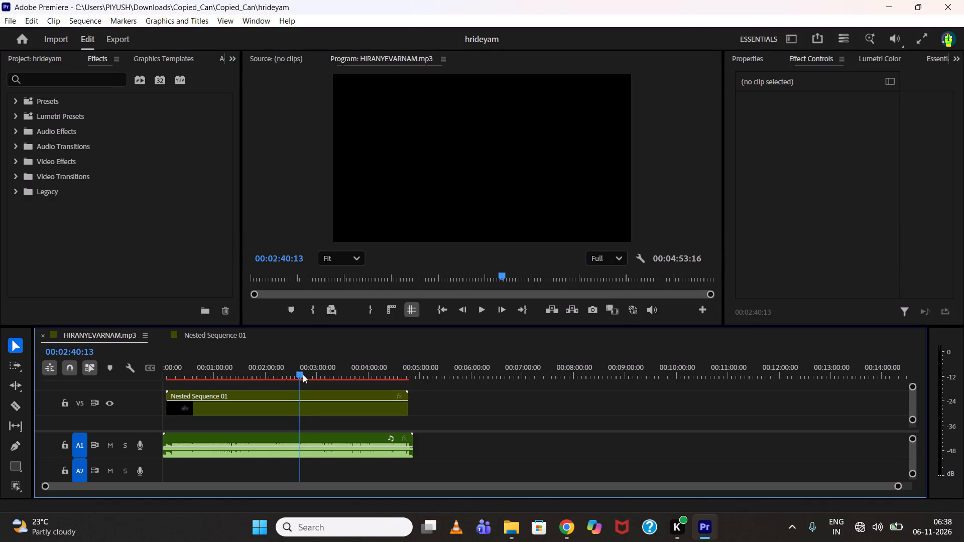
drag(303, 374, 295, 374)
triple_click(295, 374)
click(296, 374)
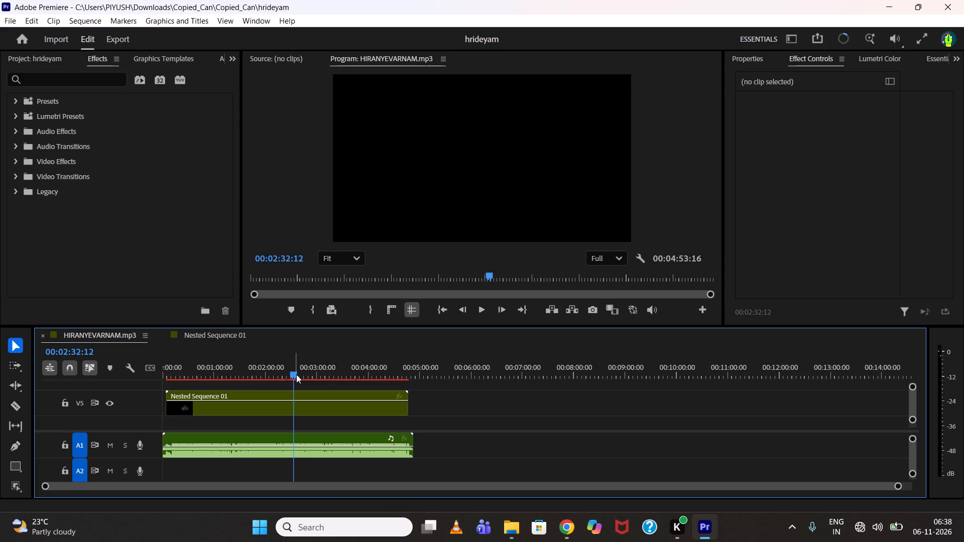
drag(296, 374, 303, 375)
drag(299, 372, 303, 373)
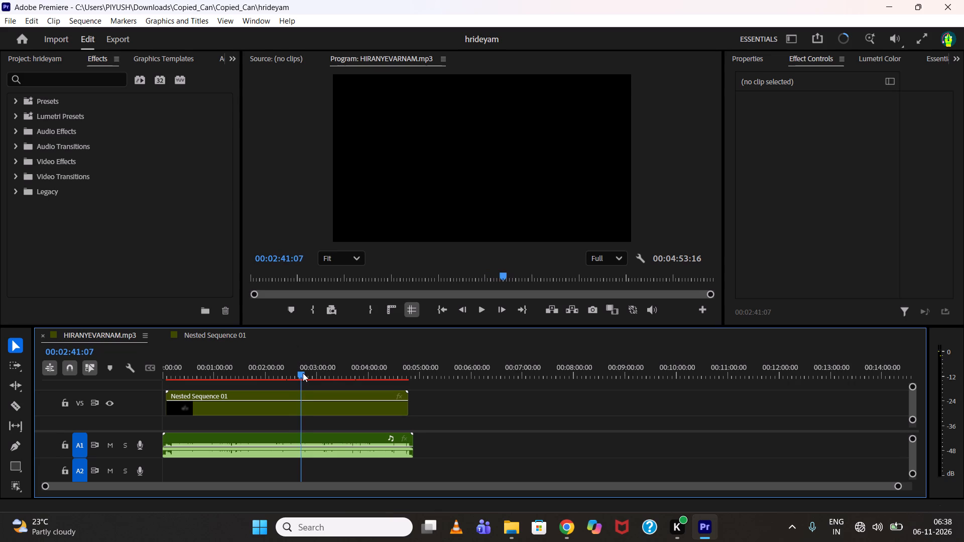
drag(303, 373, 308, 375)
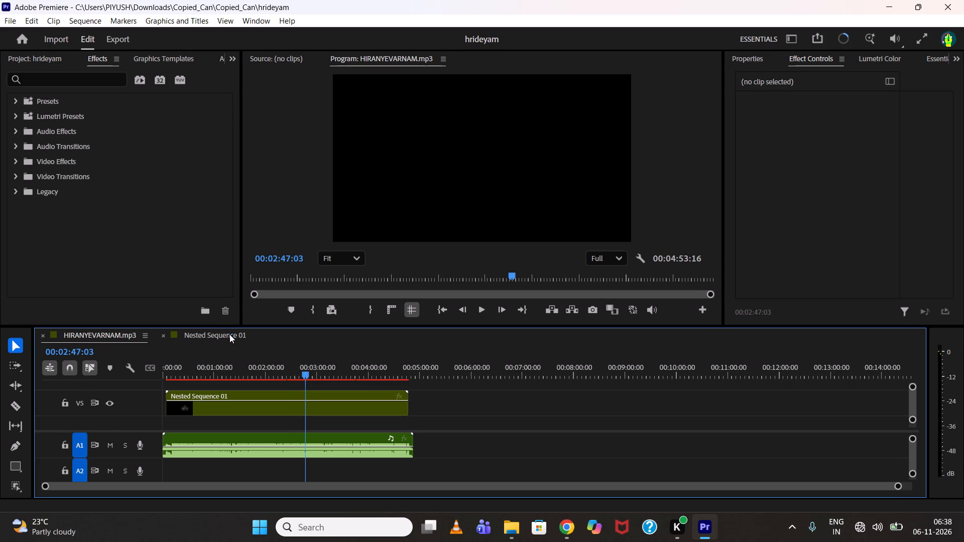
click(231, 335)
drag(285, 361, 294, 366)
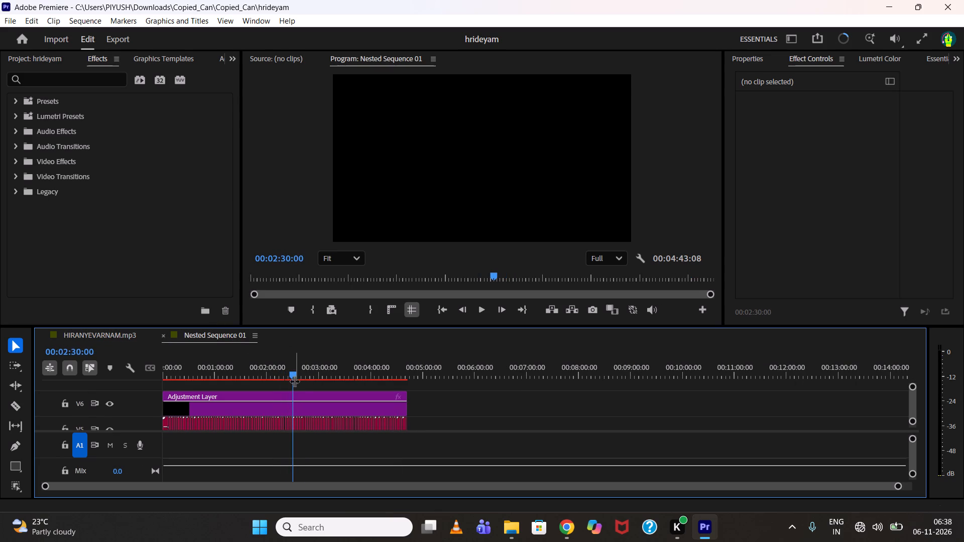
Quit Adobe Premiere and launch it again from the installed Creativity apps.
click(963, 0)
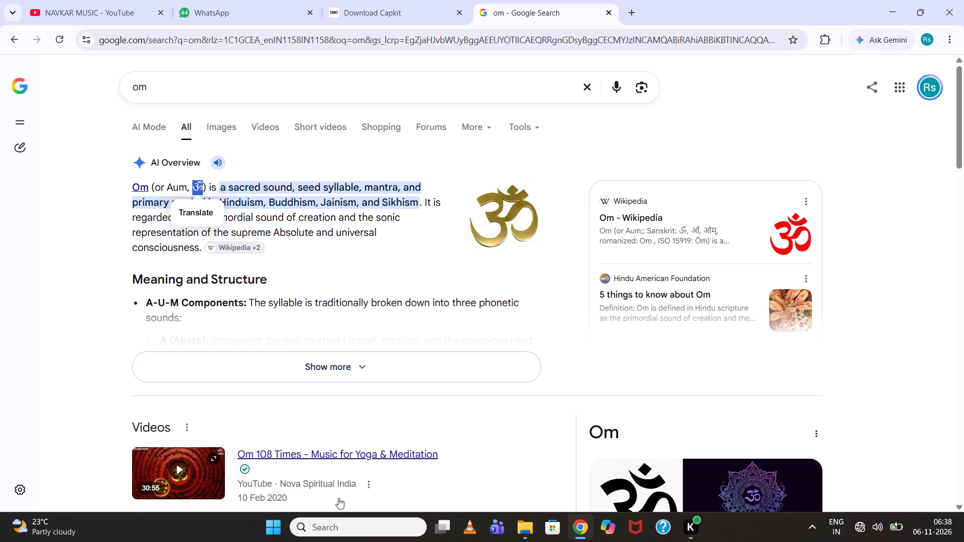
click(282, 532)
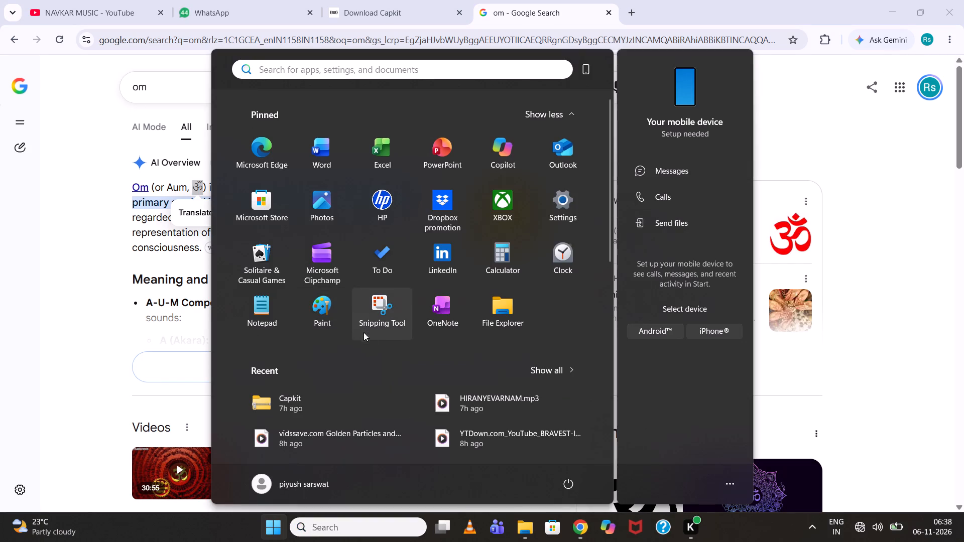
scroll(375, 366, down, 3)
click(384, 362)
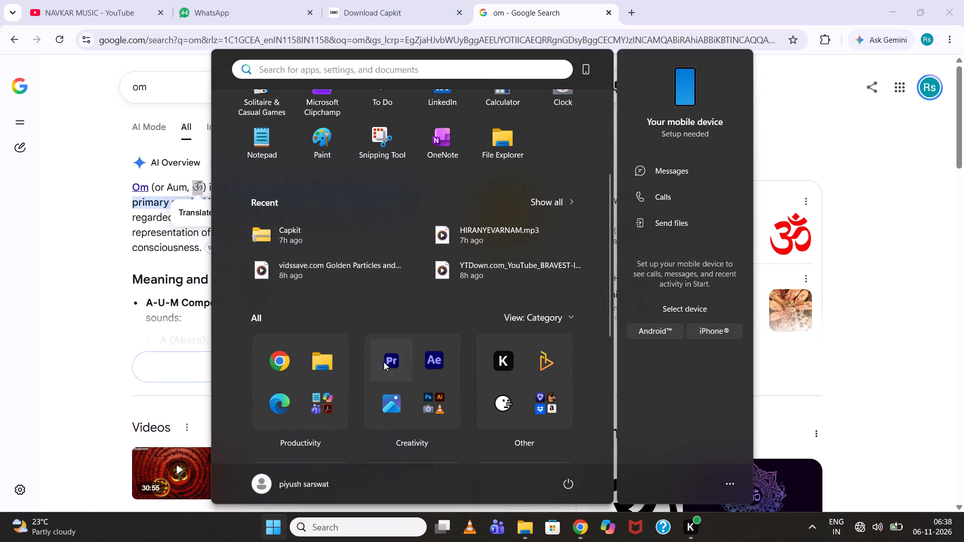
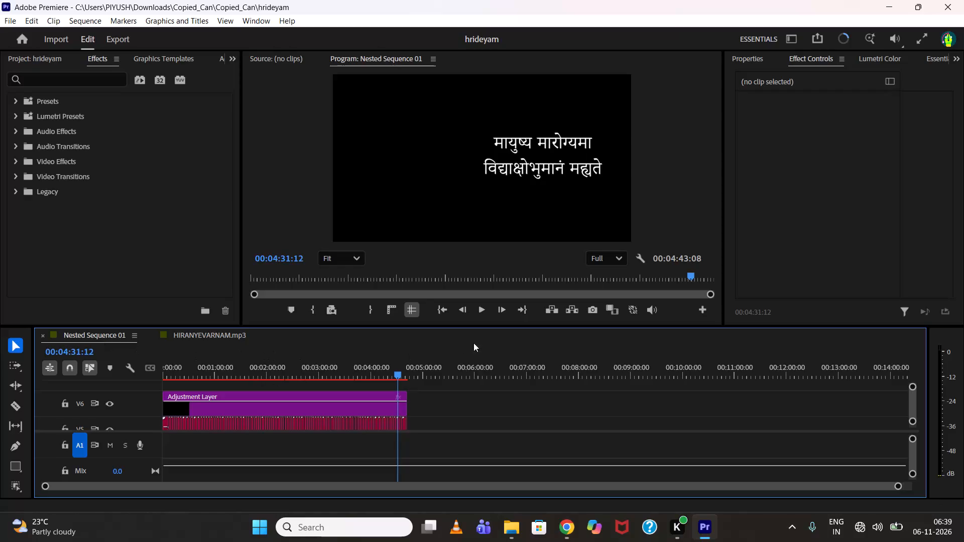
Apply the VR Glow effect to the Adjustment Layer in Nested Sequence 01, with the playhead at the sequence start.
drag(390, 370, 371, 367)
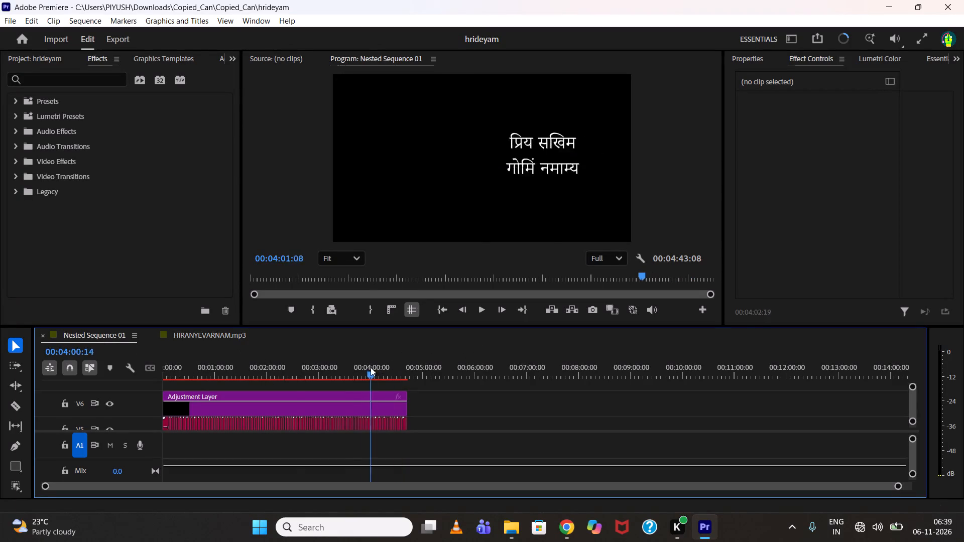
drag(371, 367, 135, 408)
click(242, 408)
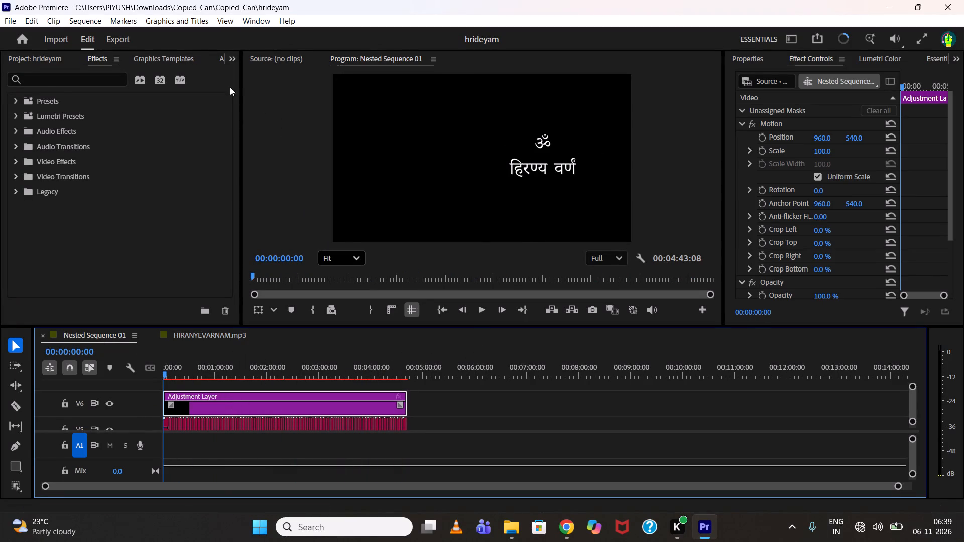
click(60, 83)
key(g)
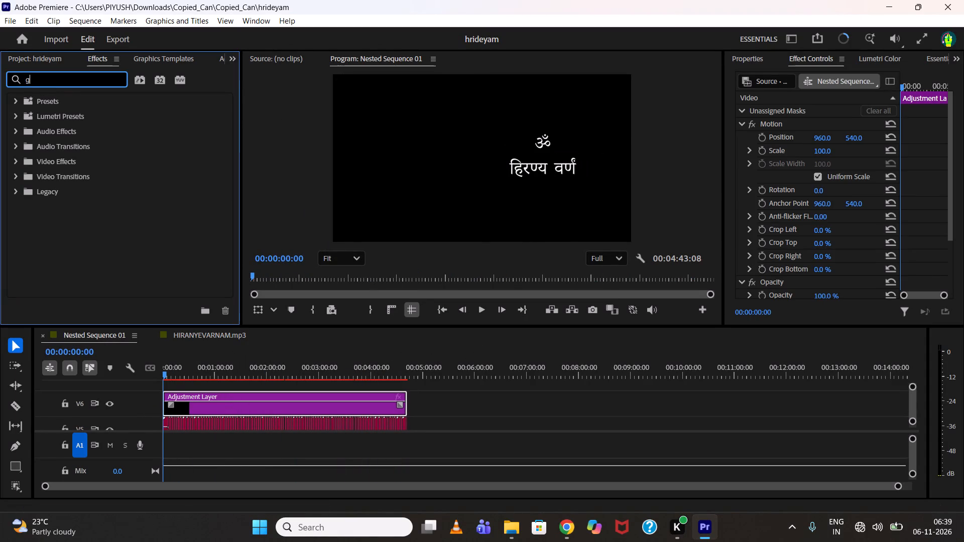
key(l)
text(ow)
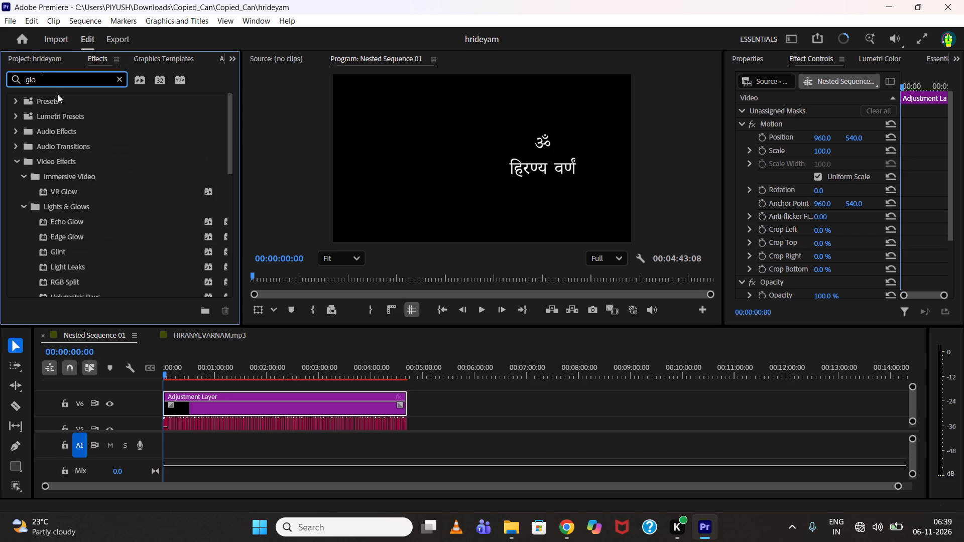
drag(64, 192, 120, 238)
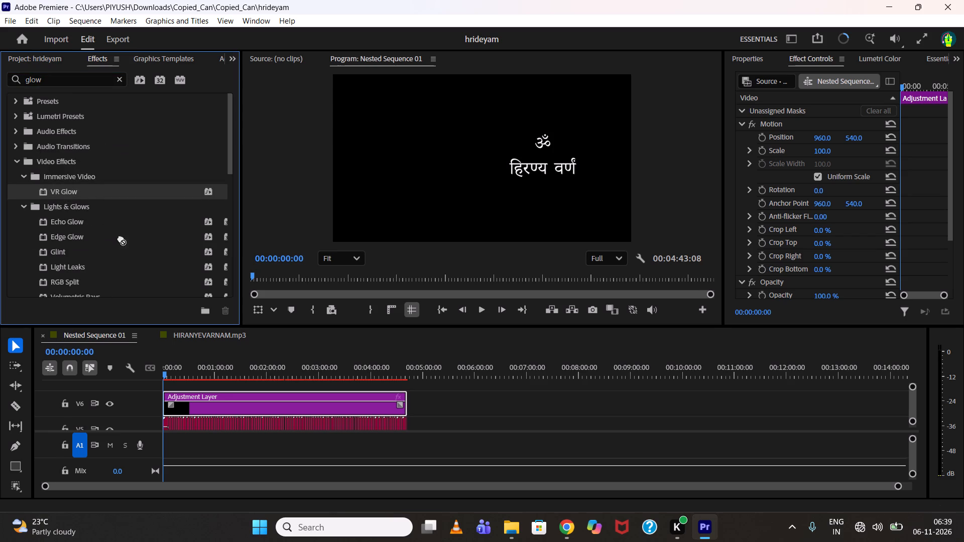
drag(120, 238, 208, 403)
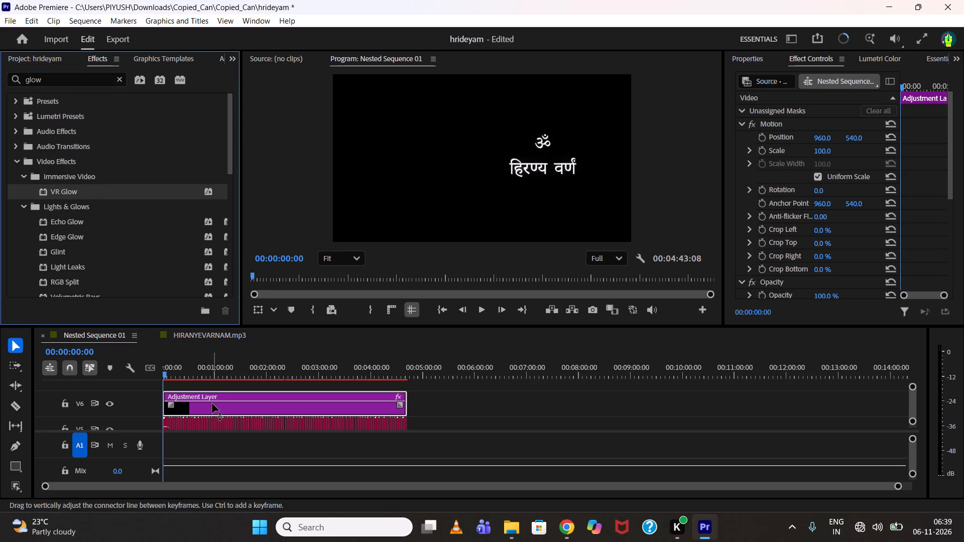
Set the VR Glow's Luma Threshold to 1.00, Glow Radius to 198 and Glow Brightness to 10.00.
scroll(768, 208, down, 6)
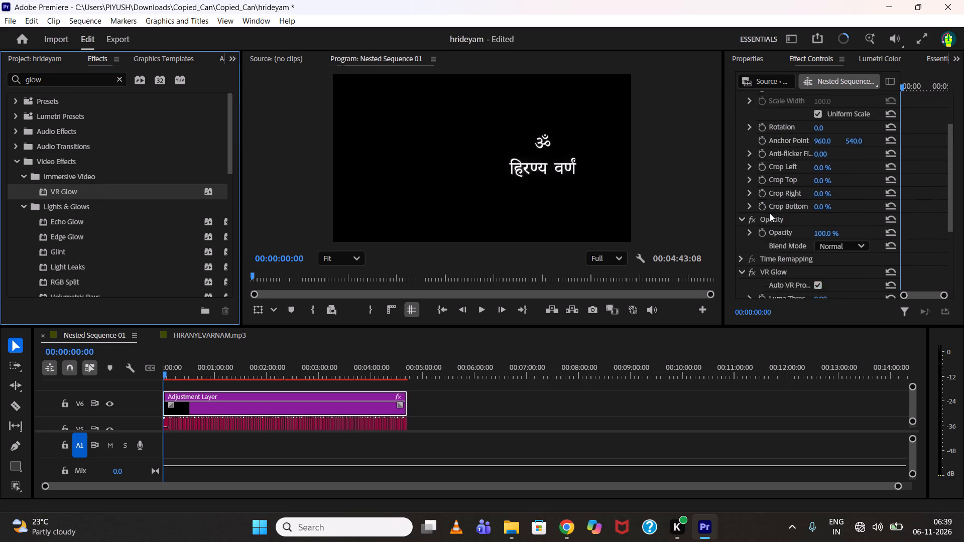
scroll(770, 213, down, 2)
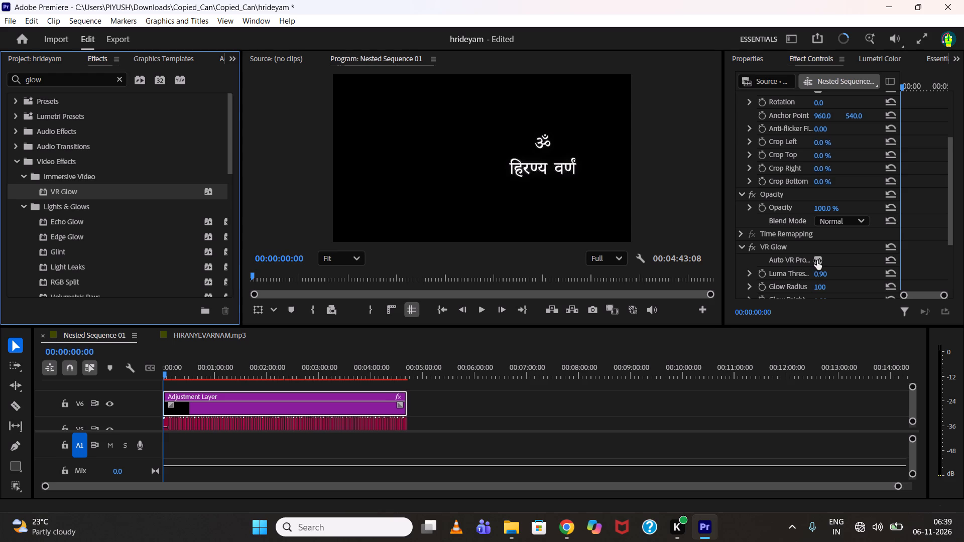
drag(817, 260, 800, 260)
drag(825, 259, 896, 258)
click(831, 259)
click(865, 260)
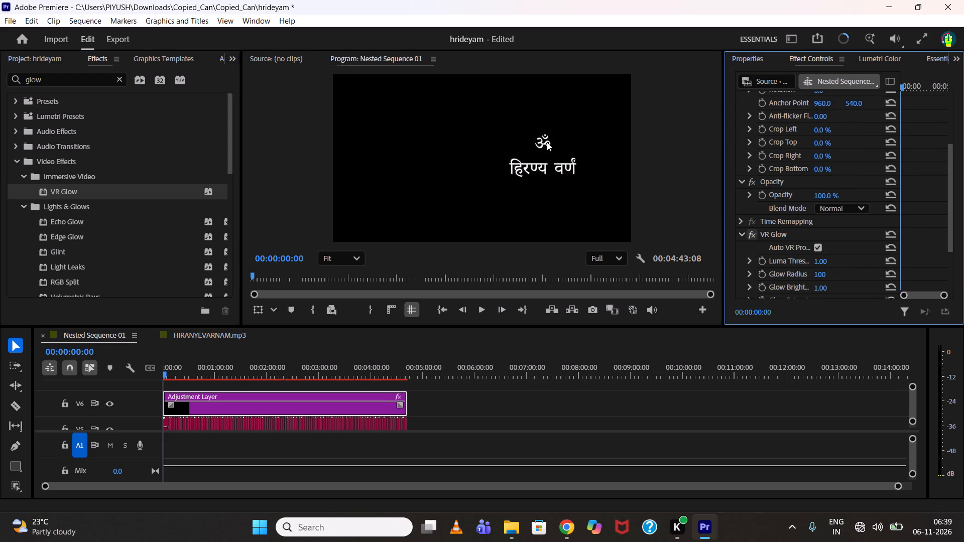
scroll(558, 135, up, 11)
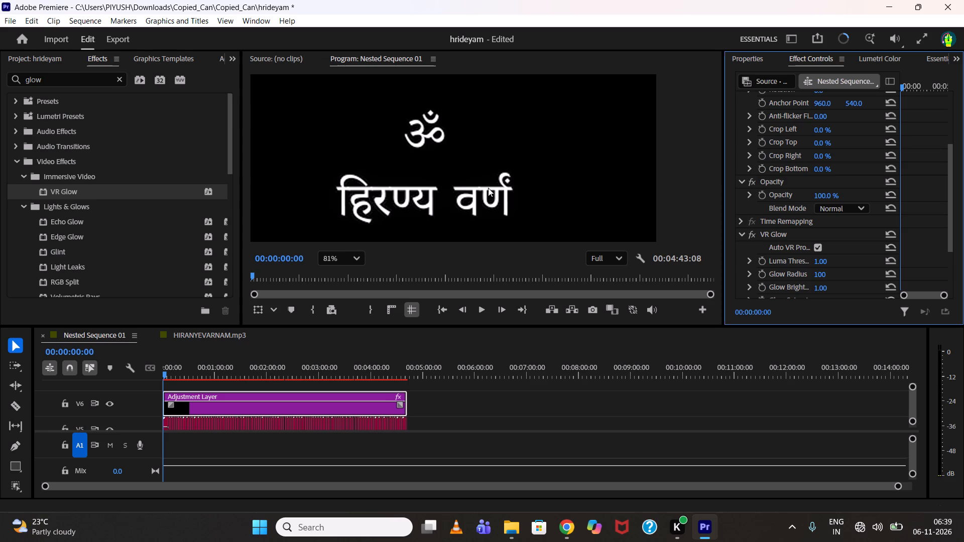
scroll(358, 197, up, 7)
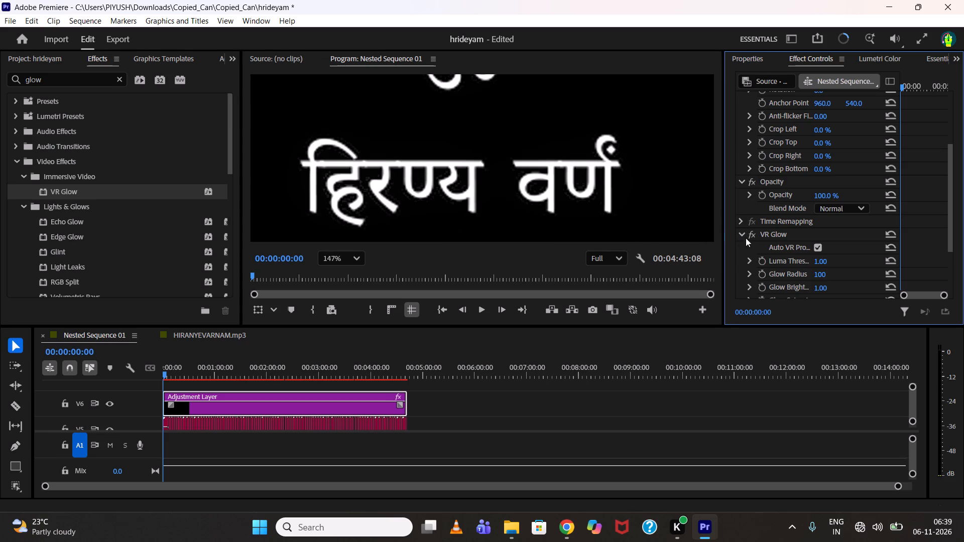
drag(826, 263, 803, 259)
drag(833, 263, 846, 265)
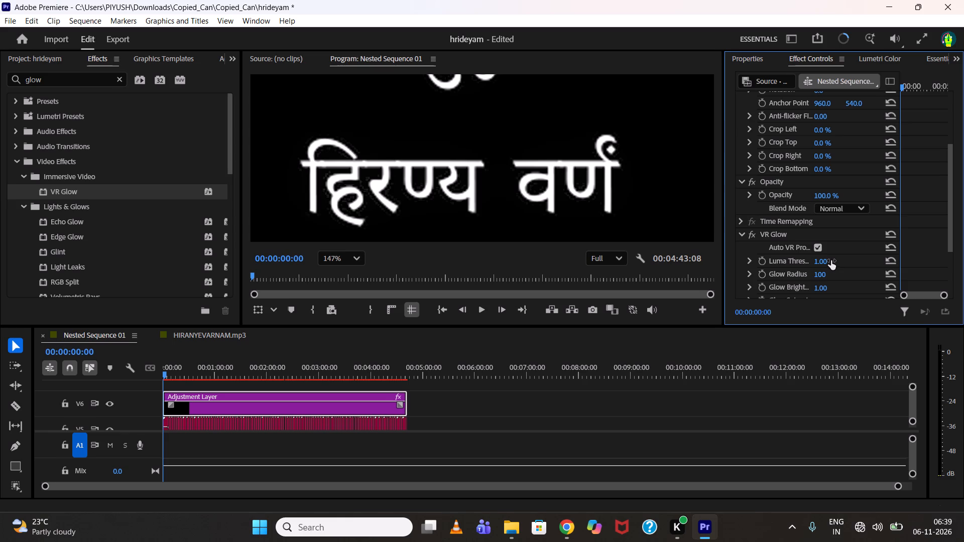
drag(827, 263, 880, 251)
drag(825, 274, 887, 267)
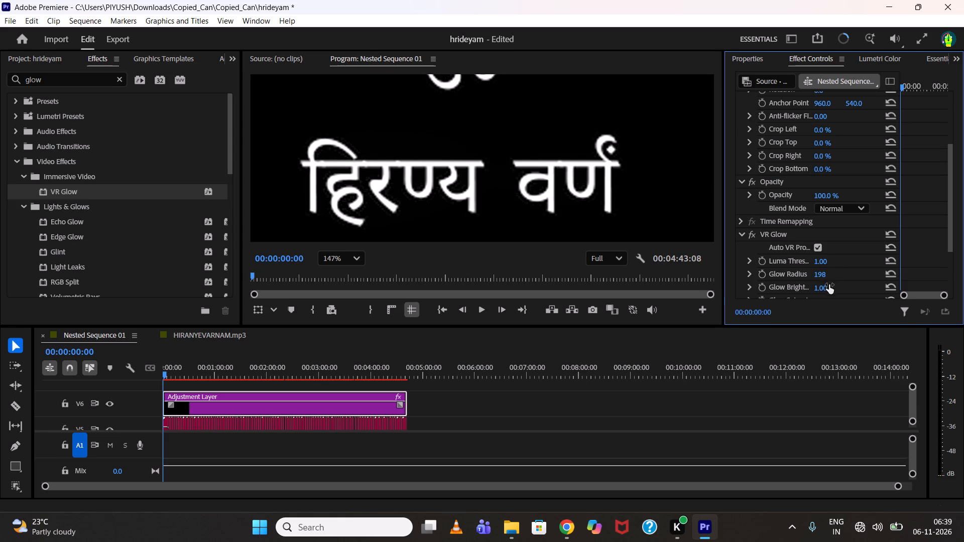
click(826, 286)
Check the glow on the captions in the HIRANYEVARNAM.mp3 sequence.
click(214, 336)
scroll(347, 162, down, 8)
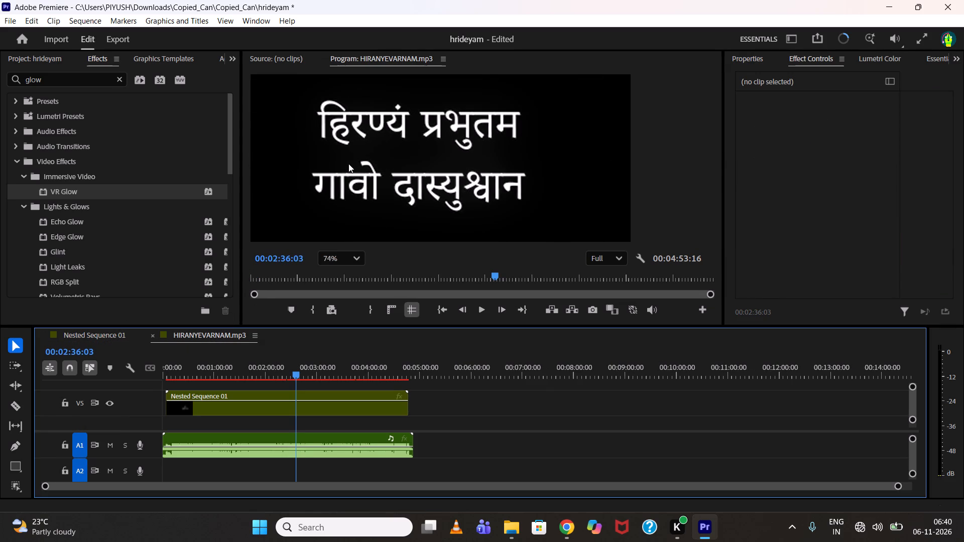
scroll(348, 164, up, 2)
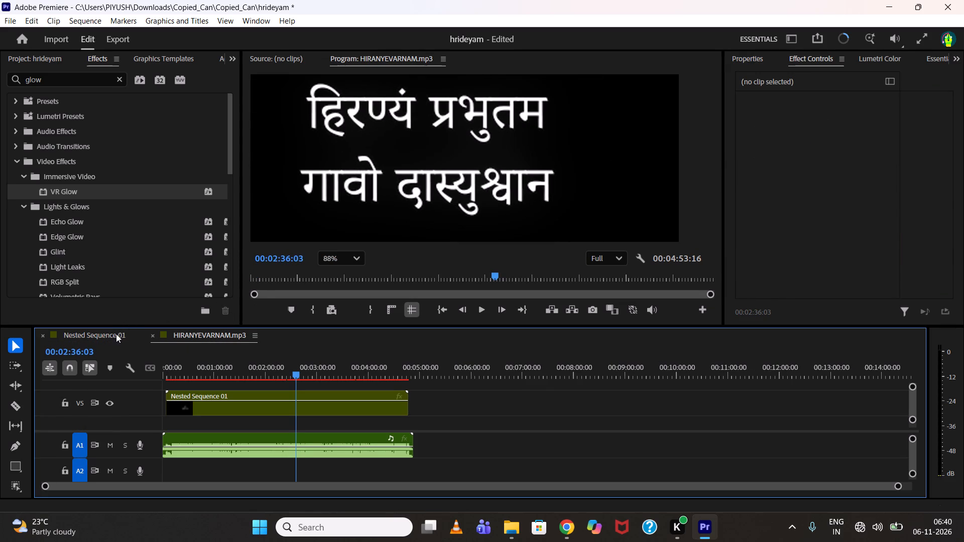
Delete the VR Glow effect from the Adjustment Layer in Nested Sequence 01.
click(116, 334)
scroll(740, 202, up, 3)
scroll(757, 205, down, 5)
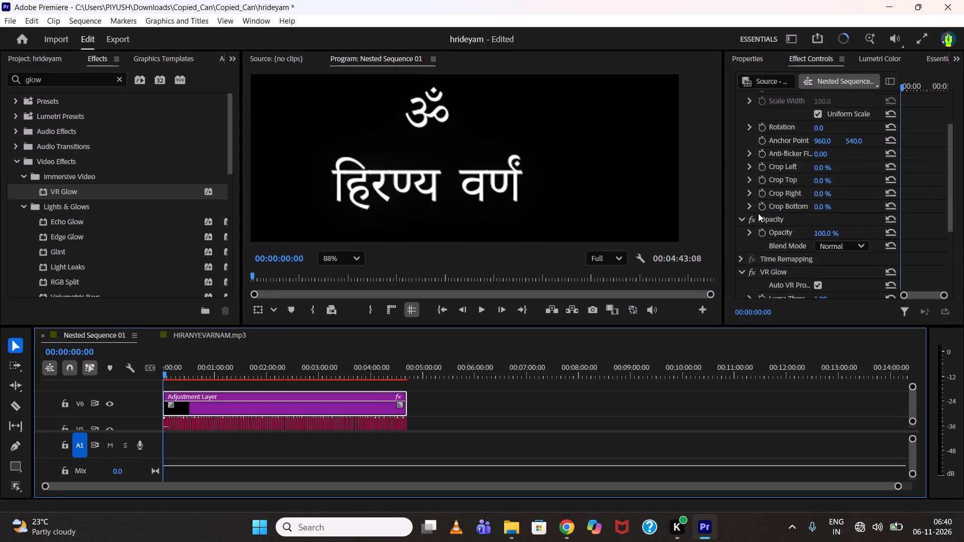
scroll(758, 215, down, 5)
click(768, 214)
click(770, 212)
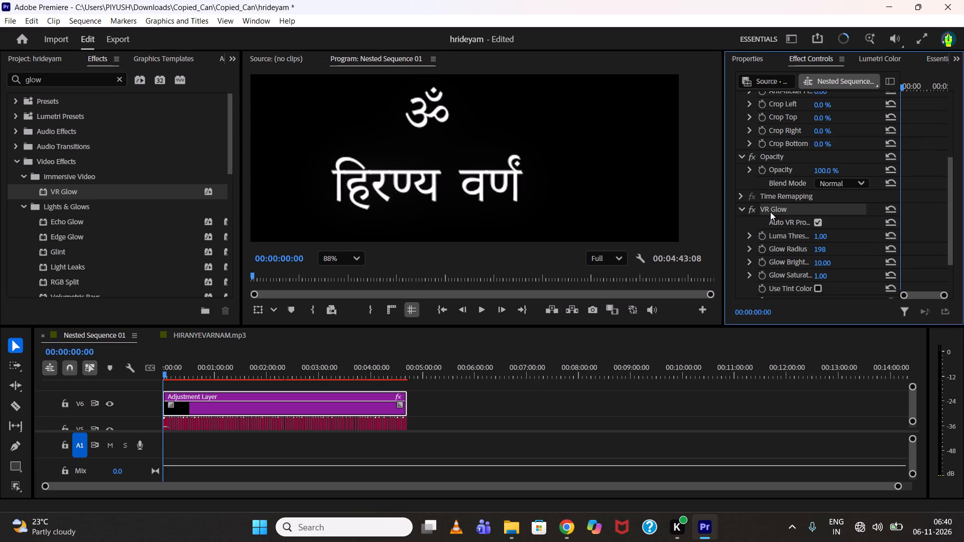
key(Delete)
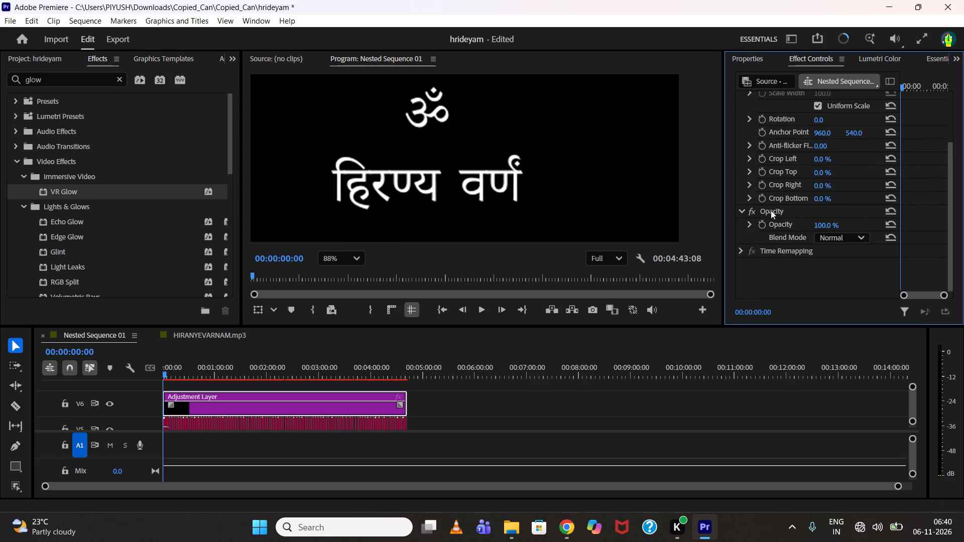
Apply the Edge Glow effect to the Adjustment Layer in Nested Sequence 01.
scroll(766, 214, down, 2)
scroll(766, 216, up, 4)
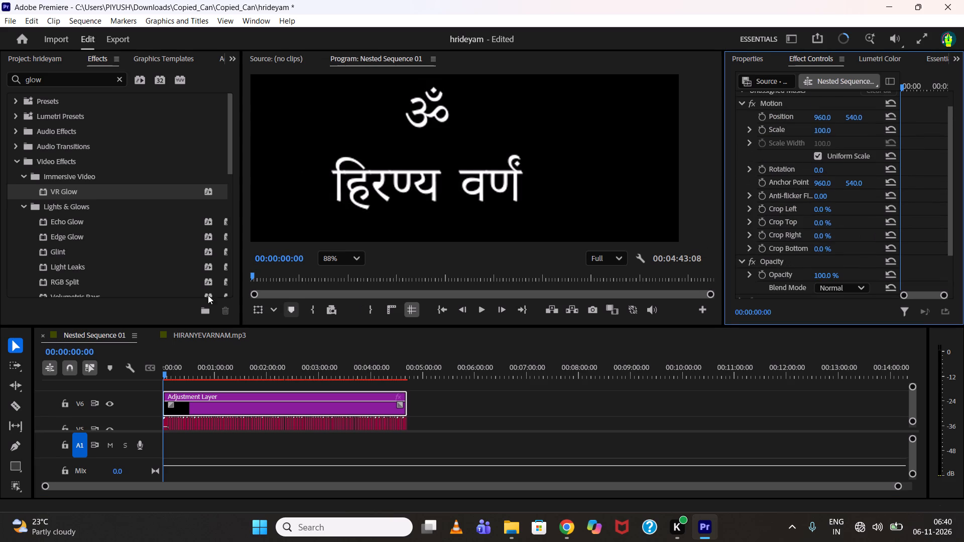
scroll(76, 221, down, 2)
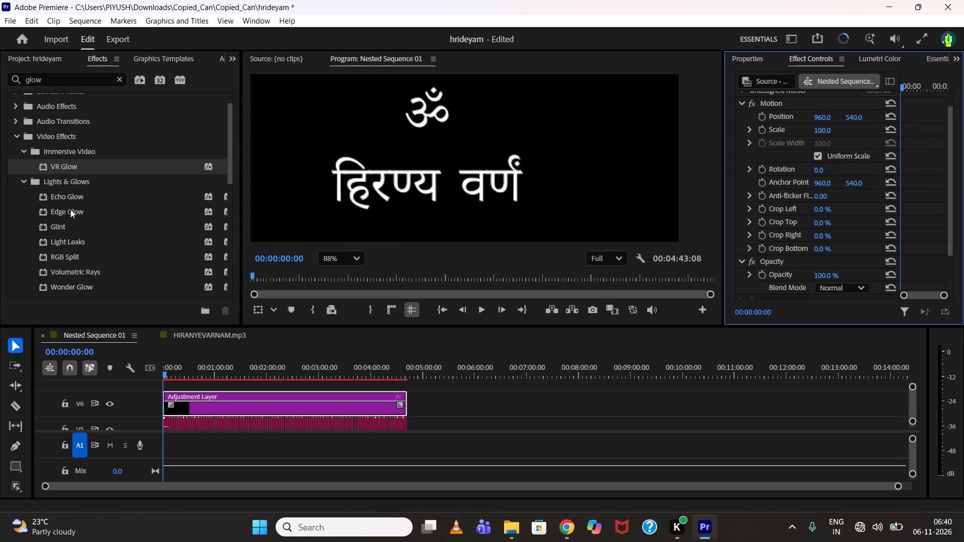
drag(70, 209, 268, 393)
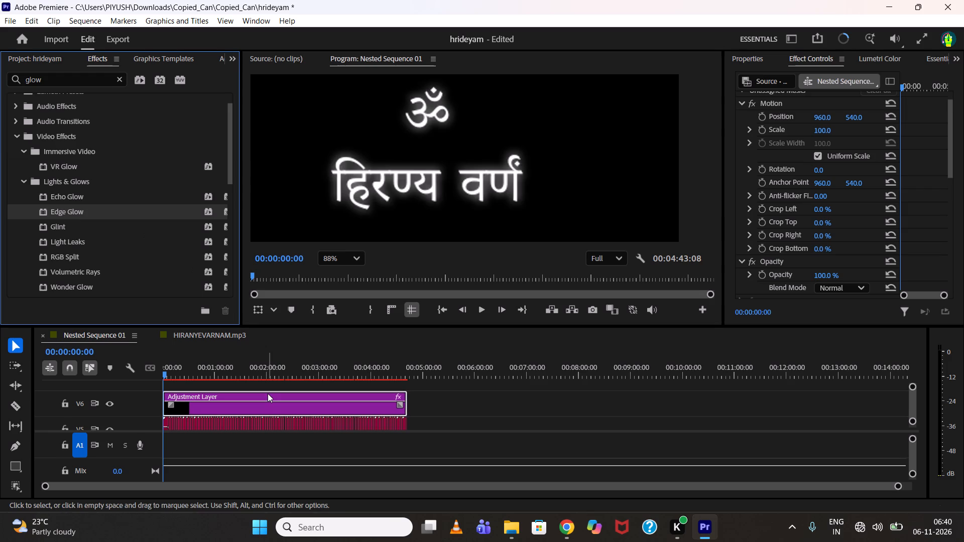
Examine the Edge Glow on the captions in Nested Sequence 01 and in the HIRANYEVARNAM.mp3 sequence.
scroll(385, 168, down, 2)
scroll(385, 168, up, 2)
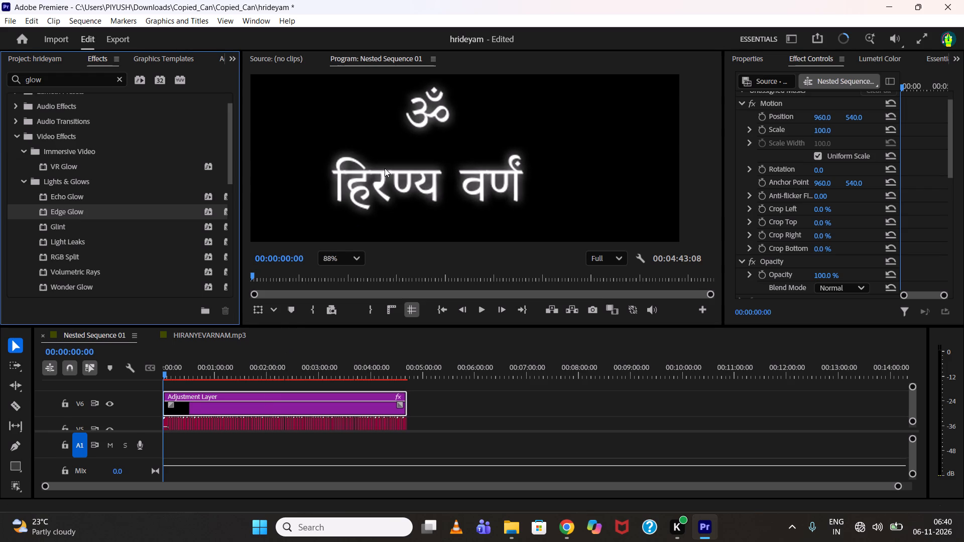
scroll(385, 168, up, 1)
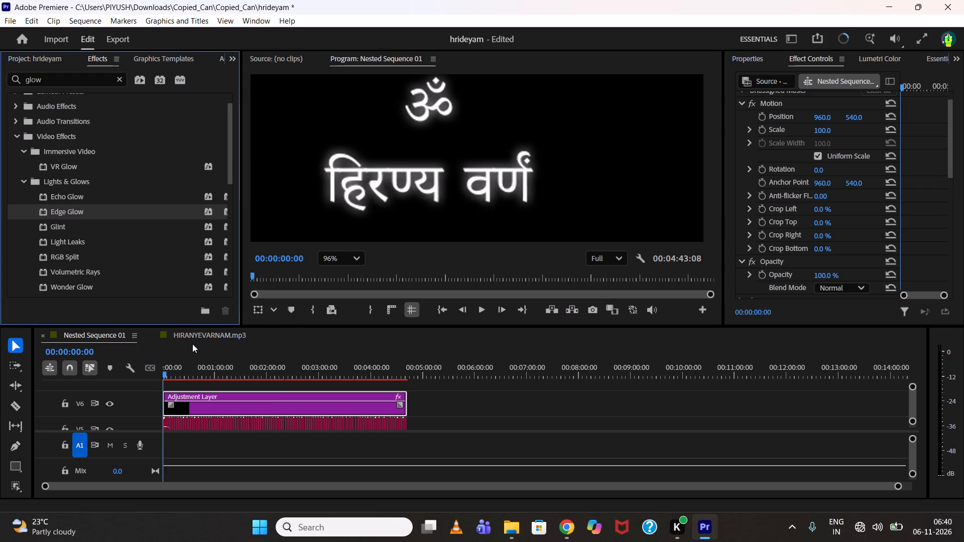
click(192, 344)
click(196, 339)
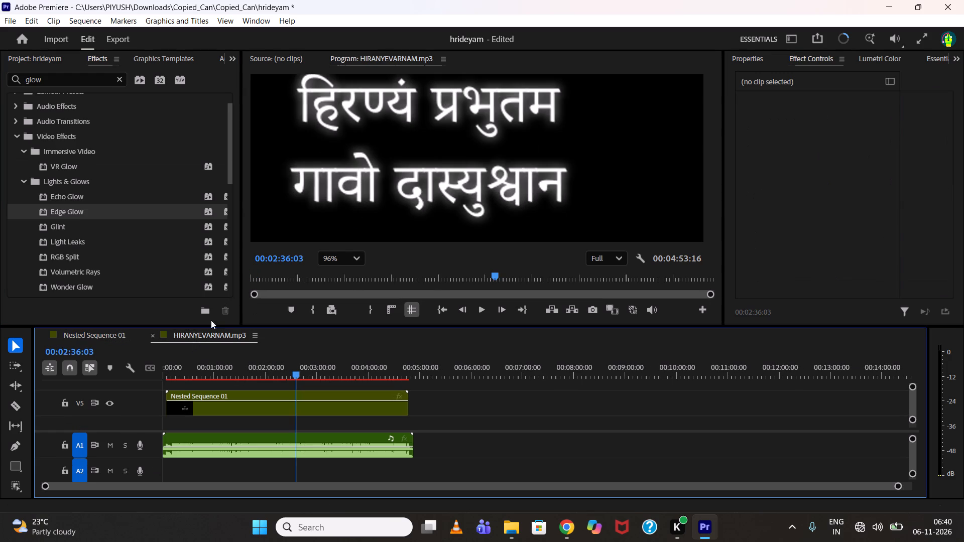
scroll(361, 122, down, 5)
middle_drag(349, 128, 377, 140)
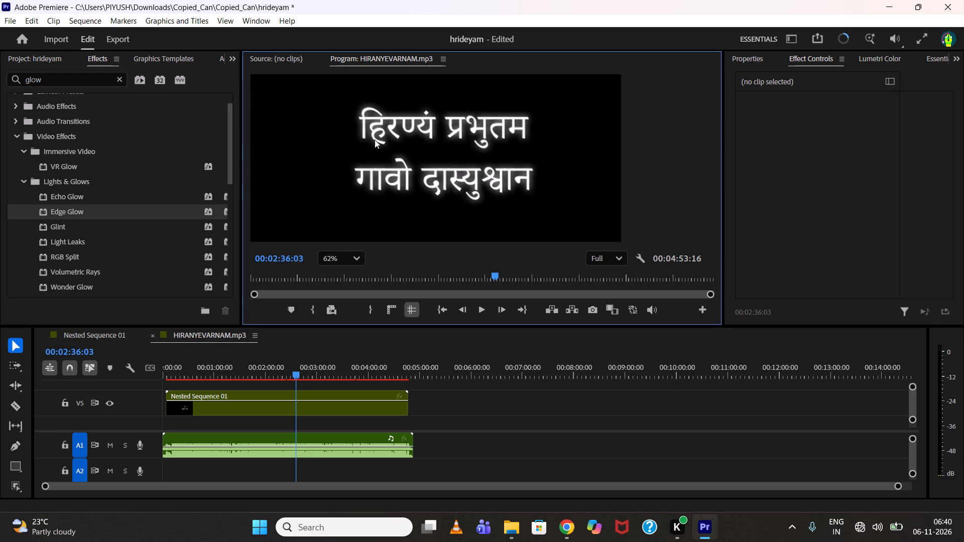
middle_drag(457, 156, 451, 140)
scroll(428, 131, down, 6)
middle_drag(368, 137, 408, 146)
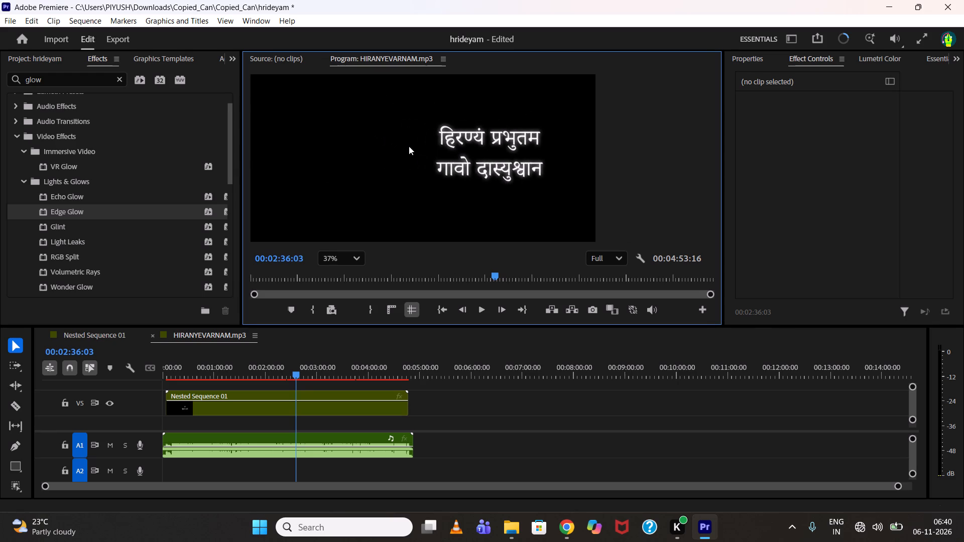
middle_click(423, 151)
scroll(423, 151, down, 3)
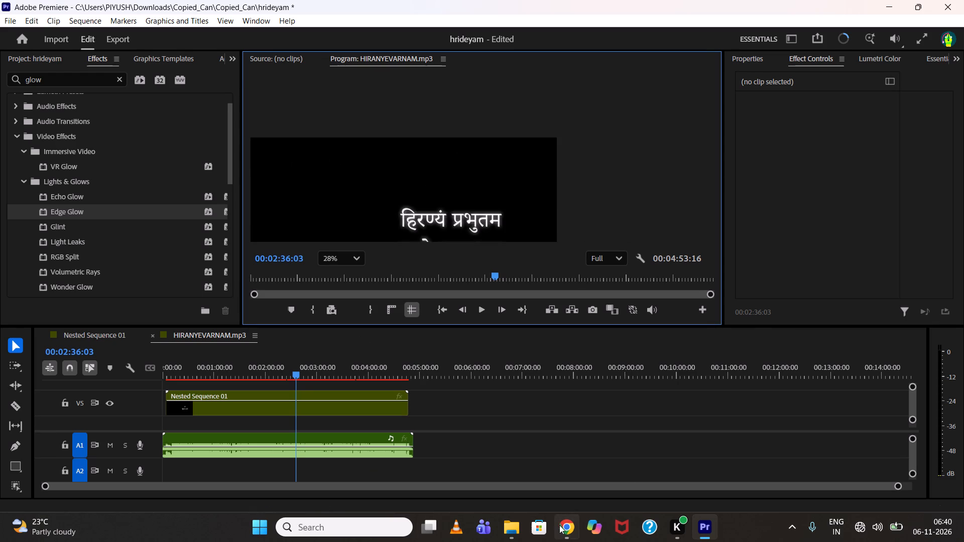
Switch to Chrome and select the RINWA_NetX4G network from the available Wi-Fi networks.
click(561, 525)
click(851, 541)
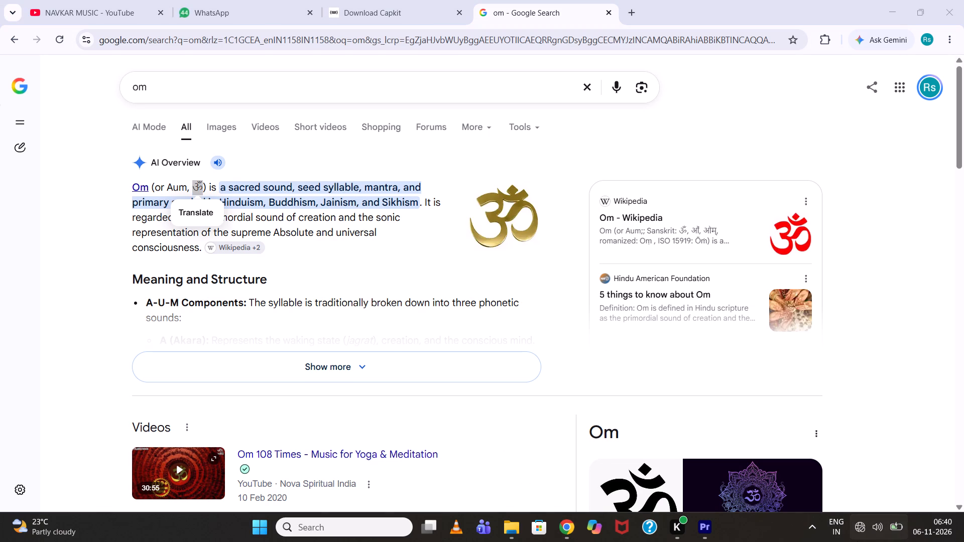
click(859, 521)
click(802, 296)
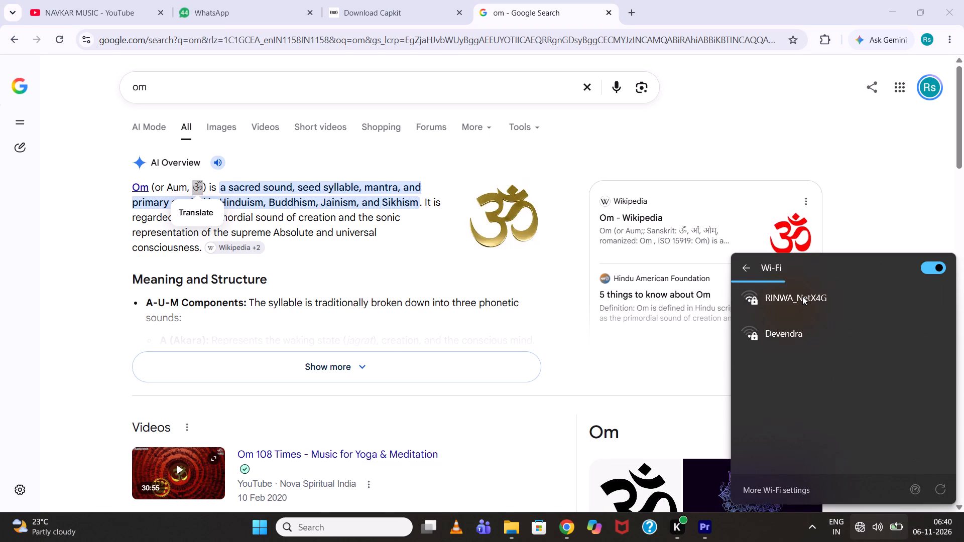
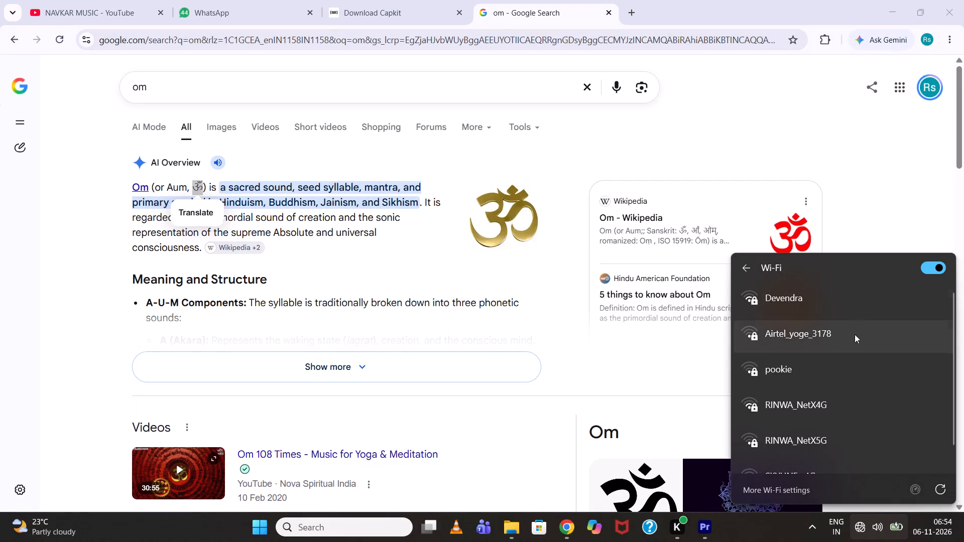
Rescan for available Wi-Fi networks.
click(936, 487)
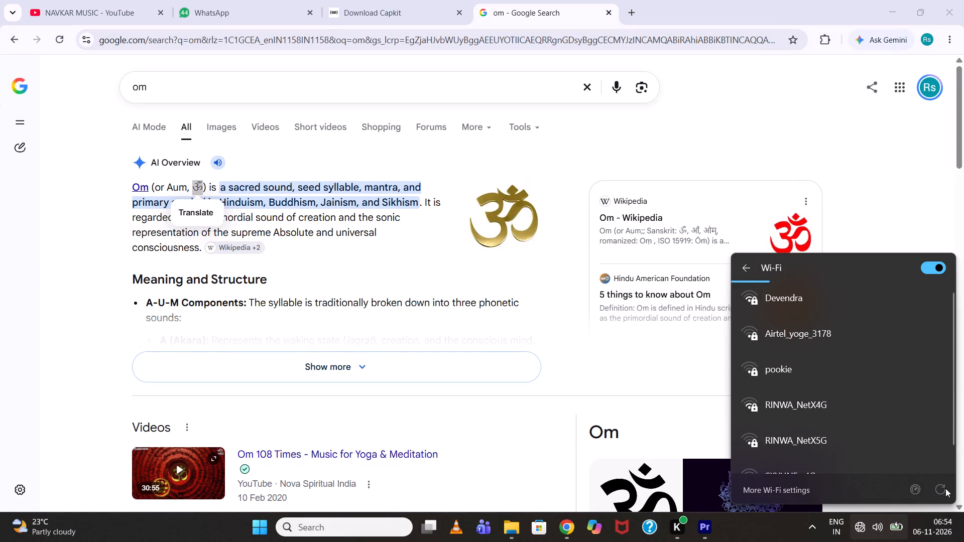
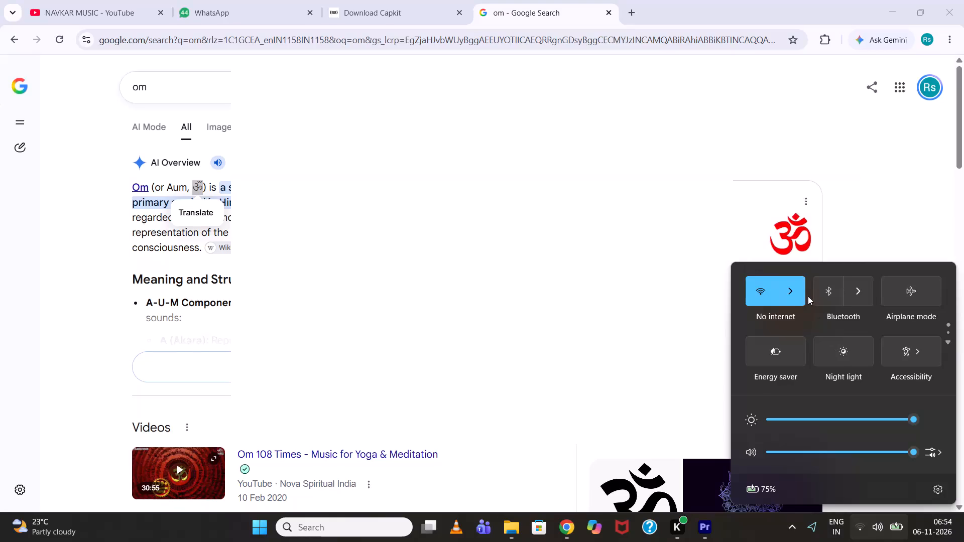
Open the list of available Wi-Fi networks to check the current connection.
click(800, 297)
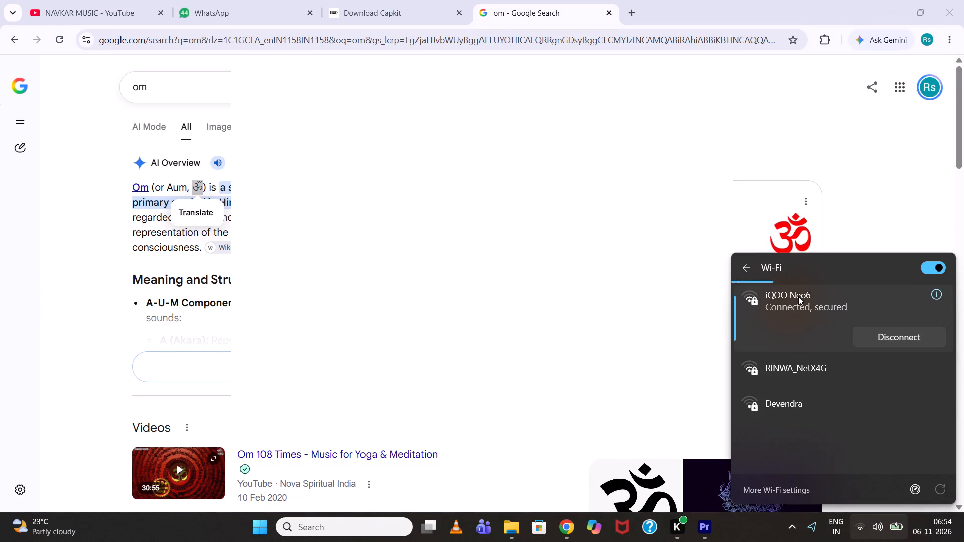
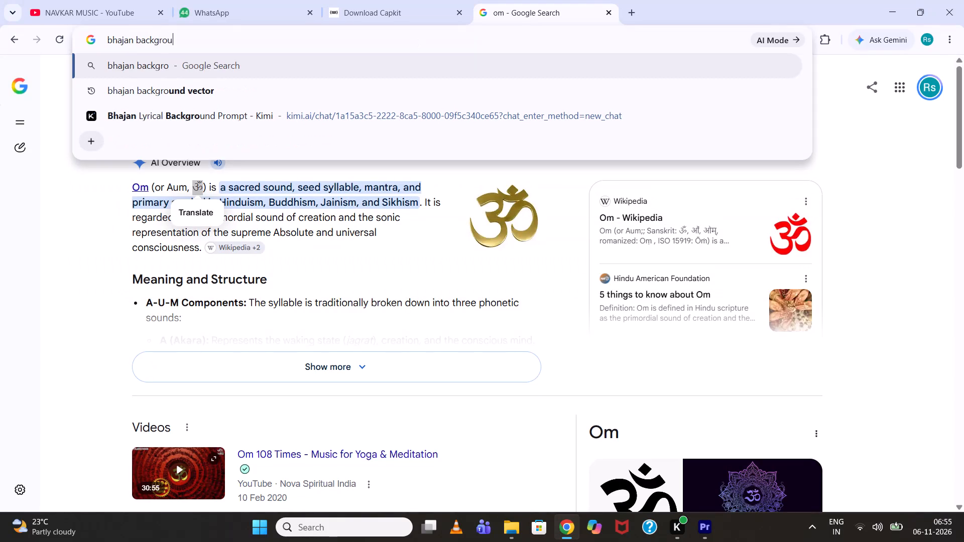
Search Google for "bhajan background" and reload the results page.
key(Return)
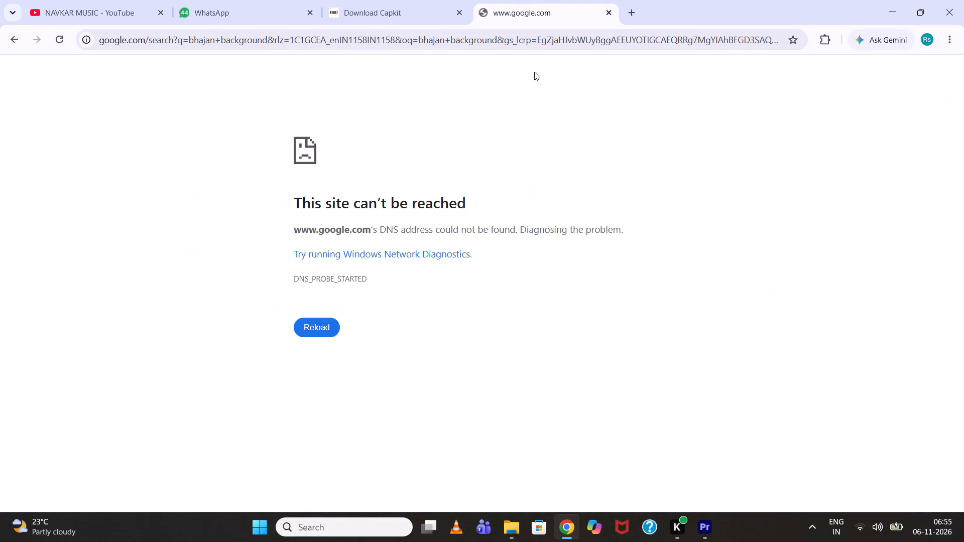
click(313, 327)
Open the Windows quick settings to check the Wi-Fi connection.
click(887, 541)
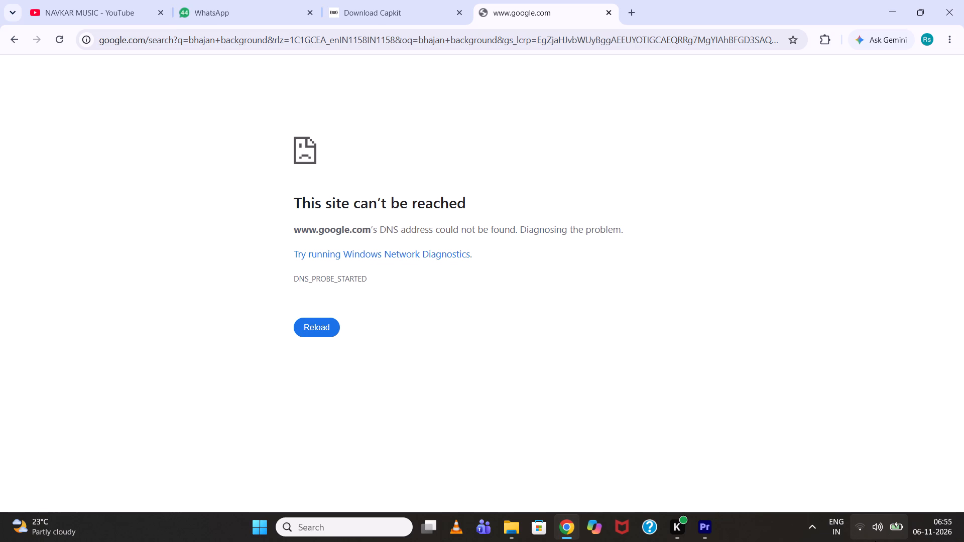
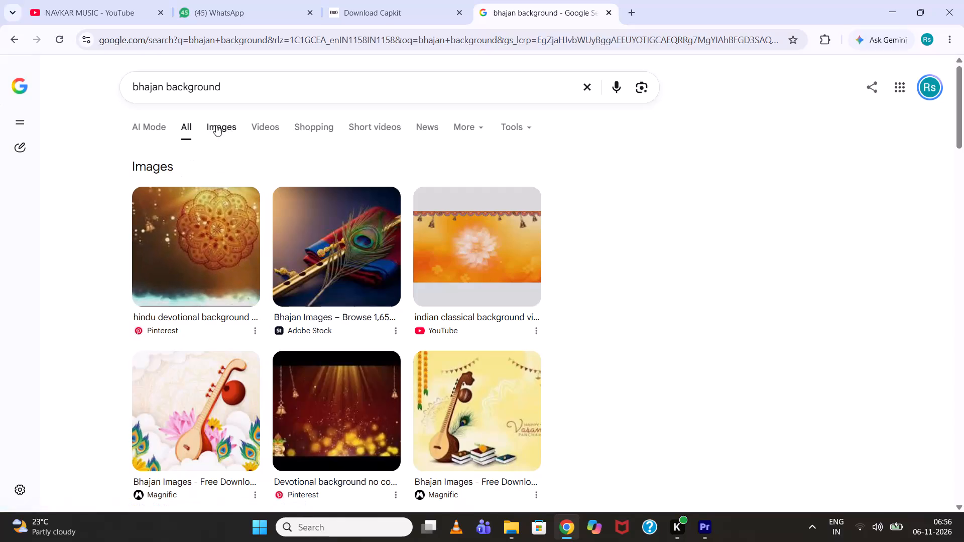
Show video results for "bhajan background" and open the Pinterest result "Devotional Background Video Effects HD".
click(267, 131)
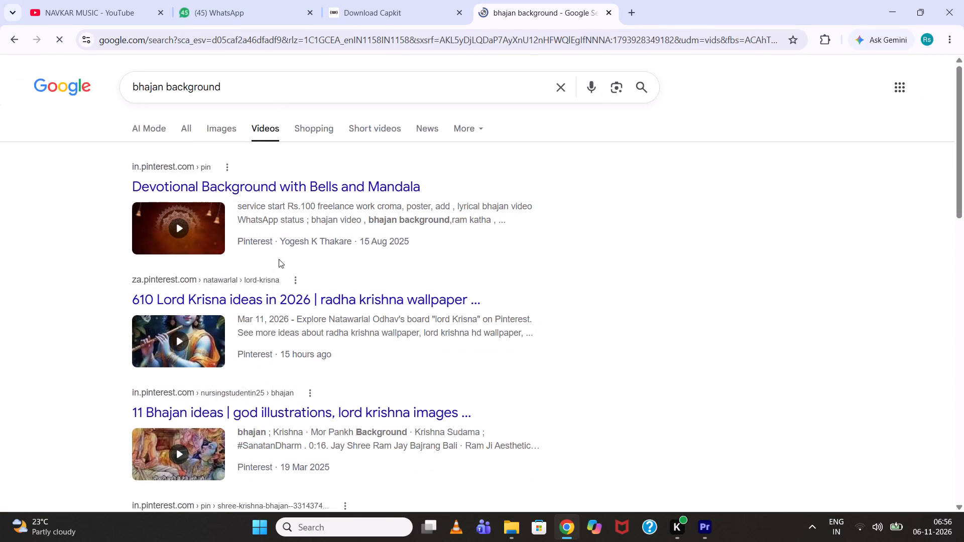
scroll(284, 257, down, 7)
scroll(284, 251, up, 5)
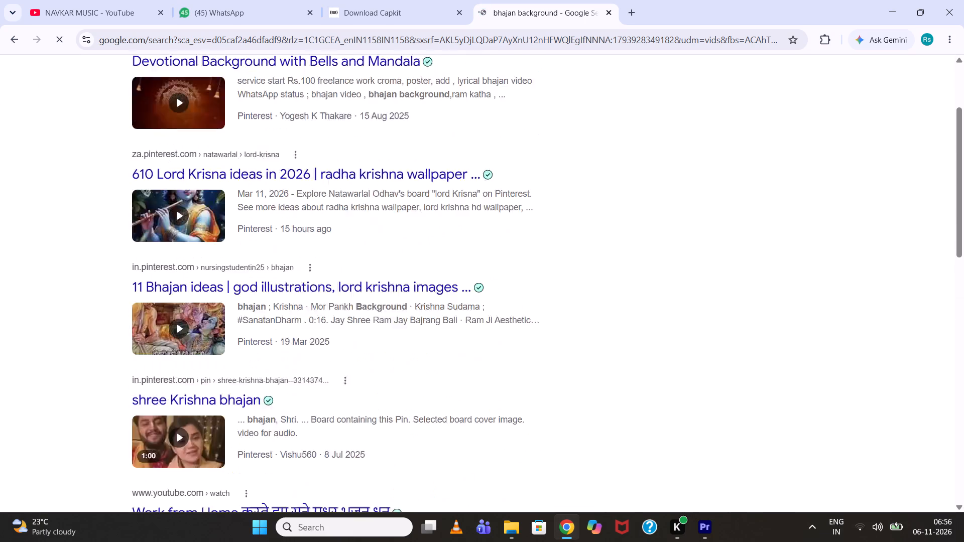
scroll(294, 217, up, 1)
scroll(230, 196, down, 6)
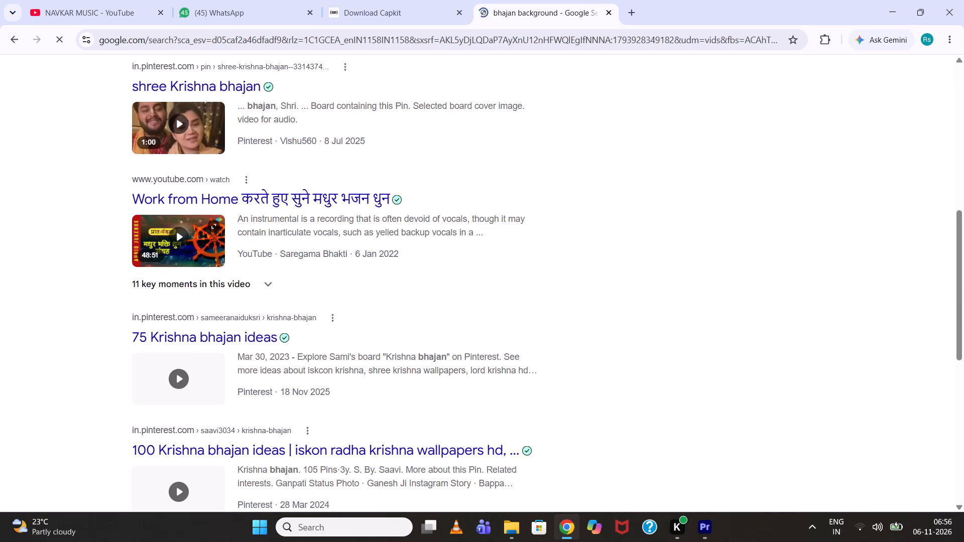
scroll(279, 367, down, 2)
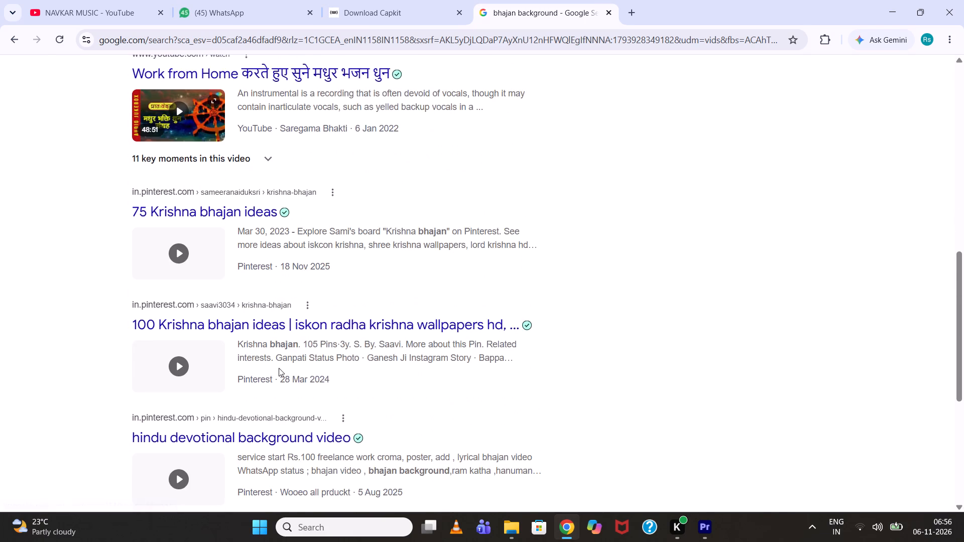
scroll(279, 368, down, 1)
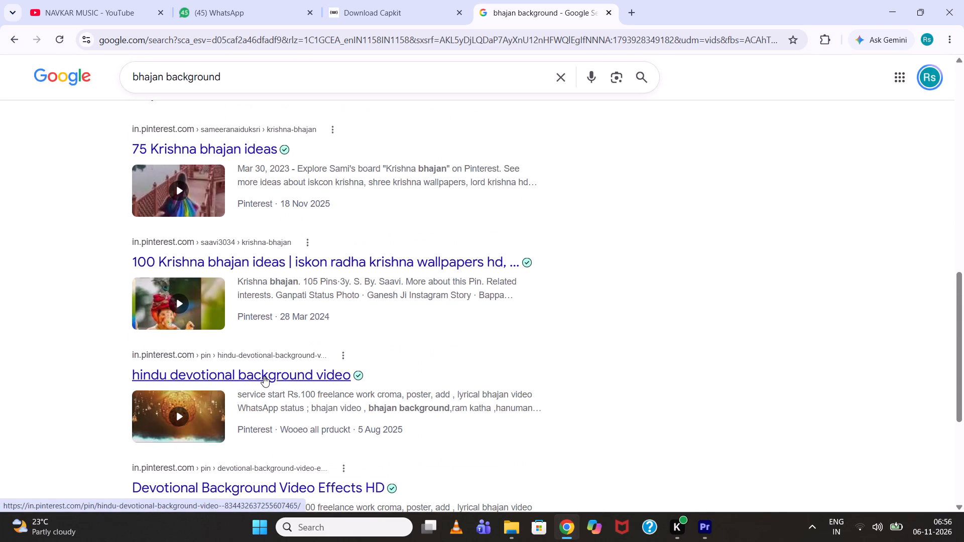
scroll(264, 376, down, 2)
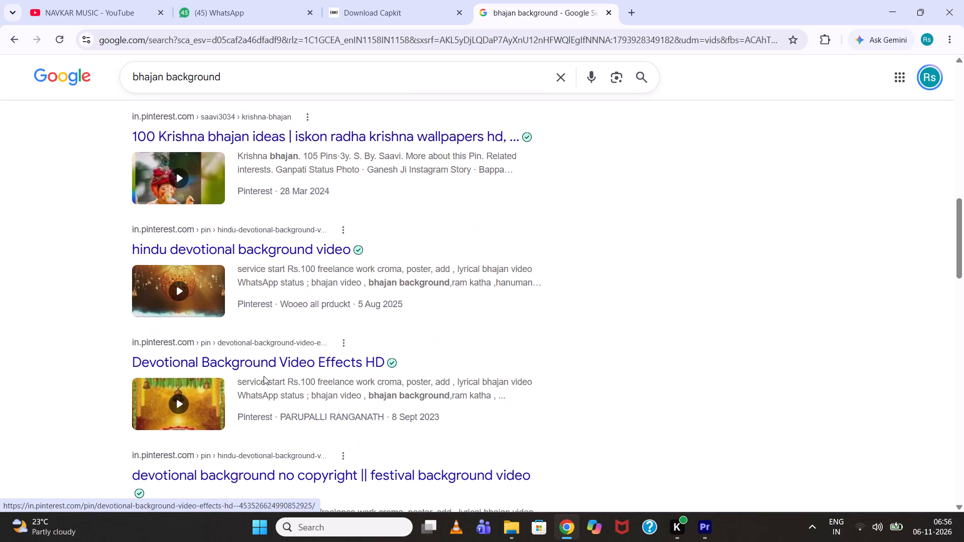
click(282, 362)
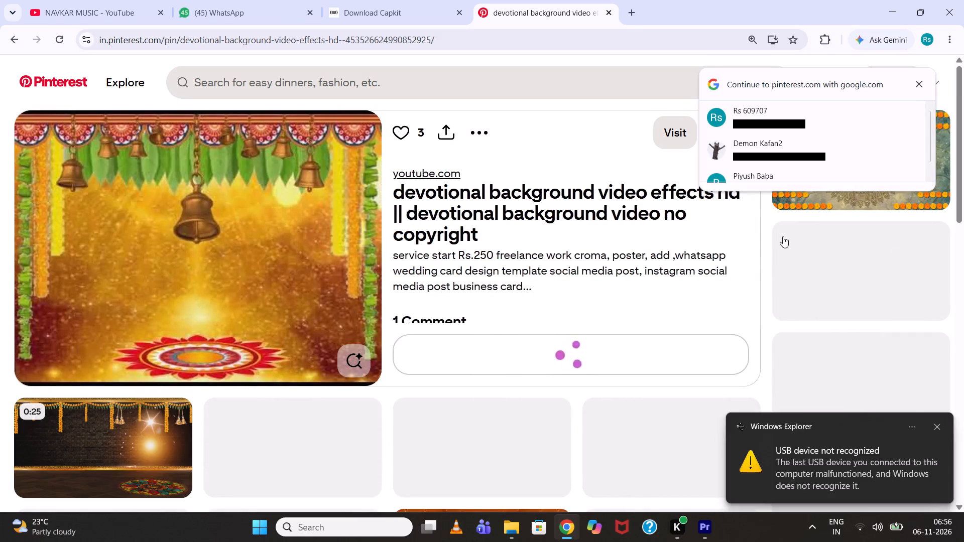
Dismiss the Google sign-in prompt and examine the related devotional backgrounds below the pin for a suitable video.
click(758, 231)
click(758, 231)
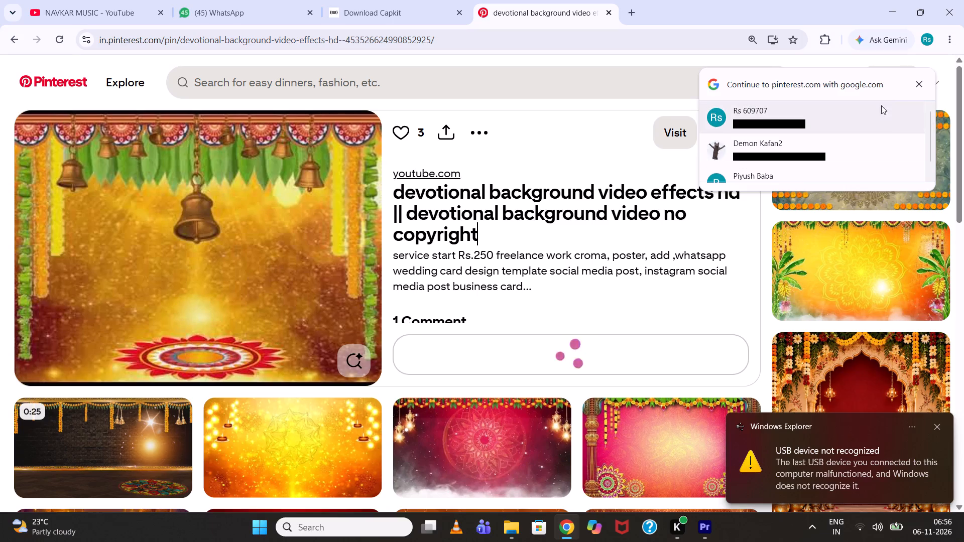
click(919, 81)
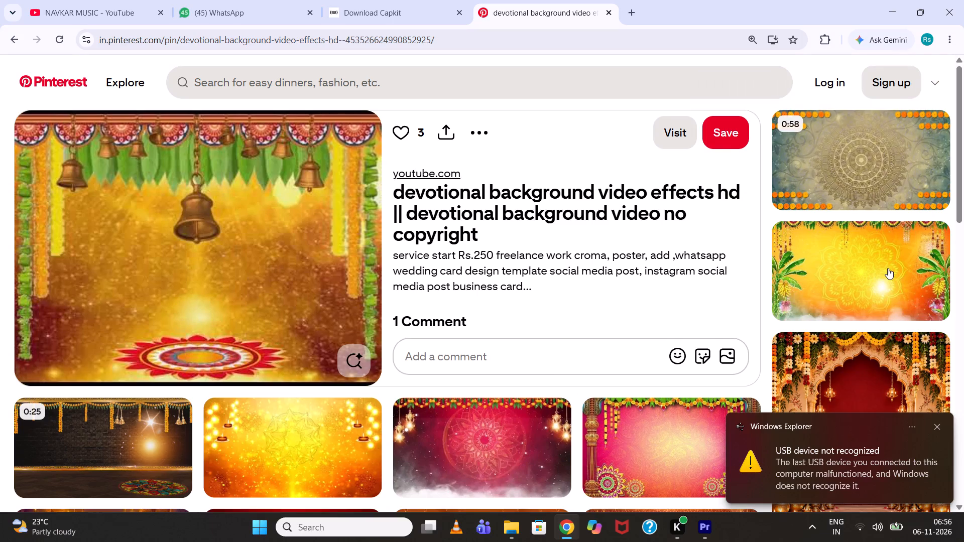
scroll(873, 275, down, 3)
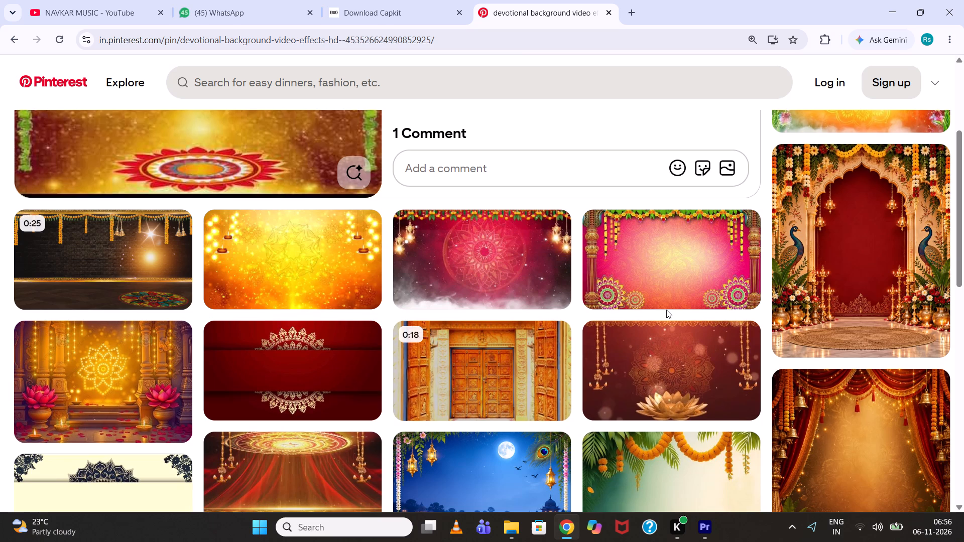
scroll(673, 300, down, 5)
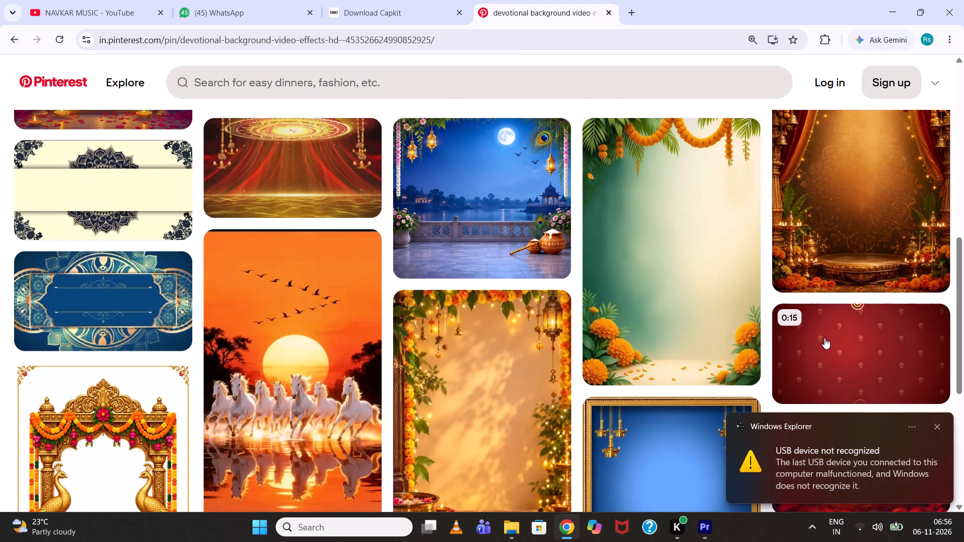
scroll(826, 338, down, 3)
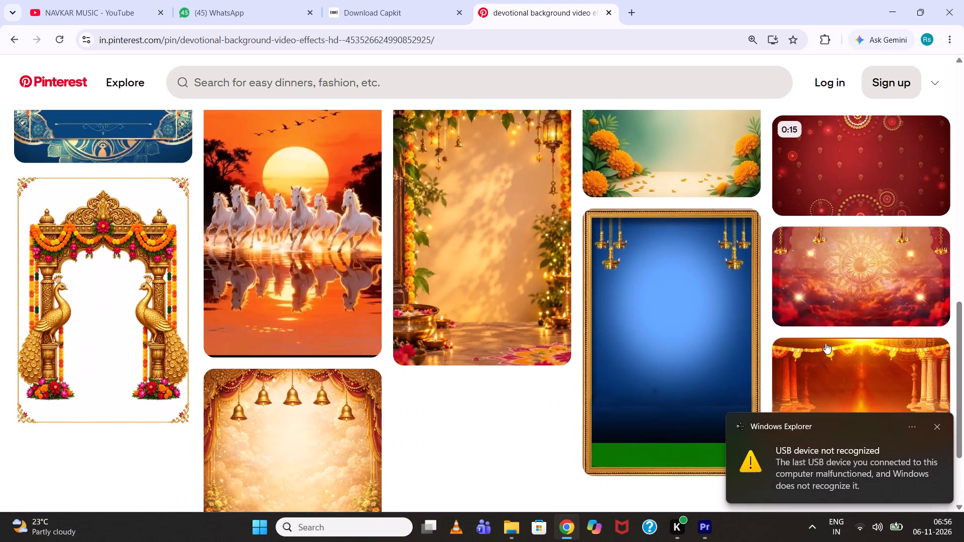
scroll(825, 343, down, 3)
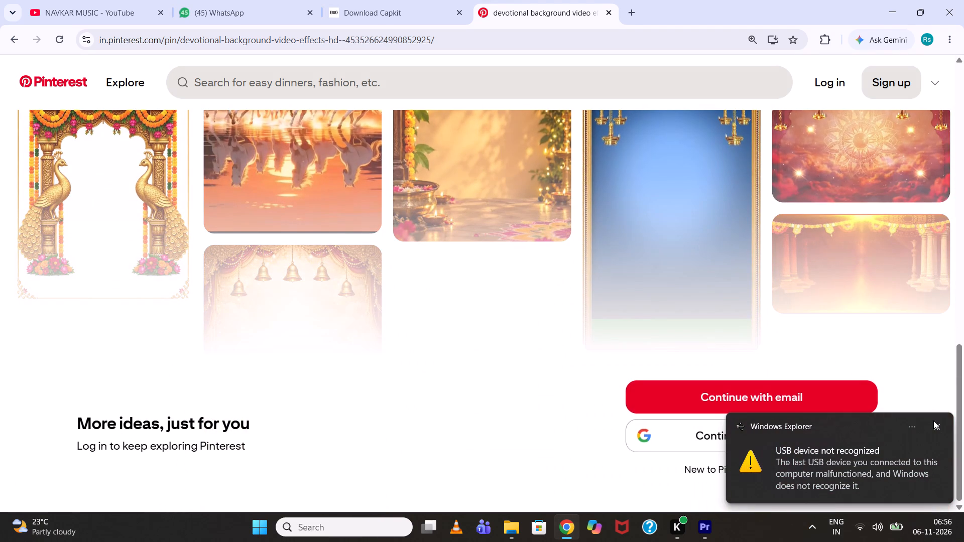
drag(938, 425, 926, 430)
Log in to Pinterest by continuing with the Rs Google account.
click(834, 403)
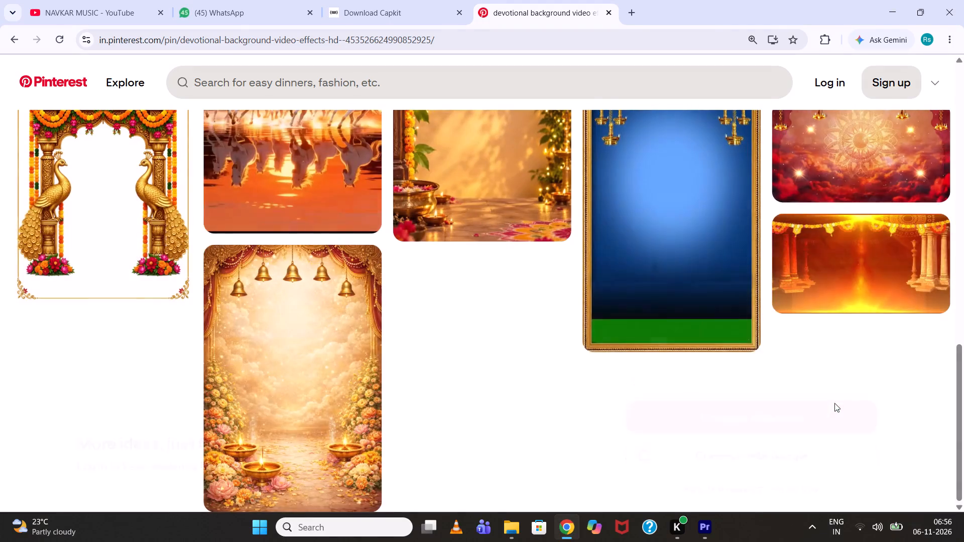
click(552, 373)
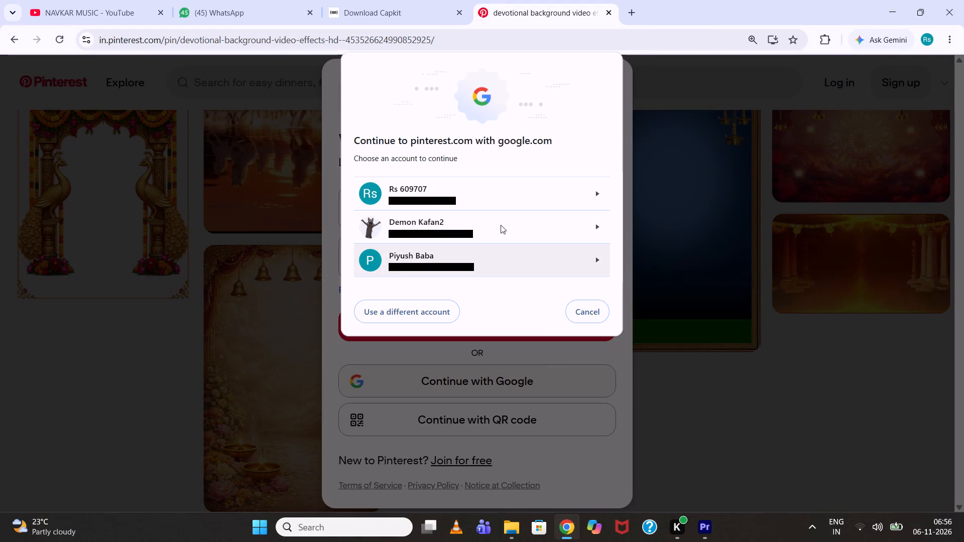
click(496, 185)
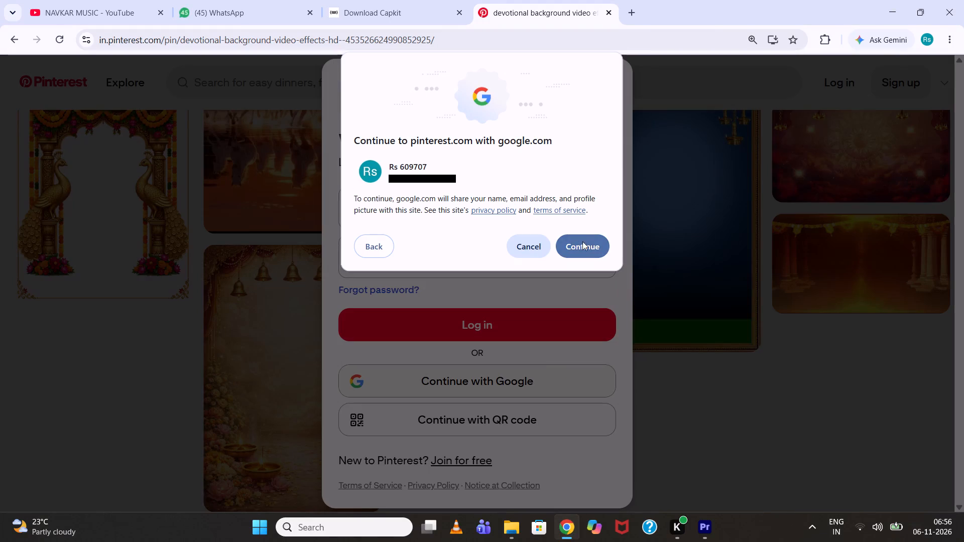
click(582, 241)
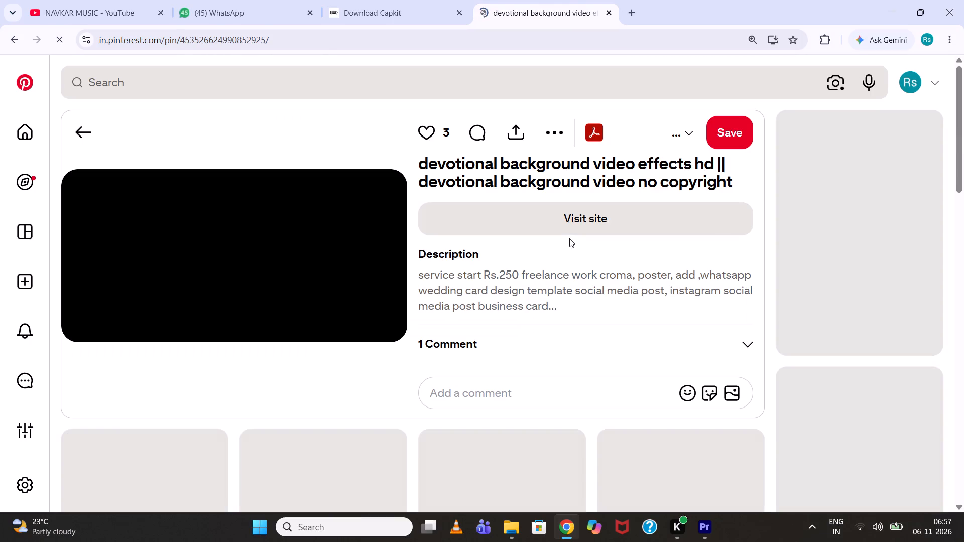
Open the 1:48 orange mandala background video from the related pins and preview it with sound.
click(936, 92)
click(931, 84)
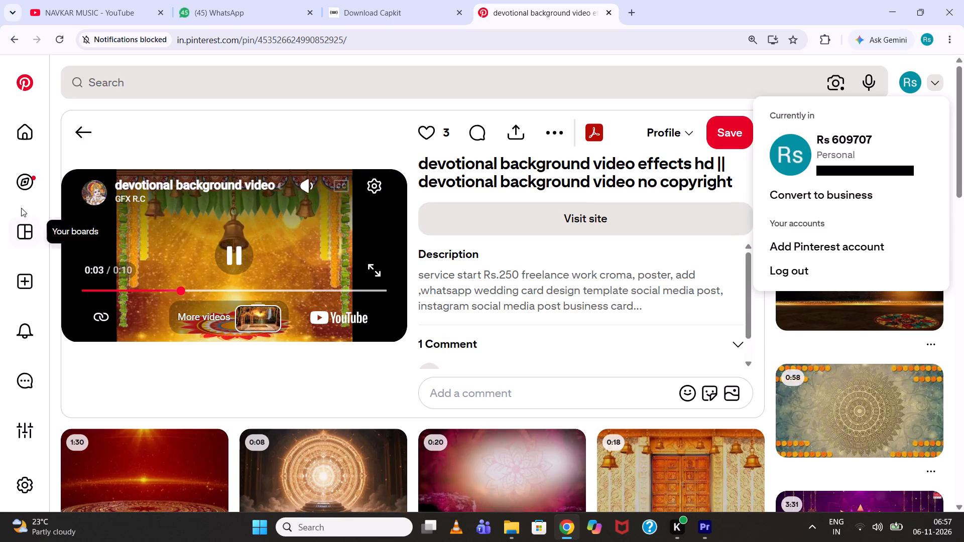
scroll(337, 314, down, 2)
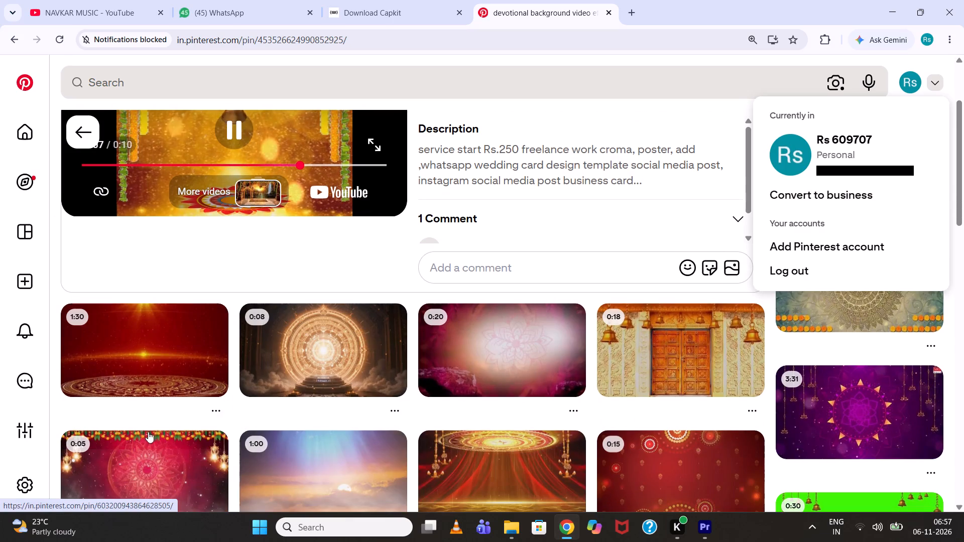
scroll(148, 433, down, 1)
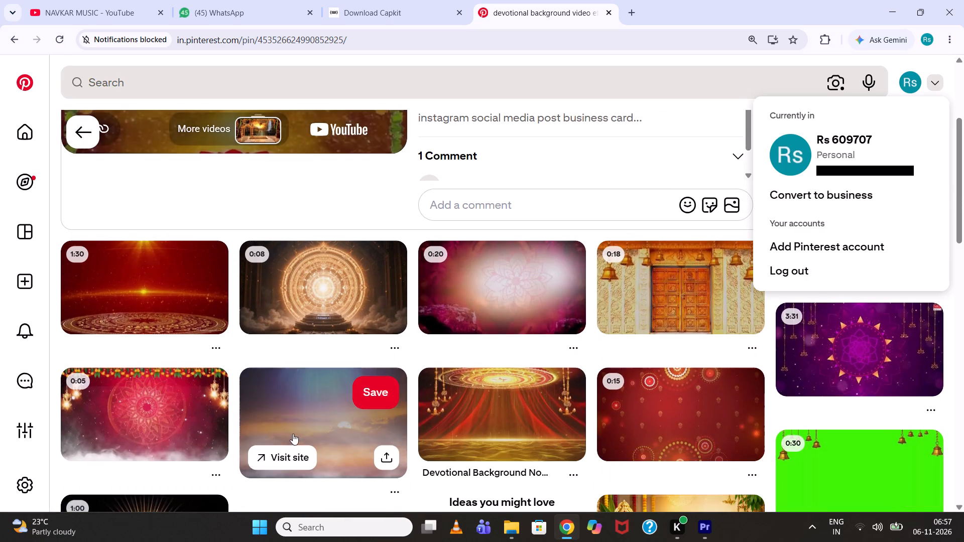
scroll(661, 422, down, 2)
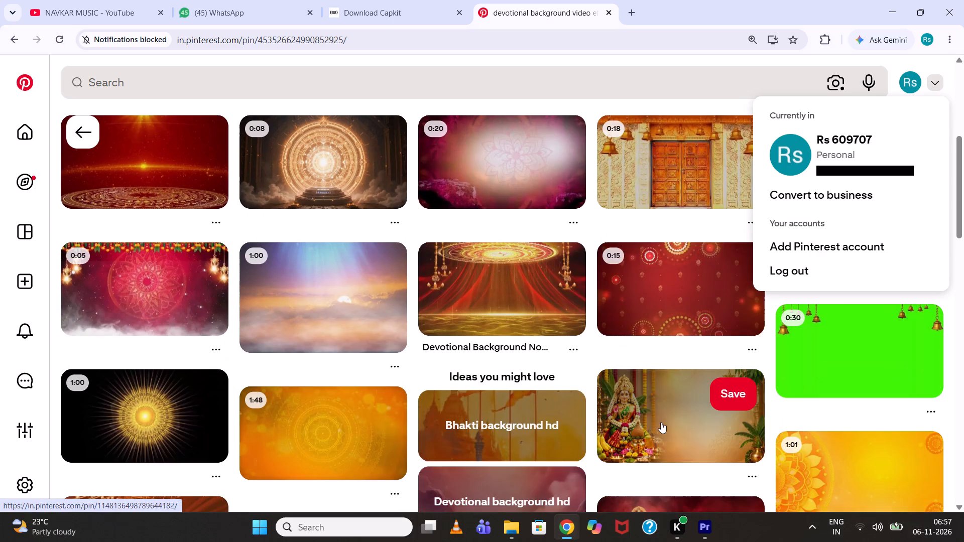
click(950, 294)
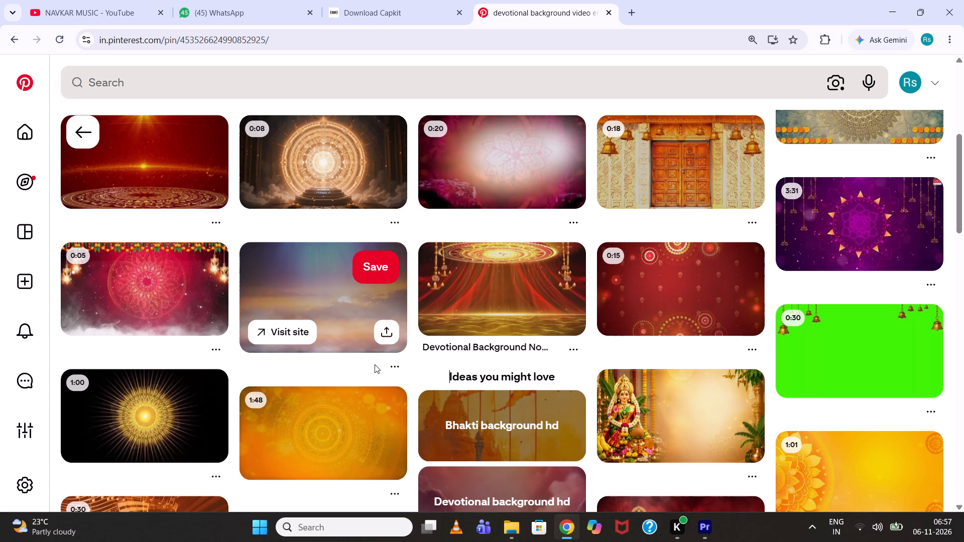
click(336, 433)
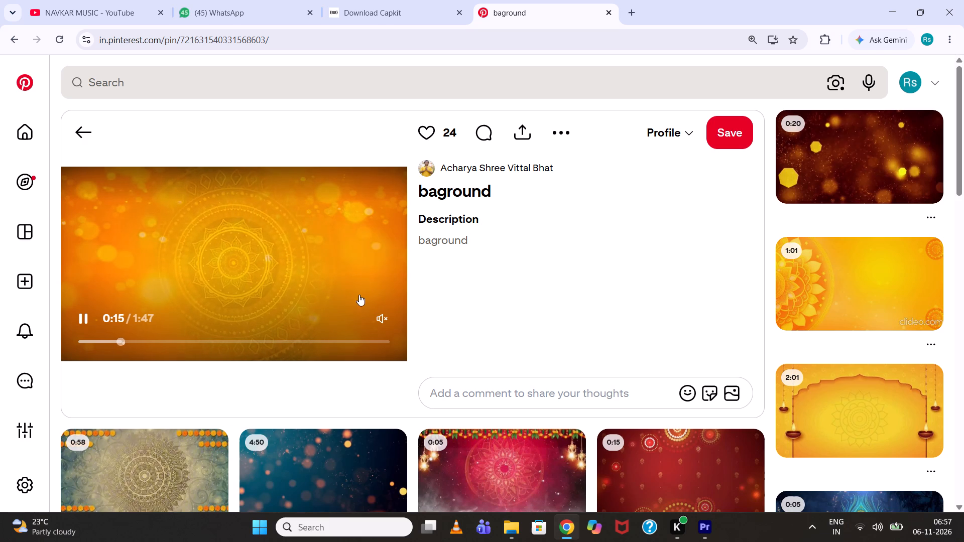
click(382, 314)
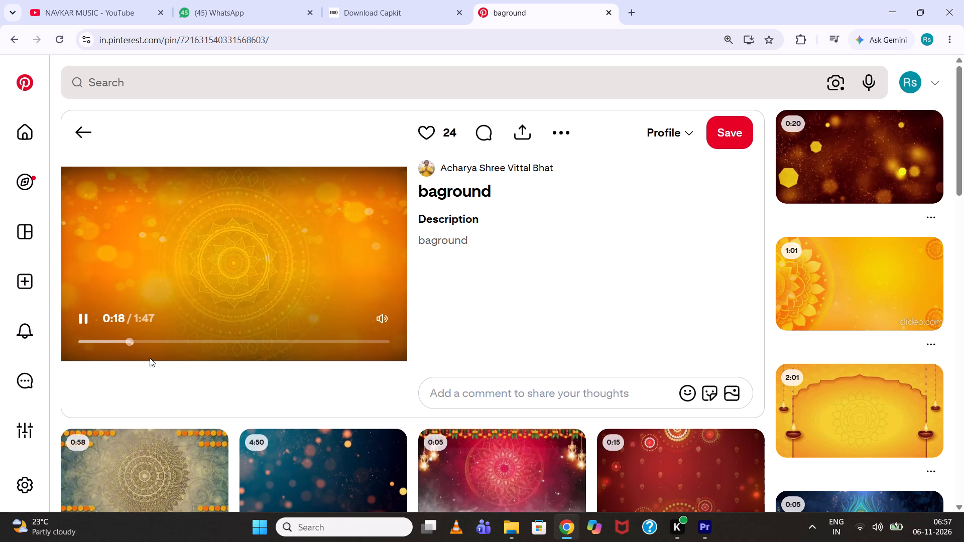
scroll(150, 358, down, 1)
scroll(150, 358, up, 2)
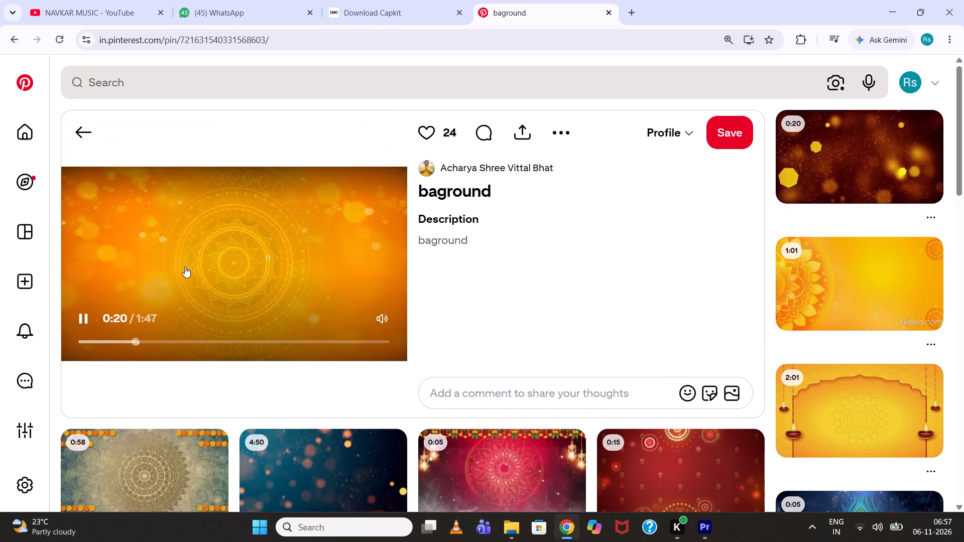
Copy the share link of the orange mandala "baground" pin.
right_click(185, 266)
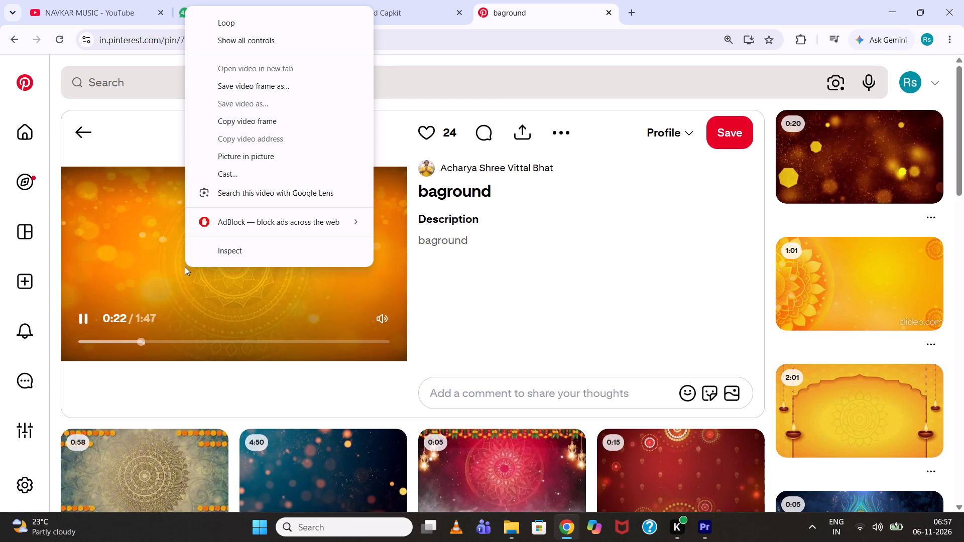
click(497, 277)
click(522, 130)
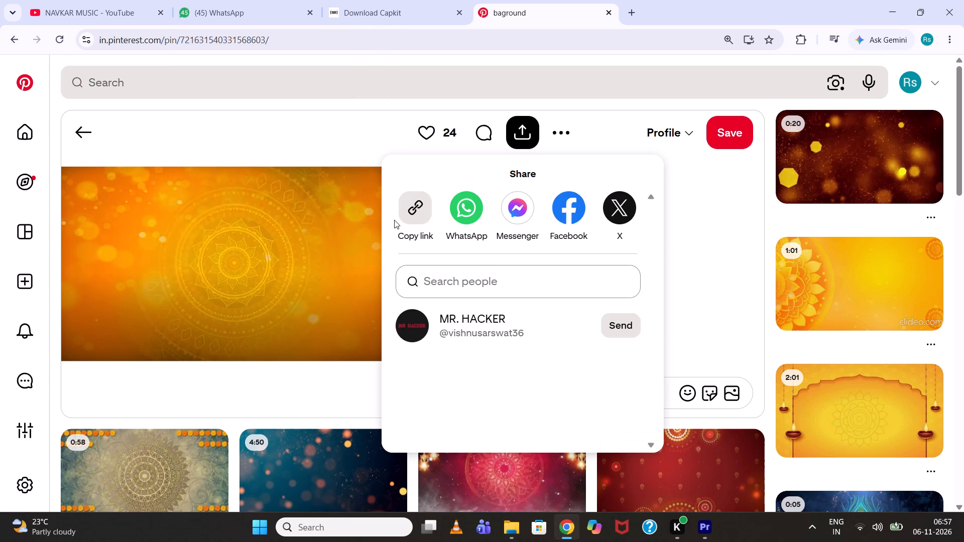
click(423, 223)
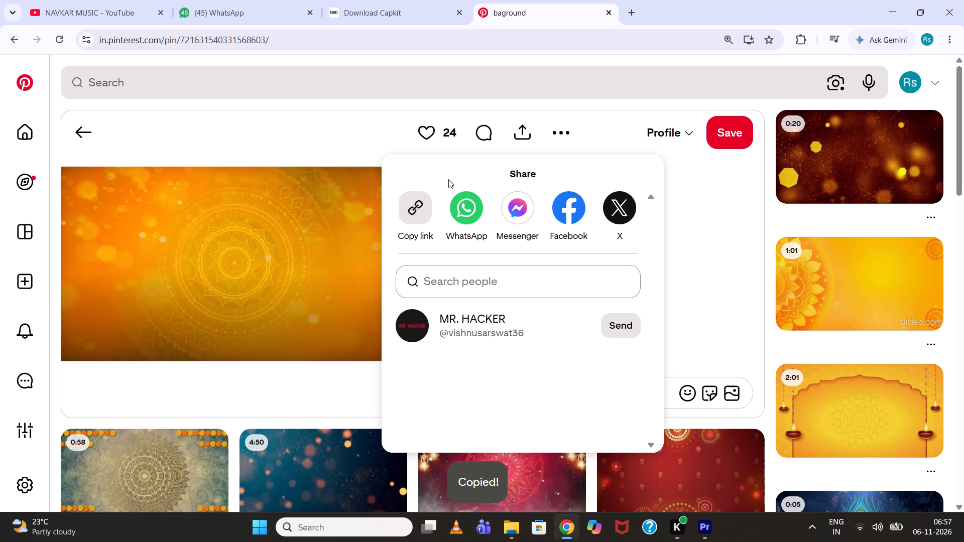
Search for "pinterest video download" in a new tab and open the KlickPin Pinterest Video Downloader.
click(634, 5)
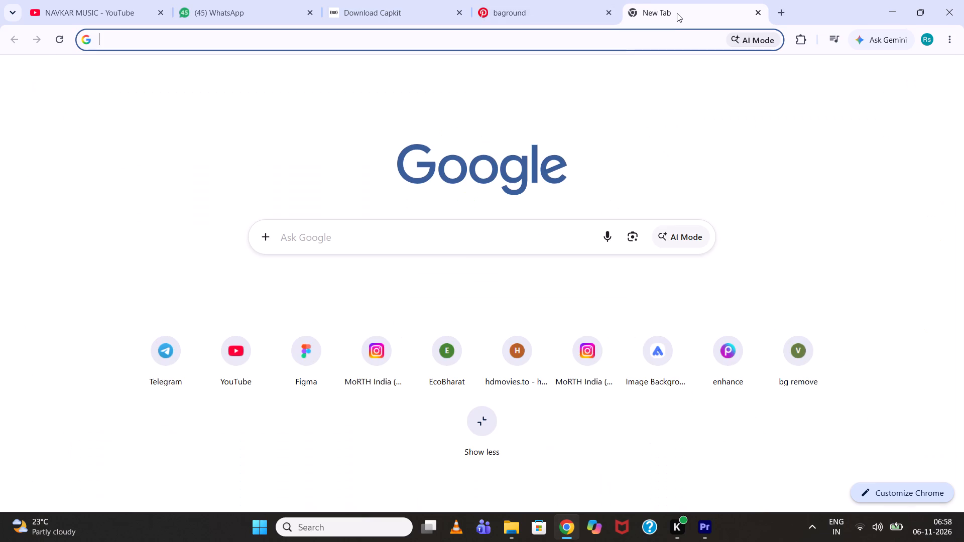
text(pin)
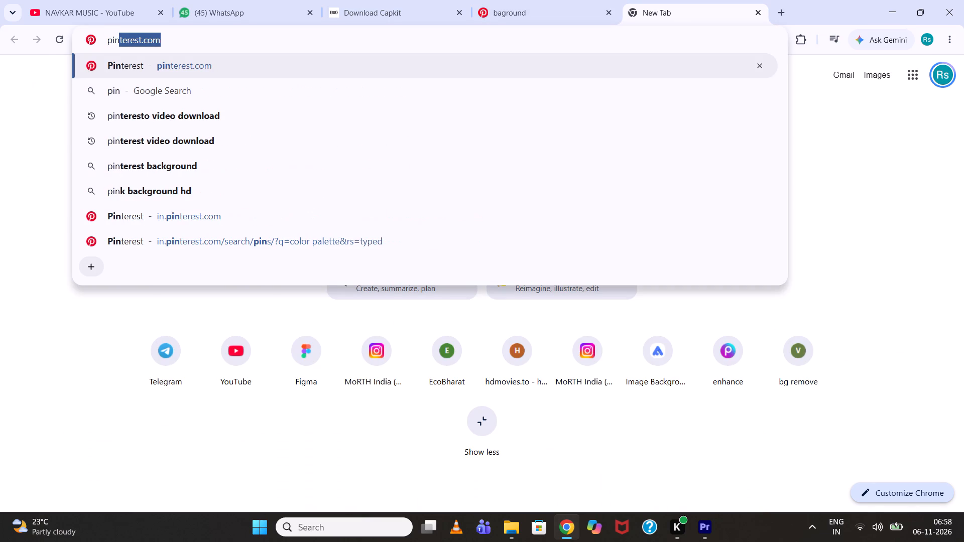
key(Down)
key(Down)
key(Down)
key(Return)
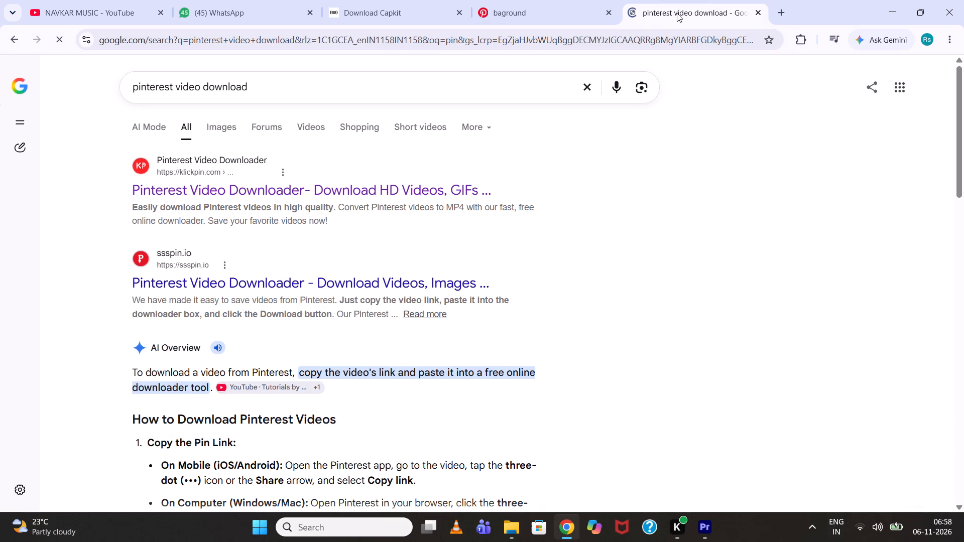
click(378, 188)
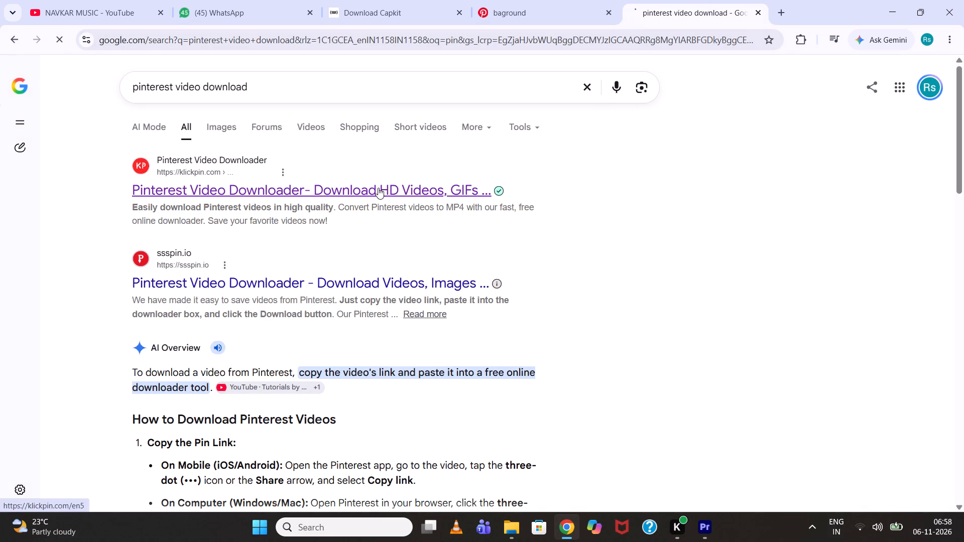
Submit the copied pin link to KlickPin to get the video's download options.
click(355, 233)
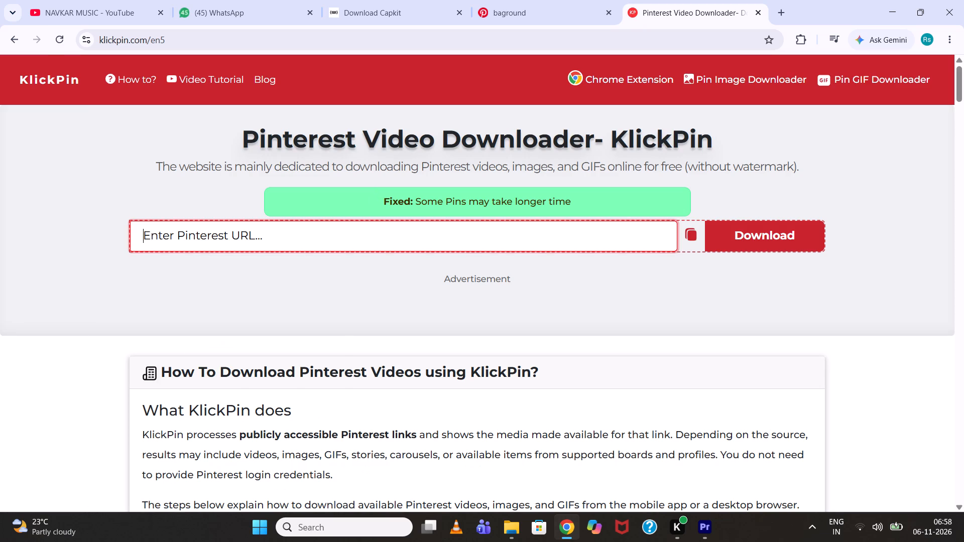
key(ctrl+v)
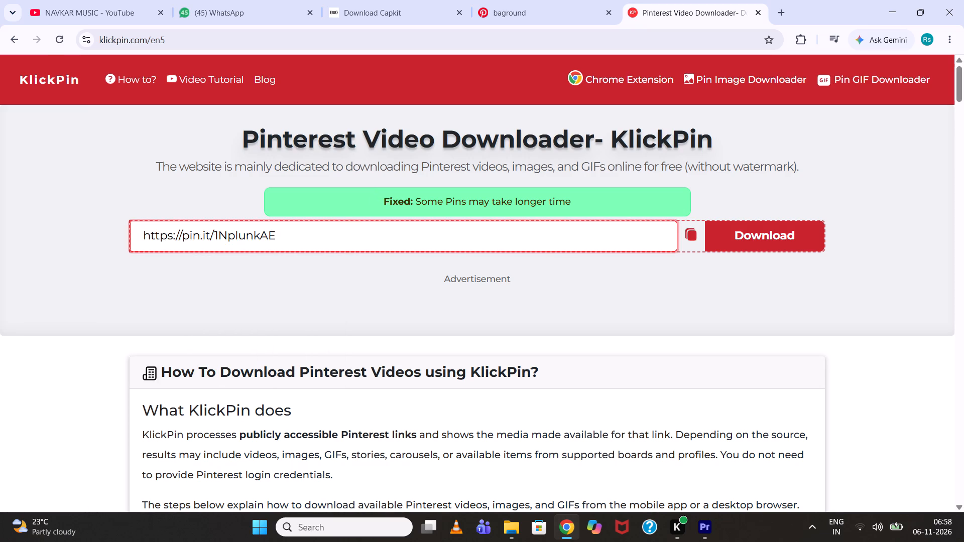
click(728, 232)
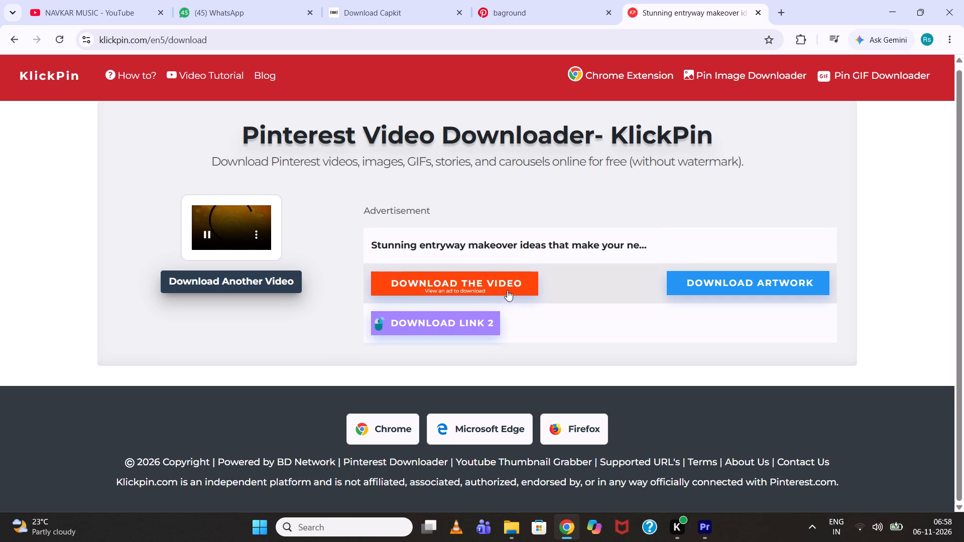
Download the orange mandala background video from KlickPin.
click(507, 290)
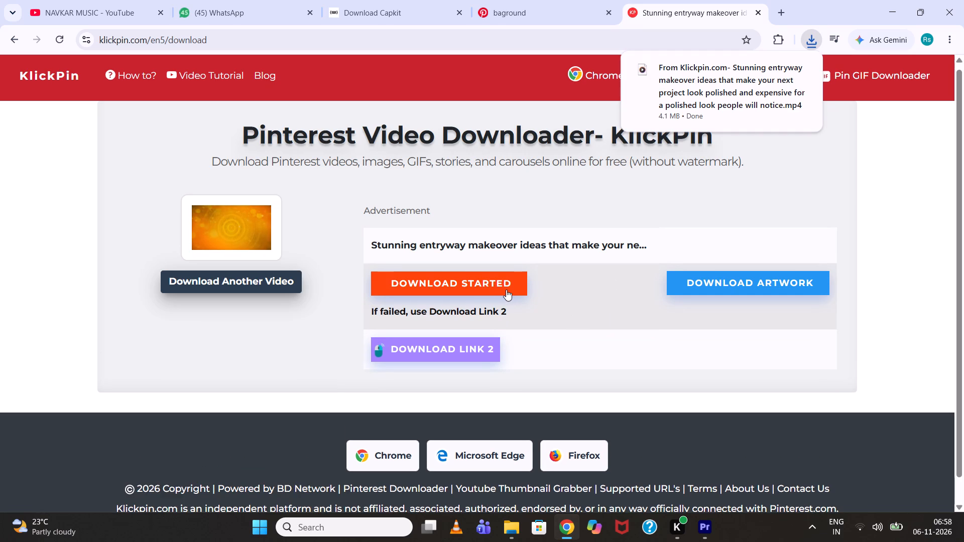
Play the downloaded mandala video in the media player to check it, and close the player.
click(692, 91)
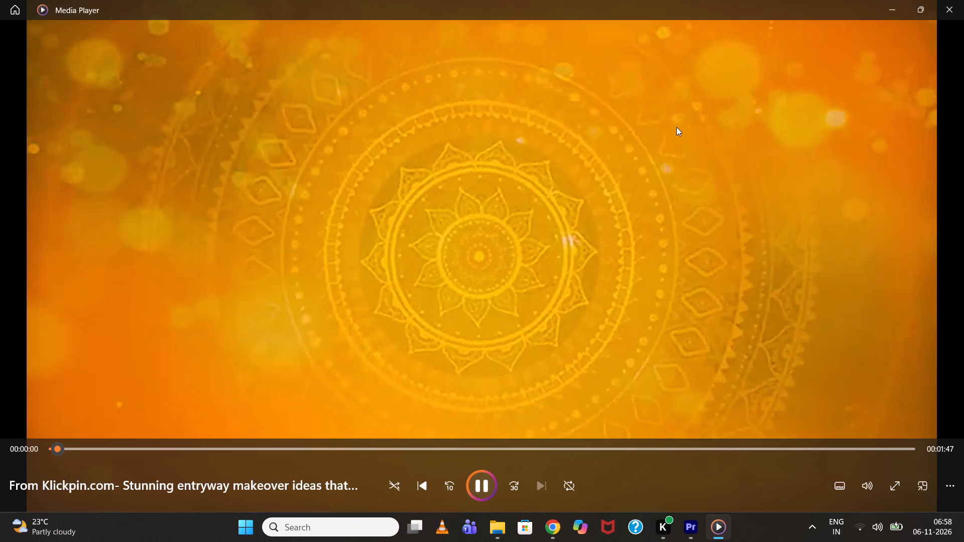
click(676, 127)
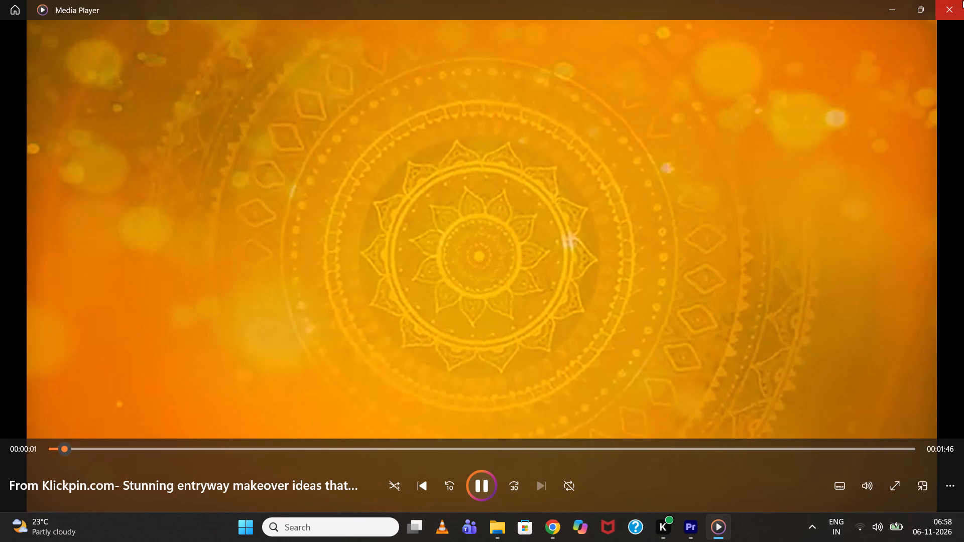
click(957, 0)
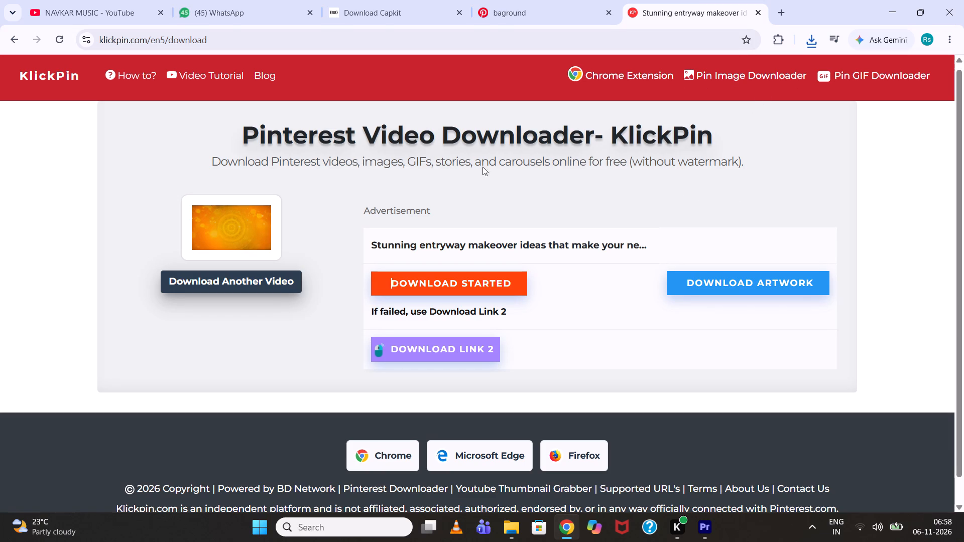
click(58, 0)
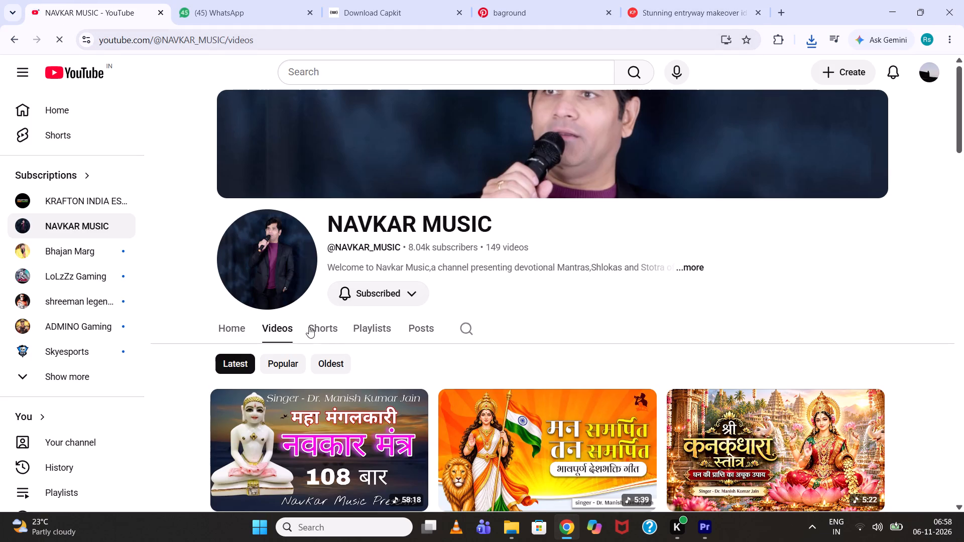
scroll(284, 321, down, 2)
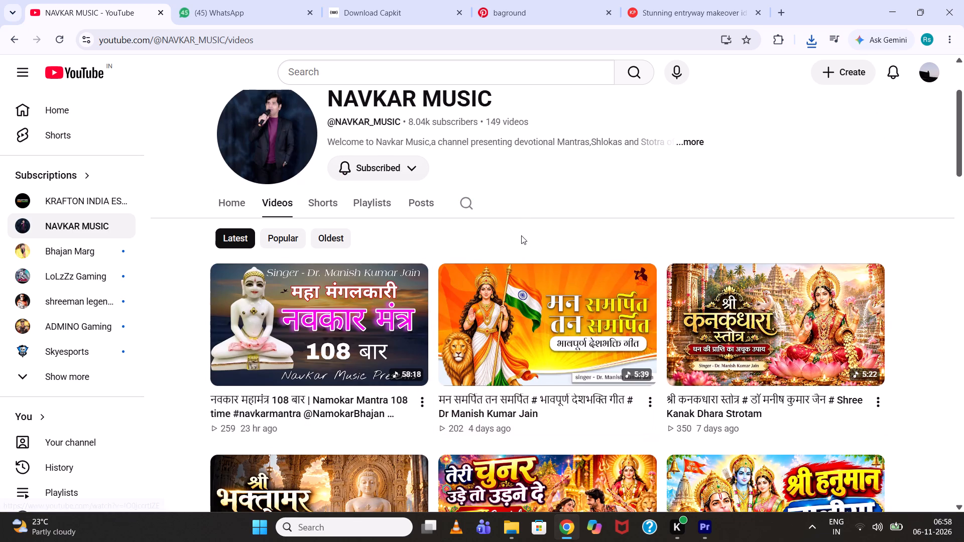
Return to the "baground" pin, dismiss its share options and capture a screenshot of just the orange mandala image.
click(551, 0)
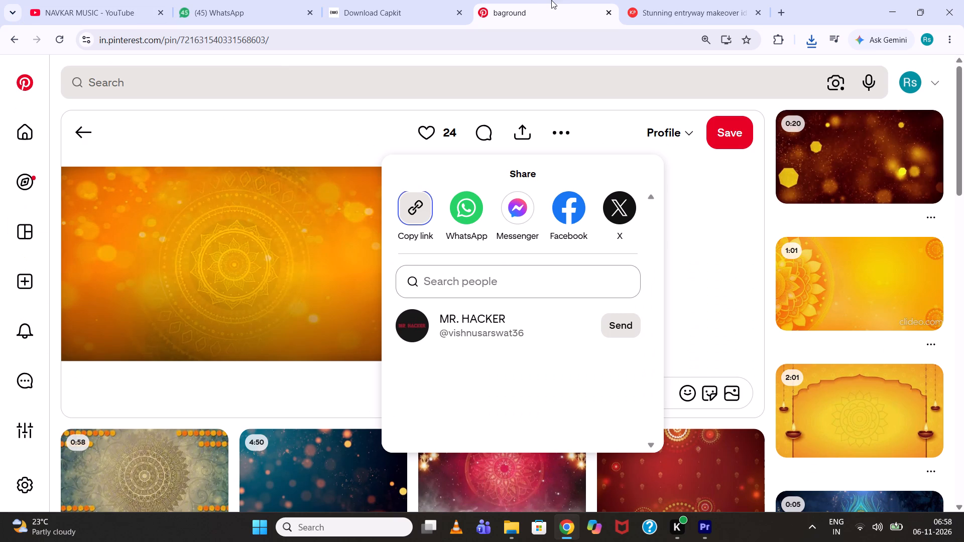
click(333, 147)
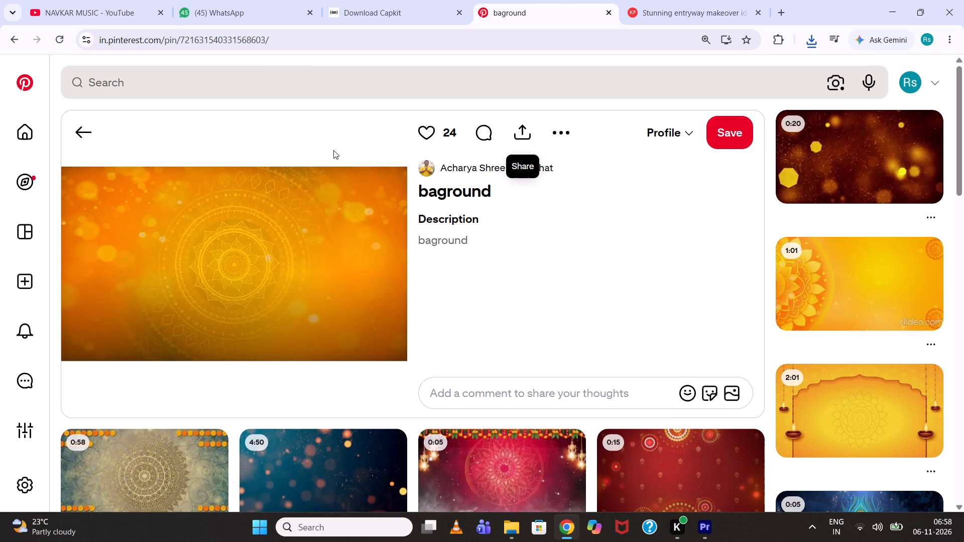
key(Print)
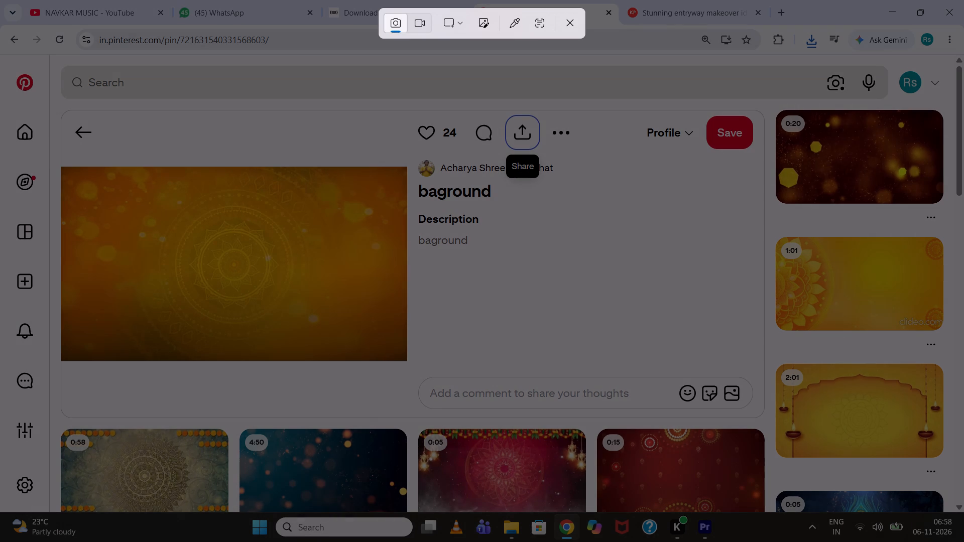
drag(413, 163, 57, 362)
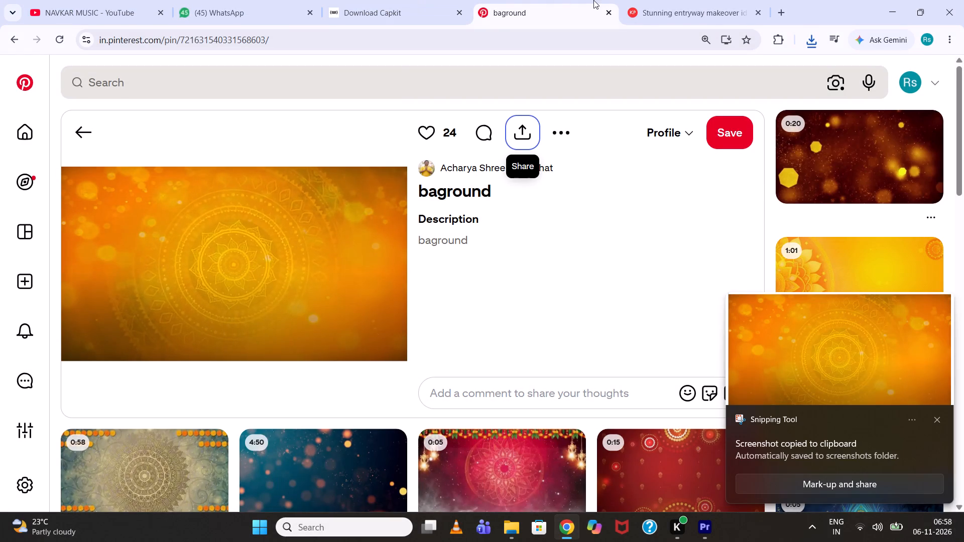
Open a new browser tab for an image search.
click(689, 0)
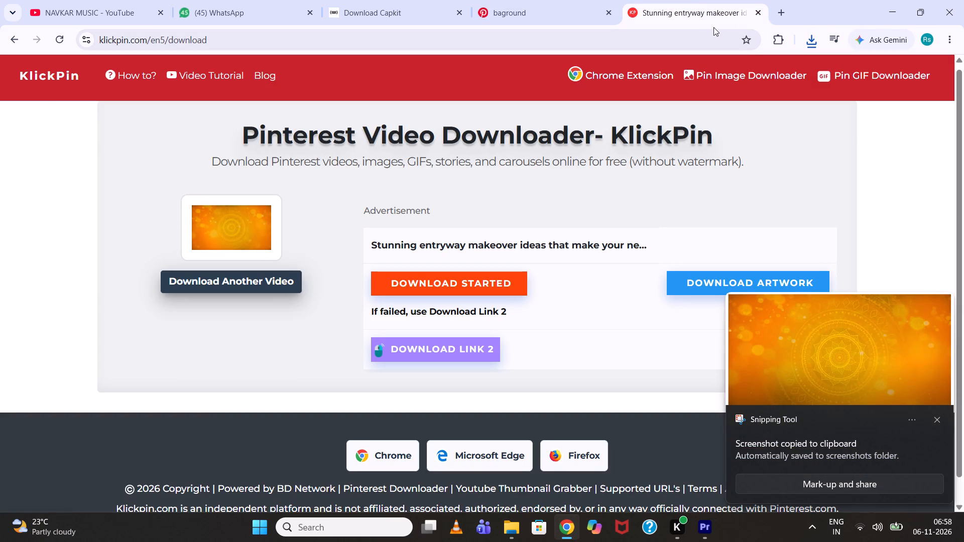
click(777, 12)
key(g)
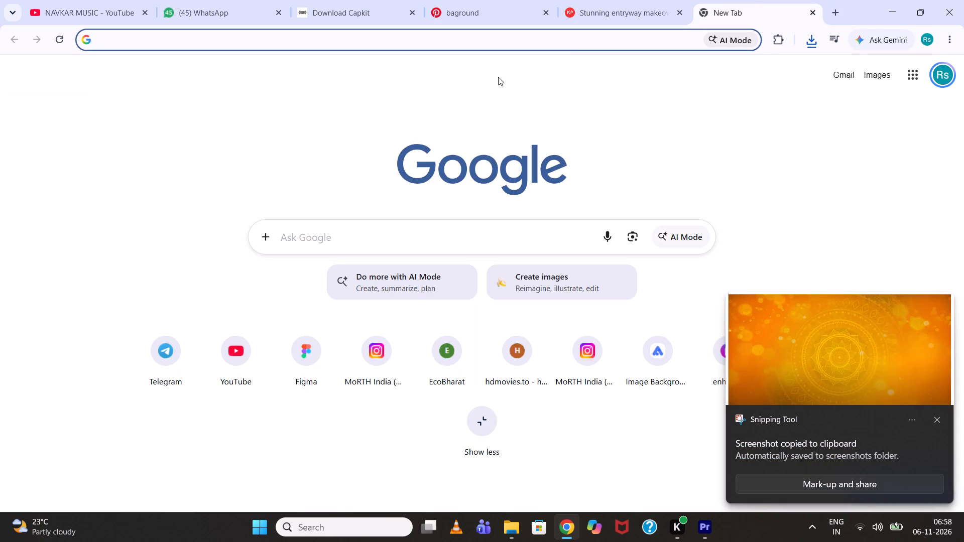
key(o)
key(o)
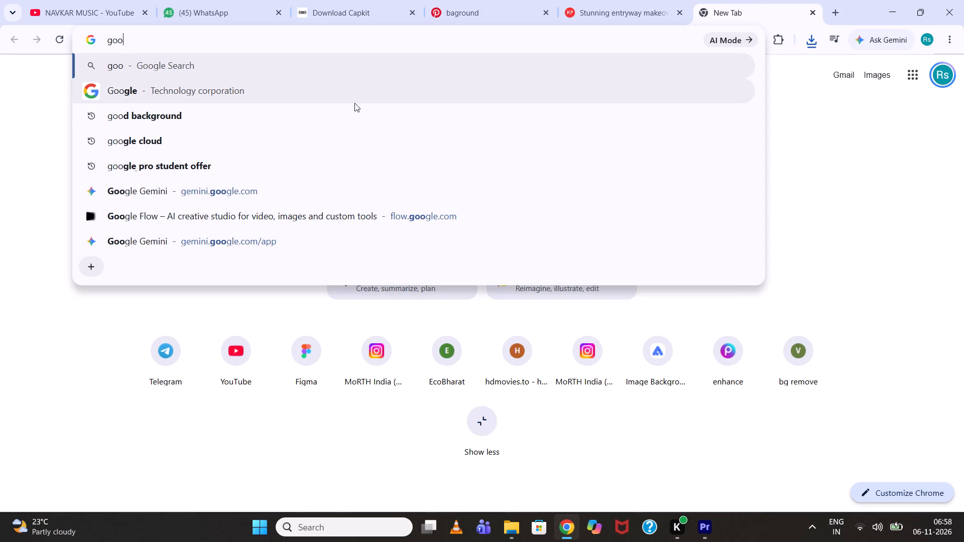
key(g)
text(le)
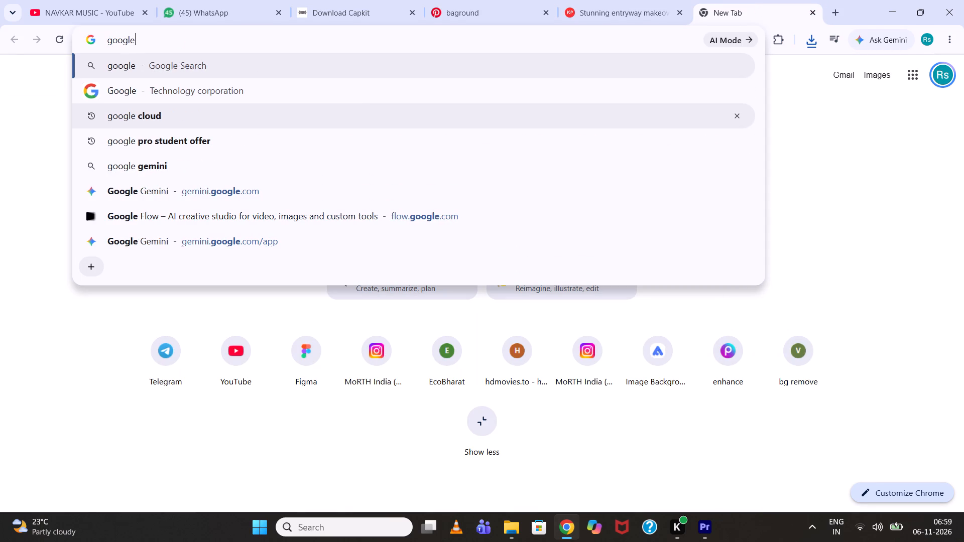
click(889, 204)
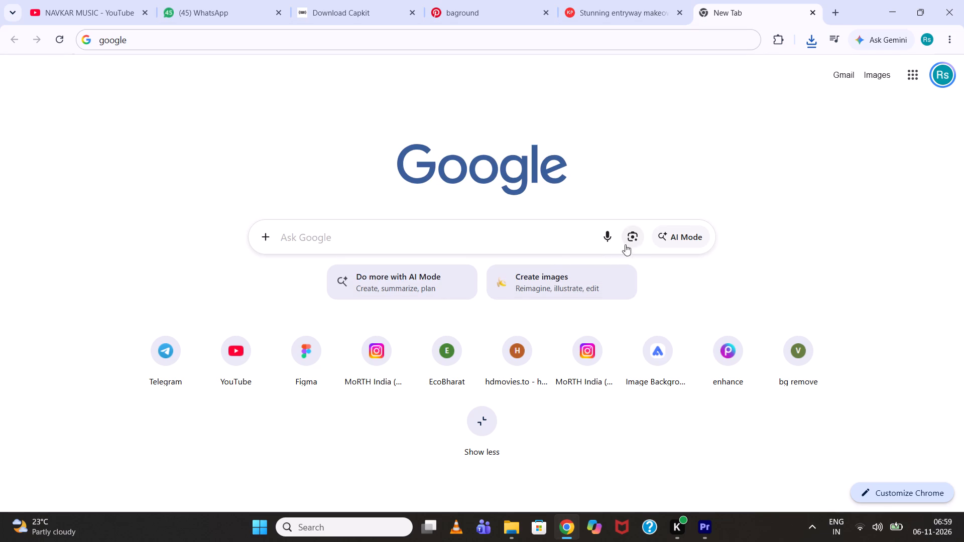
Run a Google Lens image search with the mandala screenshot just captured, picked from the Gallery.
click(640, 238)
click(550, 322)
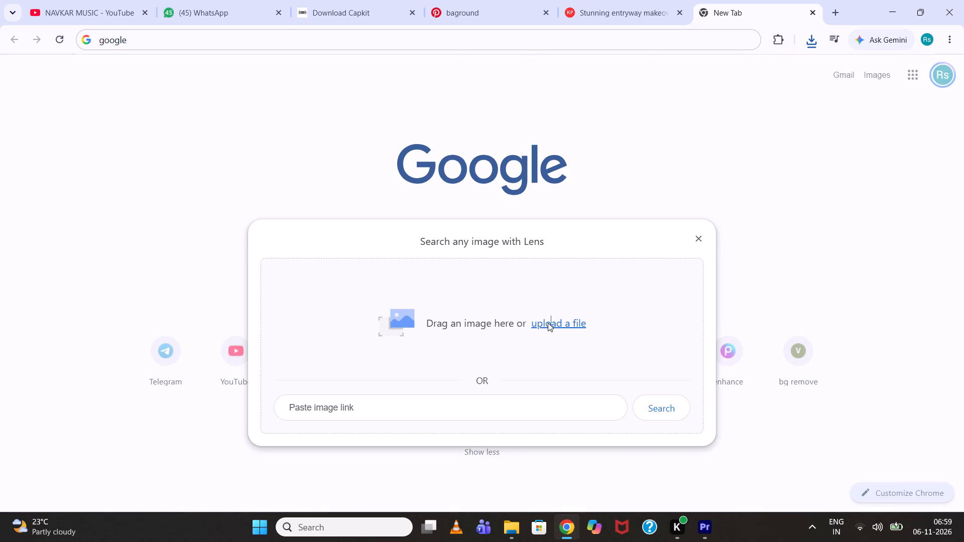
scroll(172, 157, up, 1)
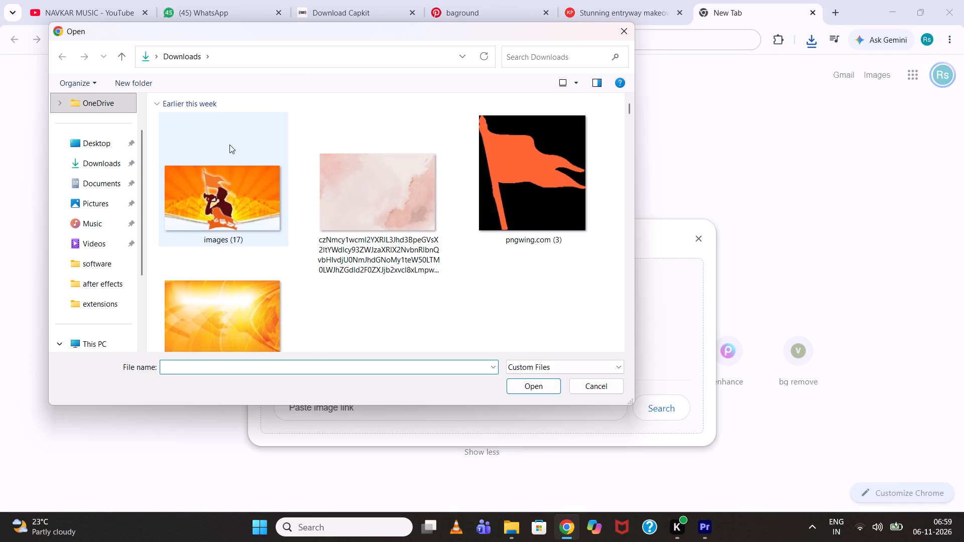
scroll(238, 152, up, 2)
scroll(240, 157, down, 1)
scroll(240, 211, down, 3)
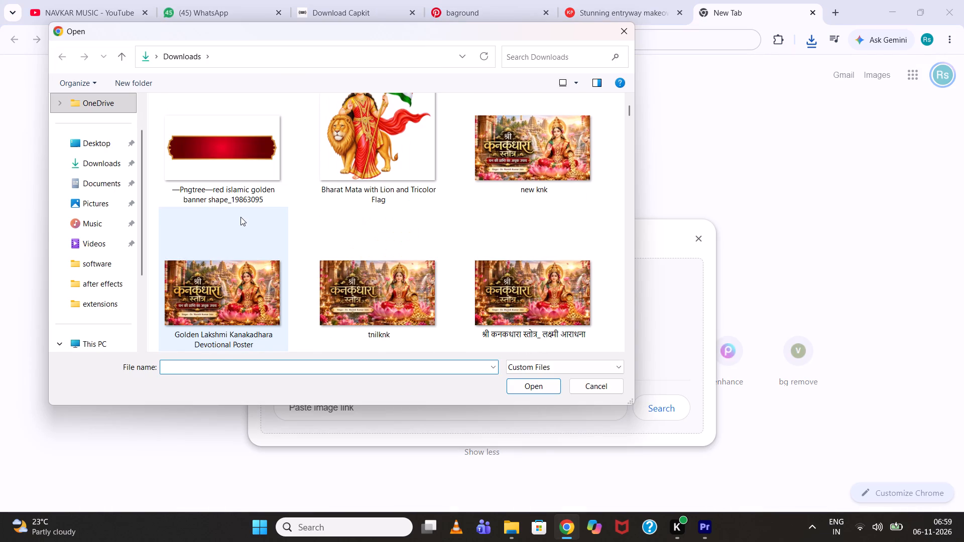
scroll(241, 216, up, 7)
scroll(105, 114, up, 2)
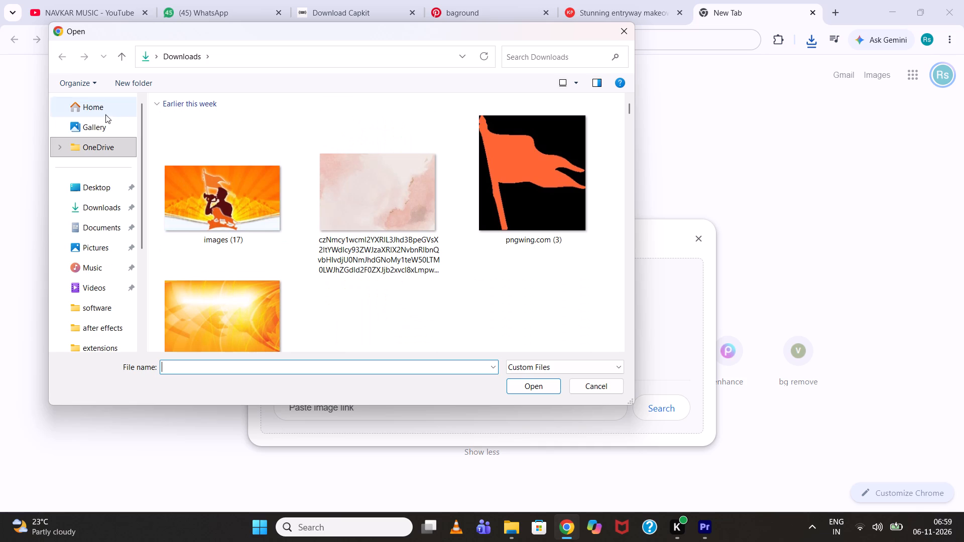
click(101, 127)
double_click(167, 144)
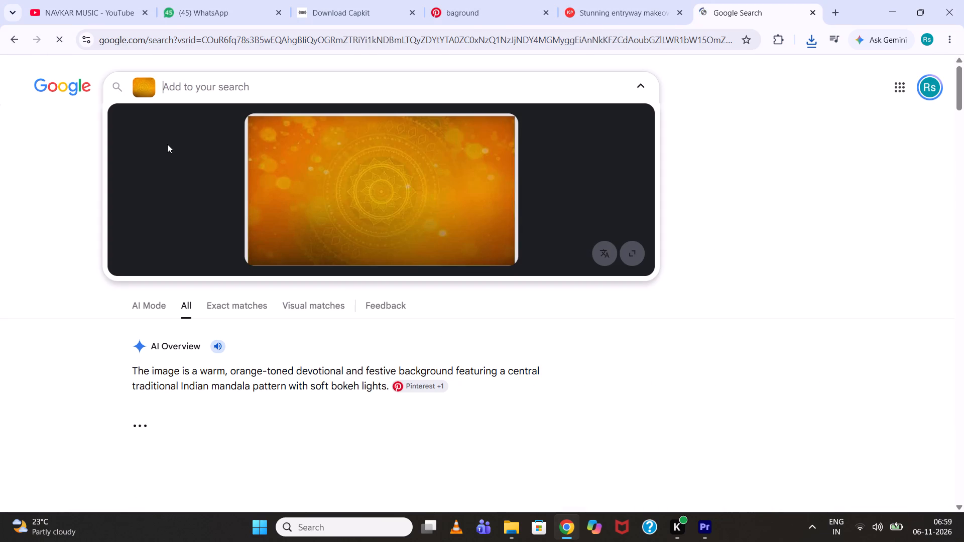
Look through the visual matches for the same orange mandala background and open the YouTube match.
scroll(238, 223, down, 1)
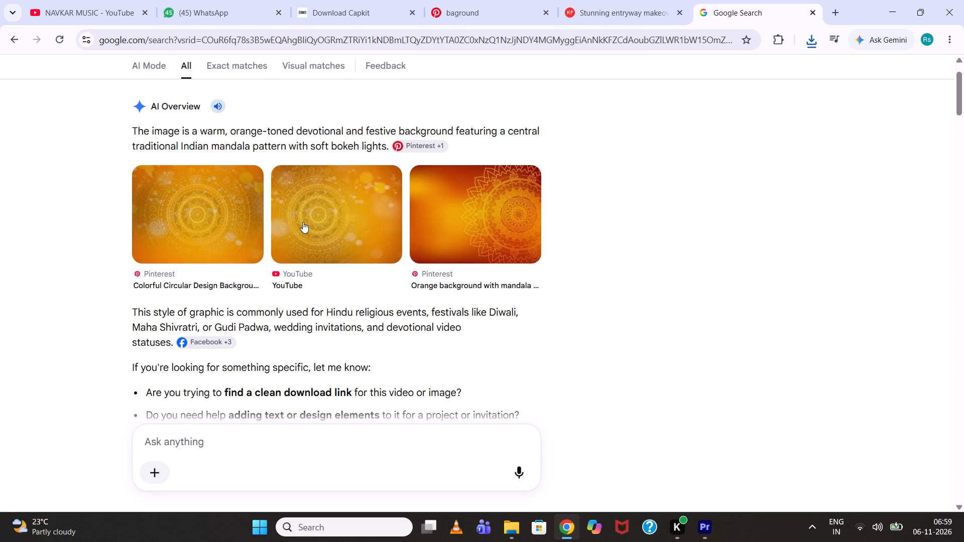
scroll(303, 222, down, 7)
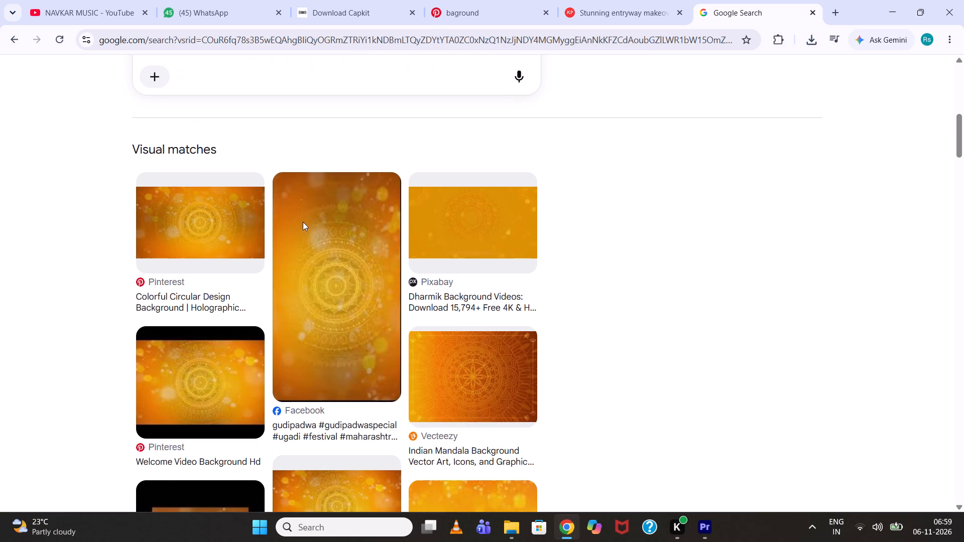
scroll(303, 222, down, 3)
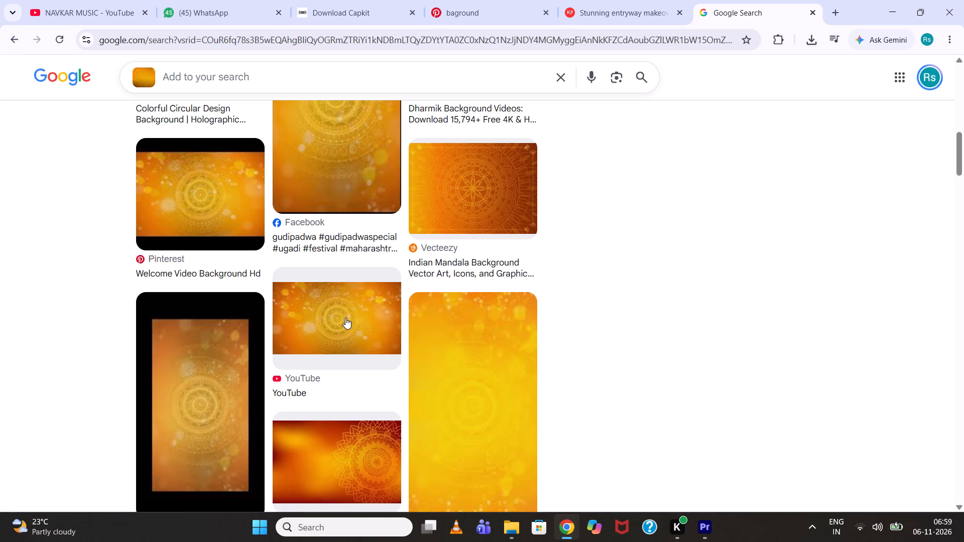
click(345, 318)
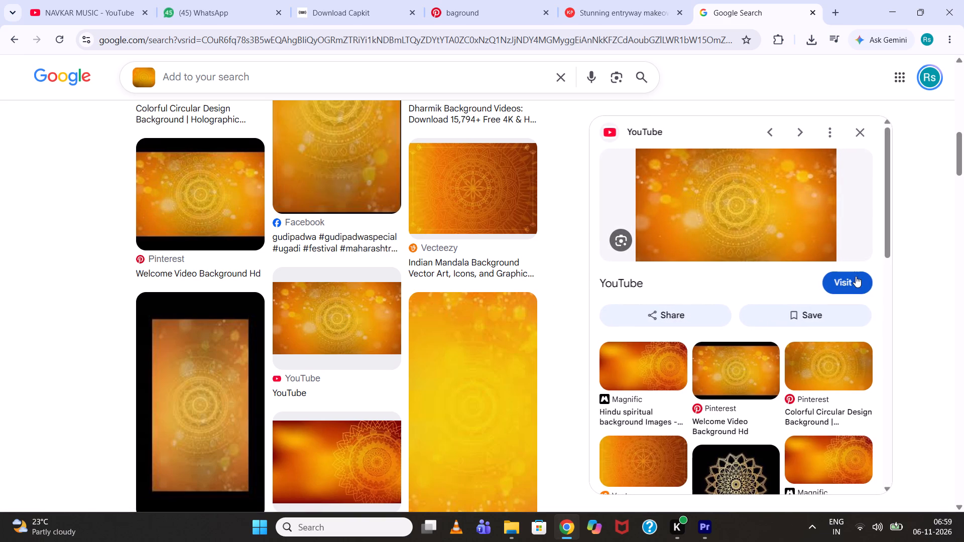
click(856, 277)
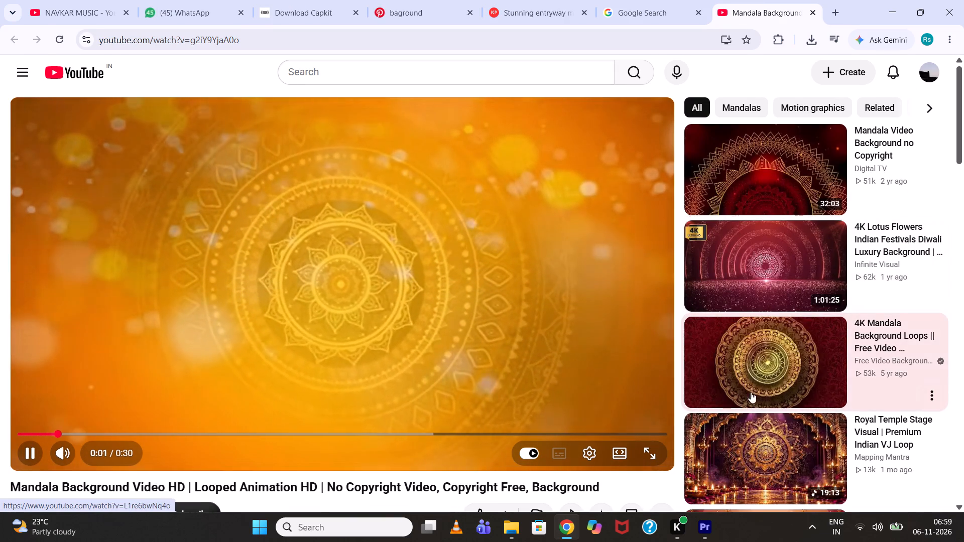
Check the quality setting of the YouTube mandala background video and preview it in full screen.
click(587, 452)
click(593, 419)
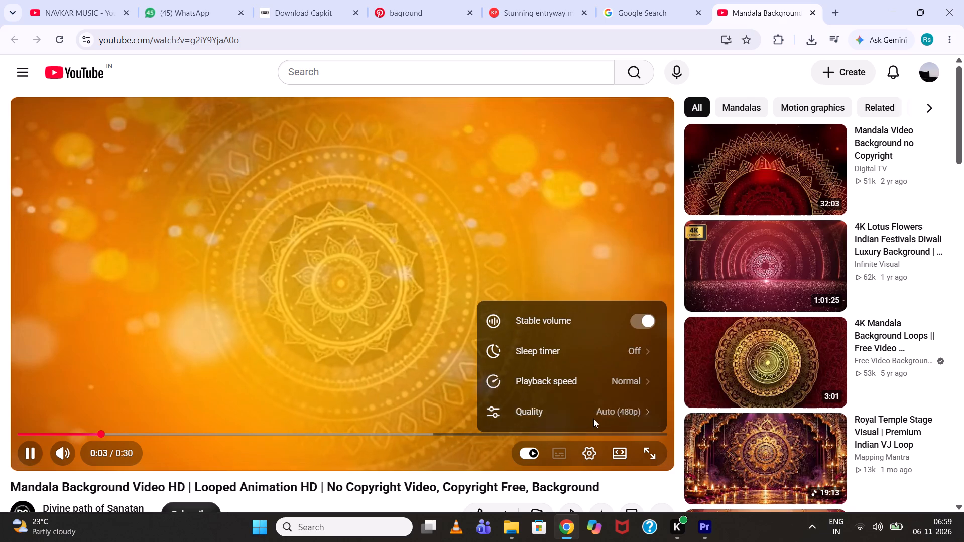
click(561, 251)
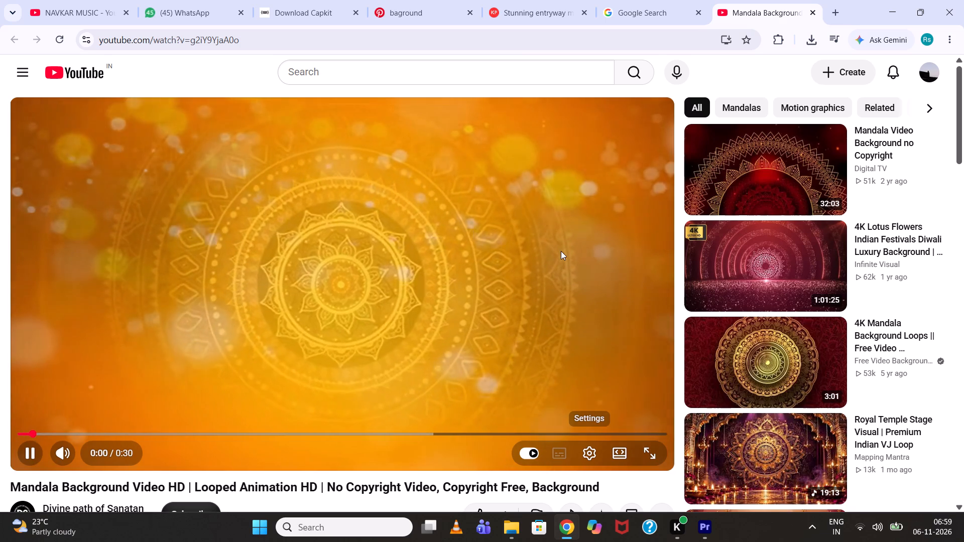
click(656, 454)
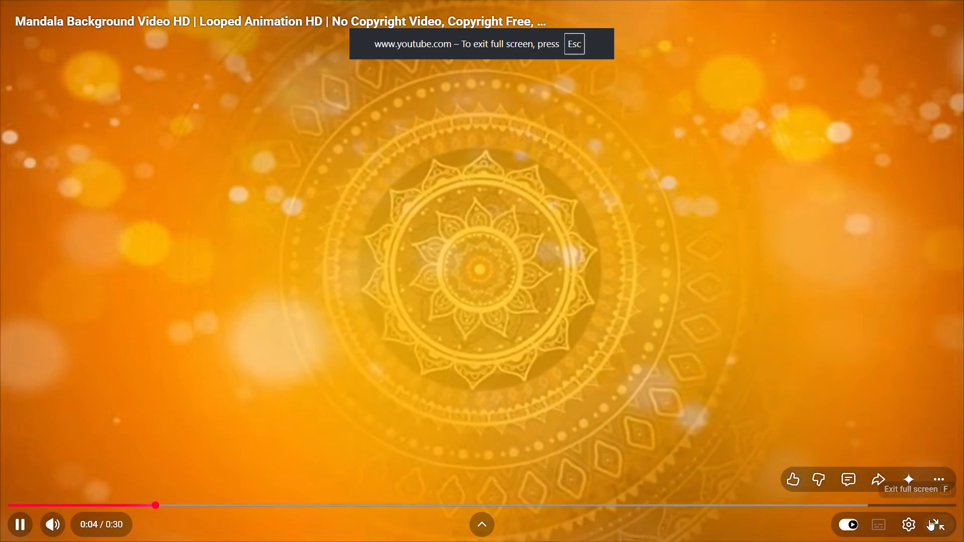
click(930, 521)
Browse the related videos beside the YouTube mandala video for other suitable background loops.
scroll(699, 415, down, 3)
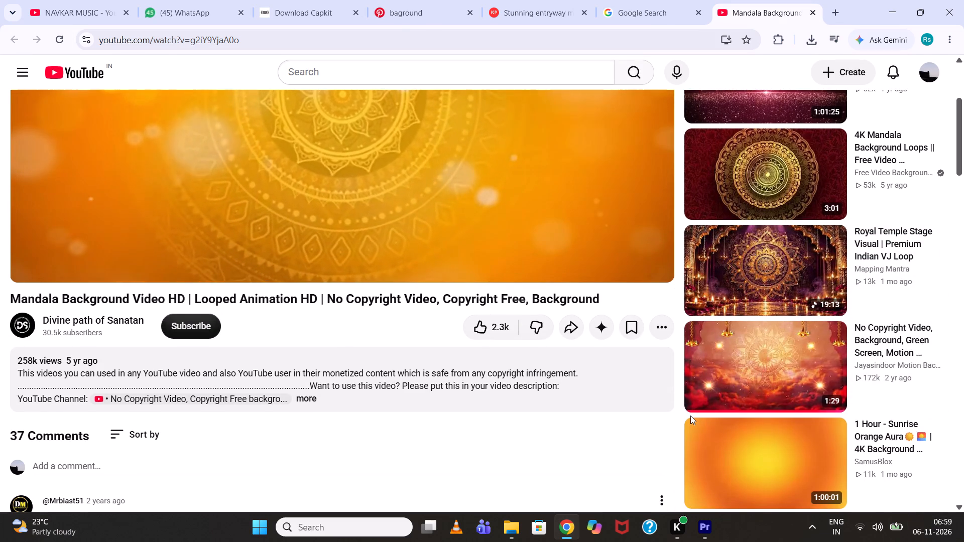
scroll(690, 416, down, 1)
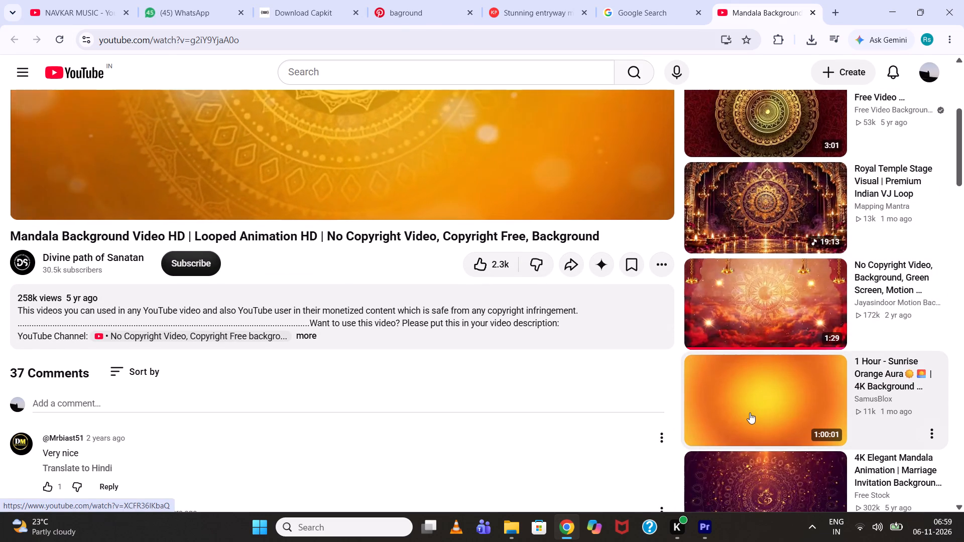
scroll(781, 341, up, 7)
scroll(781, 341, down, 5)
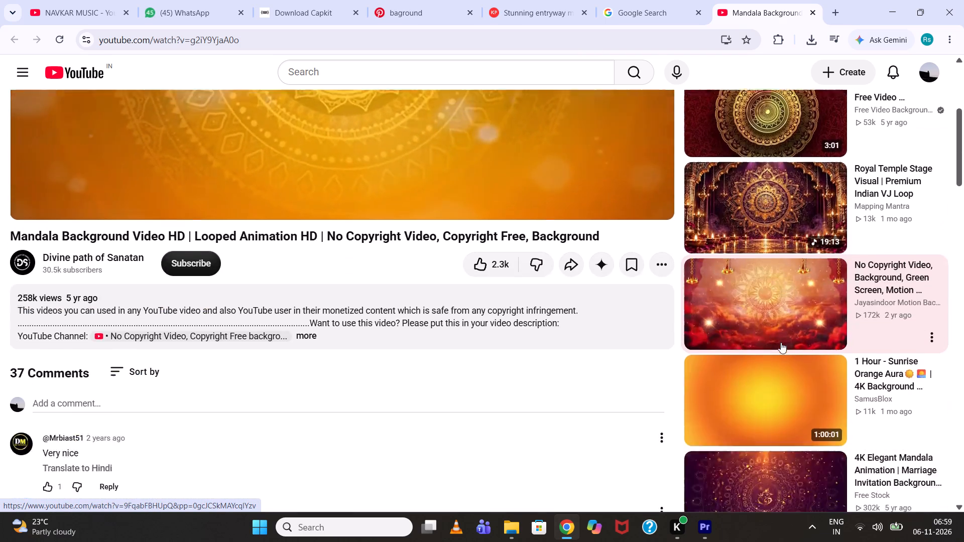
scroll(781, 342, down, 2)
scroll(798, 433, down, 1)
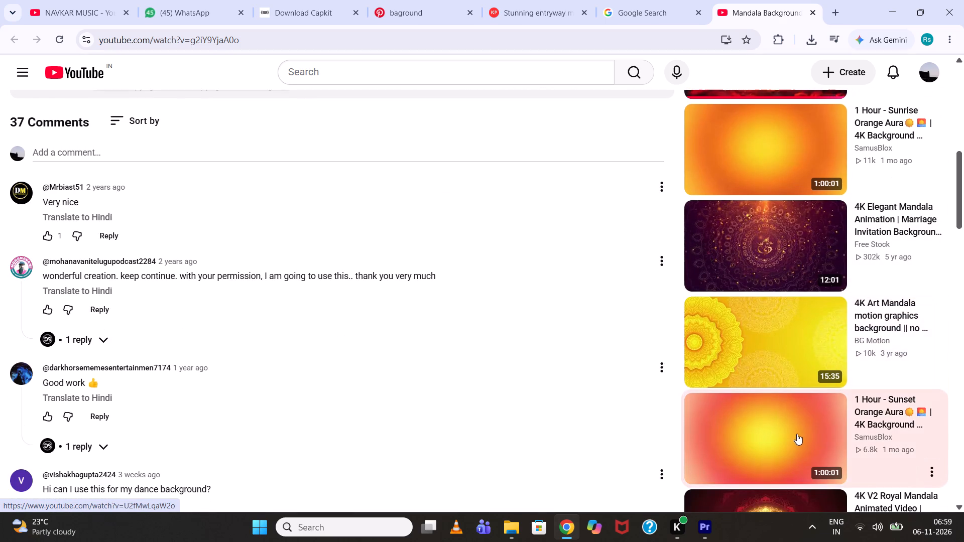
scroll(796, 434, down, 3)
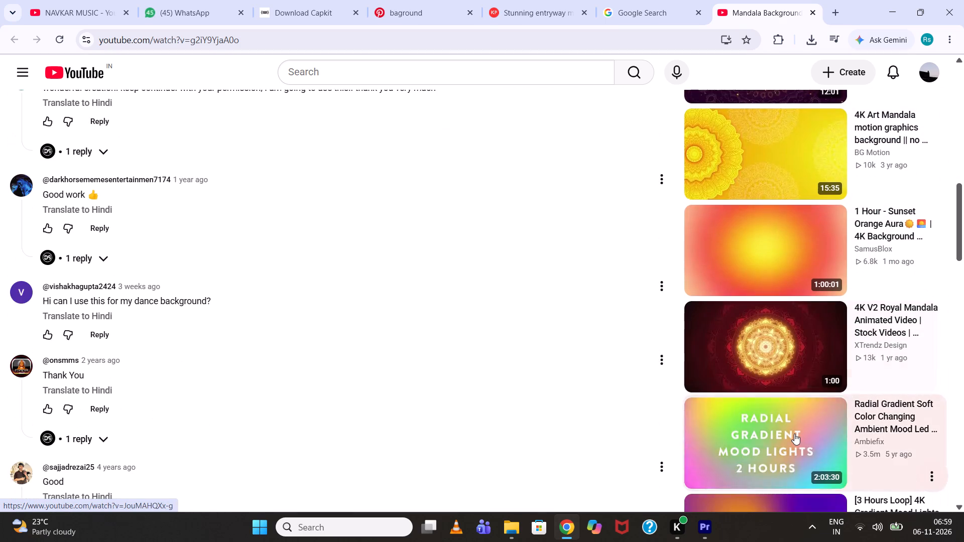
scroll(794, 434, down, 6)
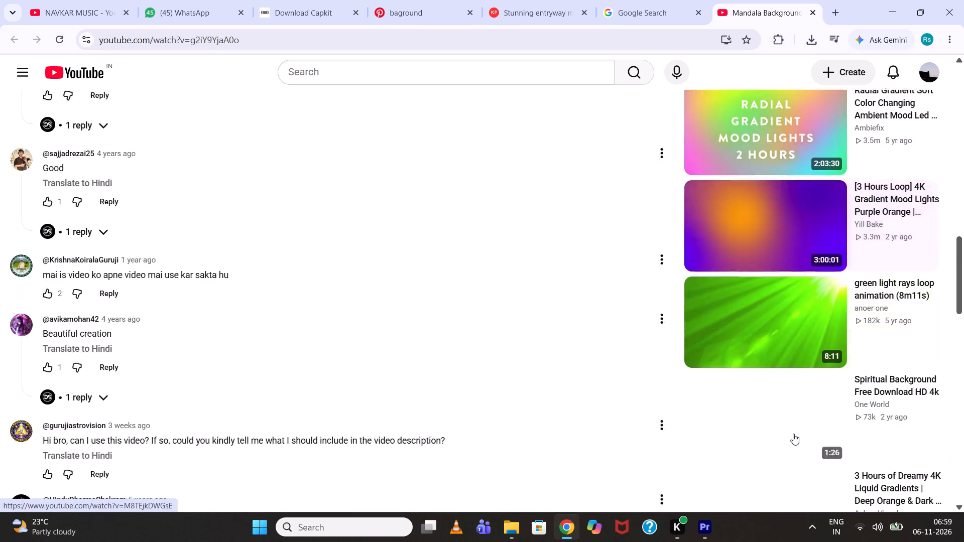
scroll(793, 434, down, 1)
click(18, 38)
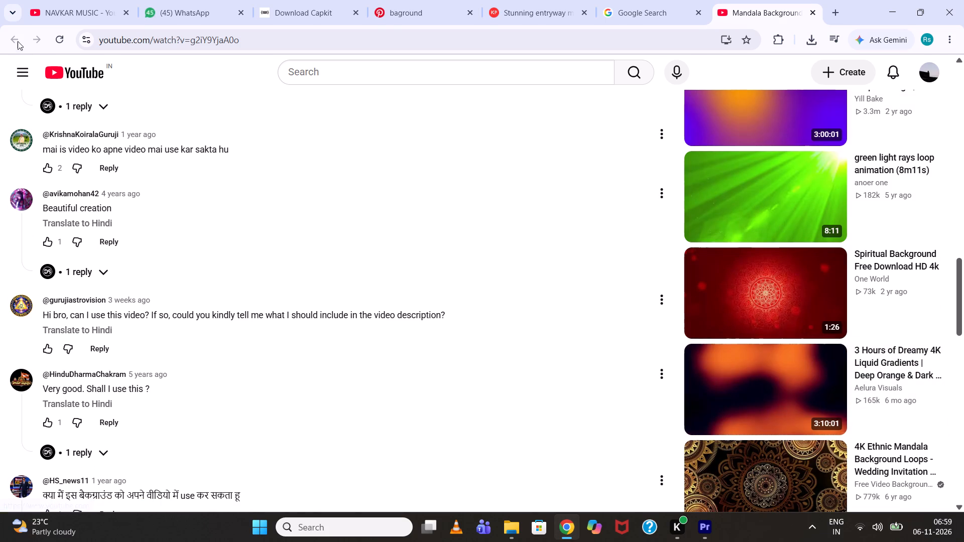
Return to the Google Lens results and reopen the YouTube match for the orange mandala background.
click(638, 0)
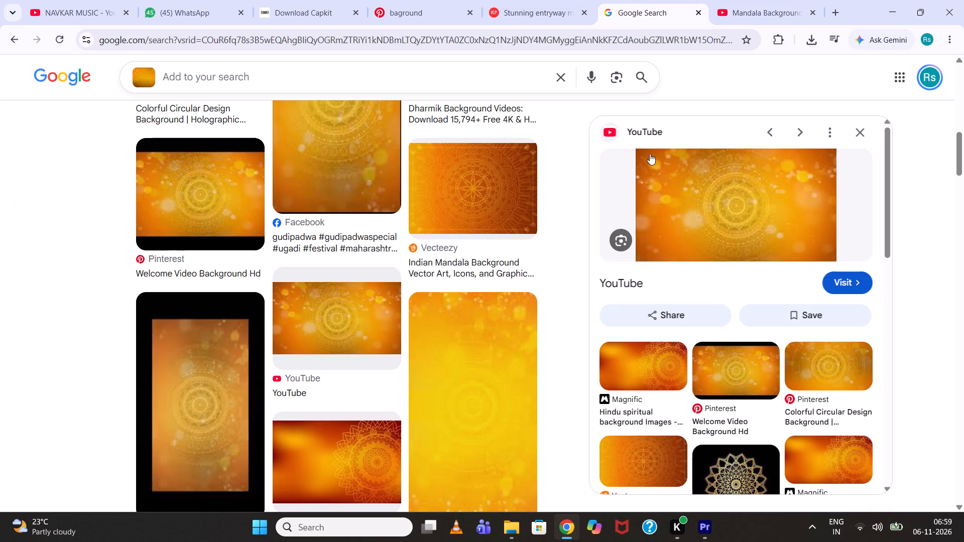
scroll(609, 304, down, 1)
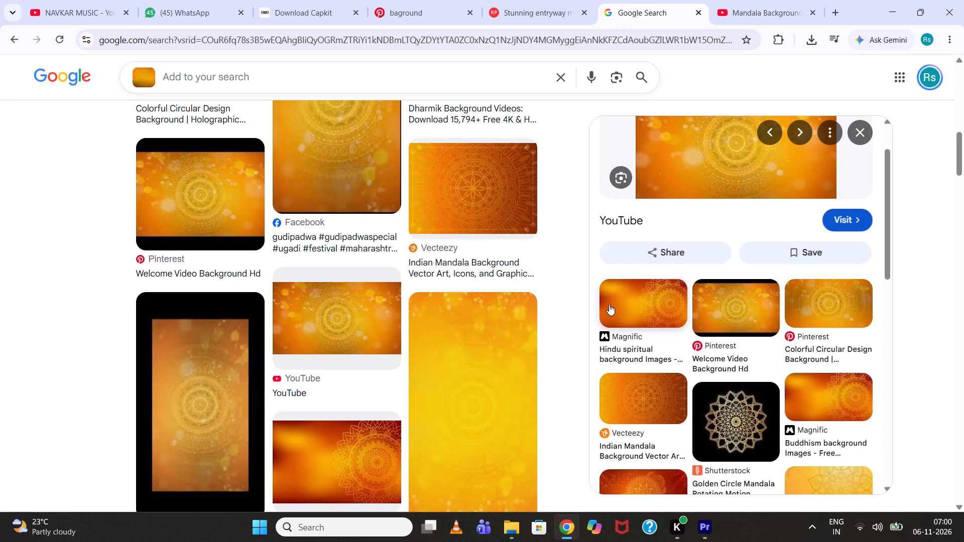
scroll(447, 280, up, 4)
scroll(316, 280, up, 3)
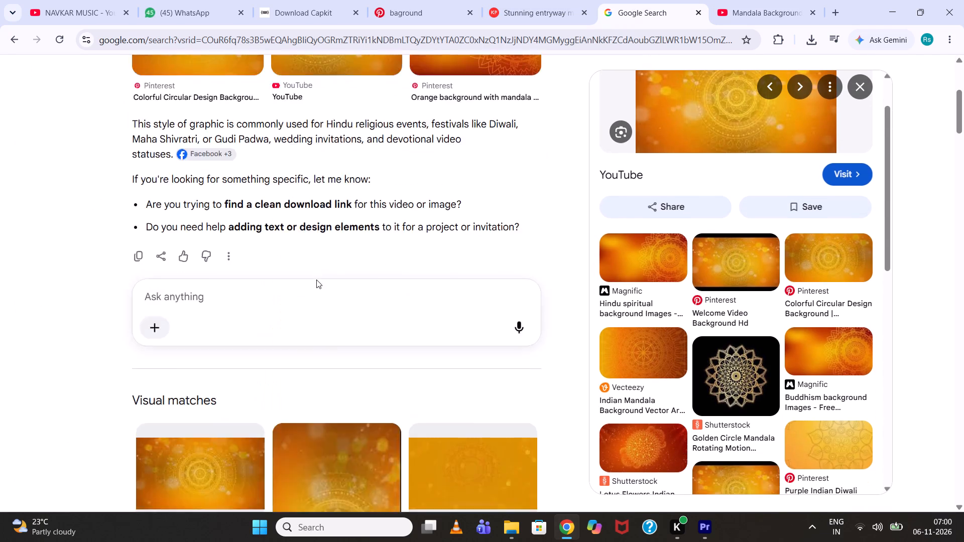
scroll(316, 280, up, 4)
click(318, 274)
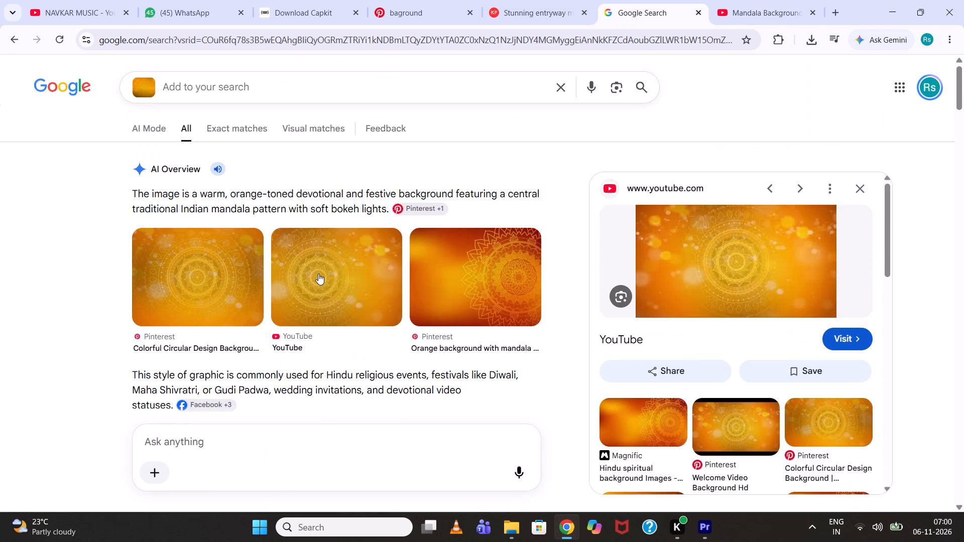
click(879, 347)
click(870, 345)
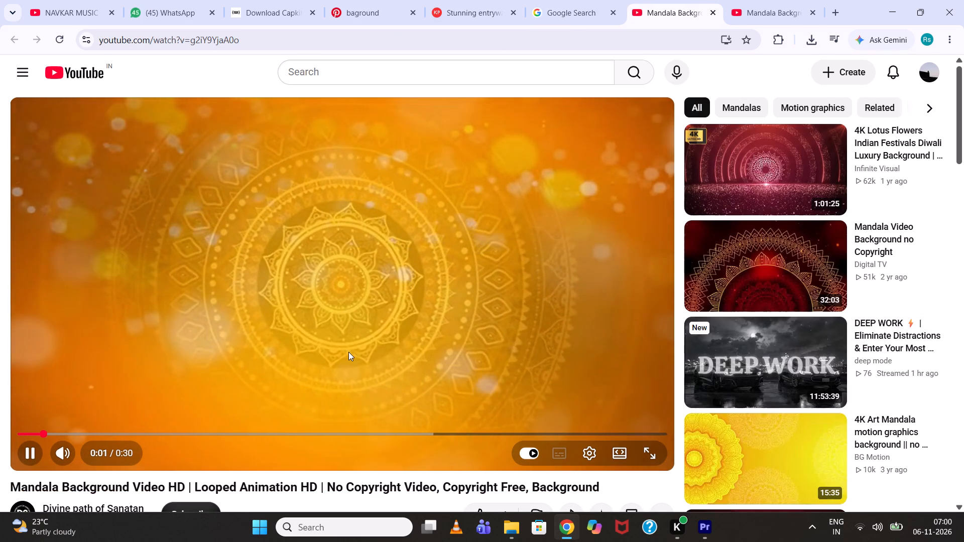
Compare the two open mandala video pages, check the reopened video's quality setting, preview it in full screen and pause it.
scroll(348, 352, down, 2)
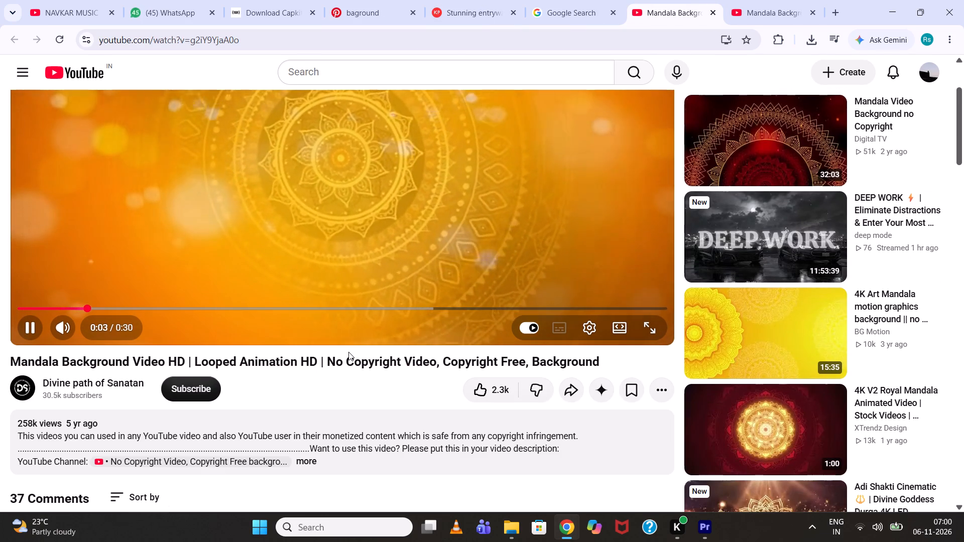
click(729, 0)
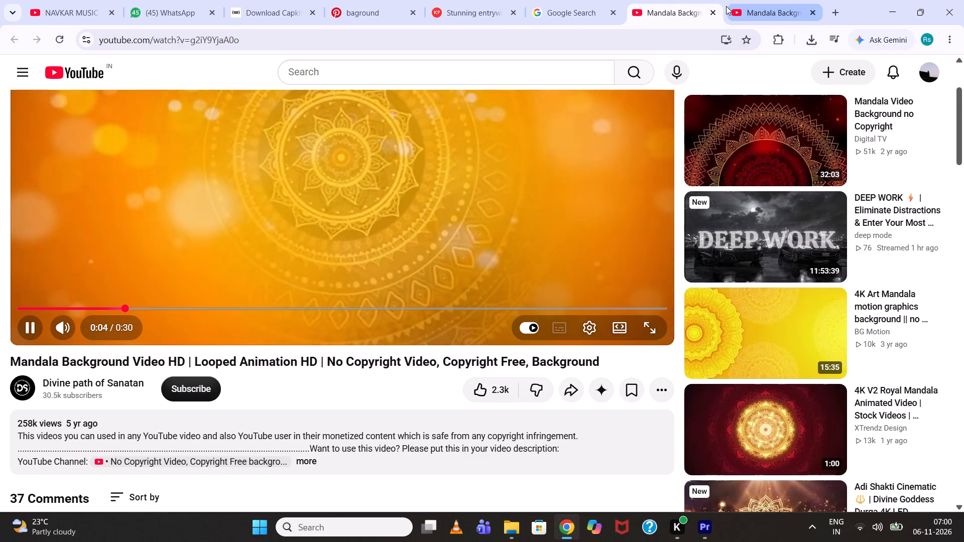
scroll(398, 356, up, 14)
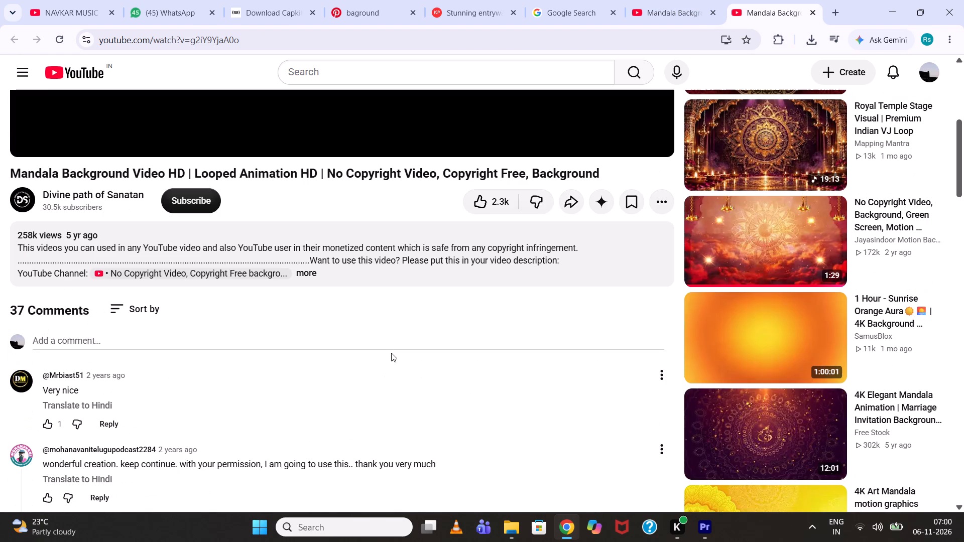
scroll(391, 353, up, 2)
click(705, 0)
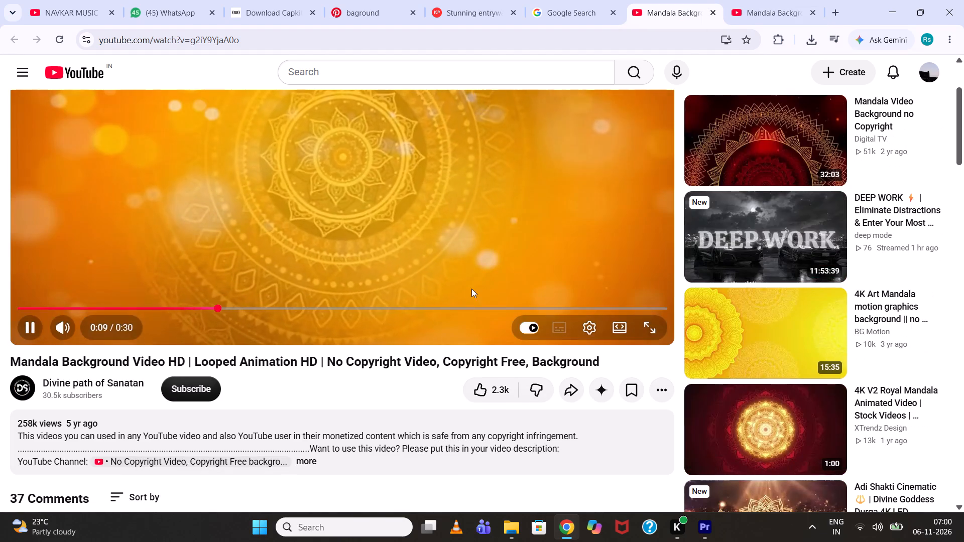
scroll(409, 313, up, 3)
click(596, 462)
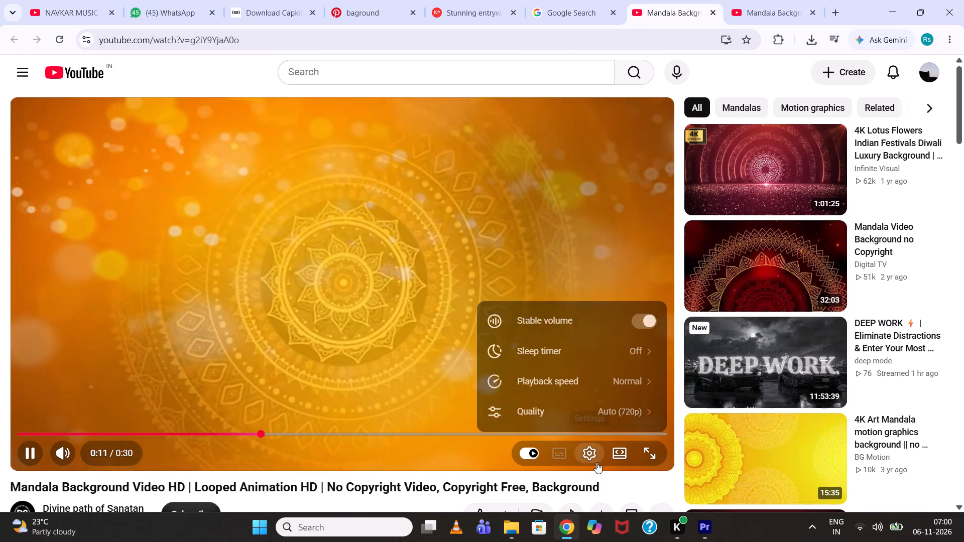
click(658, 456)
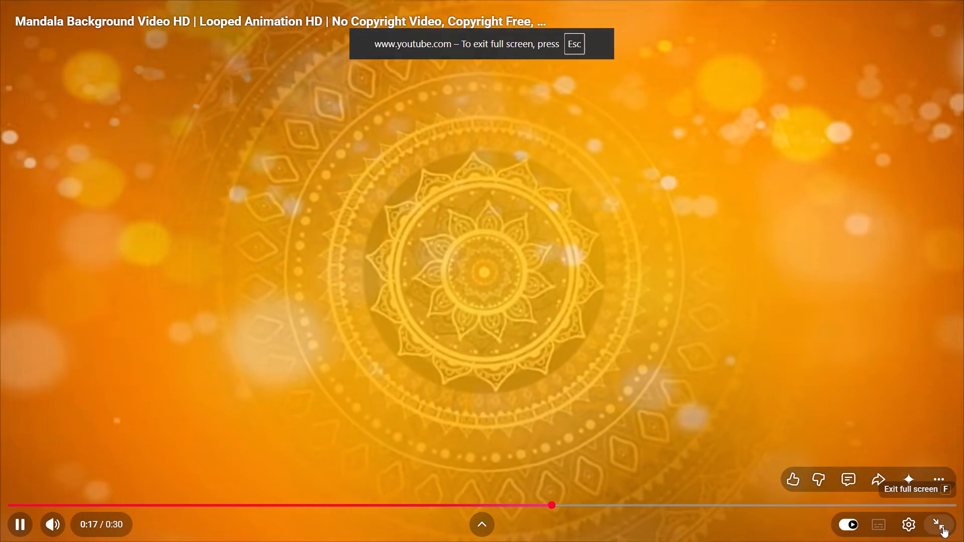
click(943, 526)
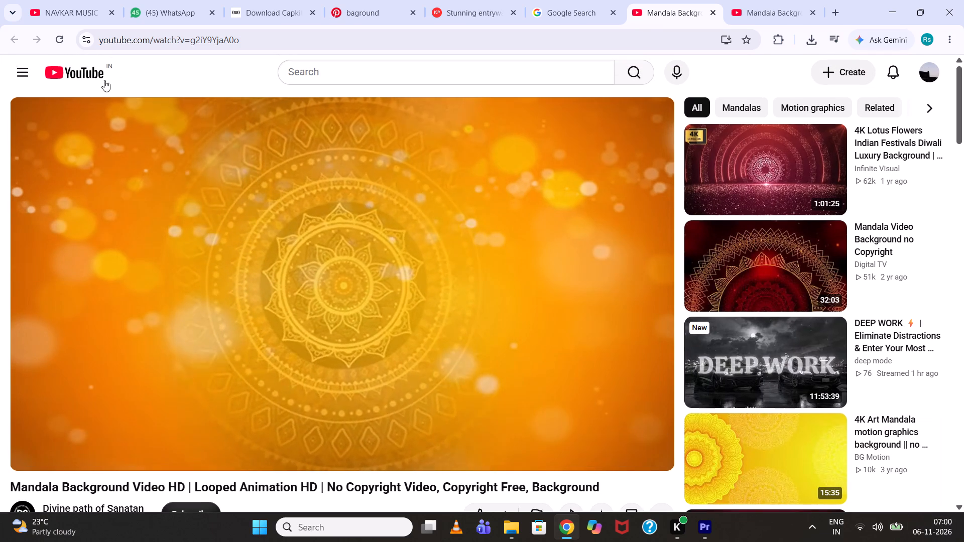
click(470, 258)
Browse the related videos beside the reopened mandala video for a better version or another suitable background loop.
scroll(760, 299, down, 4)
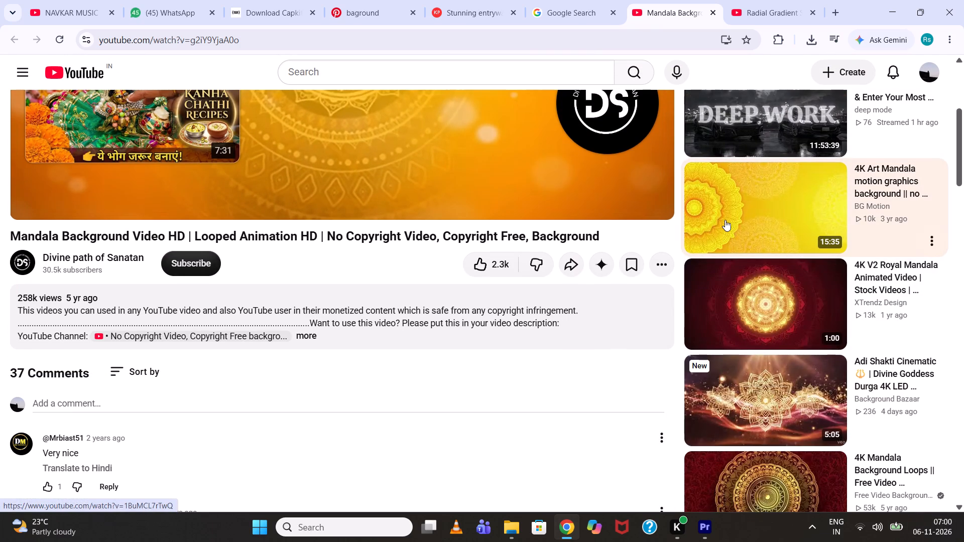
scroll(725, 221, down, 14)
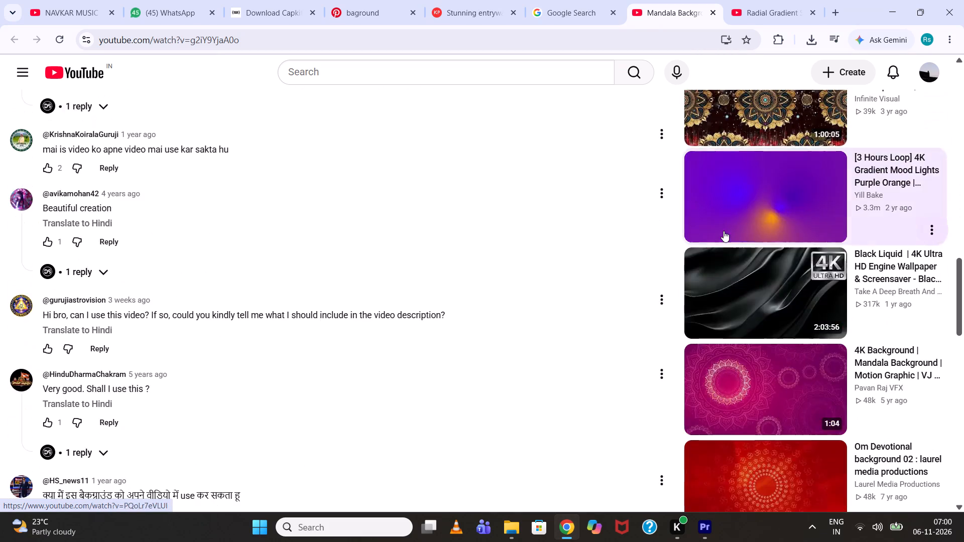
scroll(724, 231, down, 12)
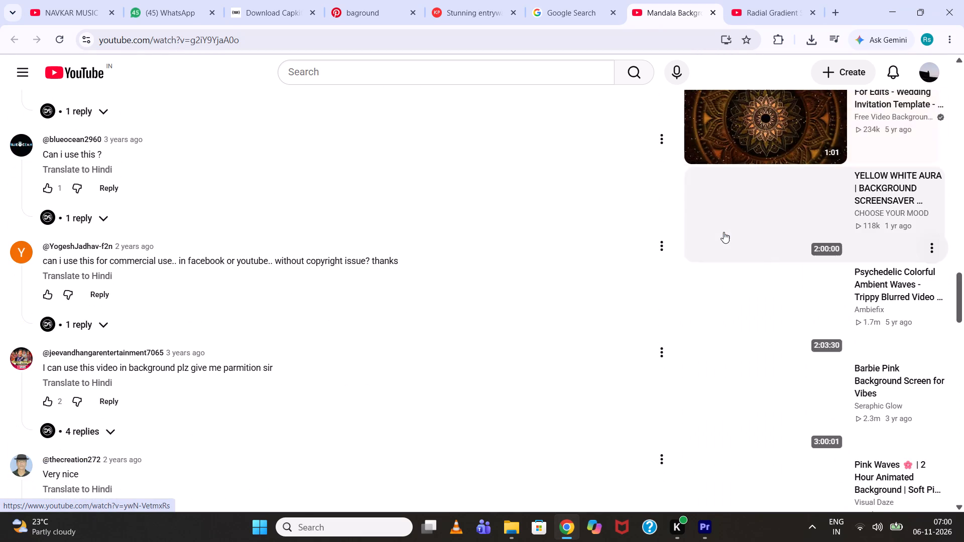
scroll(724, 232, down, 12)
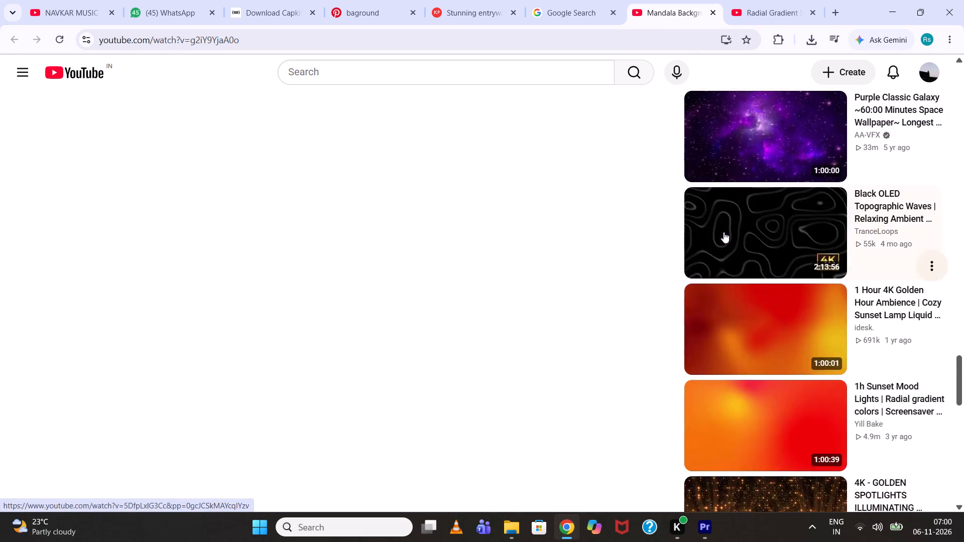
scroll(724, 232, down, 11)
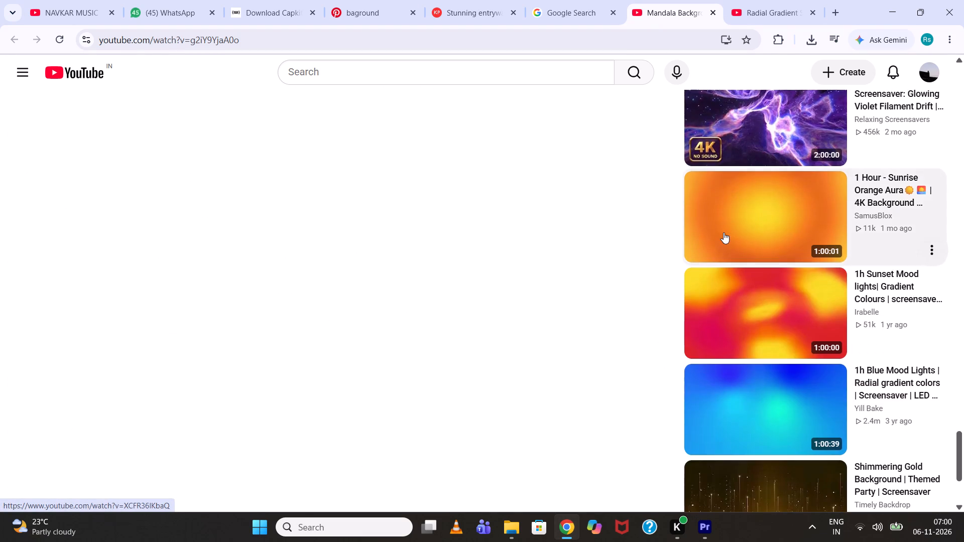
scroll(724, 232, down, 7)
scroll(724, 232, up, 3)
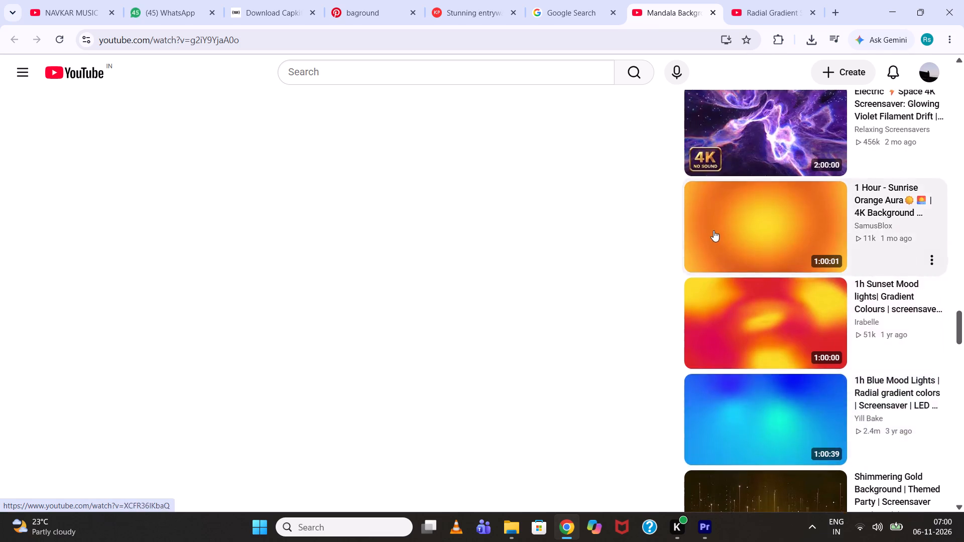
scroll(713, 230, up, 20)
scroll(713, 230, up, 17)
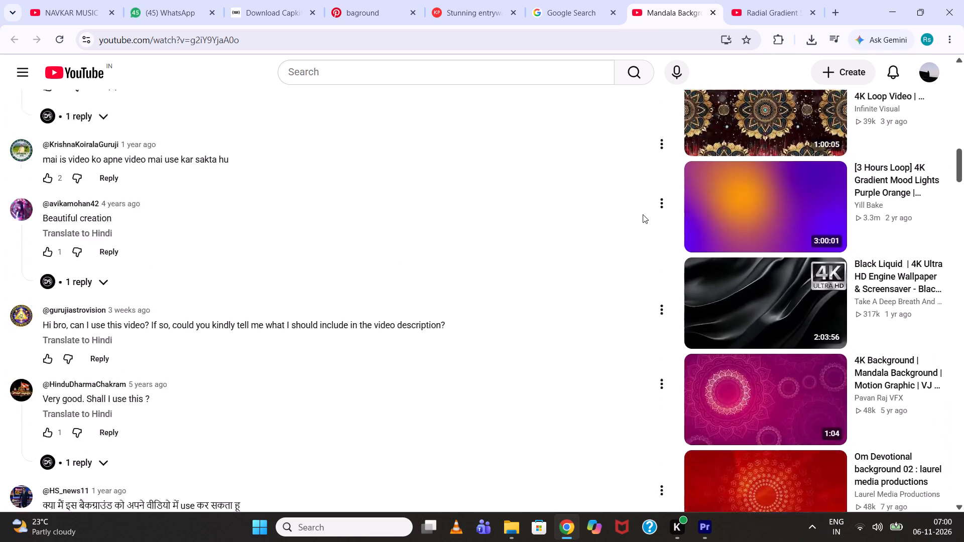
scroll(643, 214, up, 11)
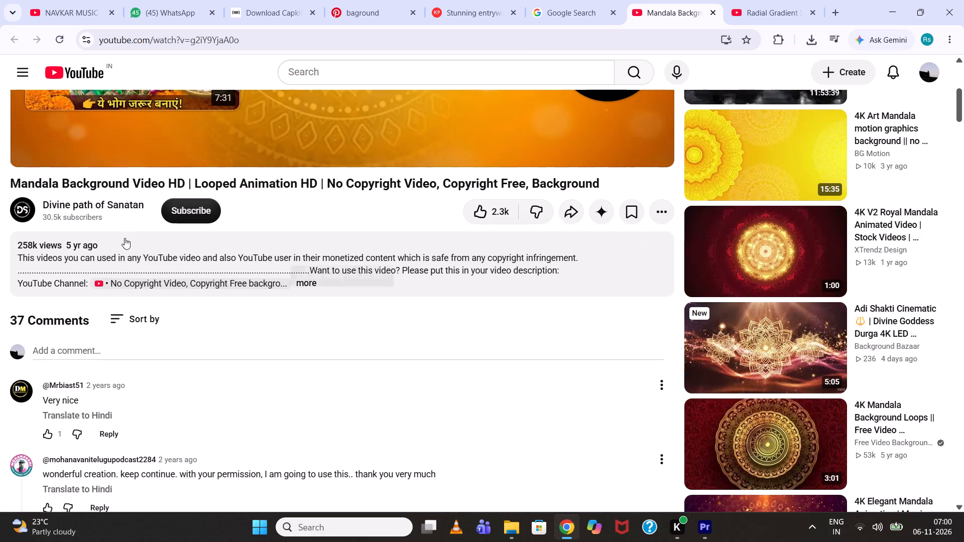
Search YouTube for the copied part of the video's title, "Mandala Background Video HD | Looped Animation HD | No Copyright".
drag(16, 177, 225, 164)
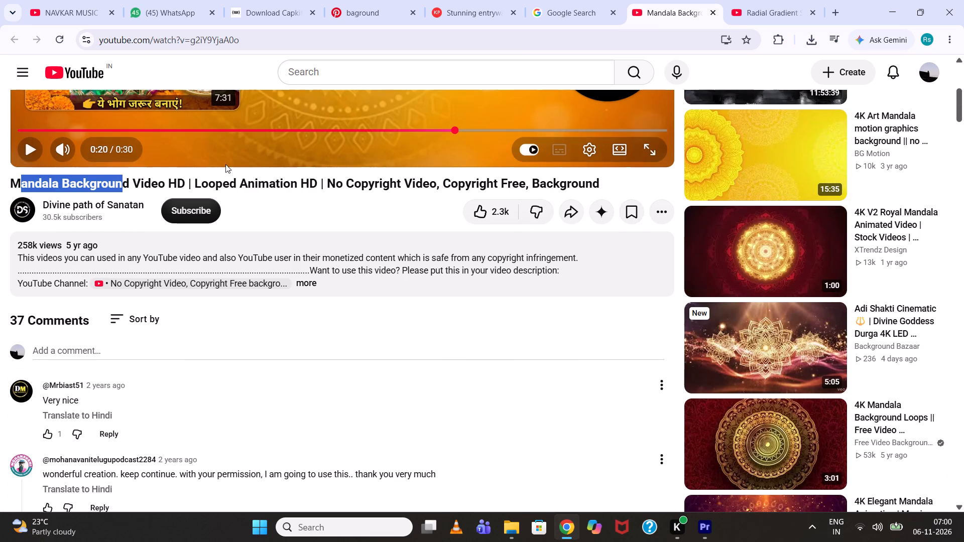
drag(225, 164, 398, 190)
drag(401, 187, 18, 195)
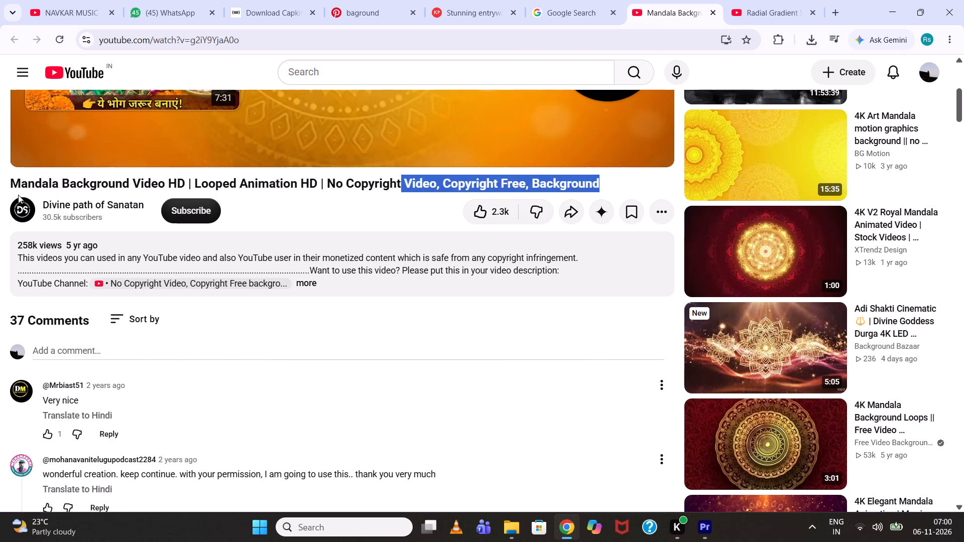
drag(18, 195, 9, 182)
key(ctrl+c)
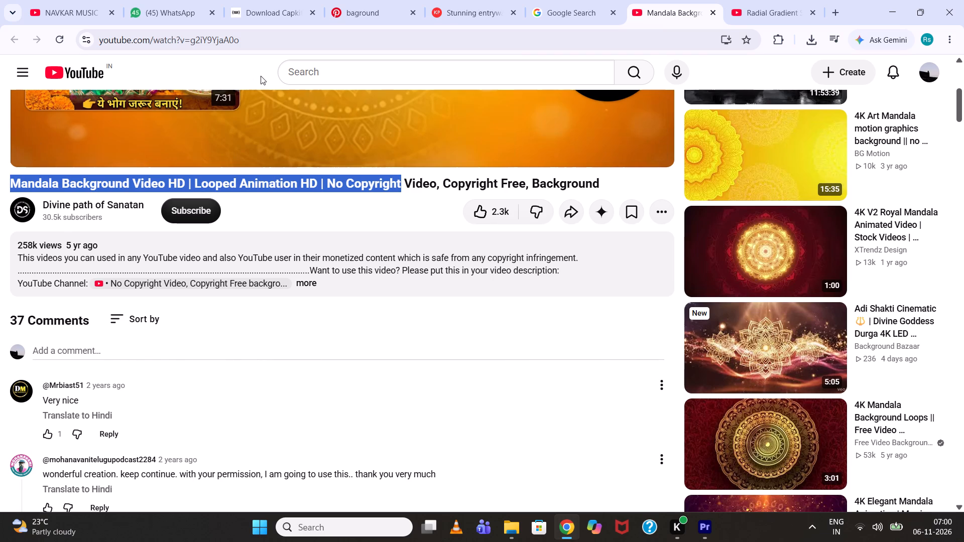
click(322, 64)
key(ctrl+v)
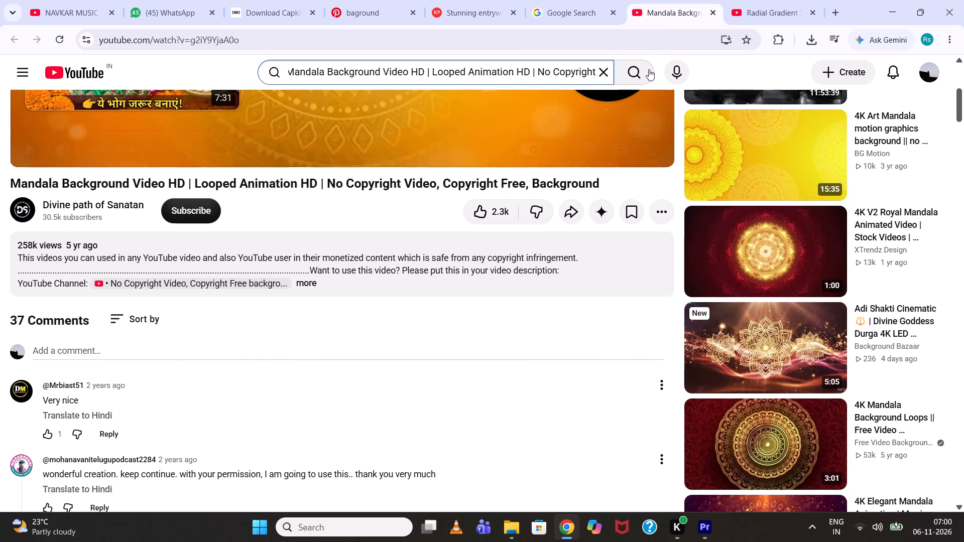
click(640, 68)
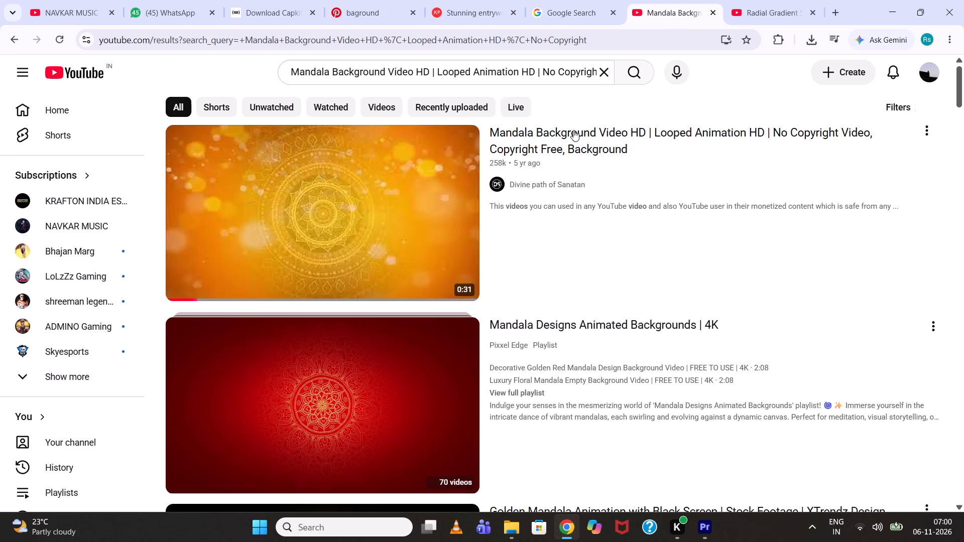
Browse the YouTube results for a better-quality orange or devotional mandala background video, previewing likely matches.
scroll(391, 386, down, 6)
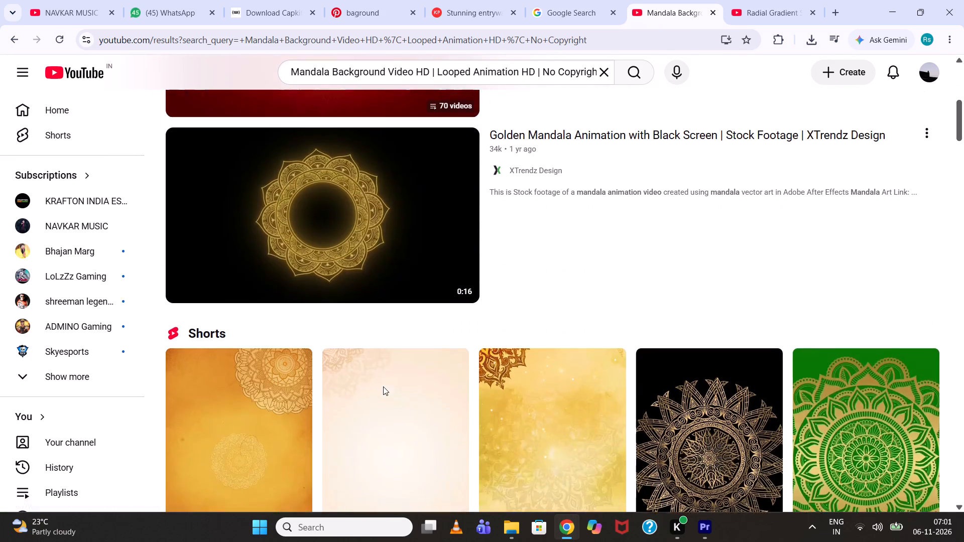
scroll(383, 386, down, 14)
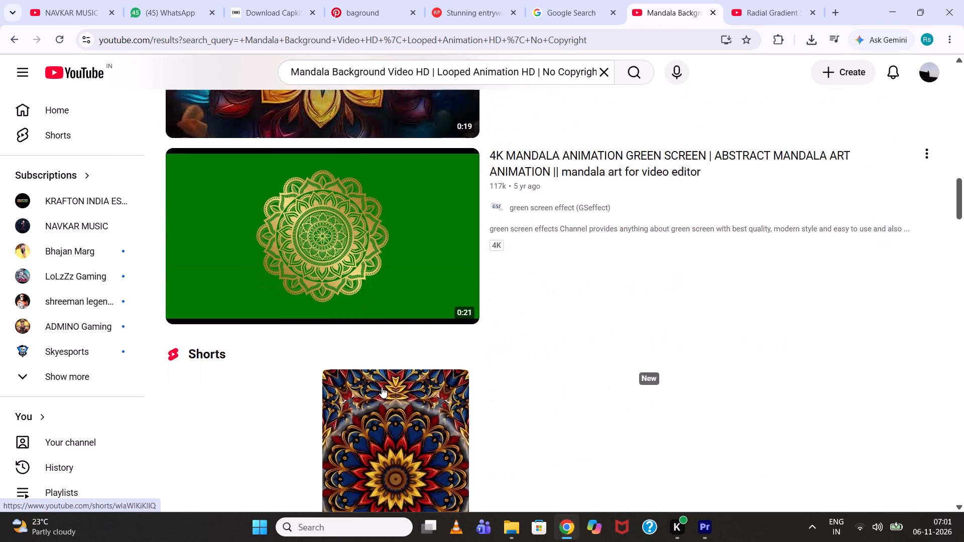
scroll(381, 387, down, 14)
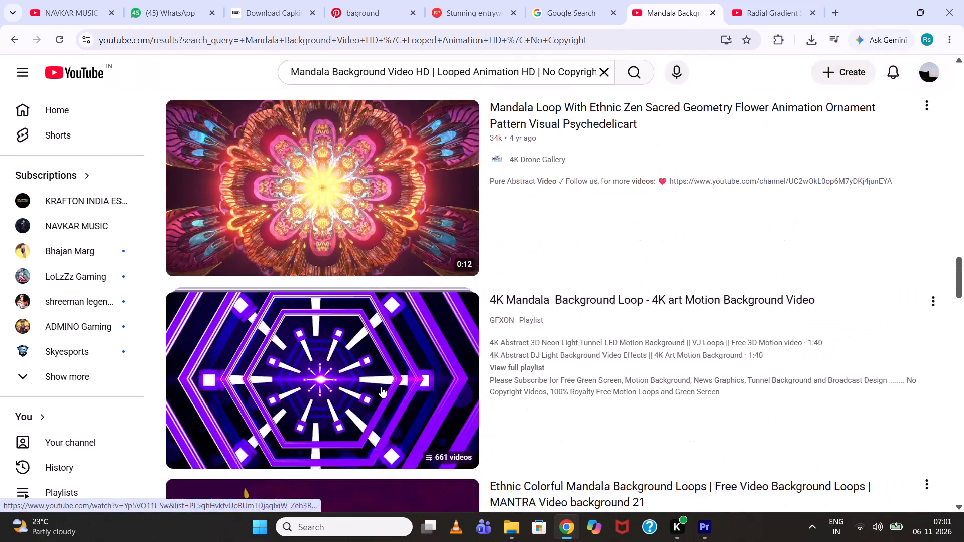
scroll(381, 387, down, 17)
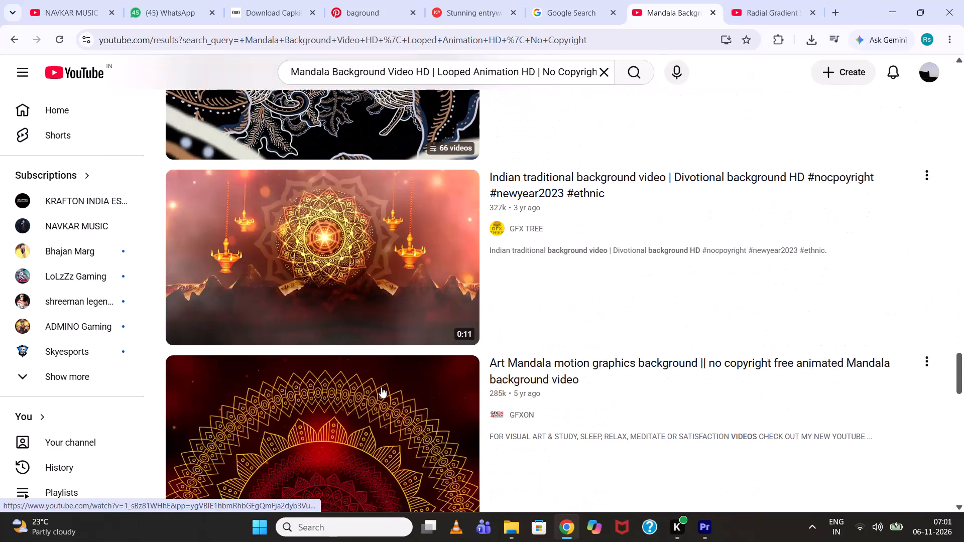
scroll(381, 387, down, 17)
scroll(380, 387, down, 7)
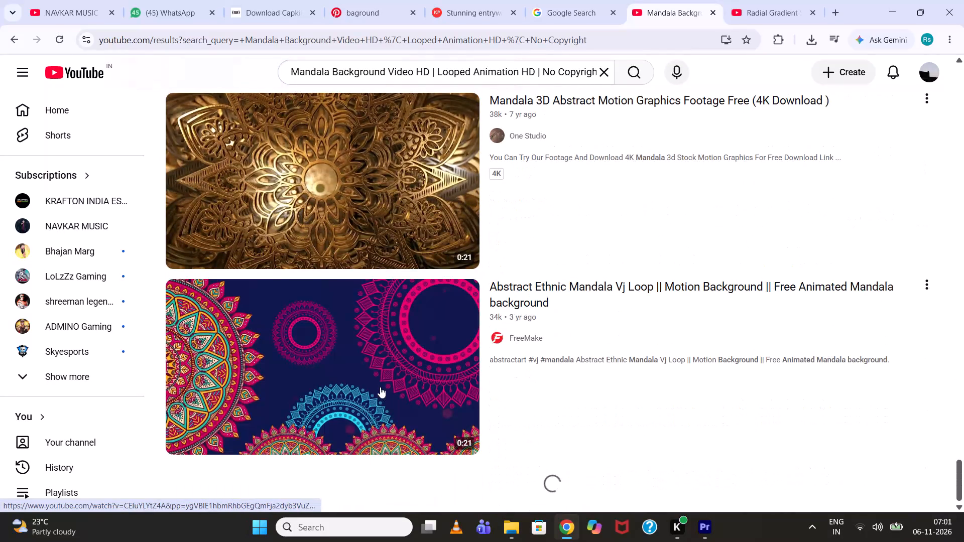
scroll(380, 387, down, 11)
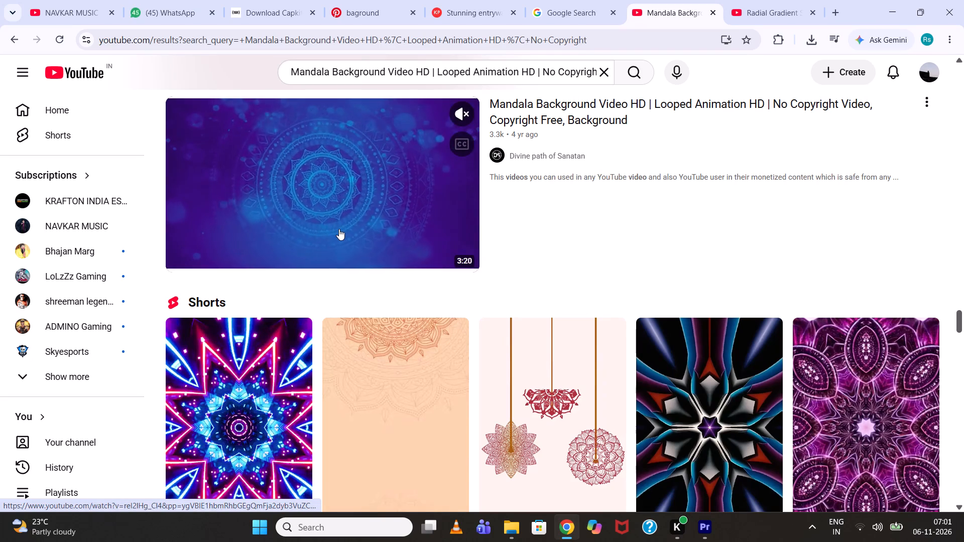
scroll(339, 230, down, 11)
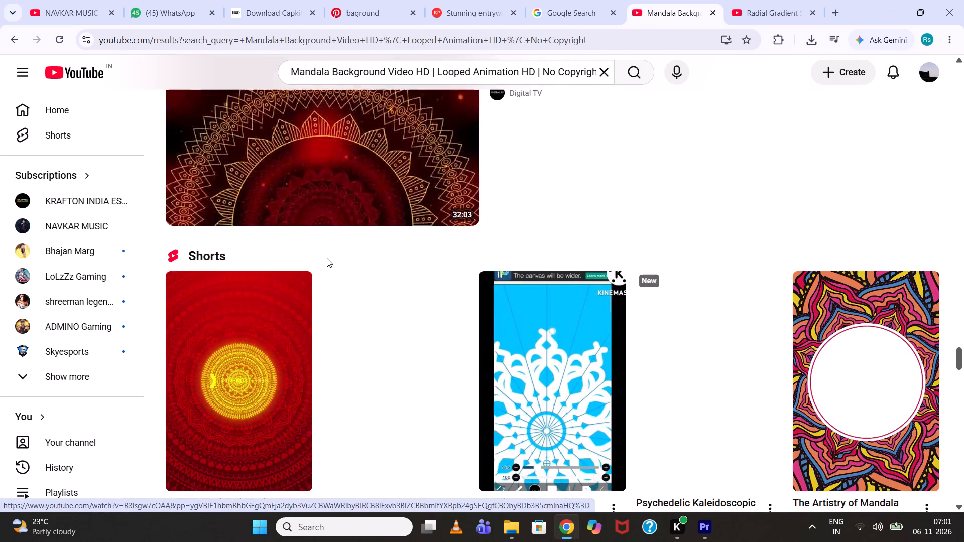
scroll(327, 258, down, 16)
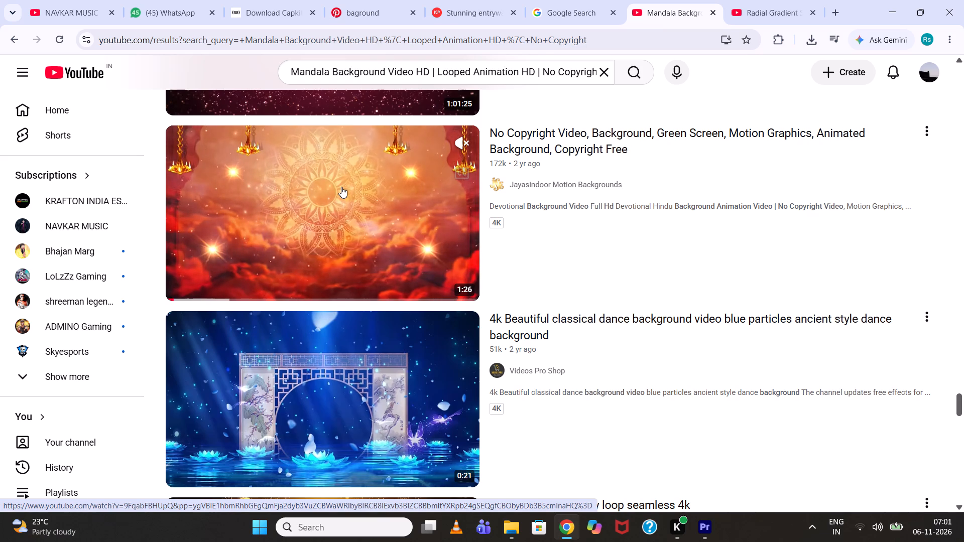
scroll(341, 187, down, 10)
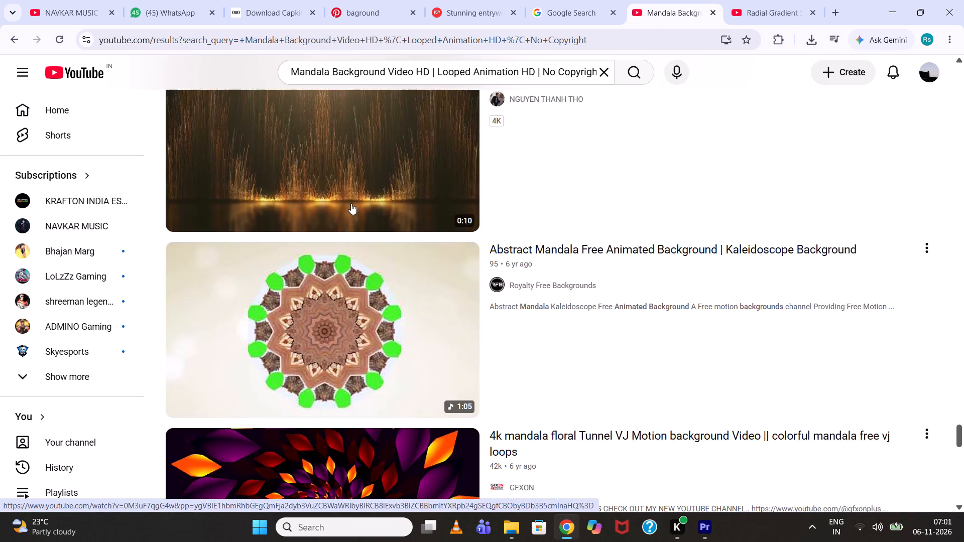
scroll(351, 204, down, 7)
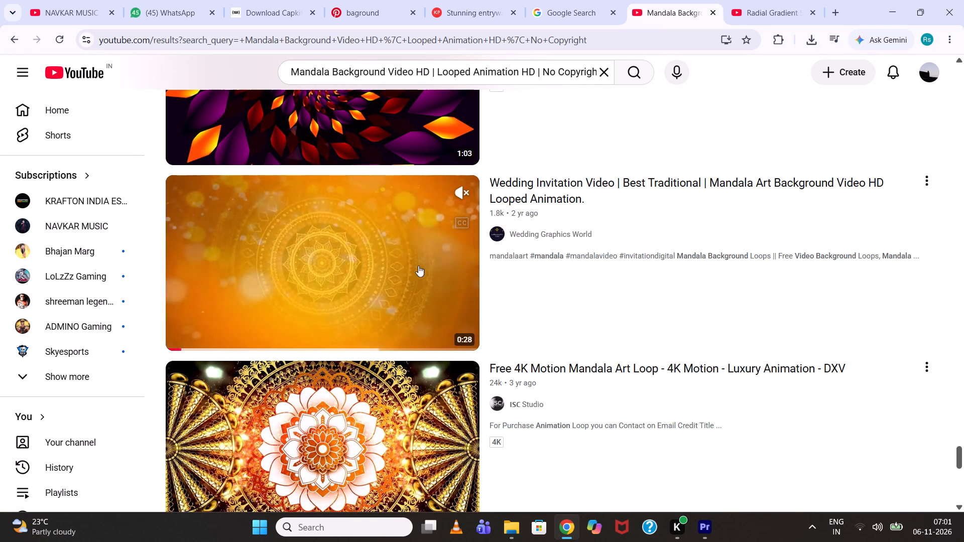
Open the "Wedding Invitation Video | Best Traditional" mandala result, preview it full screen at 720p quality, and return to the search results.
click(402, 268)
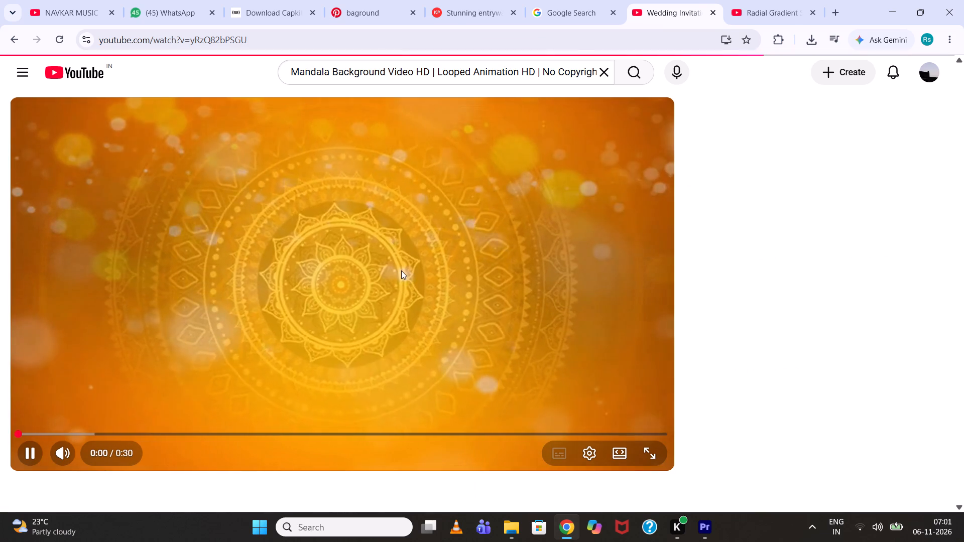
click(650, 450)
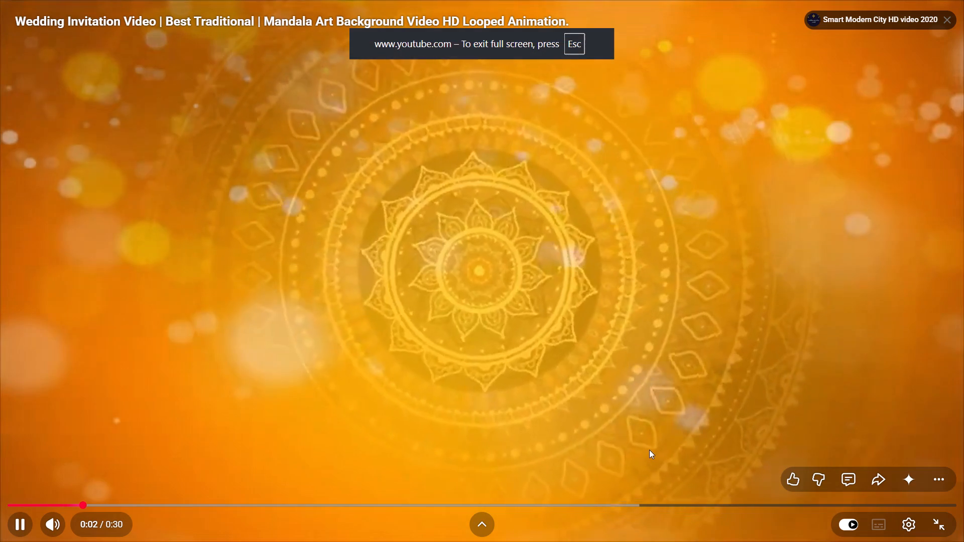
click(908, 517)
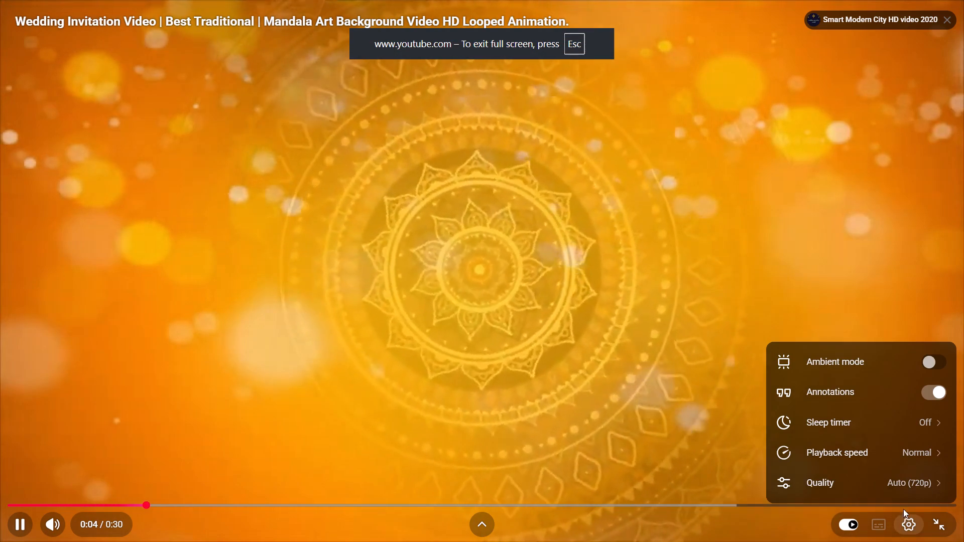
click(893, 491)
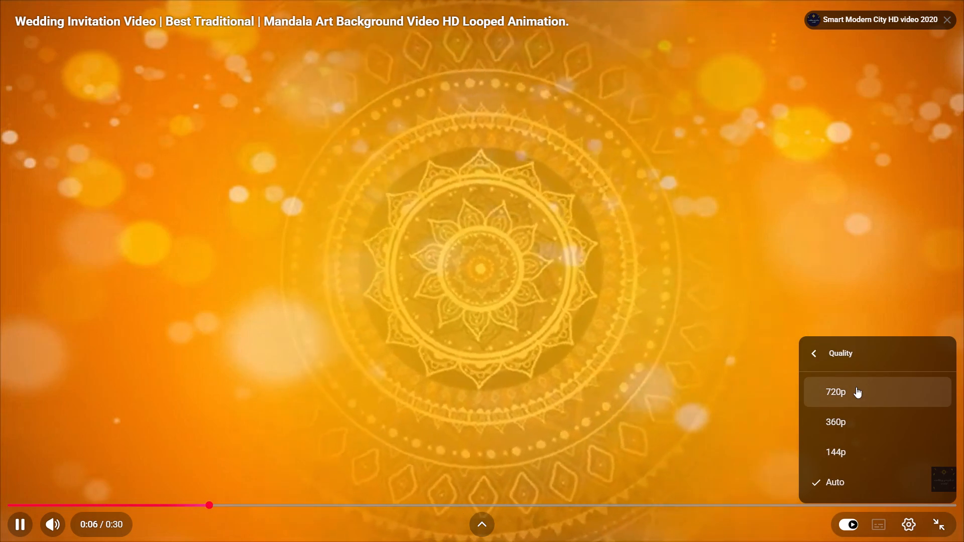
scroll(856, 387, up, 1)
click(853, 389)
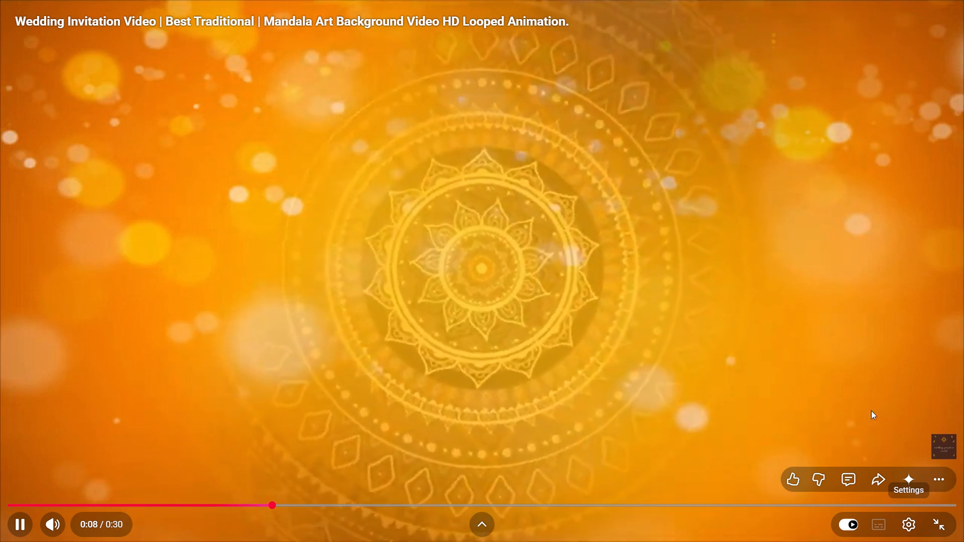
click(945, 524)
scroll(472, 385, down, 2)
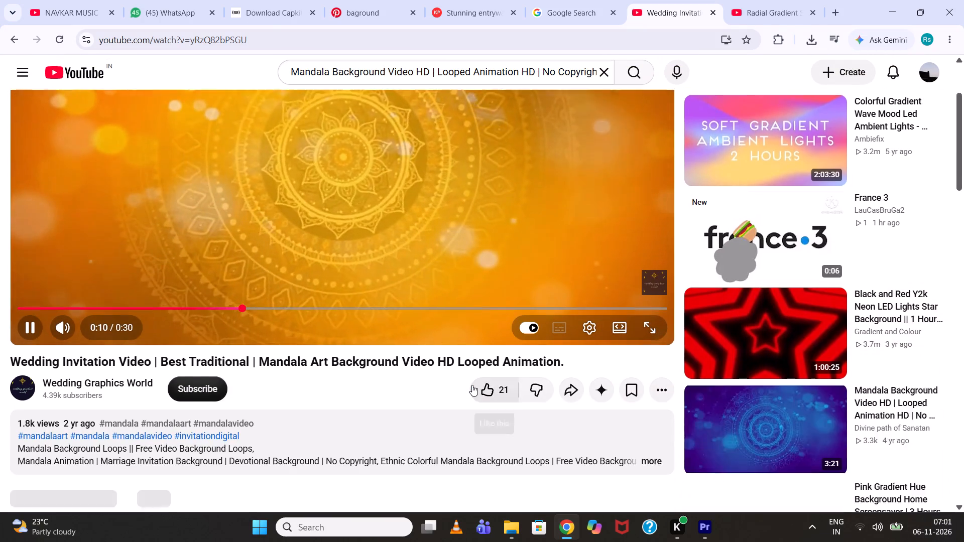
scroll(472, 385, down, 2)
click(8, 44)
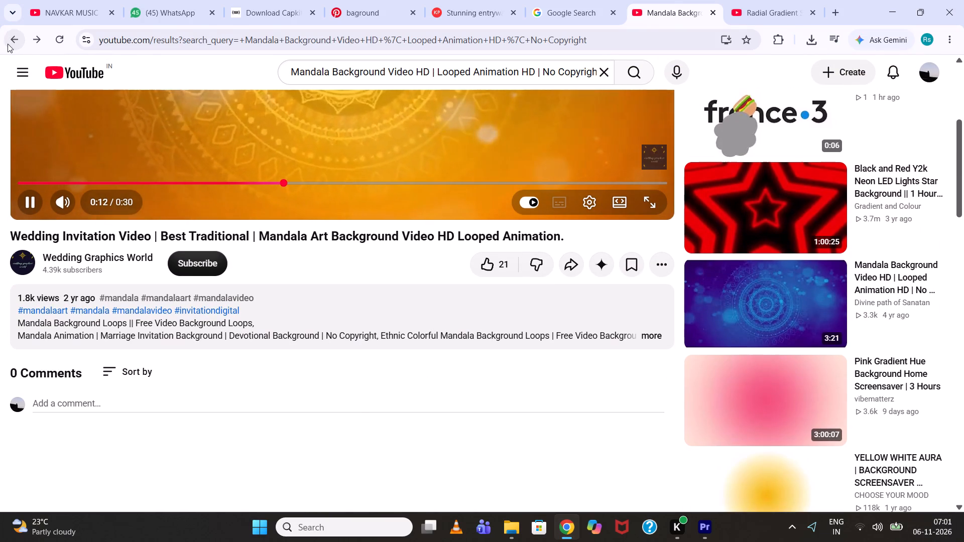
Examine further YouTube results for a suitable mandala background loop, including the pink Pixxel Edge mandala video.
scroll(134, 210, down, 4)
scroll(281, 291, down, 7)
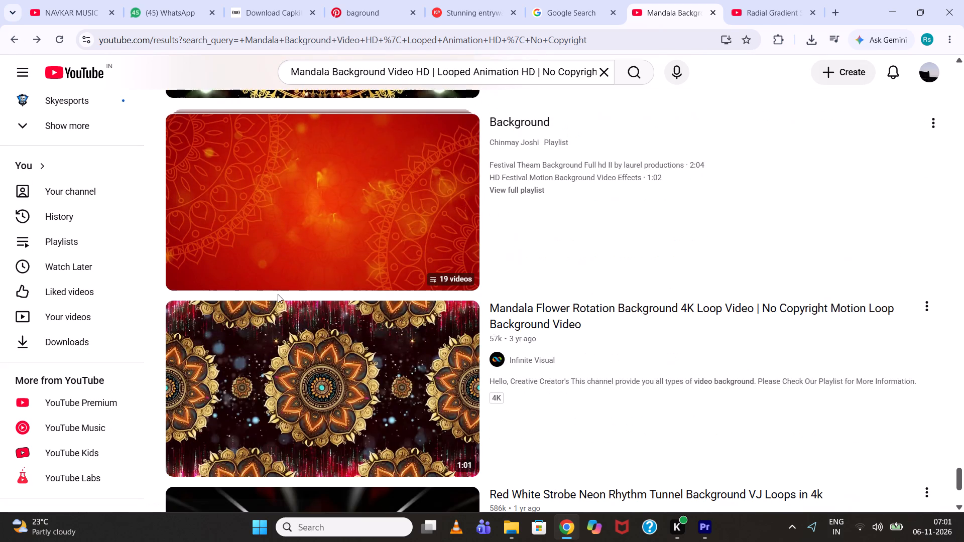
scroll(297, 205, down, 4)
scroll(325, 253, down, 8)
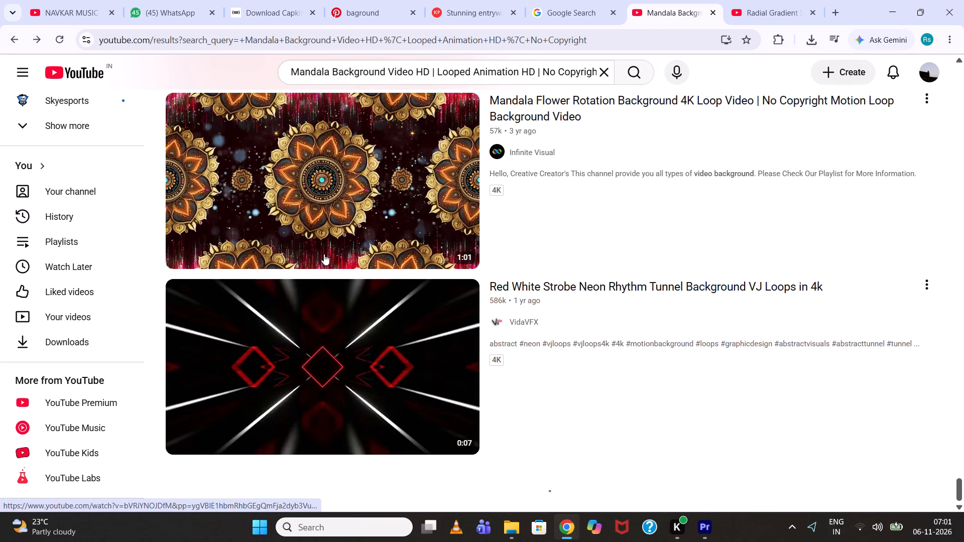
scroll(324, 254, down, 9)
scroll(491, 340, down, 3)
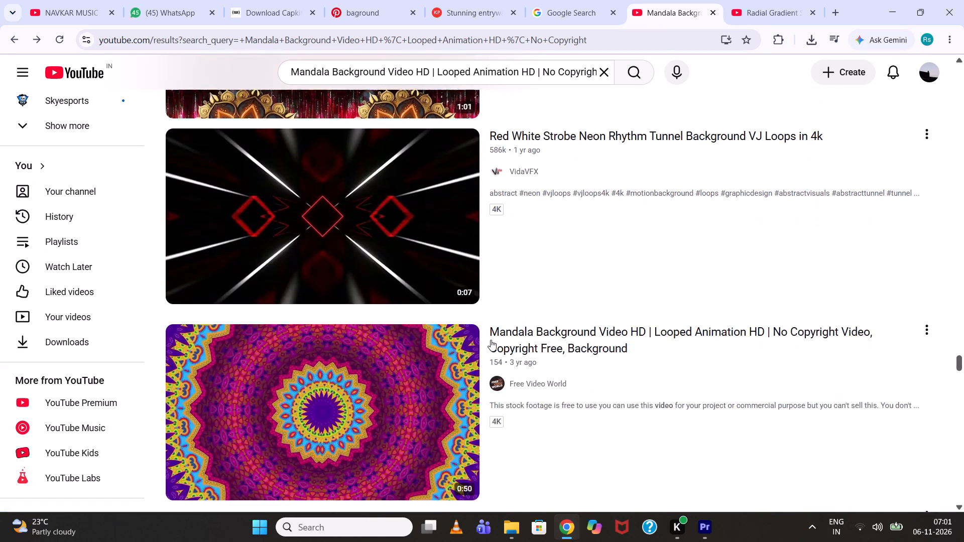
scroll(491, 340, down, 14)
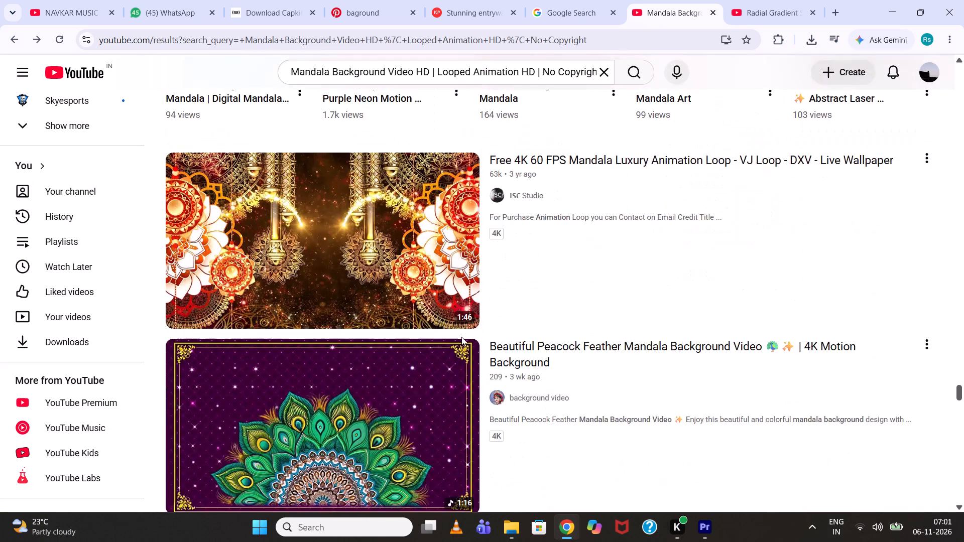
scroll(461, 337, down, 9)
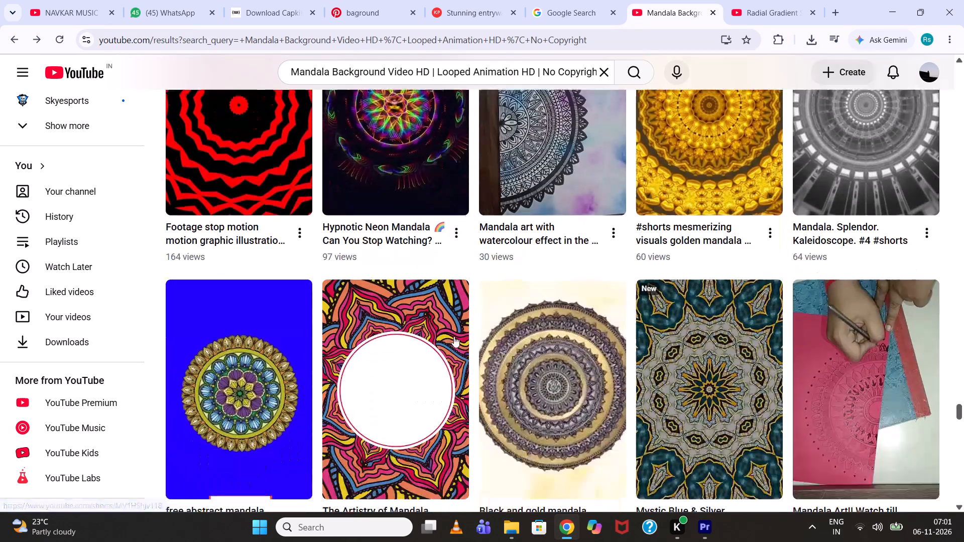
scroll(454, 336, down, 14)
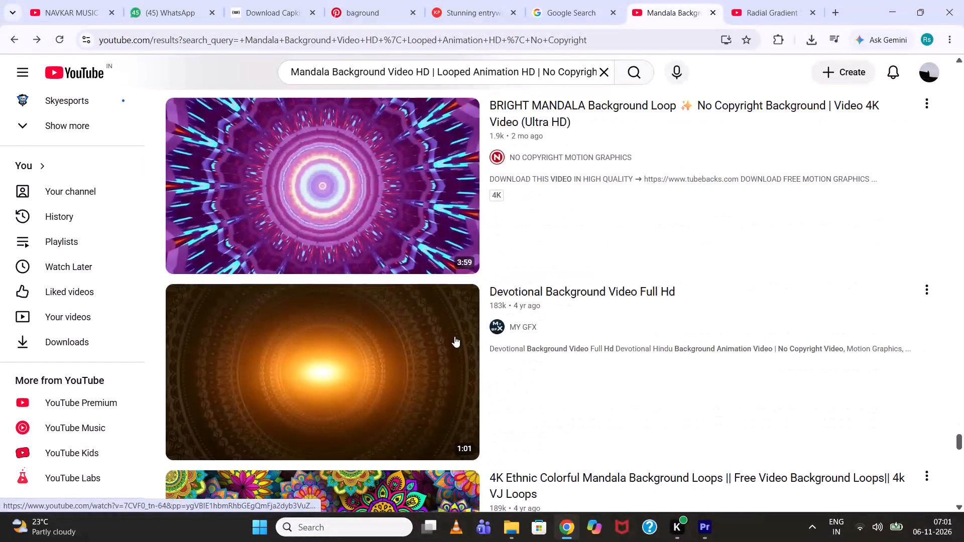
scroll(454, 336, down, 9)
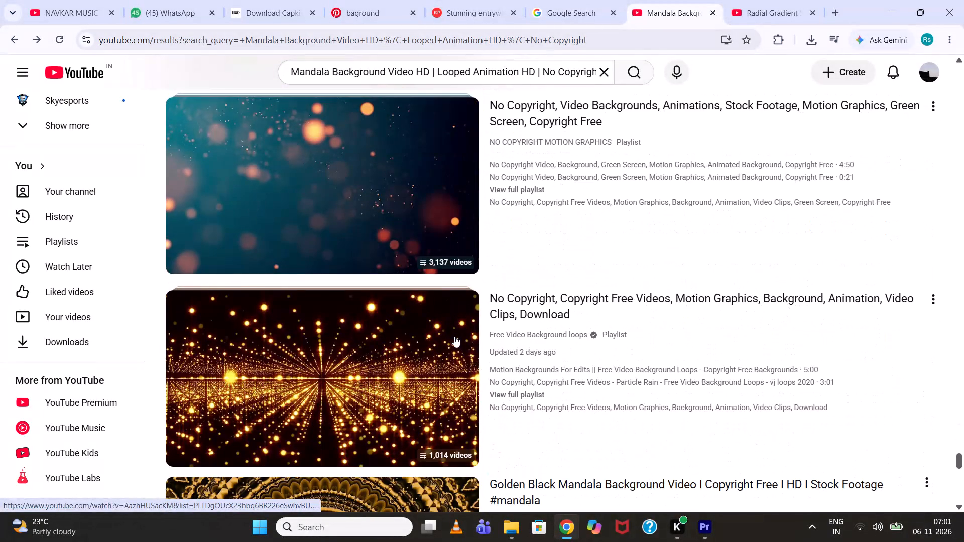
scroll(454, 336, down, 3)
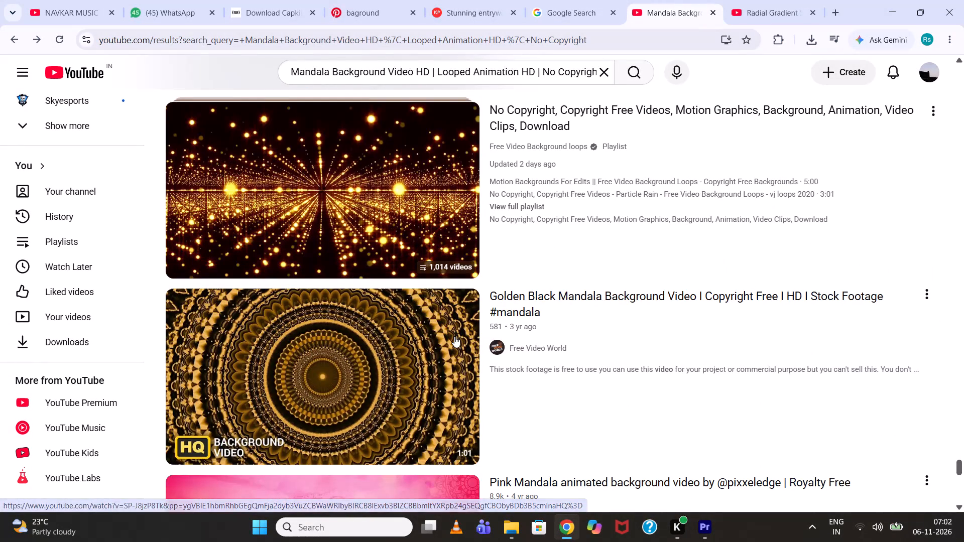
scroll(454, 336, down, 2)
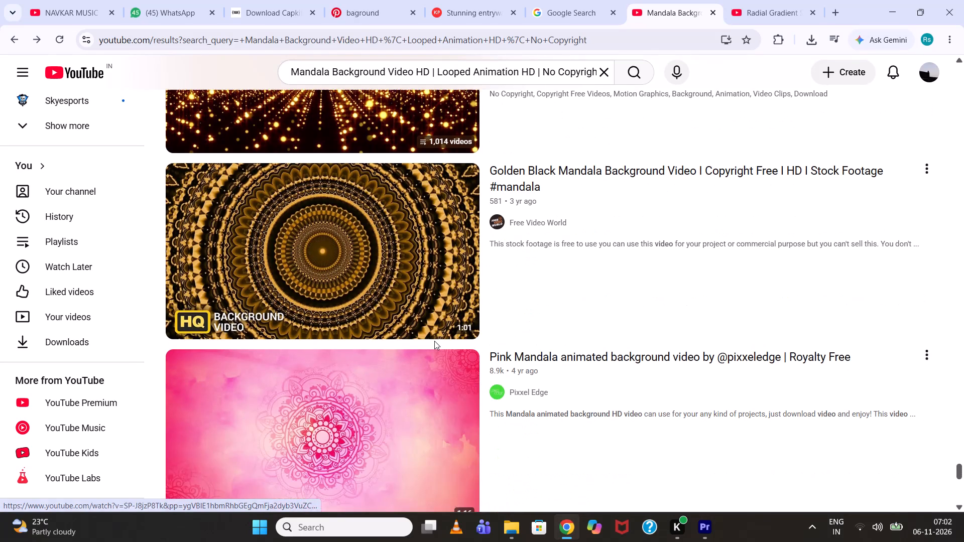
scroll(434, 341, down, 1)
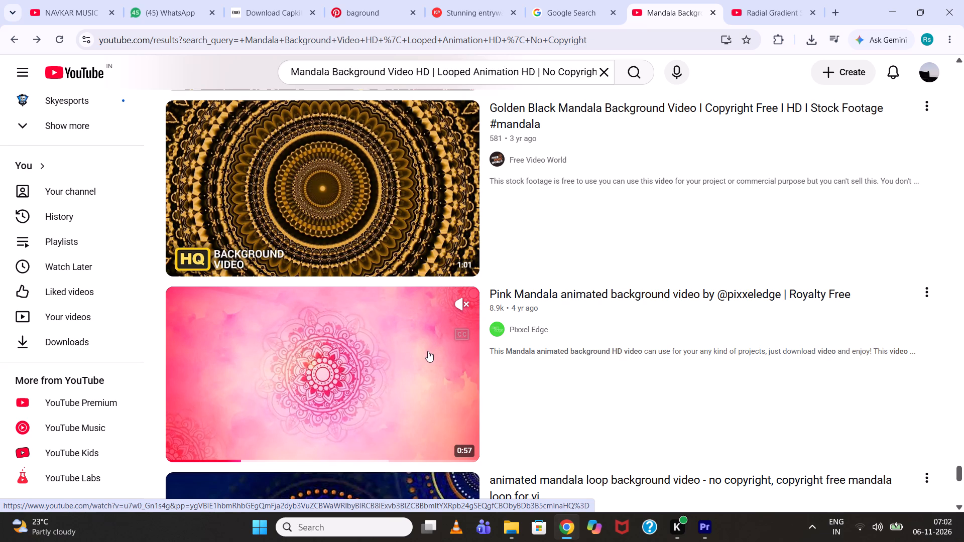
scroll(427, 351, down, 6)
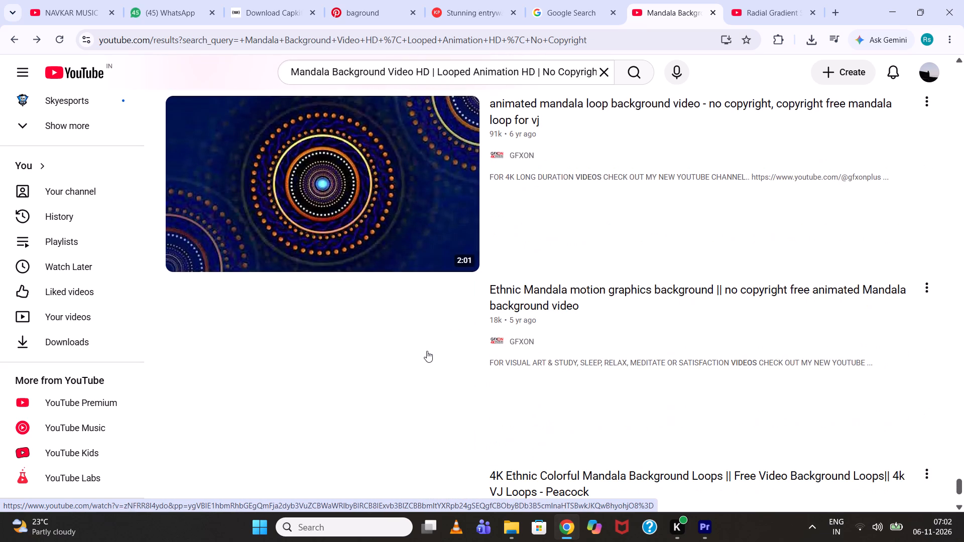
scroll(427, 351, down, 5)
scroll(427, 351, up, 8)
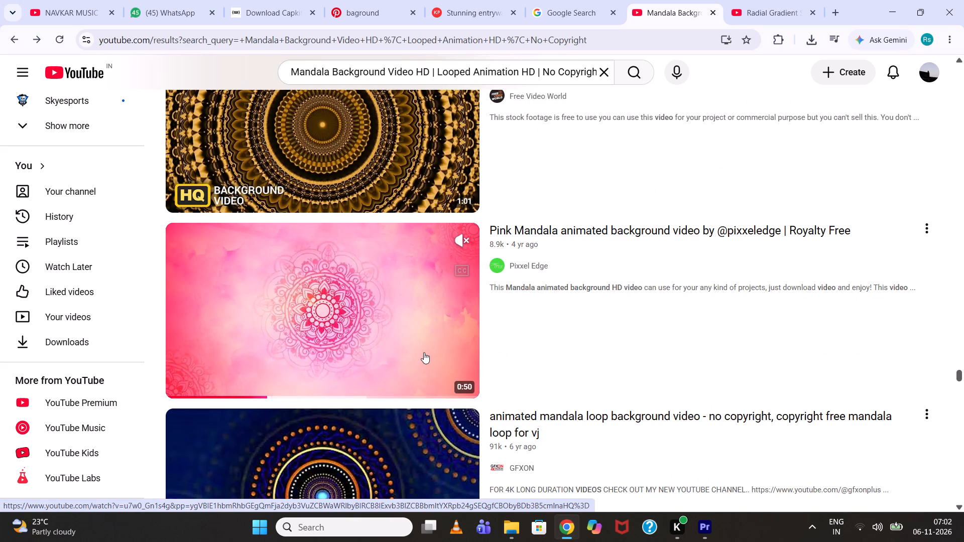
scroll(424, 352, down, 9)
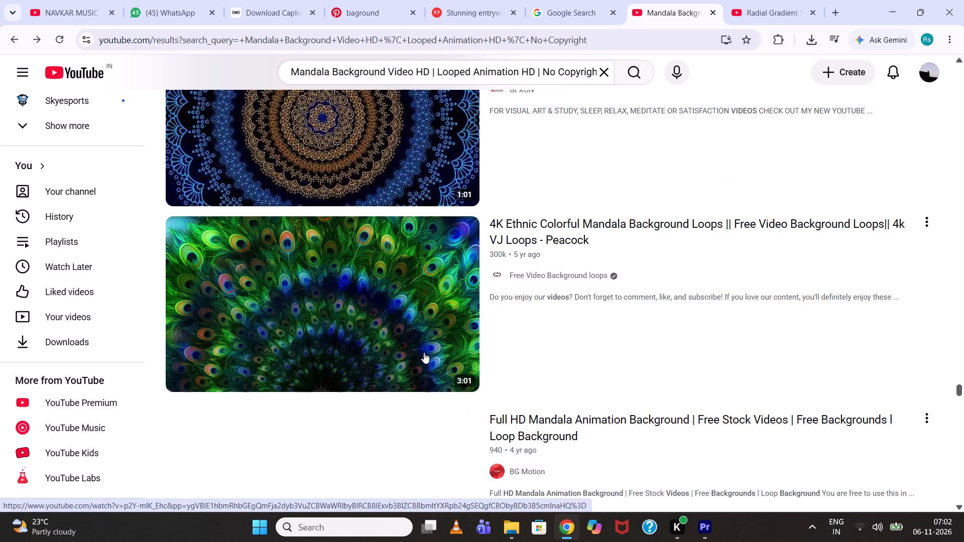
scroll(424, 352, down, 11)
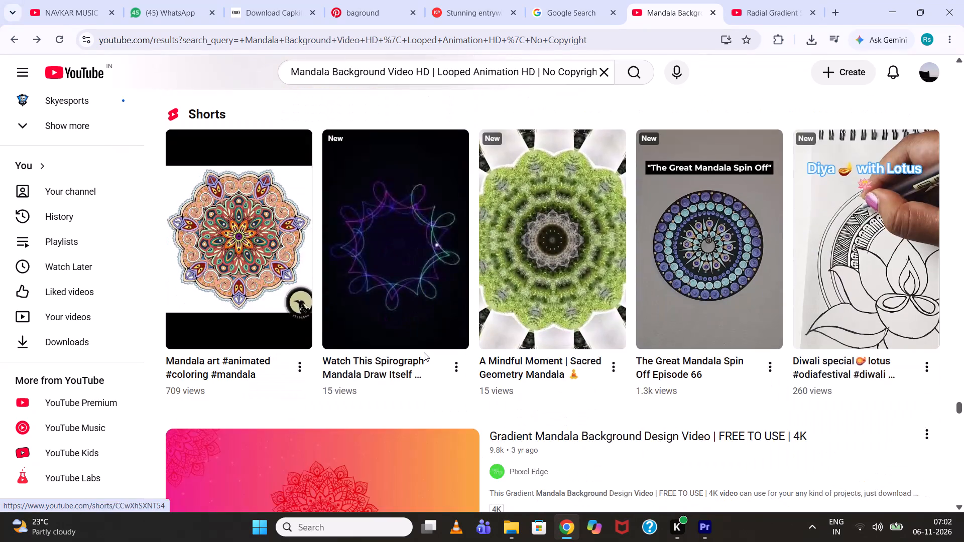
scroll(424, 352, down, 15)
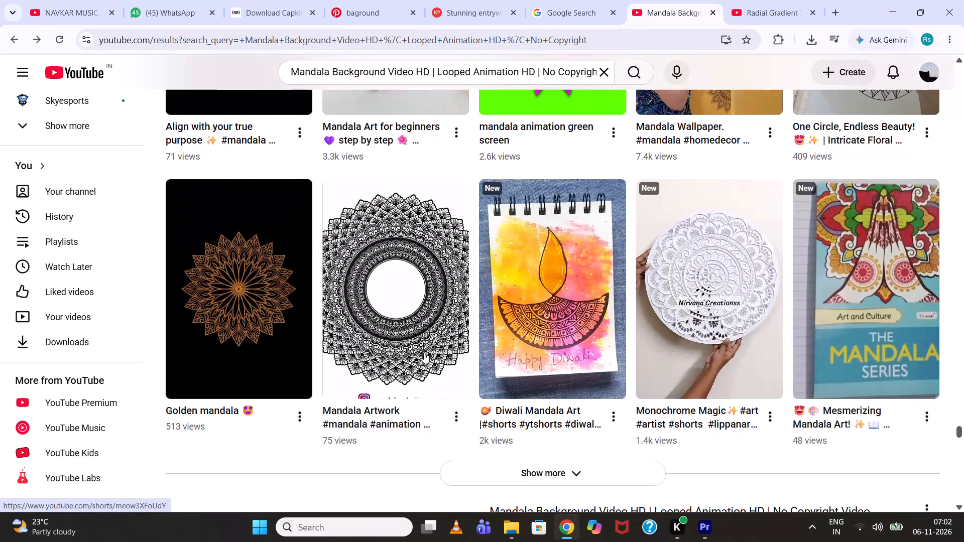
scroll(424, 352, down, 17)
Switch to Pinterest and browse the related pins for an orange or devotional mandala background video.
click(379, 0)
scroll(465, 222, down, 8)
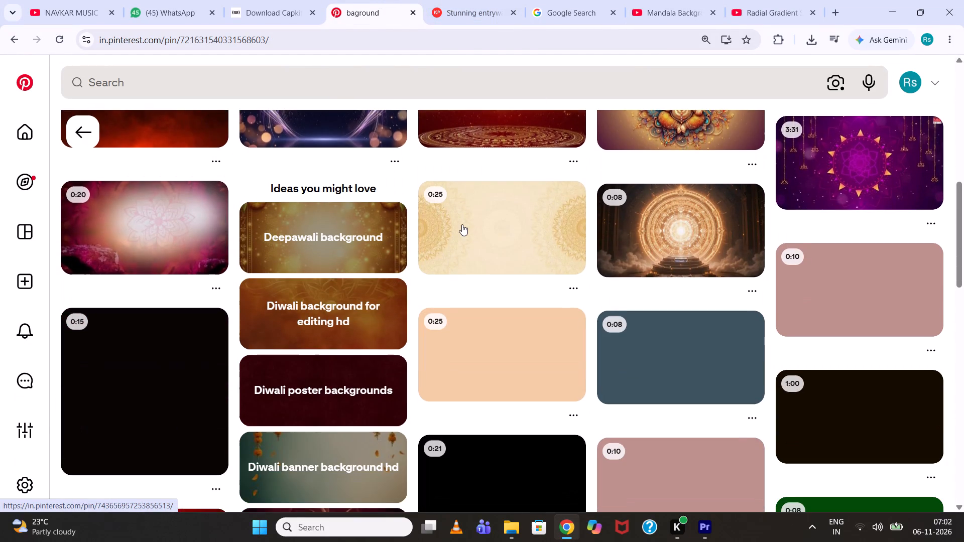
scroll(462, 224, down, 5)
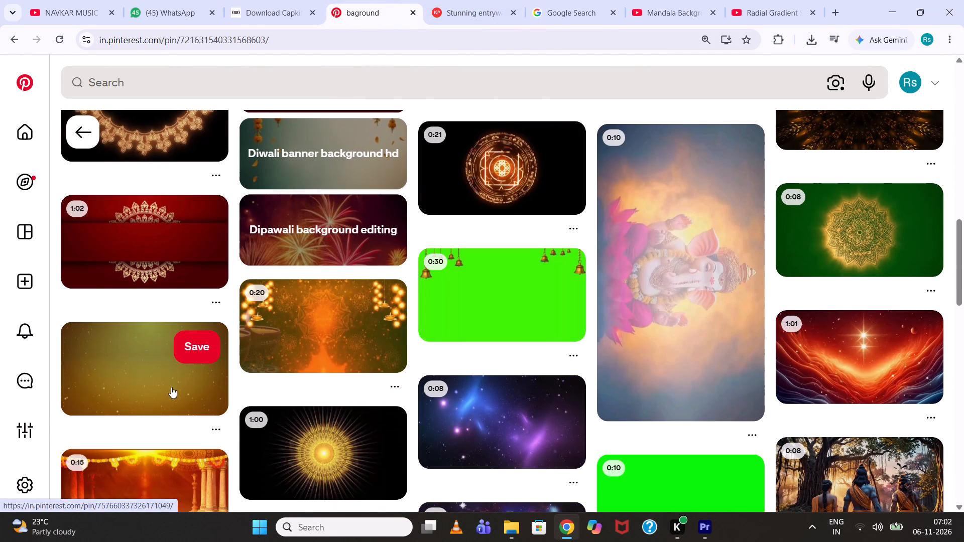
scroll(166, 387, down, 6)
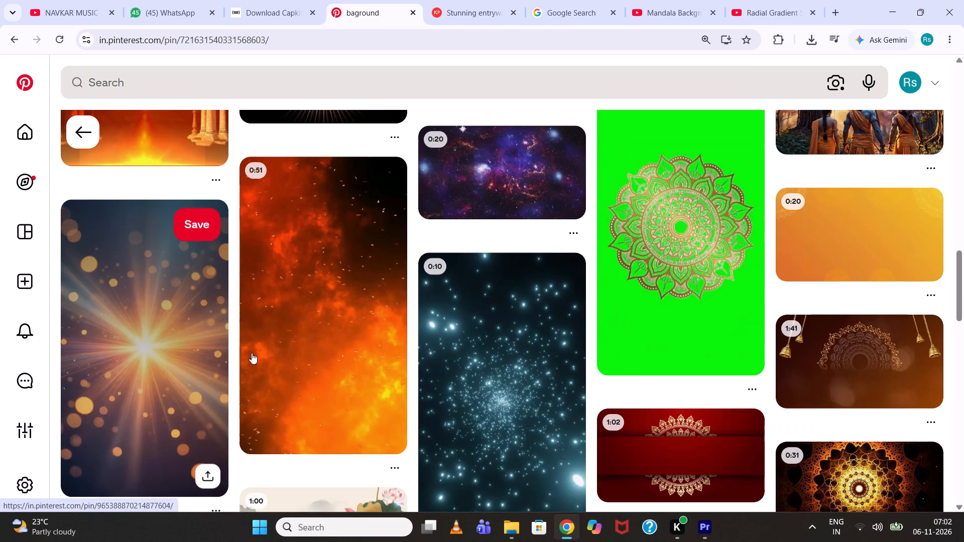
Open the "Subtle Ornate Animated Mandala Gradient Horizontal Background in Warm Orange and Yellow Tones" pin and examine its related background pins.
click(836, 246)
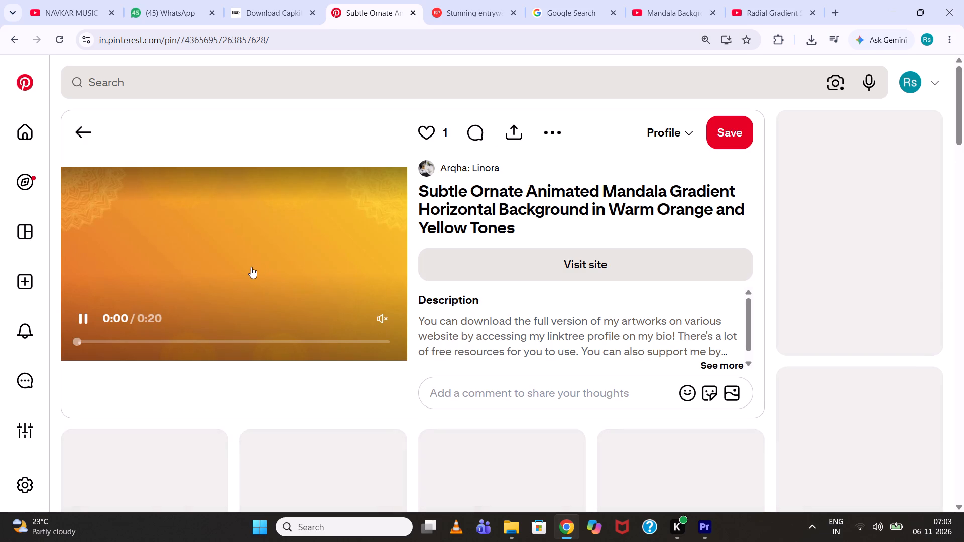
scroll(250, 267, down, 2)
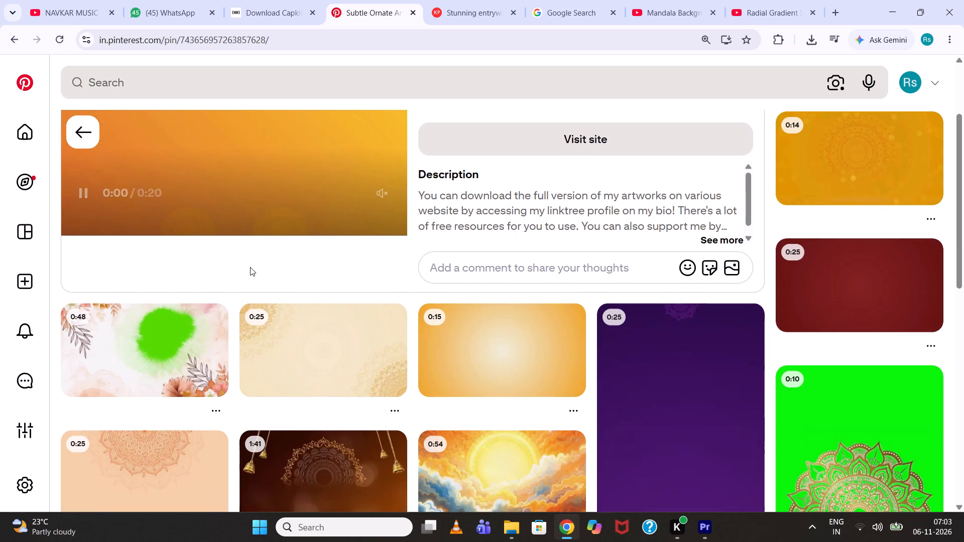
scroll(250, 267, down, 5)
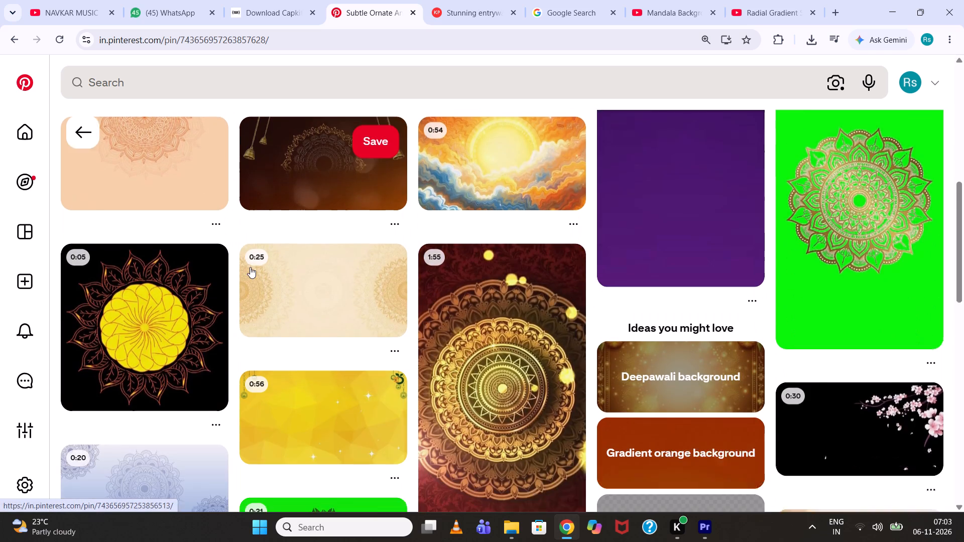
scroll(250, 267, down, 6)
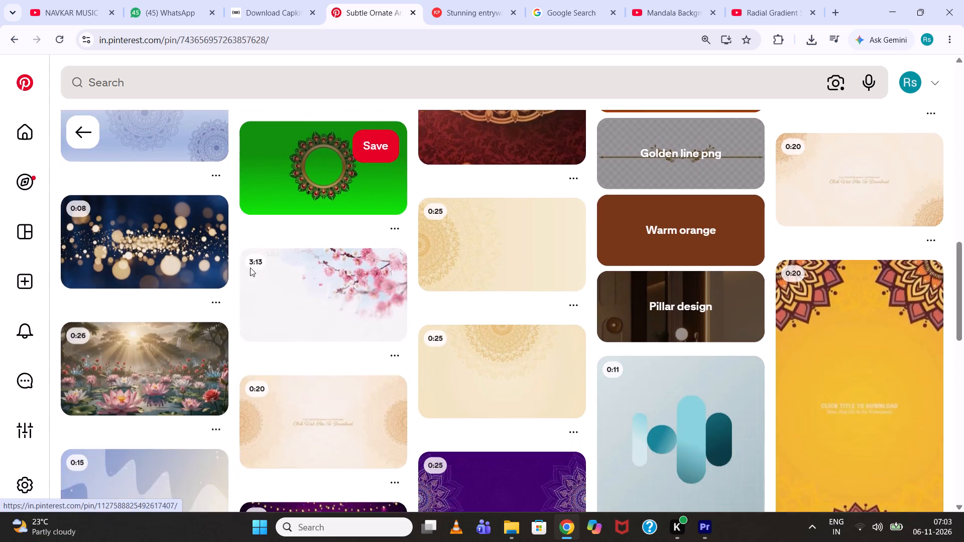
scroll(250, 267, down, 6)
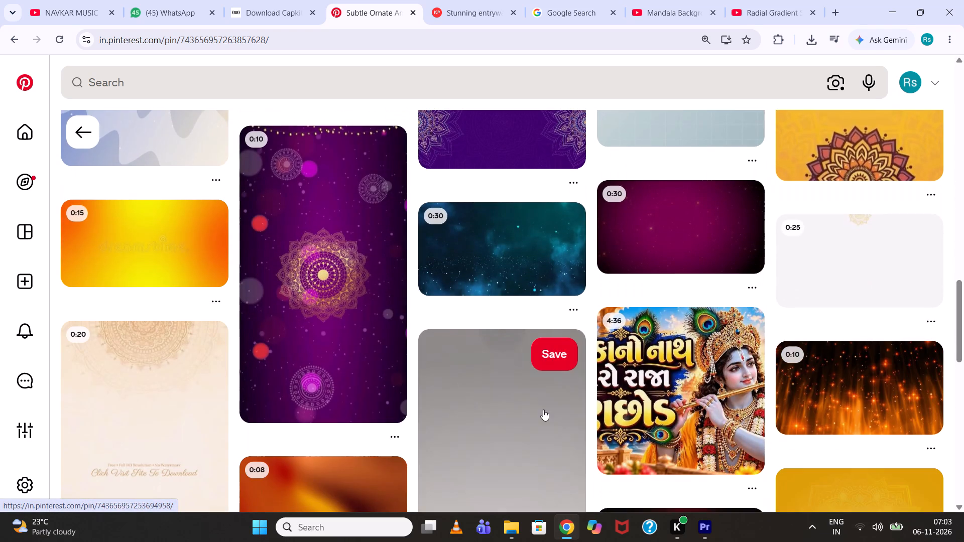
Go back from the YouTube Radial Gradient video to the "Mandala Background Video HD" page and look through its recommended videos.
click(729, 0)
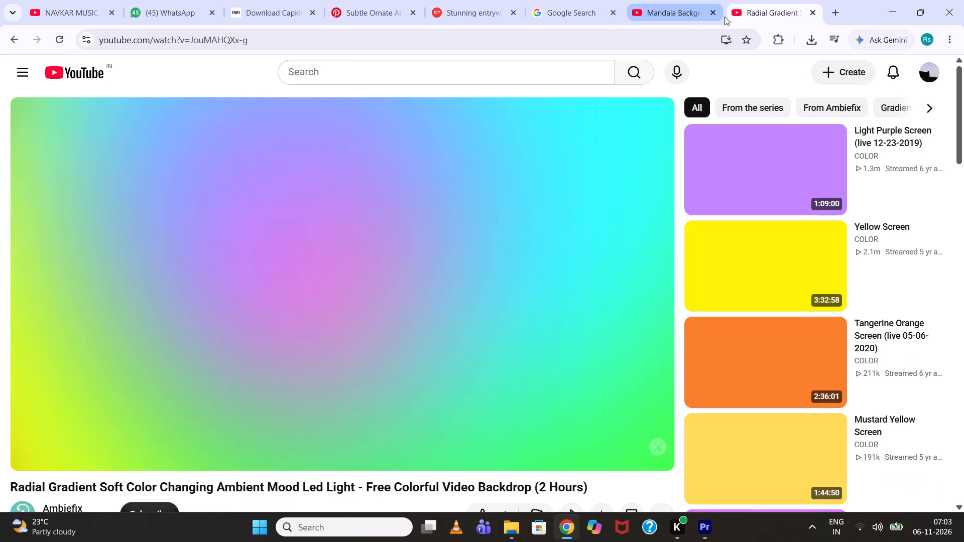
click(738, 0)
scroll(626, 187, up, 2)
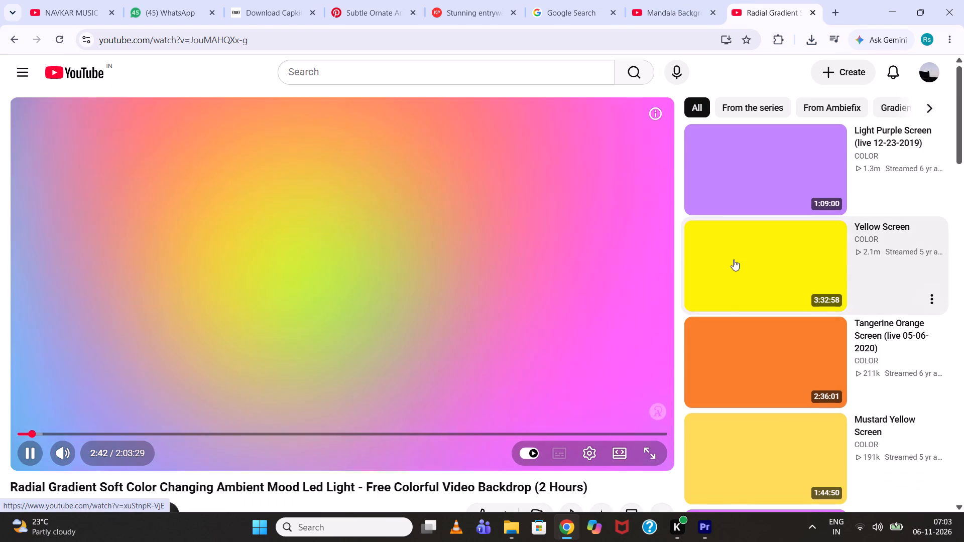
scroll(731, 263, down, 6)
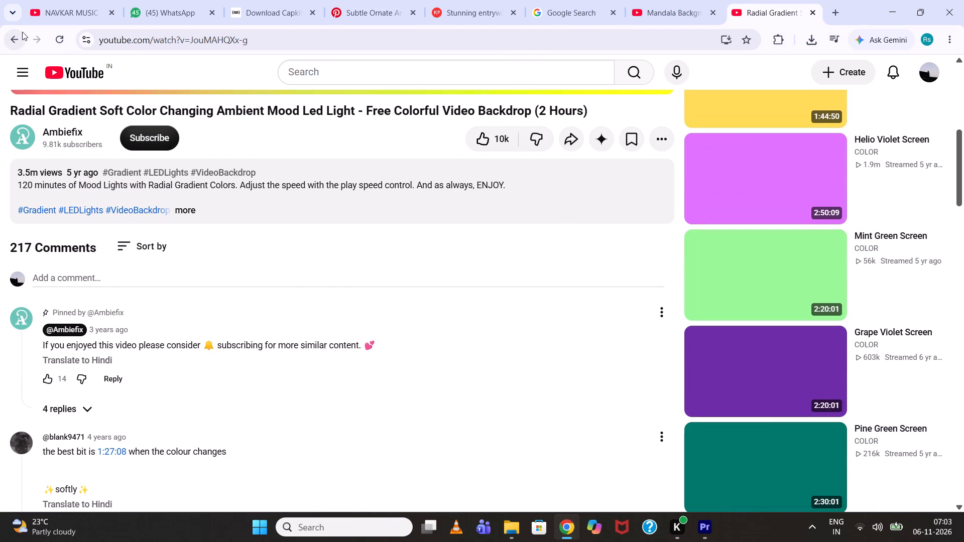
click(22, 32)
scroll(209, 157, up, 3)
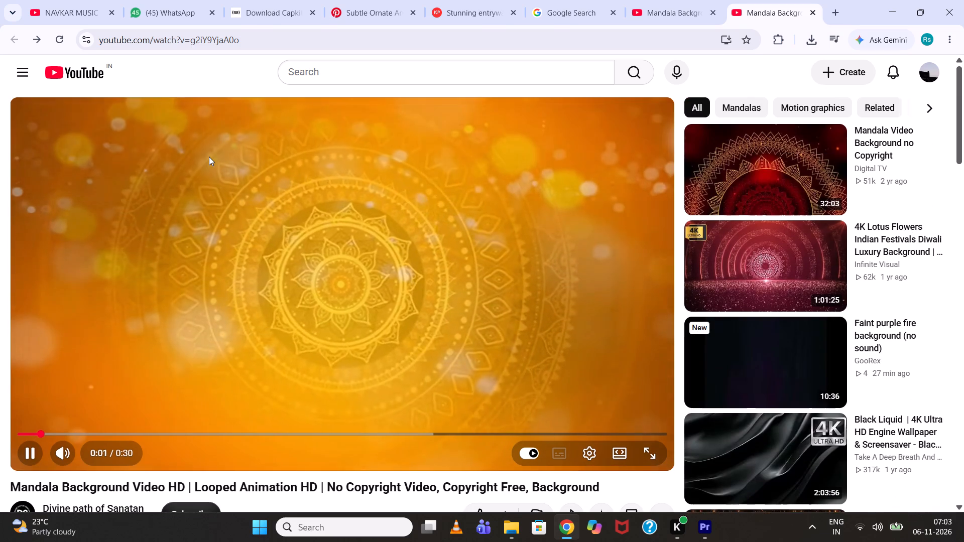
scroll(311, 184, up, 2)
scroll(311, 184, down, 8)
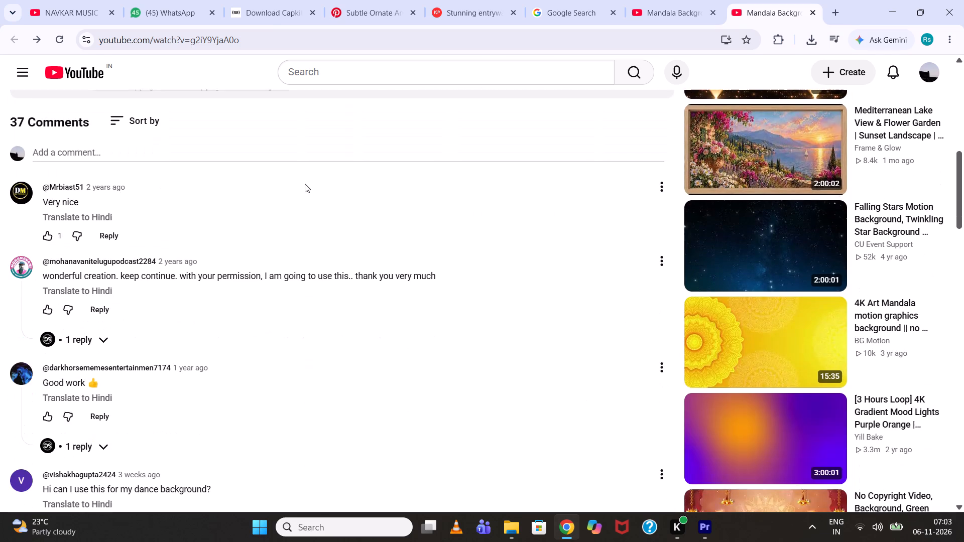
Open the recommended "4K Art Mandala motion graphics background" video by BG Motion and skip ahead to about 0:14.
click(770, 344)
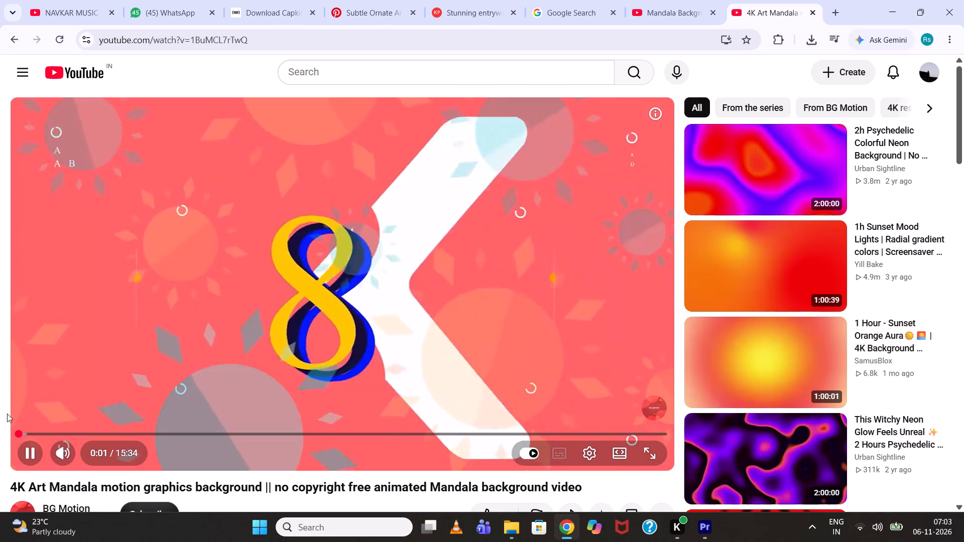
click(28, 431)
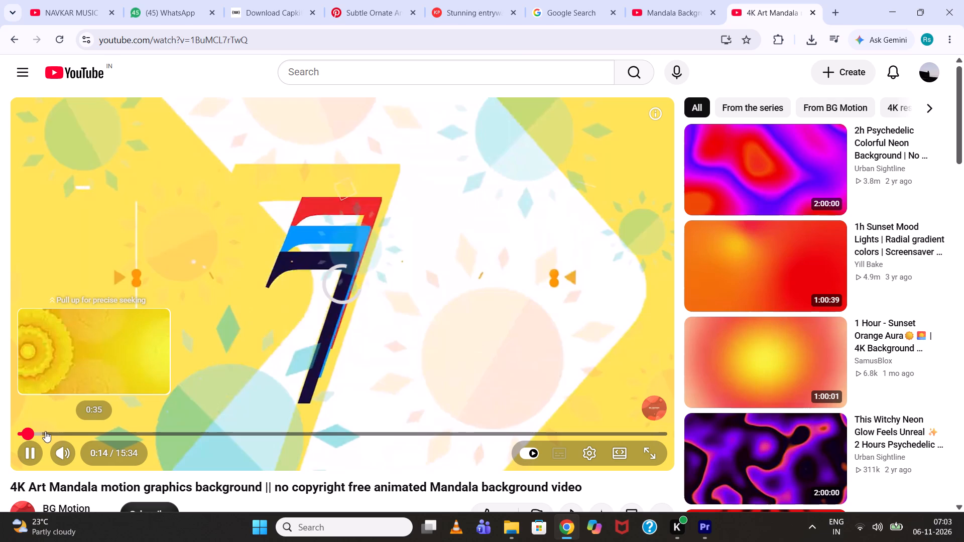
Examine the BG Motion video's recommendations for other mandala or orange backgrounds, and return to the player to preview its yellow mandala animation.
scroll(230, 329, down, 4)
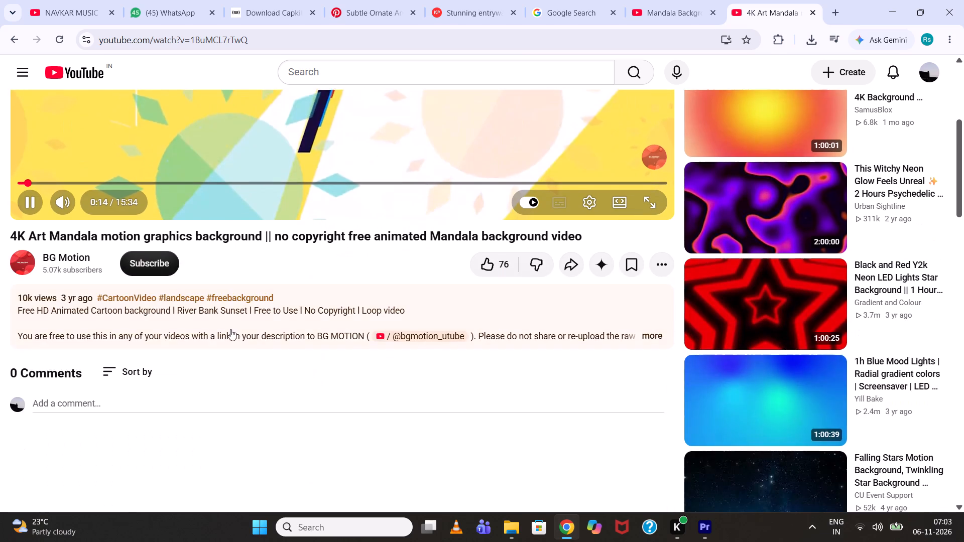
scroll(230, 329, down, 10)
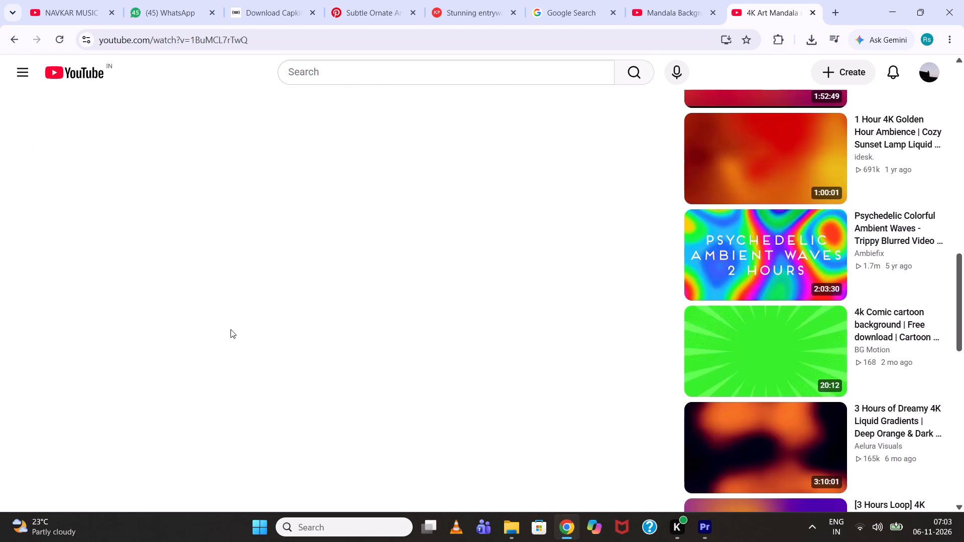
scroll(233, 330, down, 9)
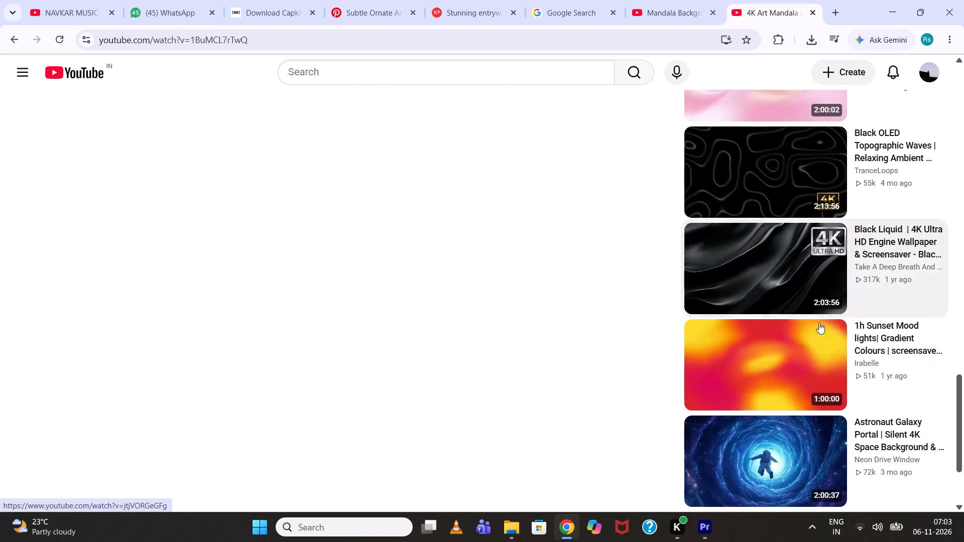
scroll(812, 347, down, 5)
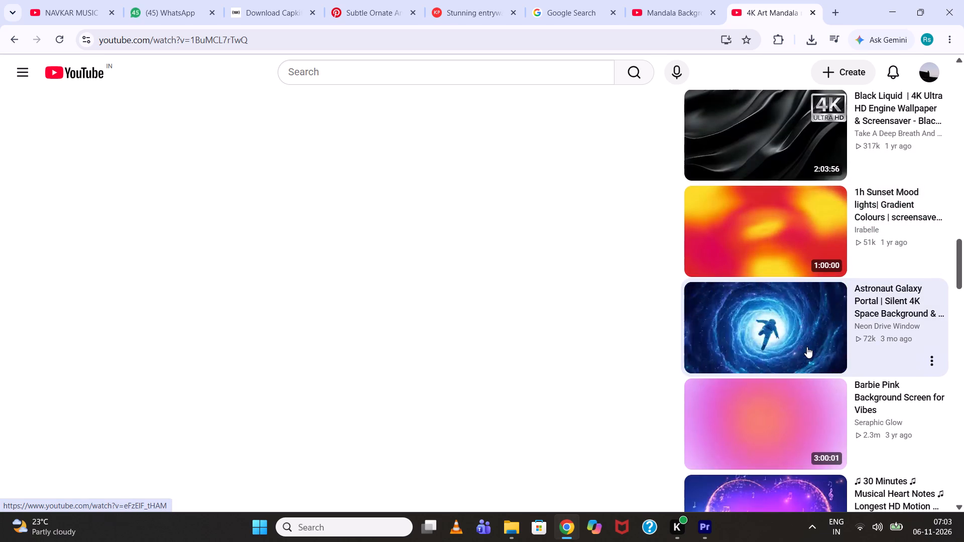
scroll(805, 349, down, 7)
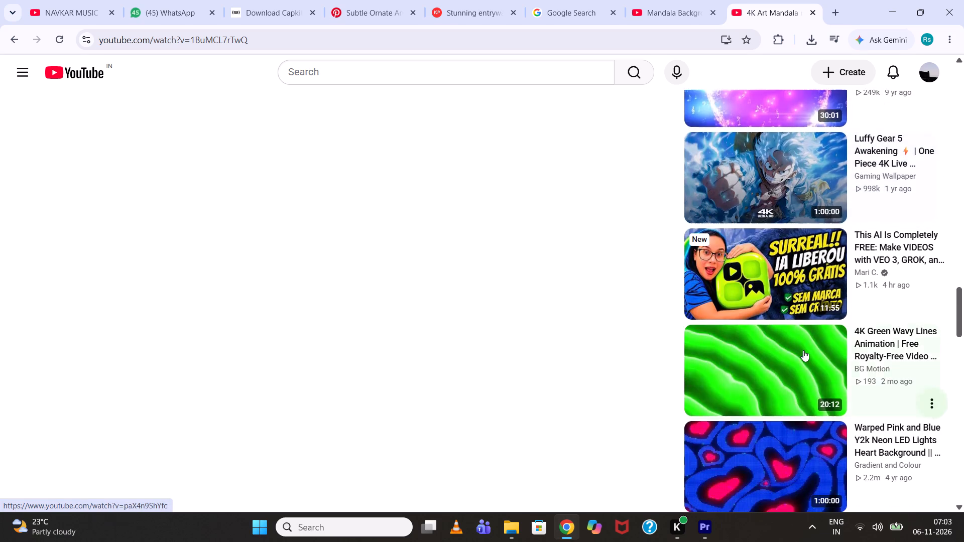
scroll(802, 352, down, 9)
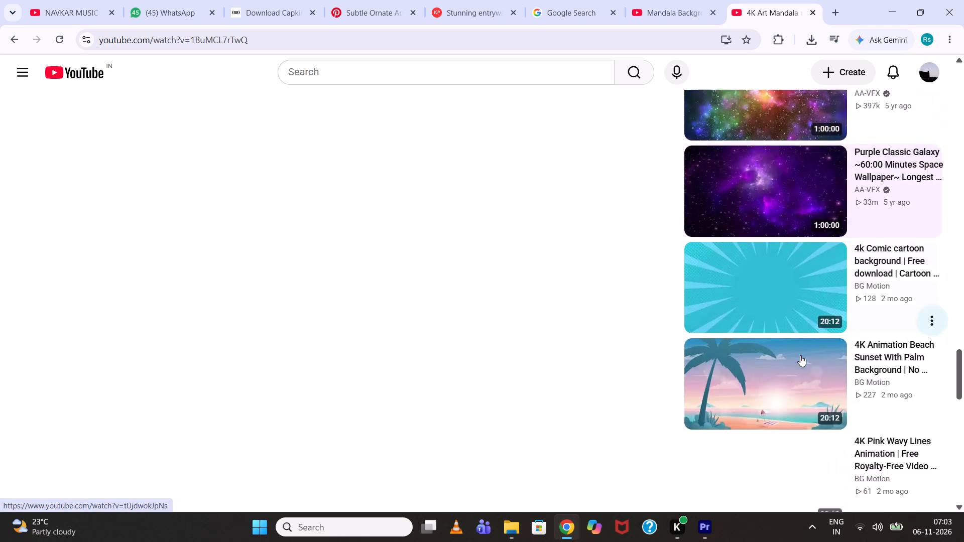
scroll(800, 355, down, 6)
scroll(800, 356, up, 1)
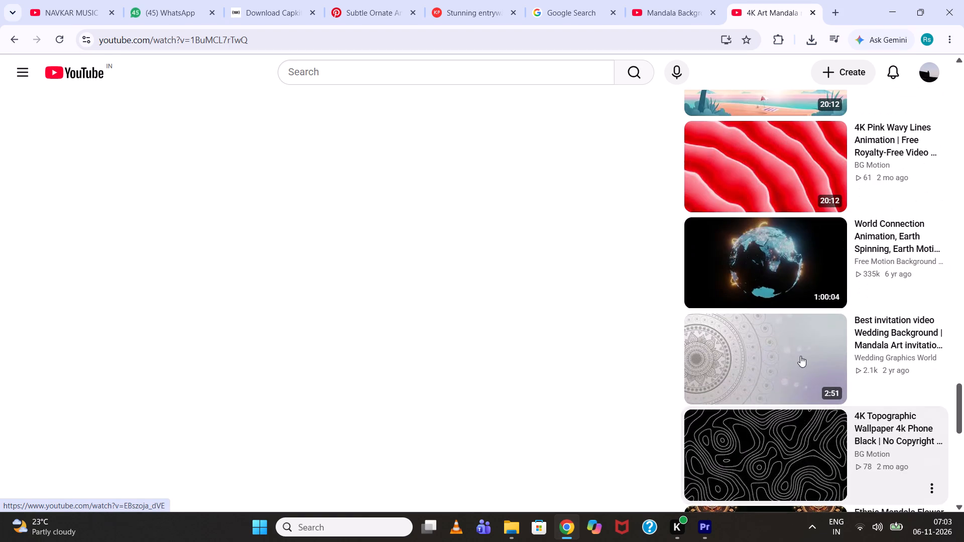
scroll(751, 361, down, 10)
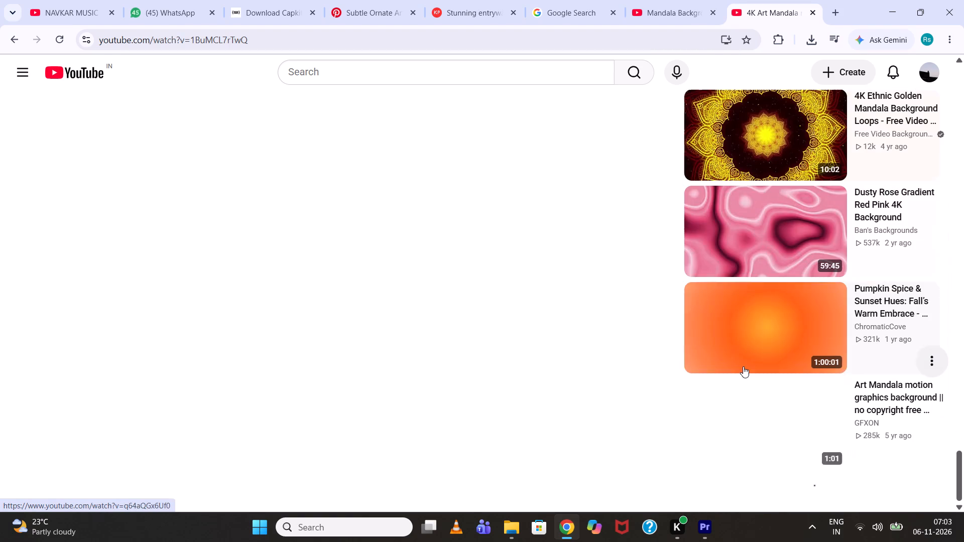
scroll(693, 336, up, 20)
scroll(693, 336, up, 2)
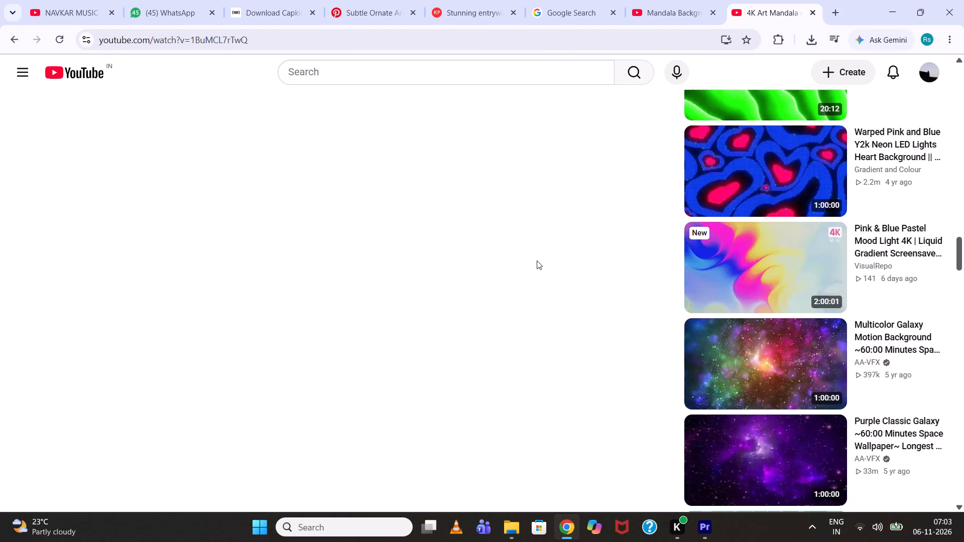
scroll(537, 260, up, 20)
scroll(552, 283, up, 10)
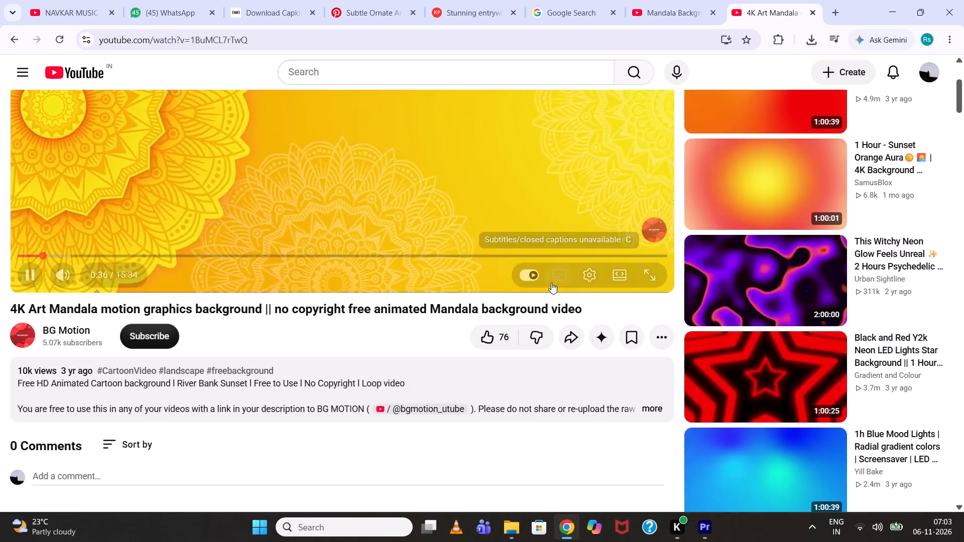
scroll(551, 283, up, 6)
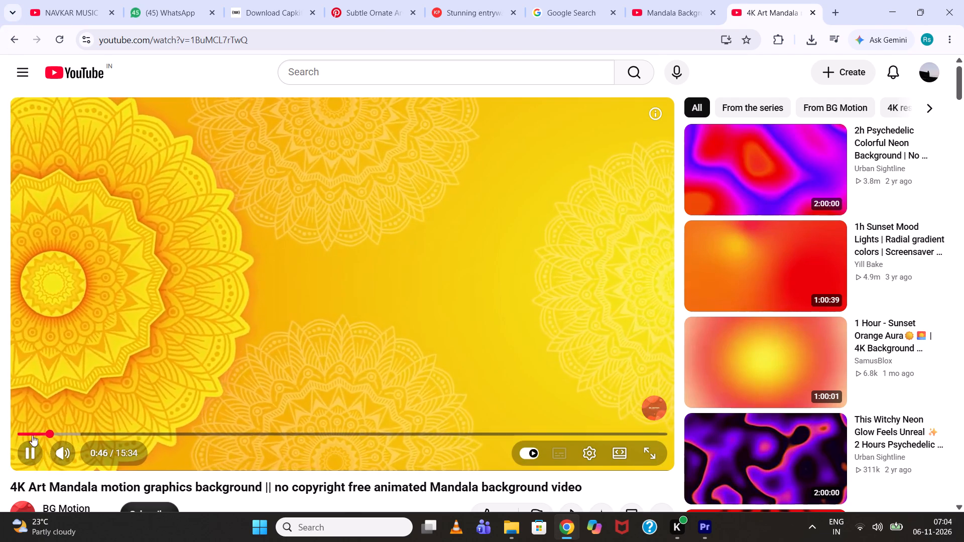
Search YouTube for "laxmi ma bhajan background".
click(348, 67)
text(laxmi ma)
key(space)
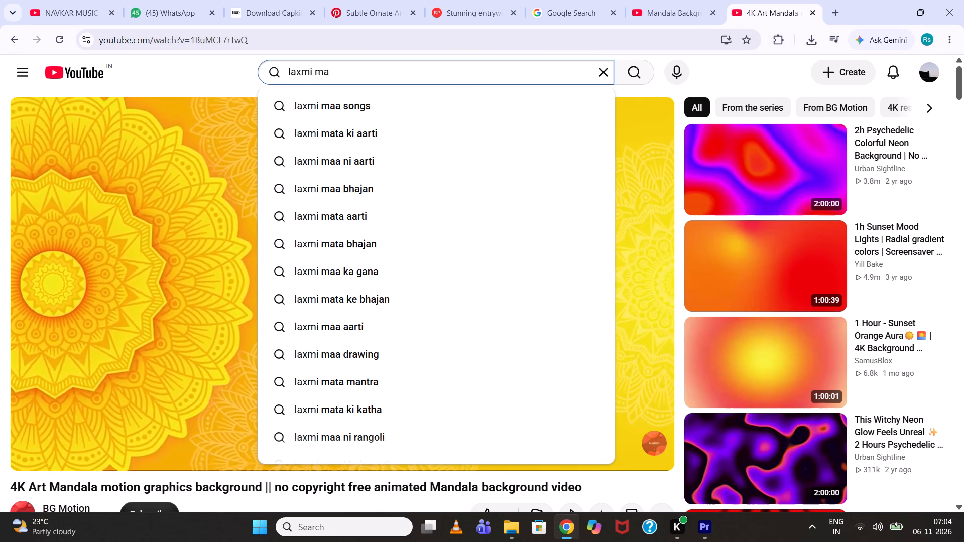
text(bhajan background)
key(Return)
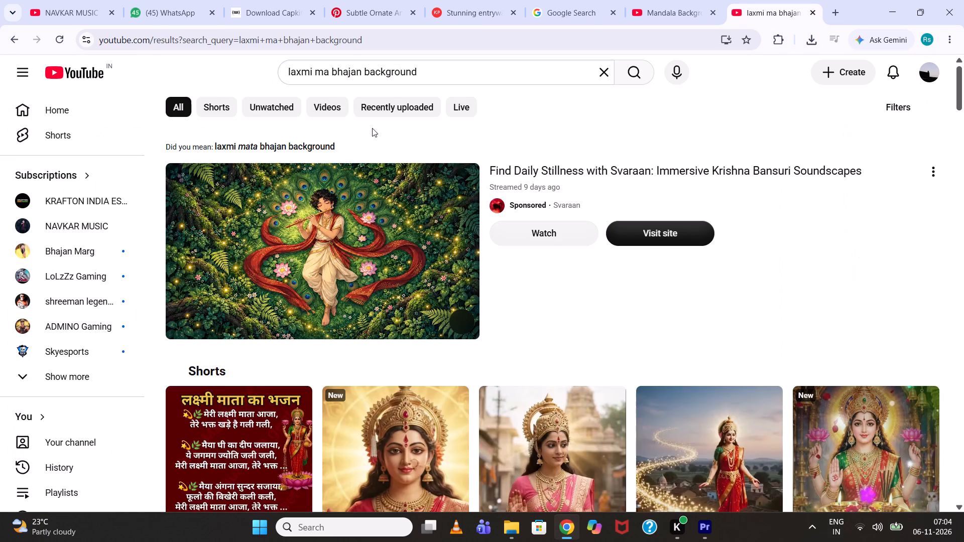
Examine the Laxmi bhajan search results and their previews, including aarti, chalisa and mantra videos, for a suitable devotional background.
scroll(424, 263, down, 9)
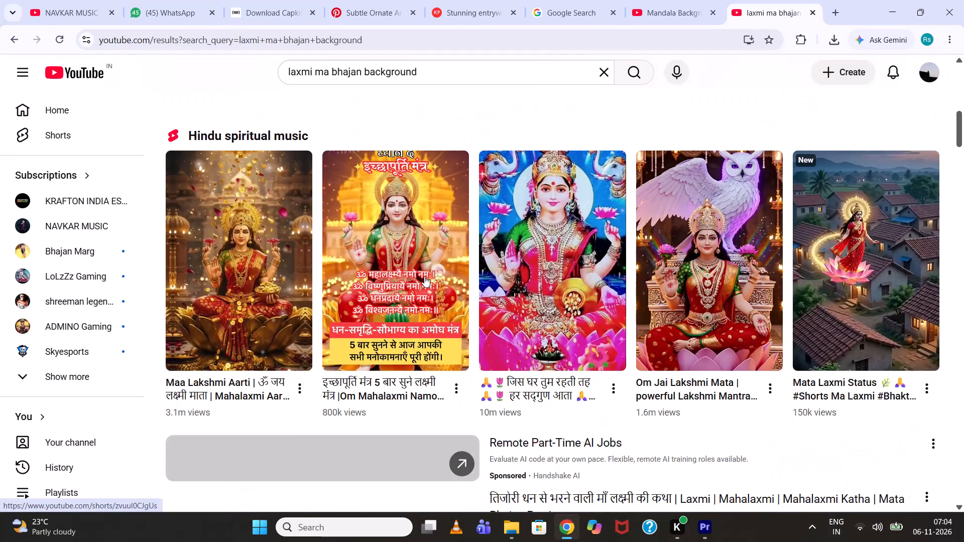
scroll(424, 277, down, 5)
scroll(425, 277, down, 16)
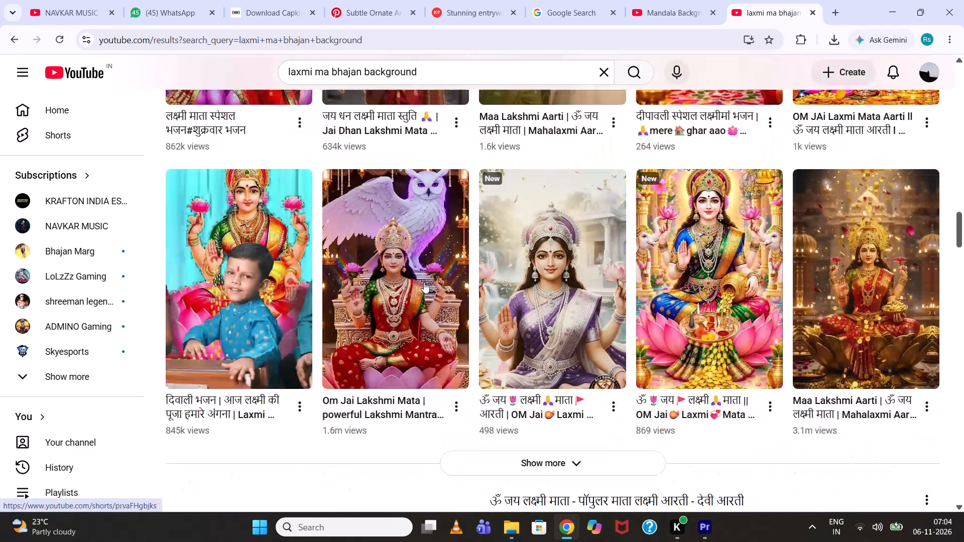
scroll(423, 284, down, 11)
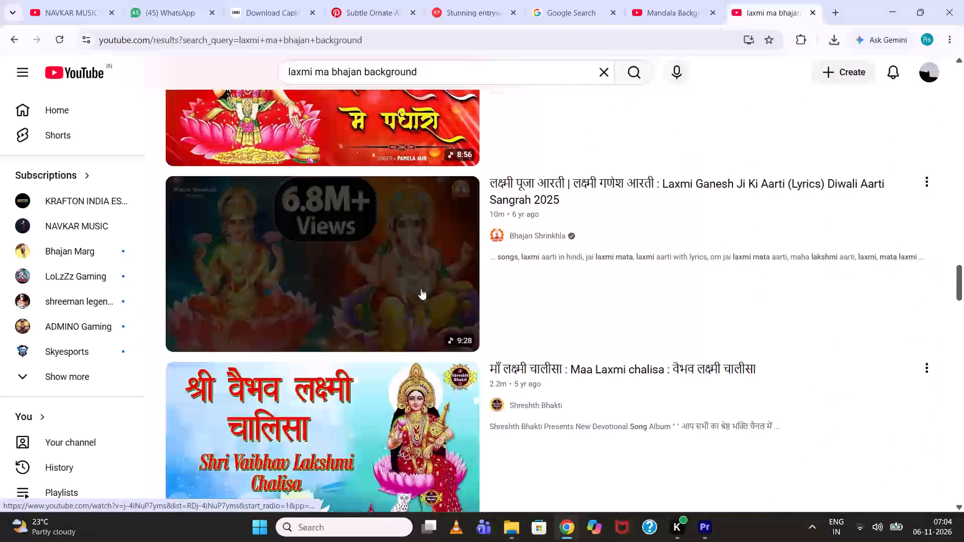
scroll(400, 117, up, 2)
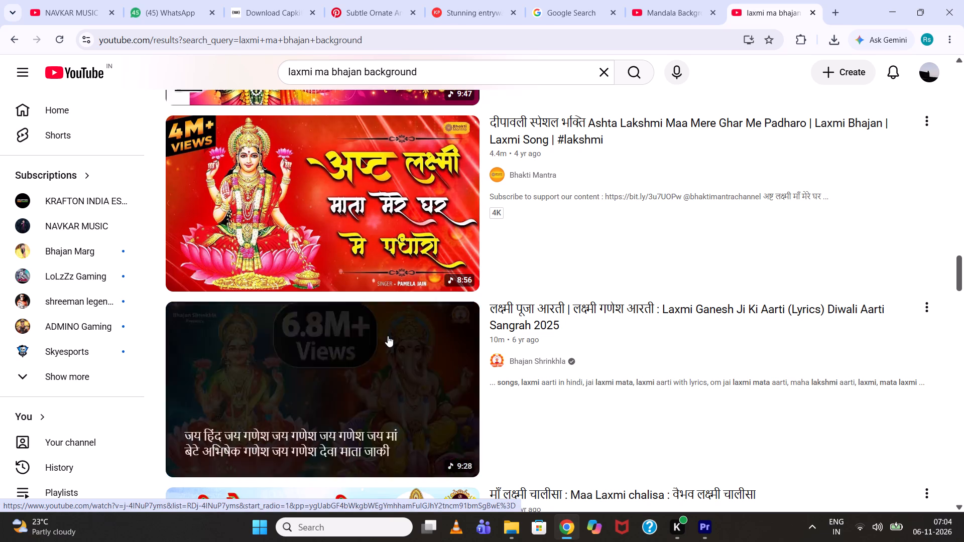
scroll(388, 339, down, 1)
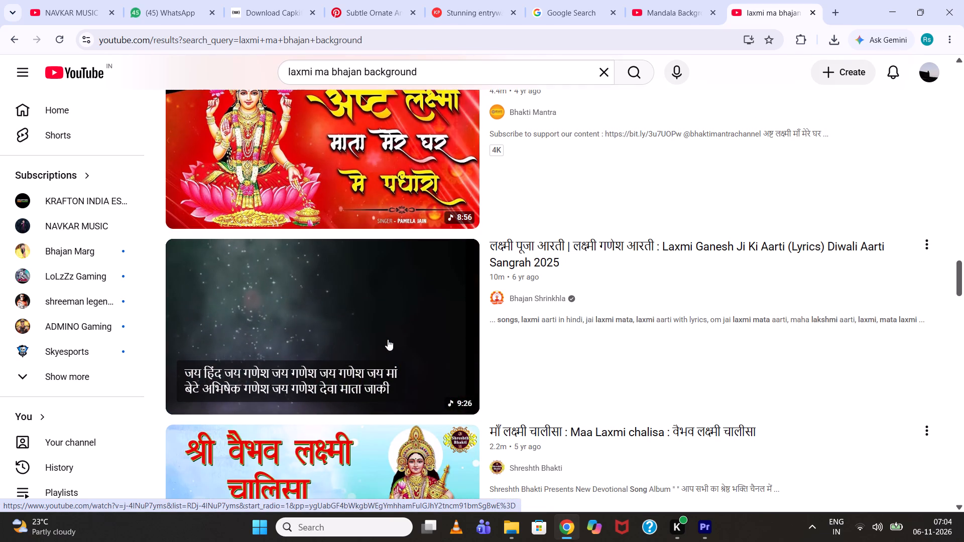
scroll(388, 339, down, 2)
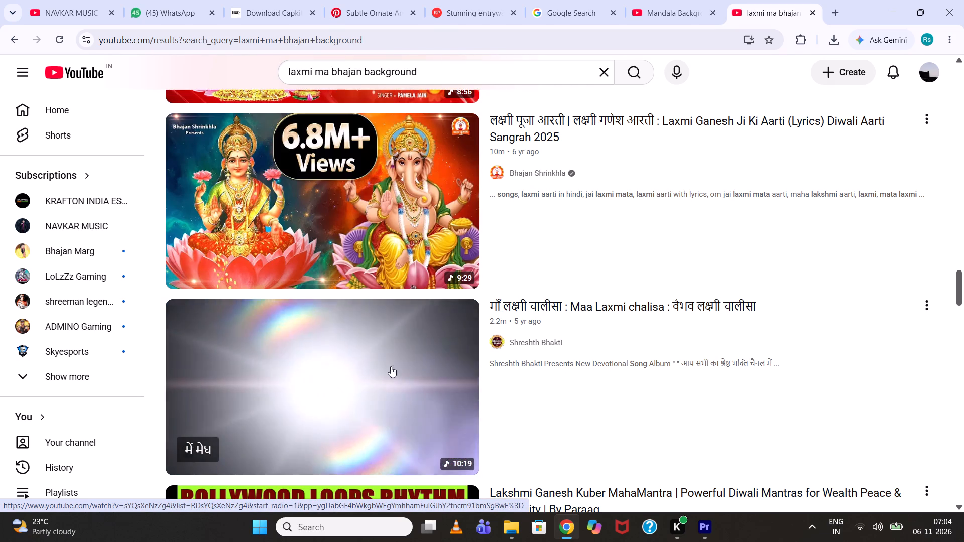
scroll(368, 369, down, 1)
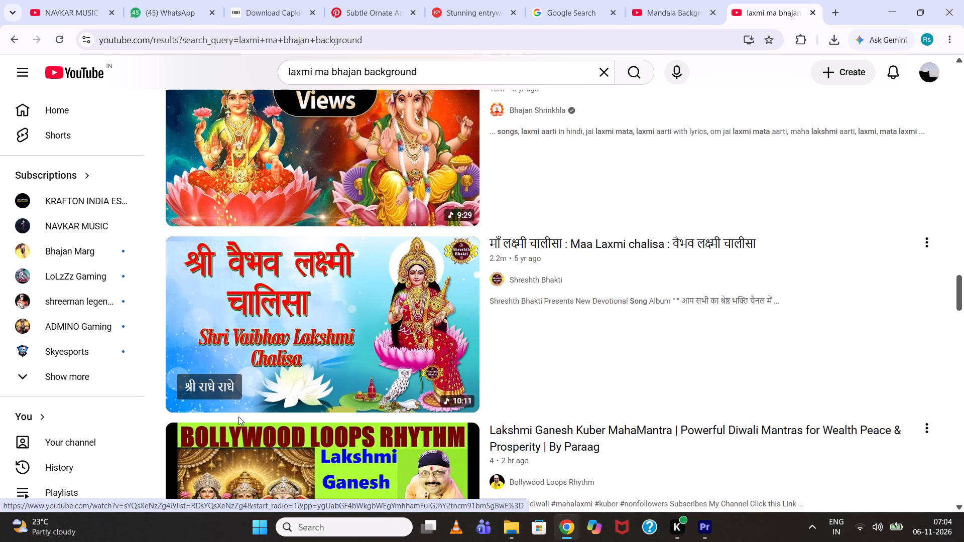
scroll(247, 407, down, 2)
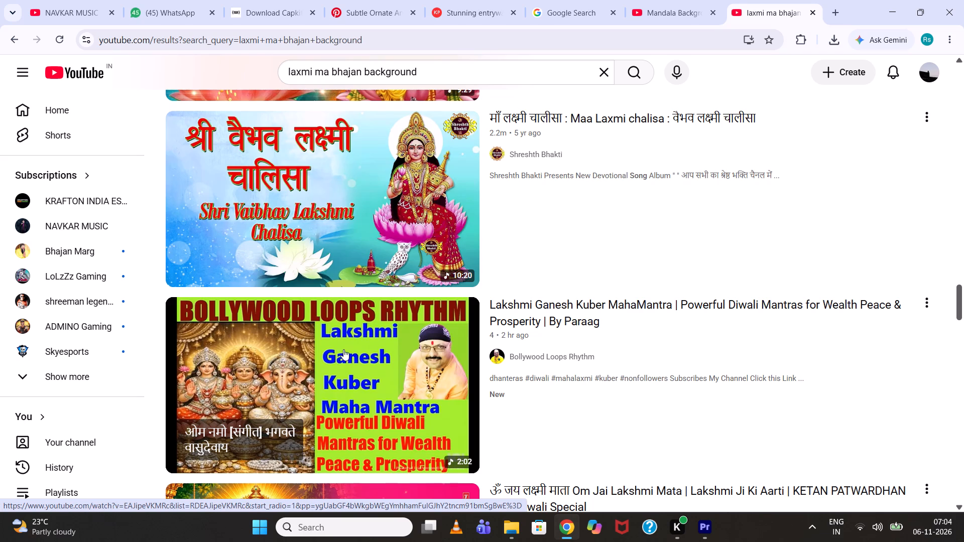
scroll(332, 356, down, 3)
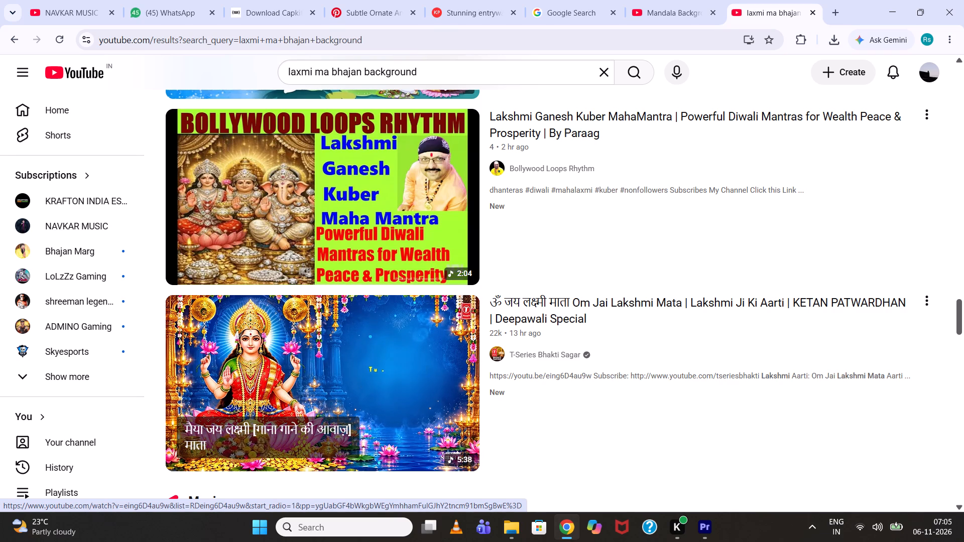
scroll(377, 380, down, 4)
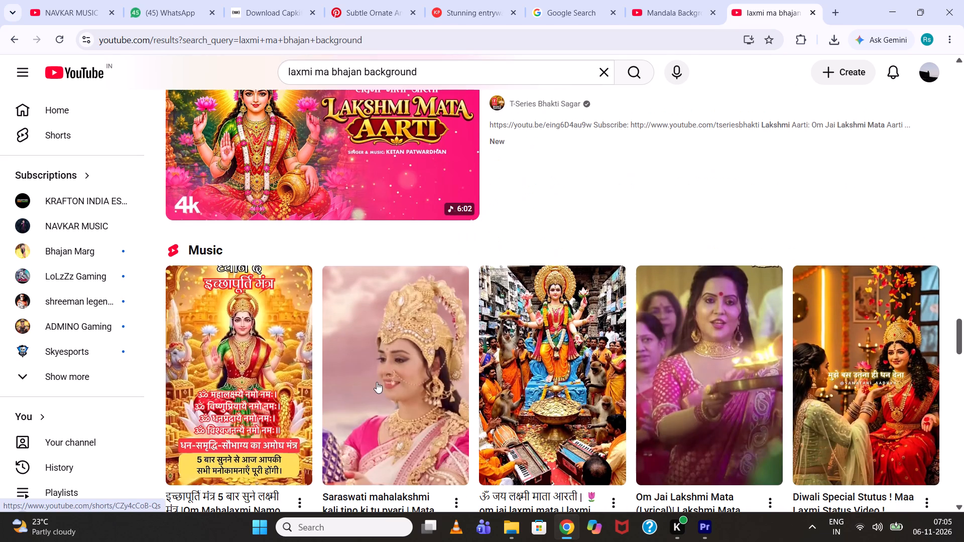
Return to the T-Series Bhakti Sagar "Om Jai Lakshmi Mata" result and capture a screenshot of its video preview area.
scroll(376, 381, up, 2)
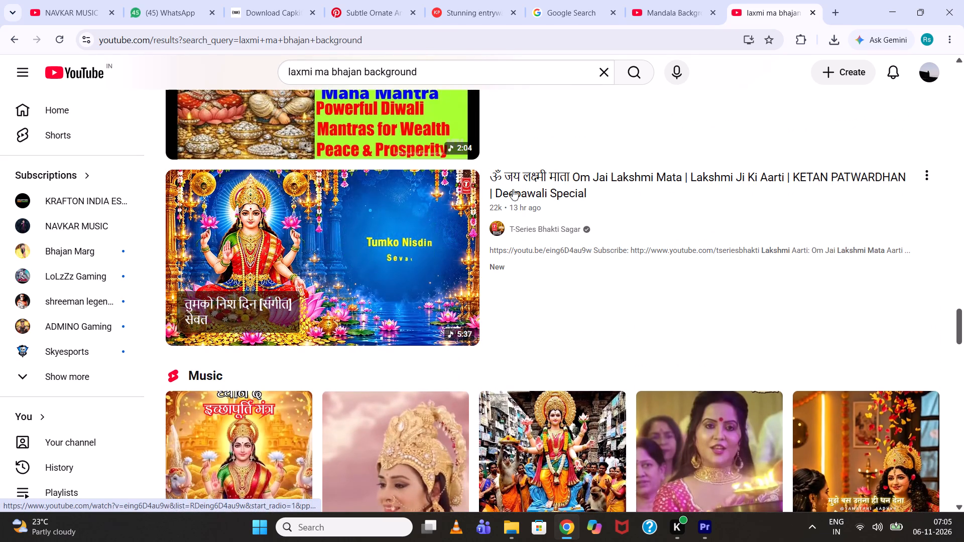
key(Print)
drag(612, 384, 444, 311)
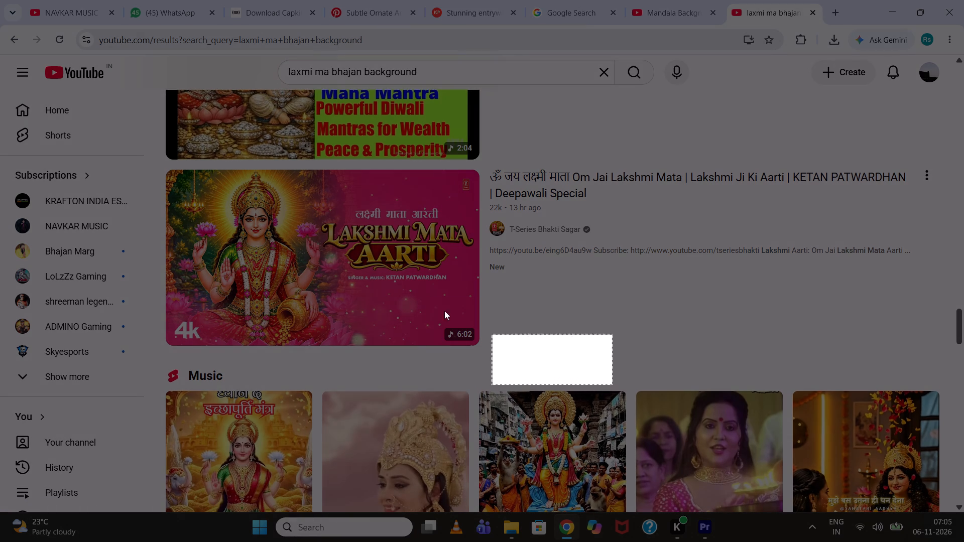
drag(444, 311, 157, 153)
Examine further Laxmi results and previews, such as "Ghar Me Padharo Laxmi Maiya" and "Mahalakshmi Ashtakam", for background ideas.
scroll(222, 237, down, 4)
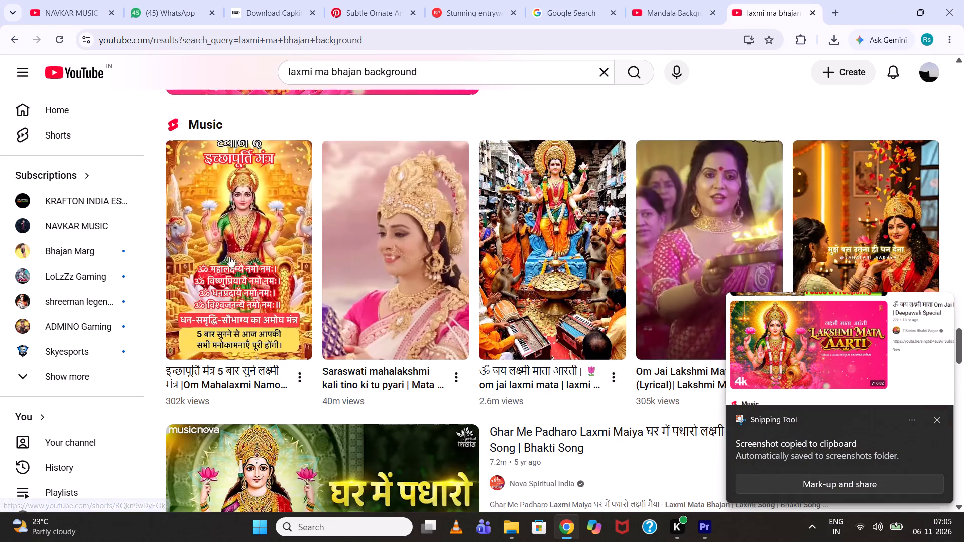
scroll(259, 282, down, 4)
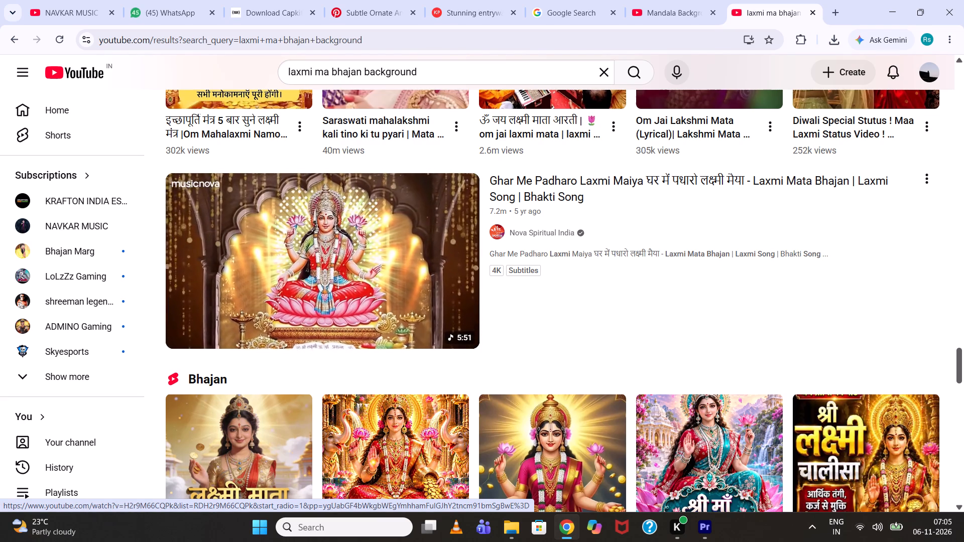
scroll(280, 252, down, 5)
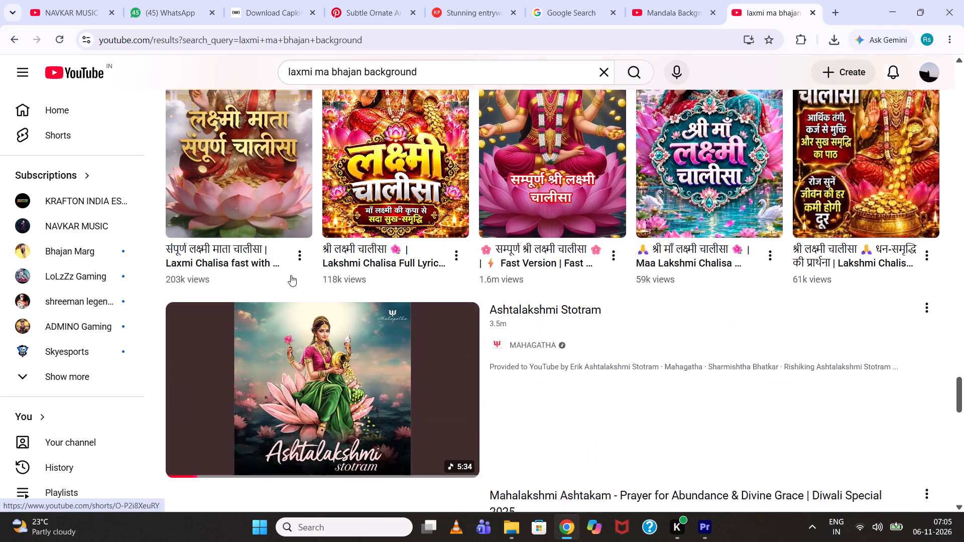
scroll(291, 275, down, 3)
scroll(417, 322, down, 3)
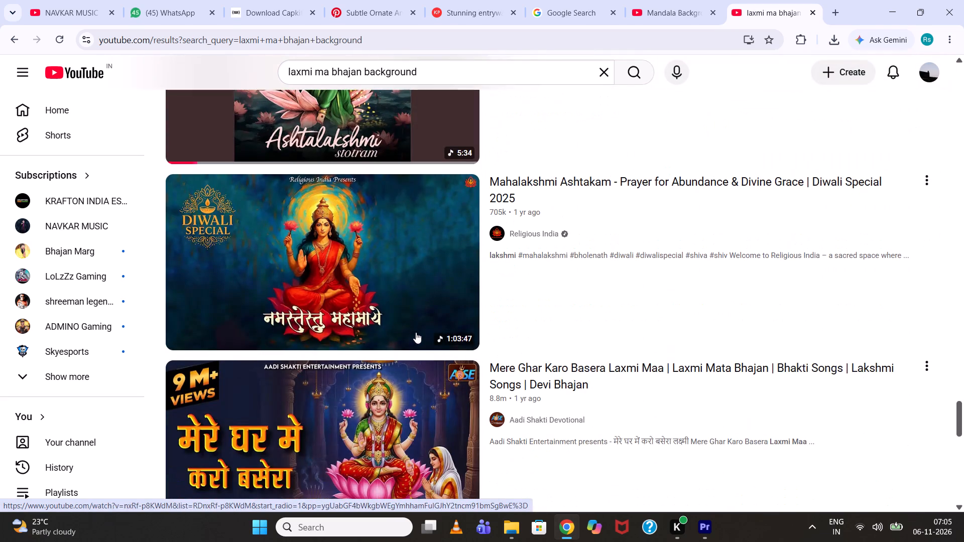
scroll(408, 322, up, 13)
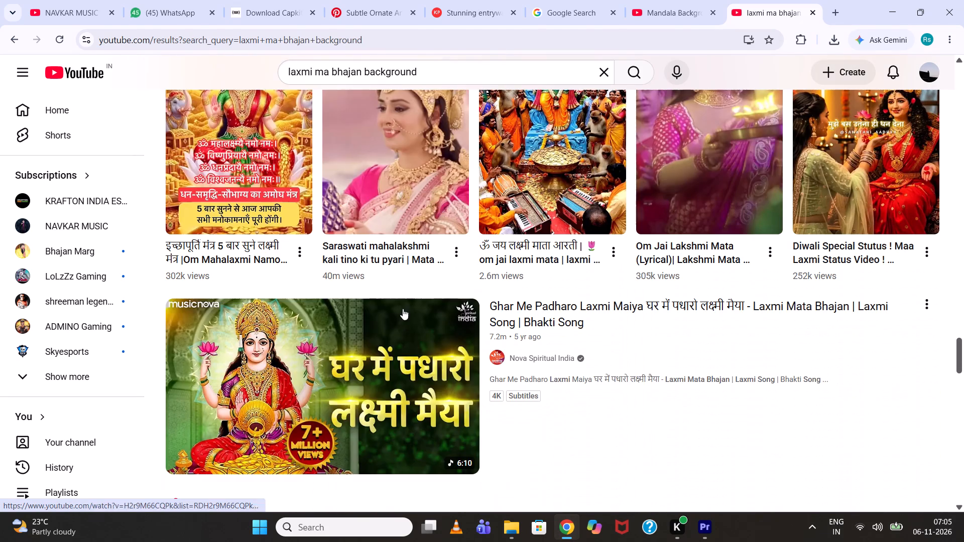
Switch to the hrideyam project in Adobe Premiere Pro.
click(705, 531)
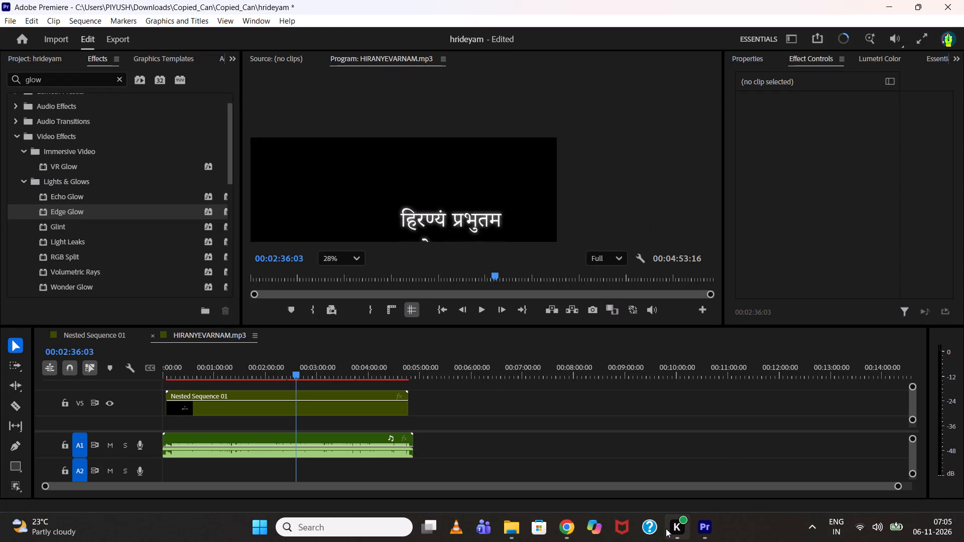
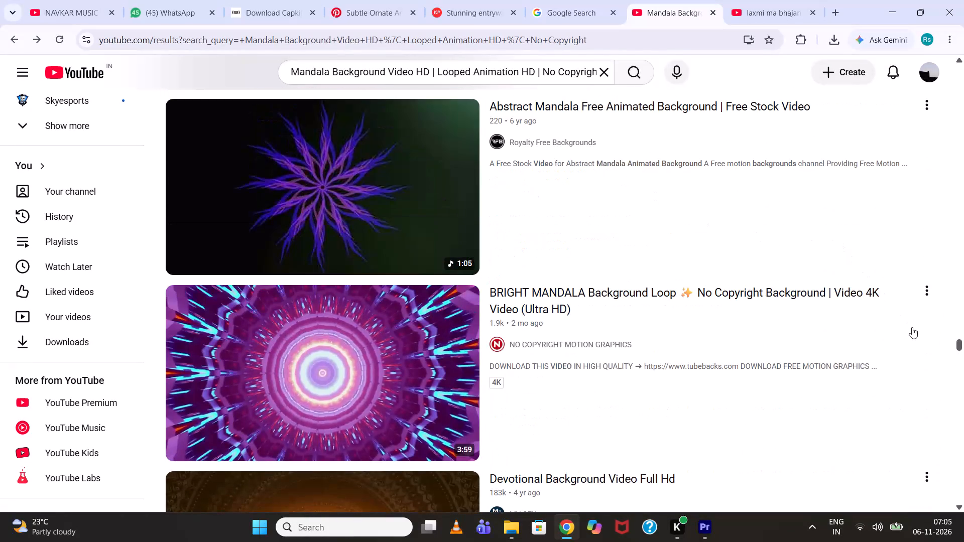
Return to the "4K Art Mandala motion graphics background" video and examine its playback and the recommended background videos.
click(772, 0)
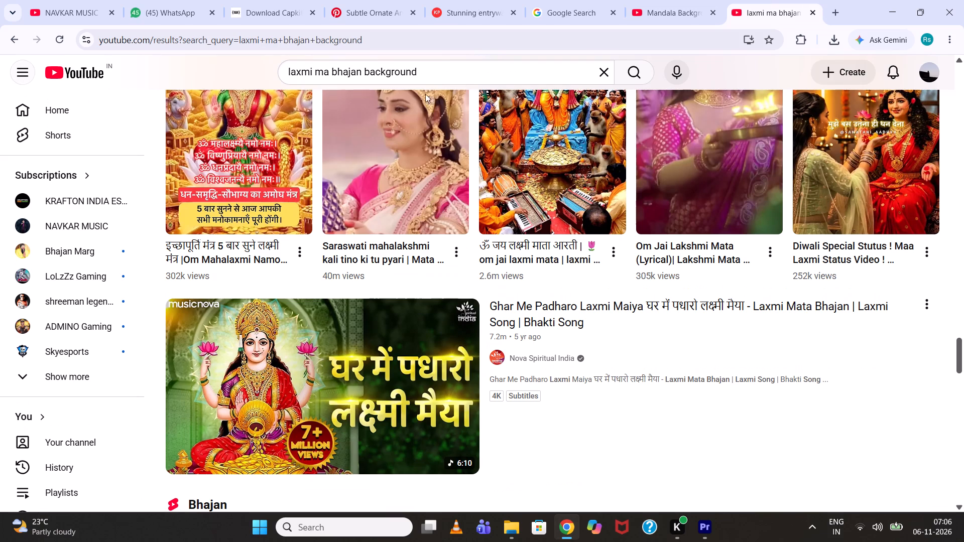
click(22, 36)
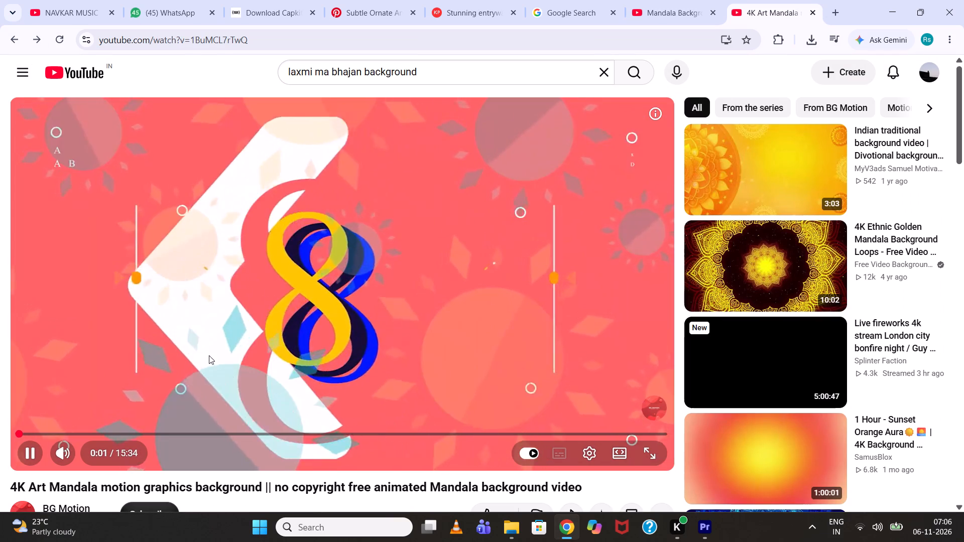
scroll(786, 172, up, 2)
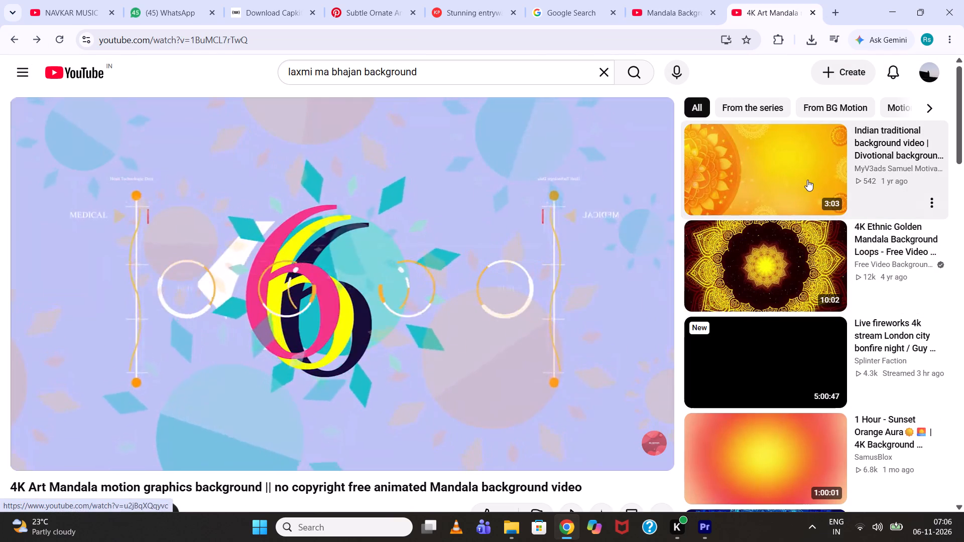
scroll(807, 183, down, 8)
scroll(792, 255, down, 4)
scroll(782, 352, down, 1)
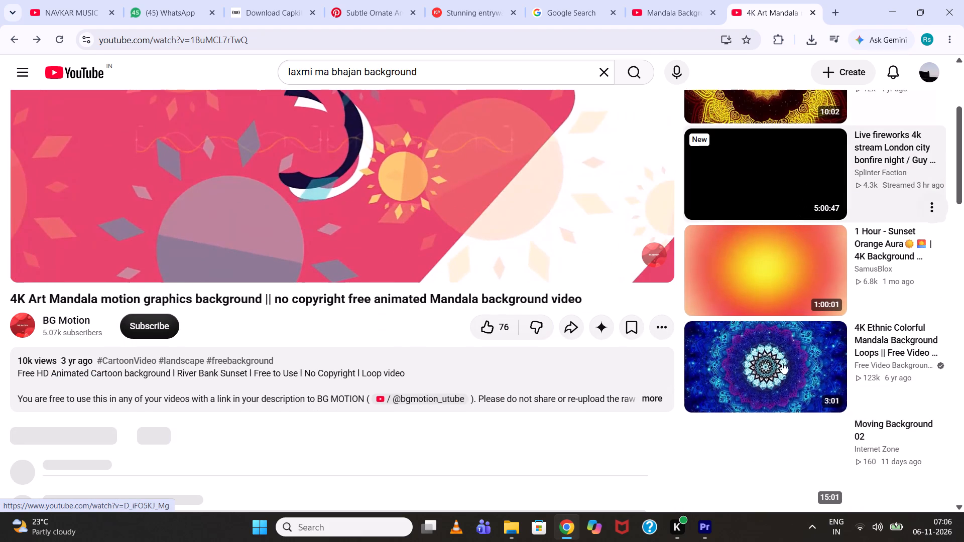
scroll(782, 362, up, 5)
scroll(779, 366, down, 5)
drag(960, 135, 963, 257)
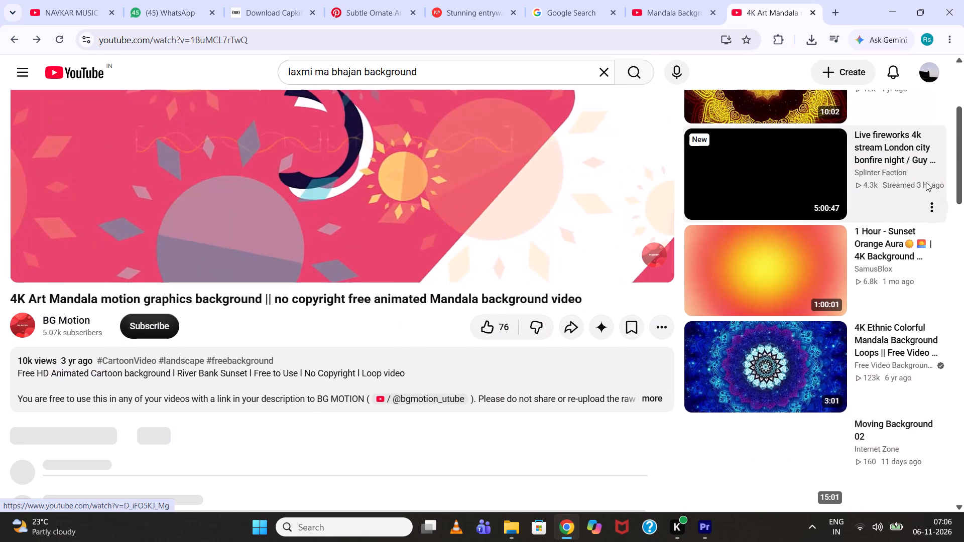
scroll(530, 230, up, 4)
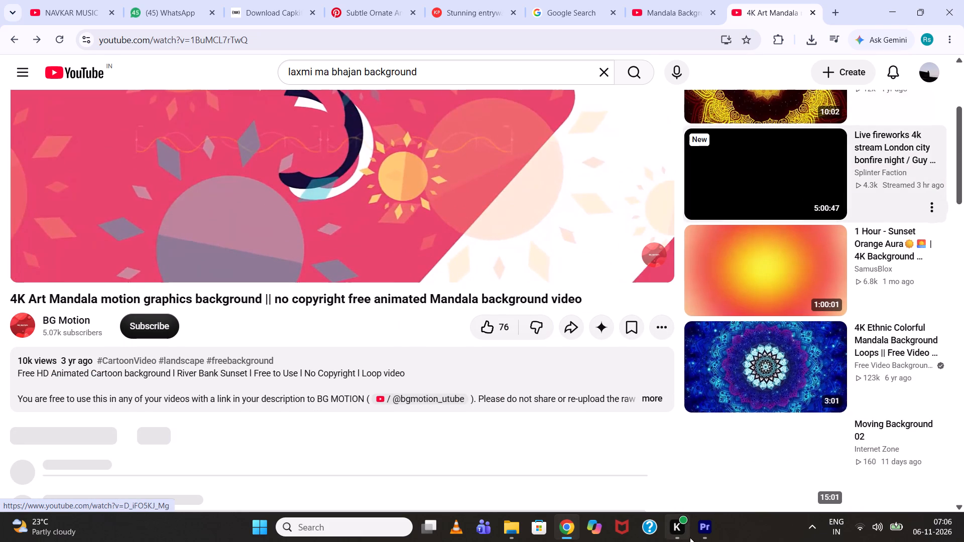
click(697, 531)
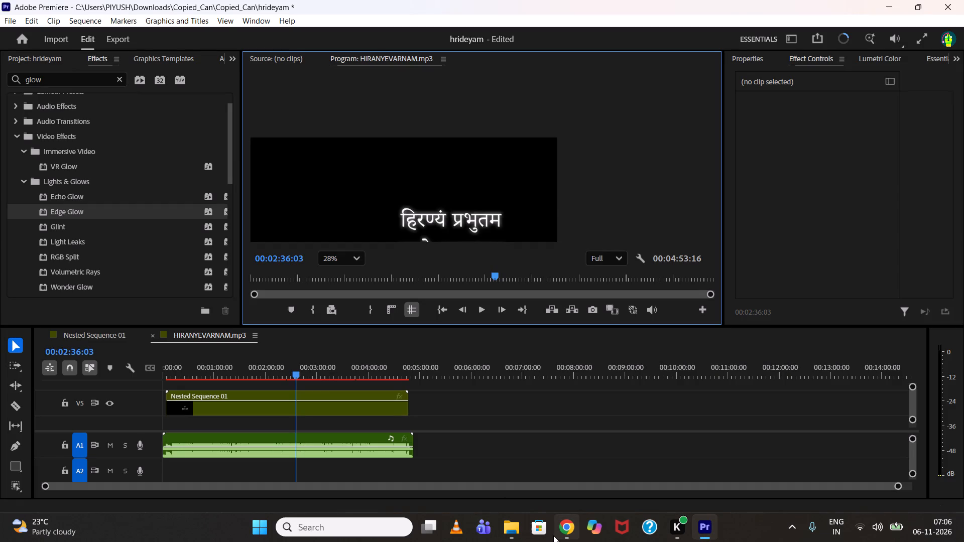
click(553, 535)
Pause the 4K Art Mandala video and copy its share link.
scroll(559, 398, up, 4)
scroll(534, 318, up, 4)
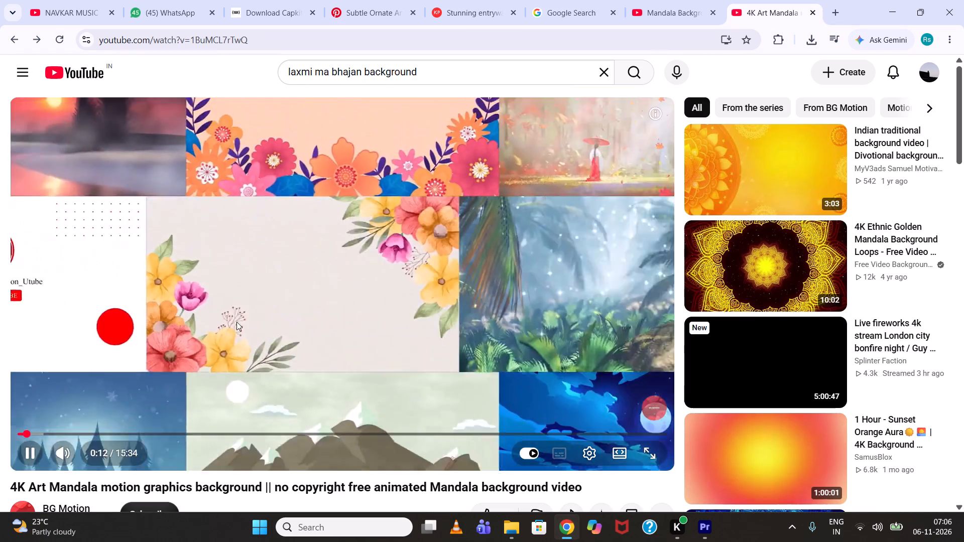
click(30, 456)
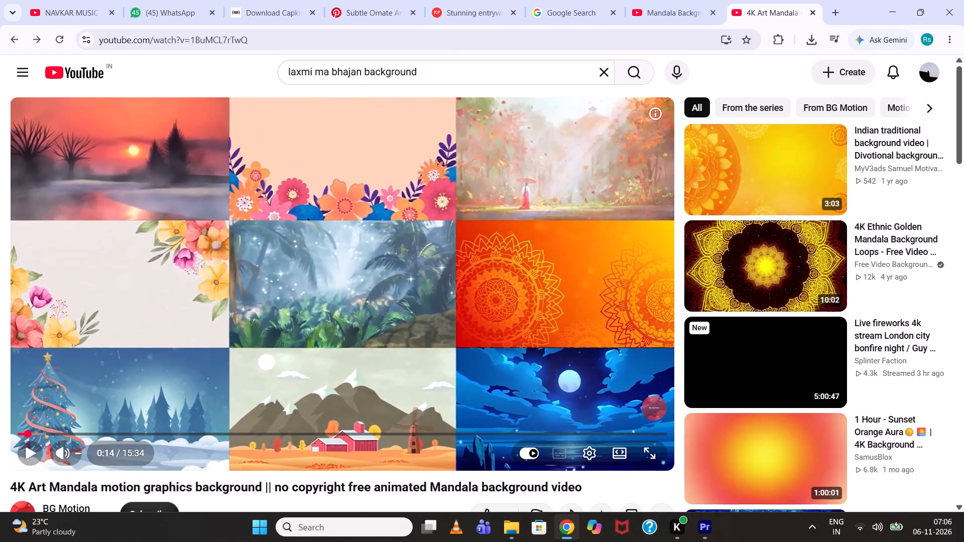
scroll(331, 466, down, 1)
scroll(205, 444, down, 1)
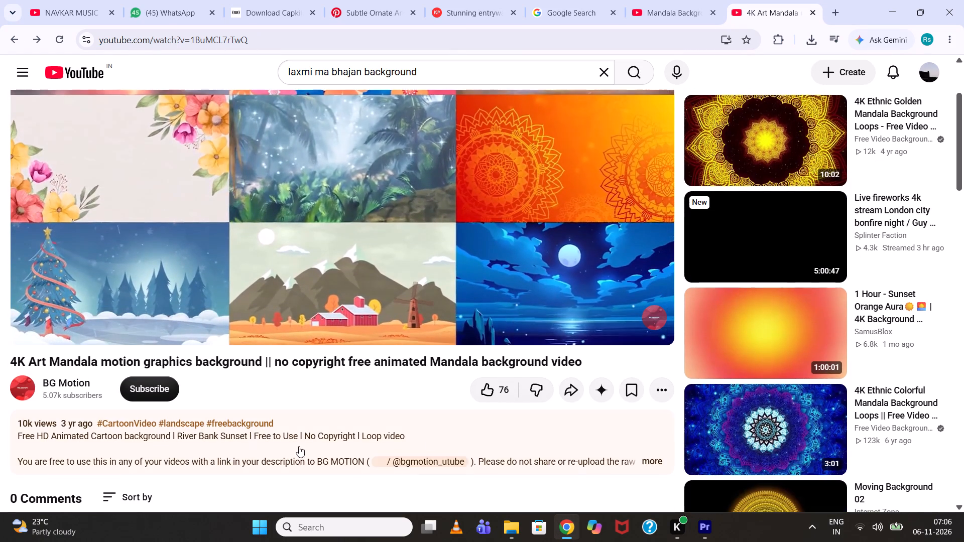
click(565, 399)
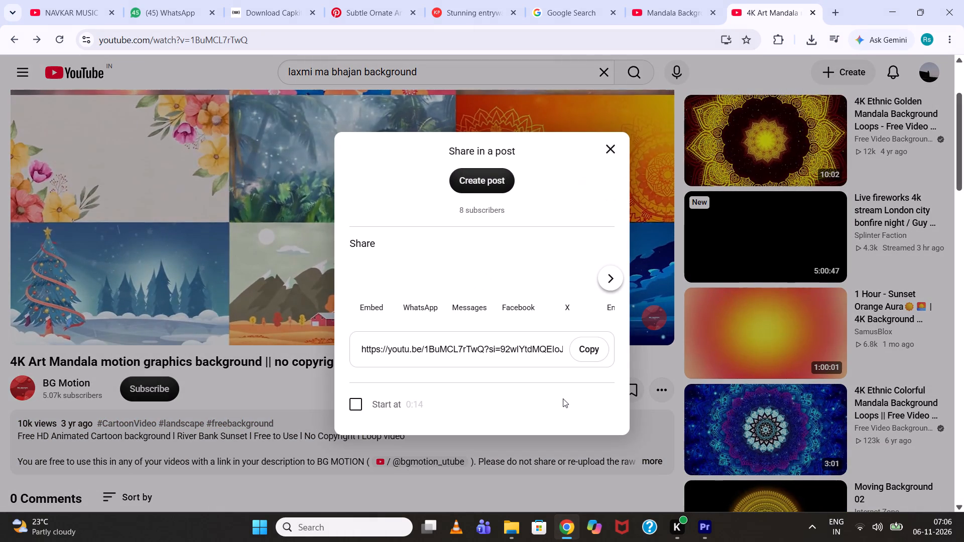
click(577, 352)
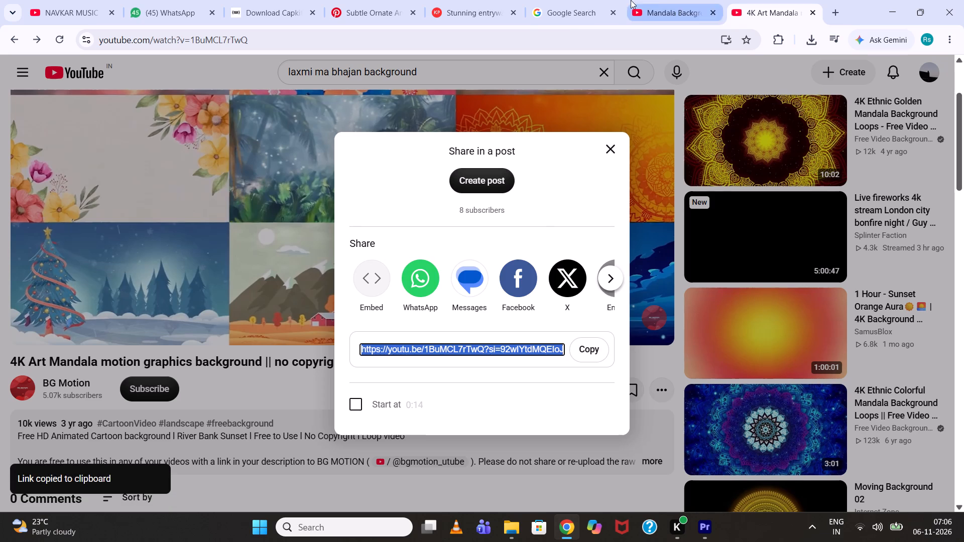
Open the ytultra YouTube Video Downloader page in place of the KlickPin page.
click(440, 0)
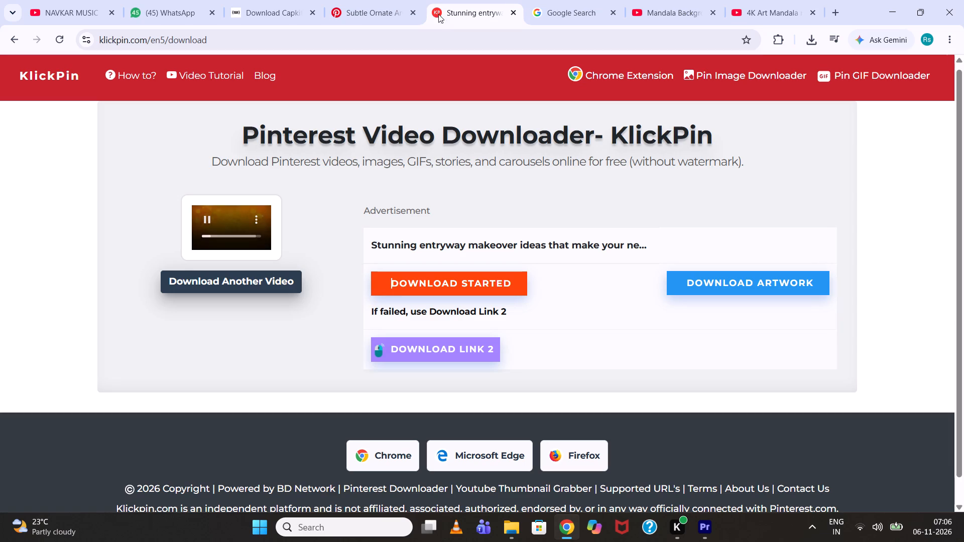
click(433, 39)
key(y)
key(t)
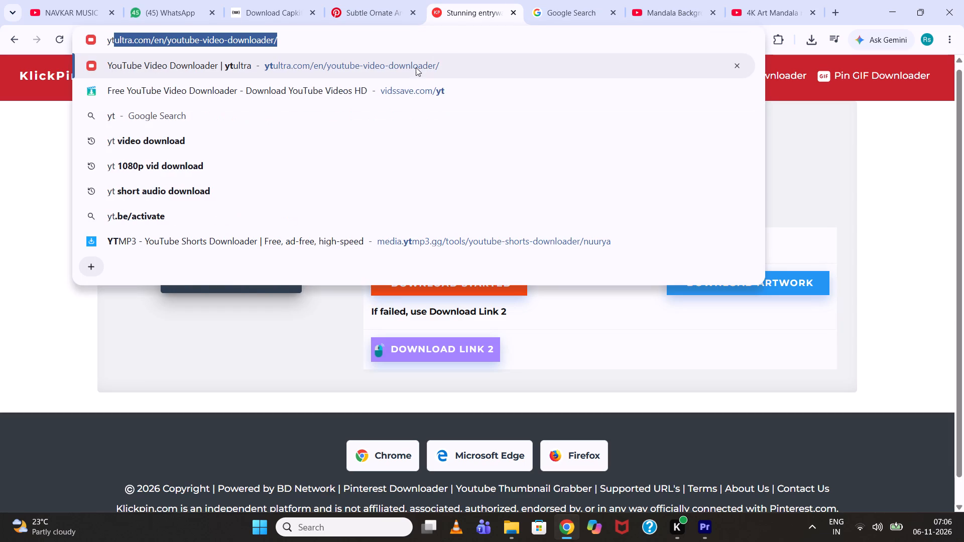
click(414, 67)
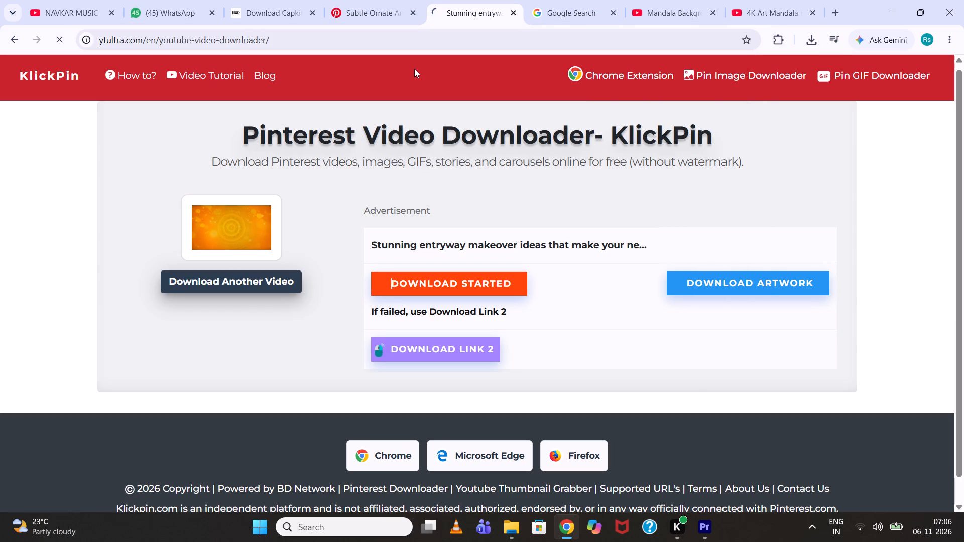
Submit the copied 4K Art Mandala link to the downloader and choose the 720p MP4 version.
scroll(422, 115, up, 3)
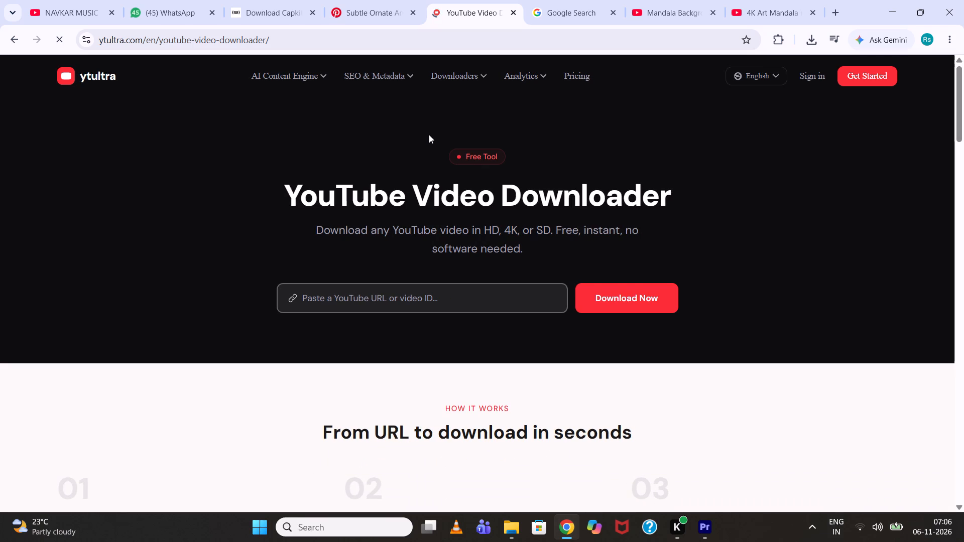
key(ctrl+v)
click(440, 292)
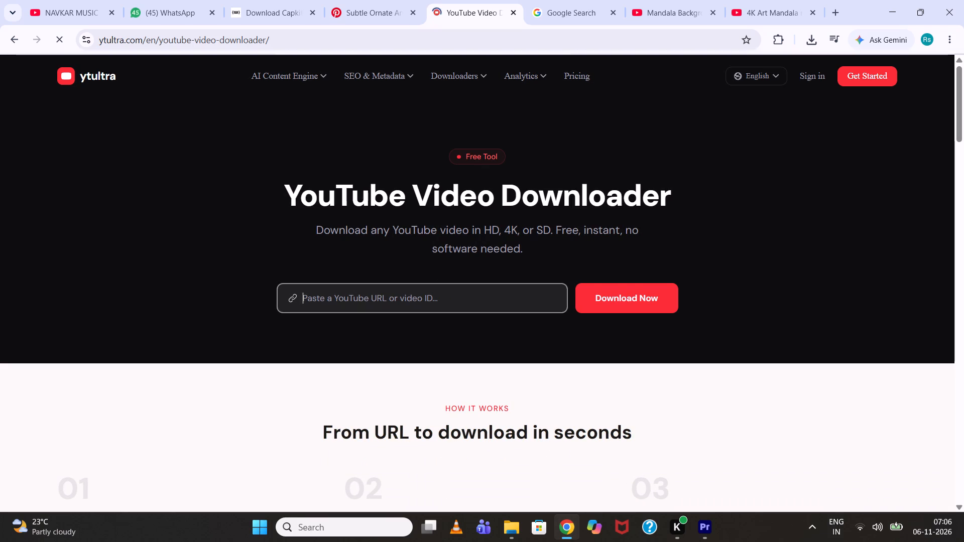
key(ctrl+v)
click(618, 301)
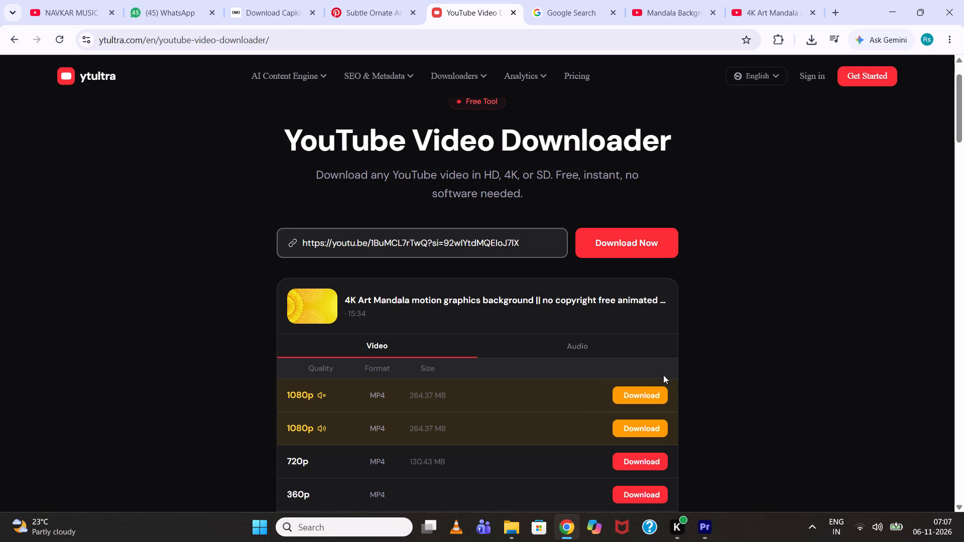
click(628, 462)
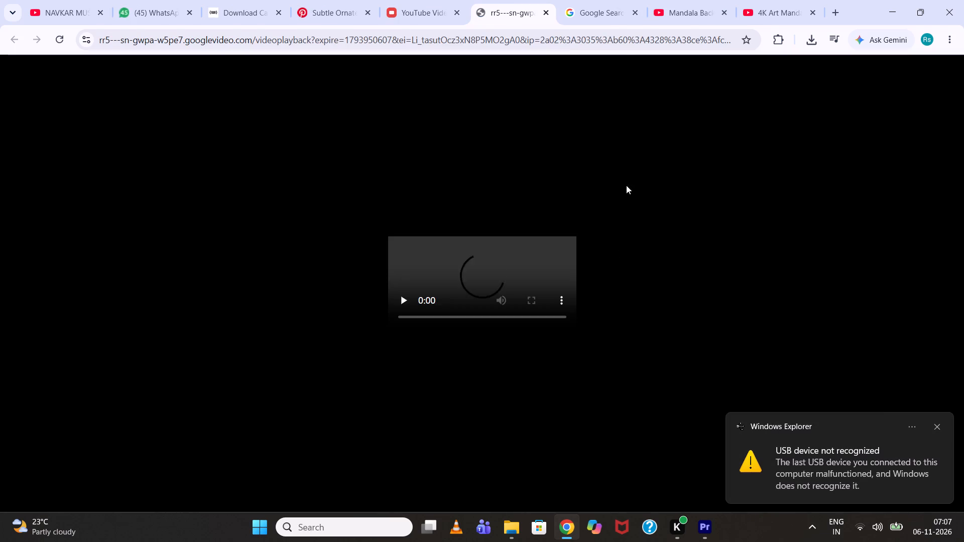
Skip the opened video to about 1:08 to check the yellow mandala section, and download the video file.
click(151, 497)
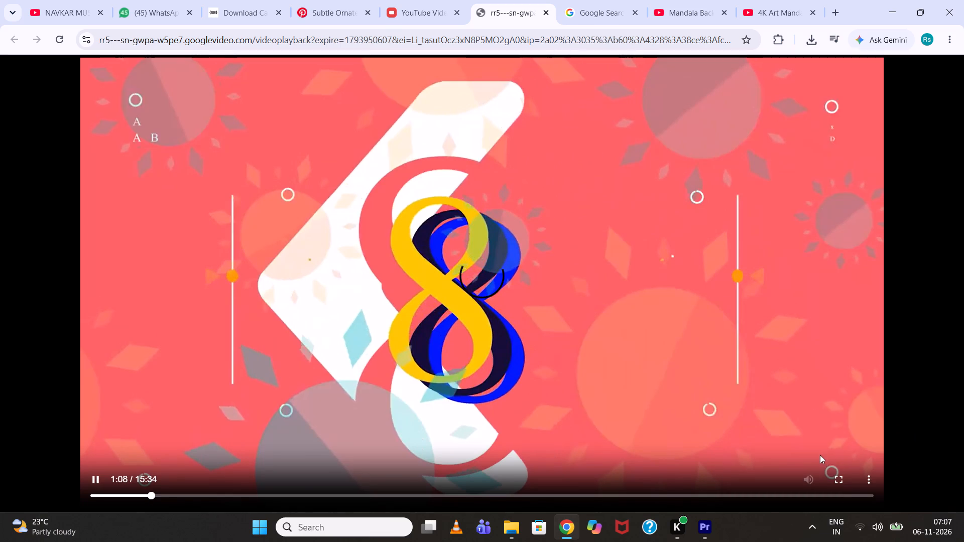
click(869, 477)
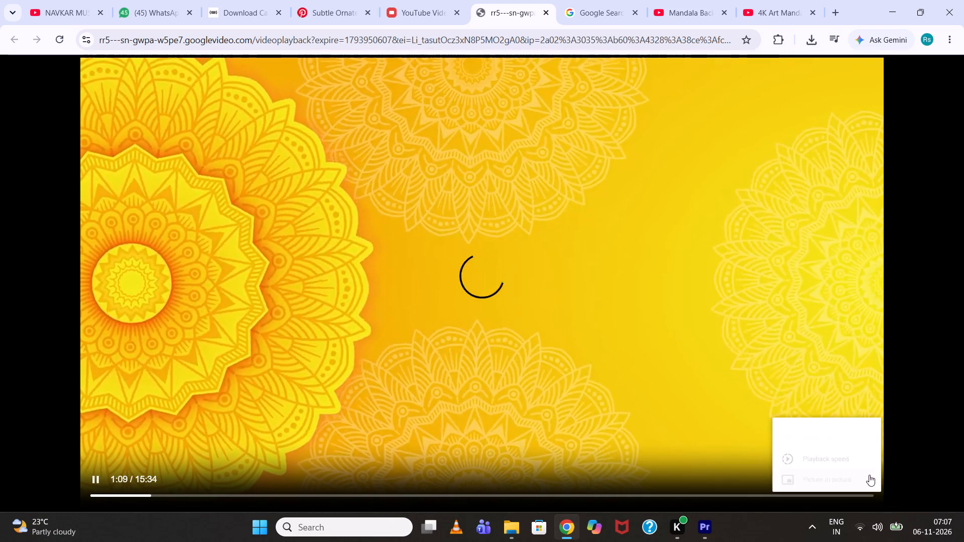
click(850, 425)
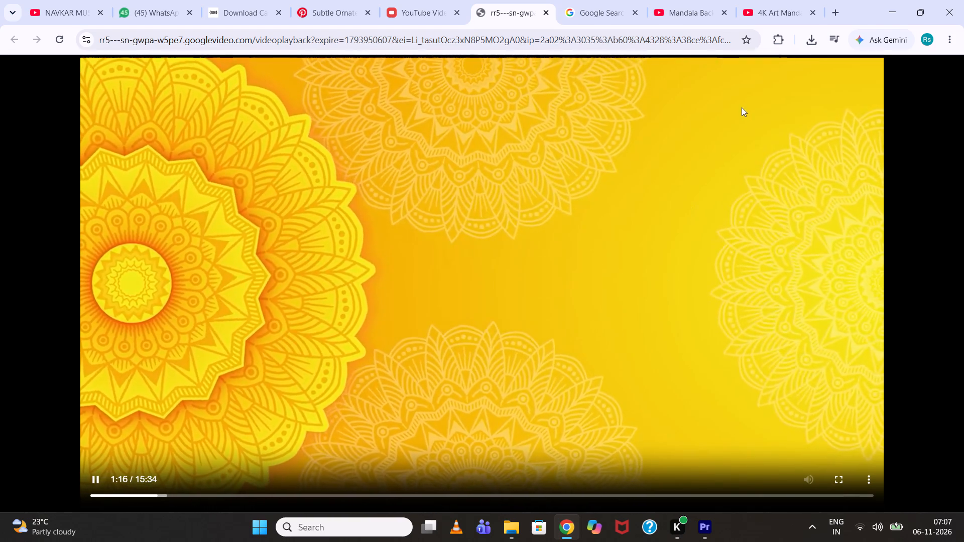
click(819, 40)
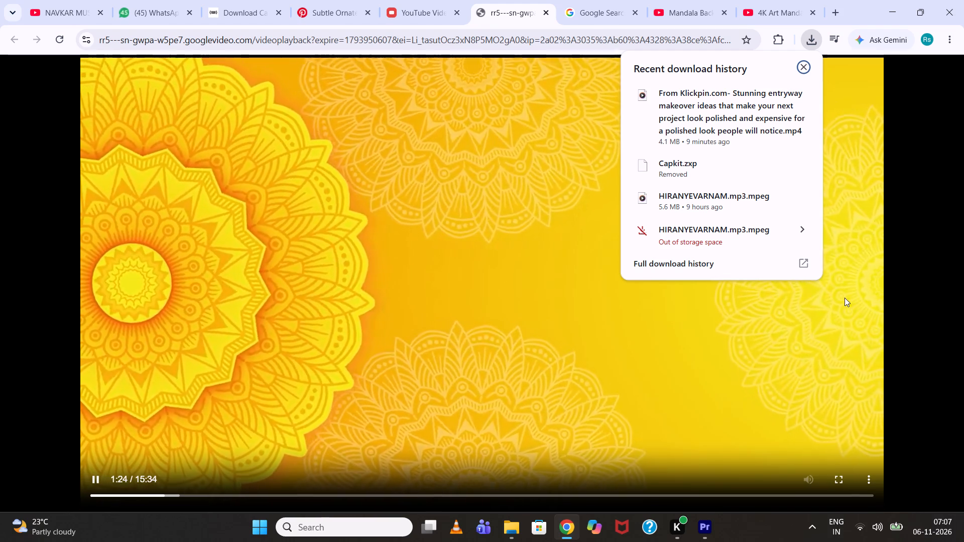
click(859, 441)
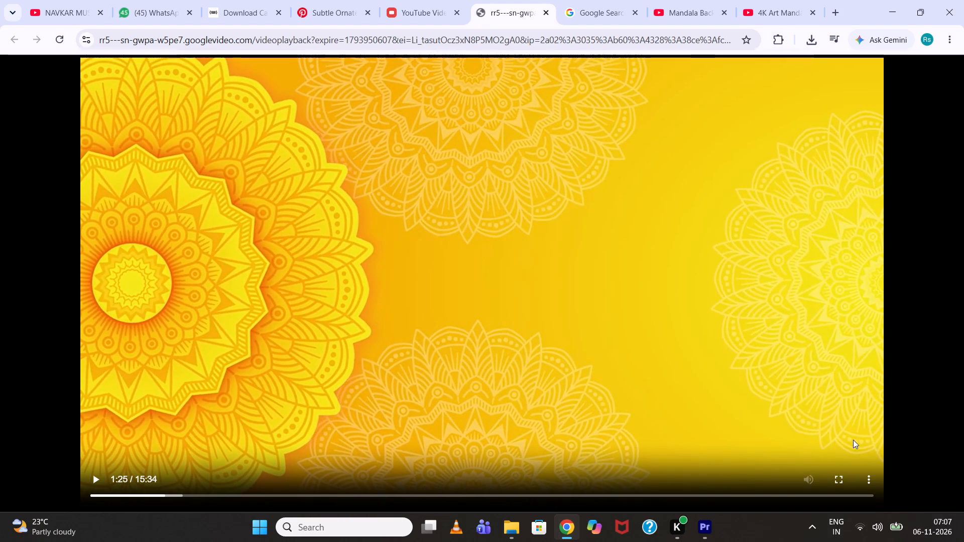
click(858, 477)
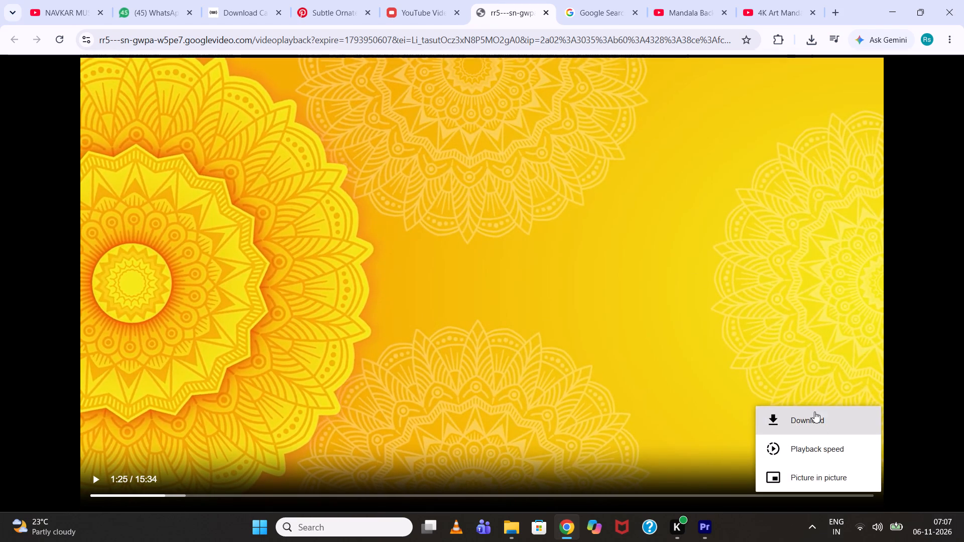
click(811, 418)
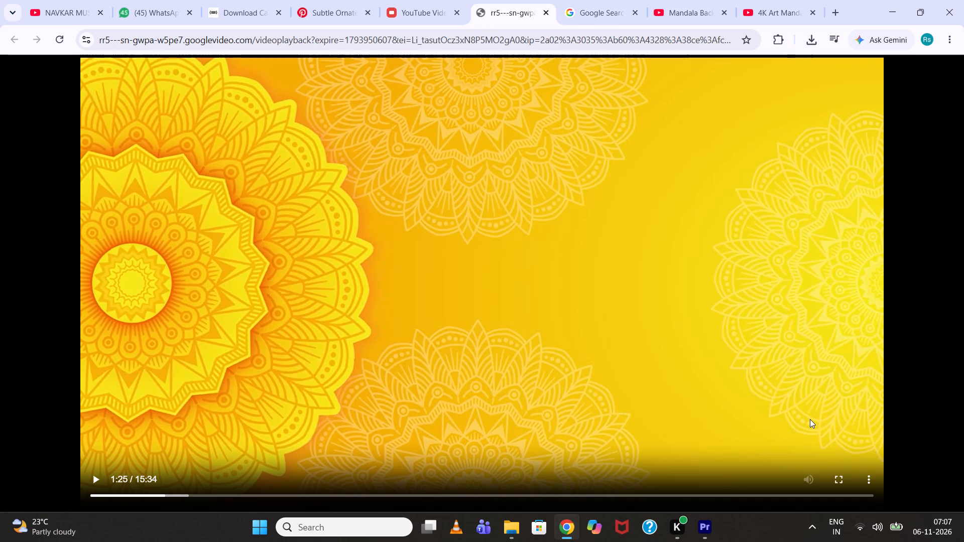
scroll(726, 357, down, 2)
Search Google Images for "beautiful darbar png" in a new tab.
click(835, 0)
text(beautiful darbar)
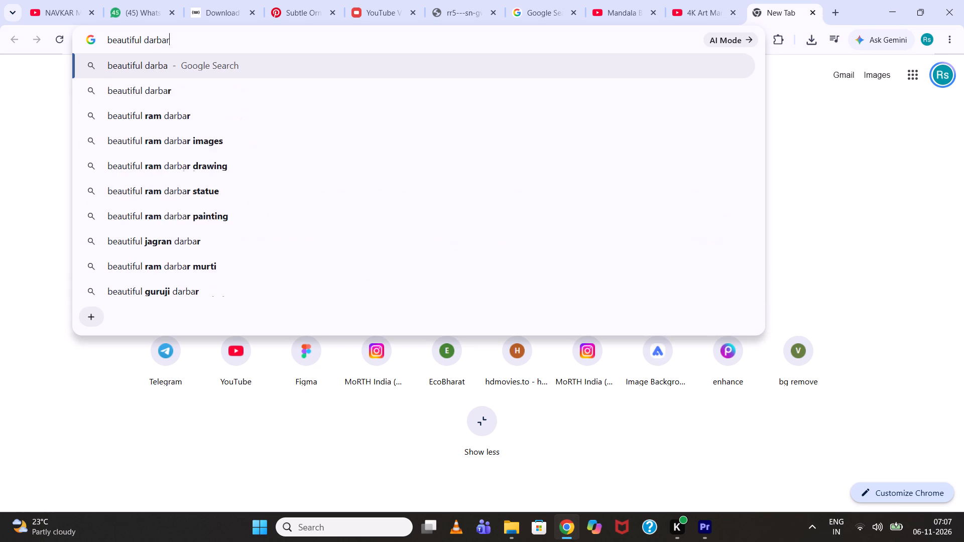
key(space)
text(png)
key(Return)
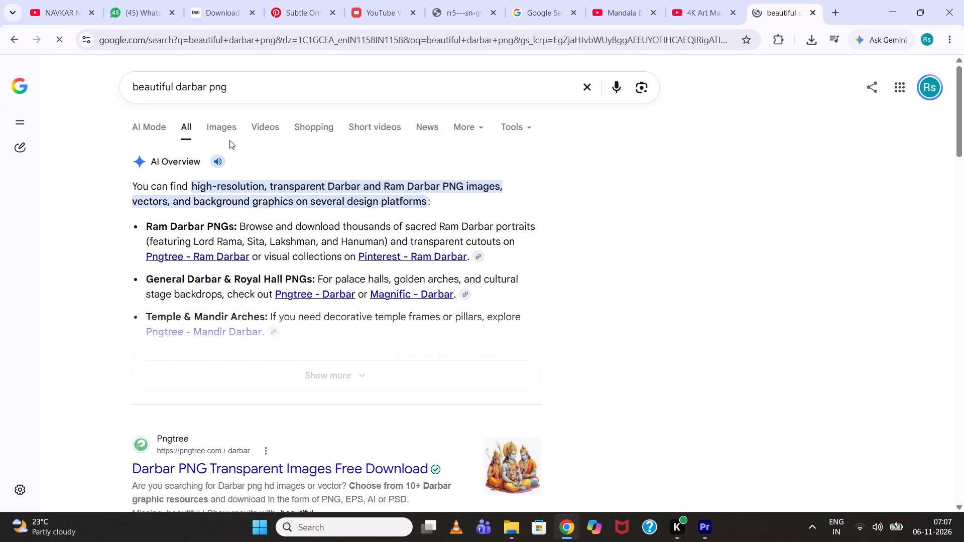
click(220, 135)
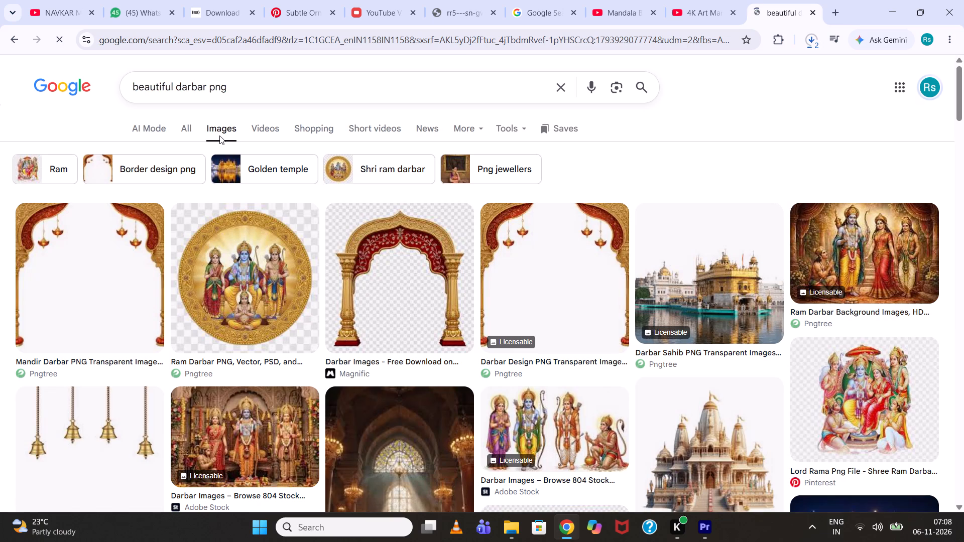
Look through the "beautiful darbar png" image results for darbar artwork suited to the devotional backdrop.
scroll(255, 220, down, 6)
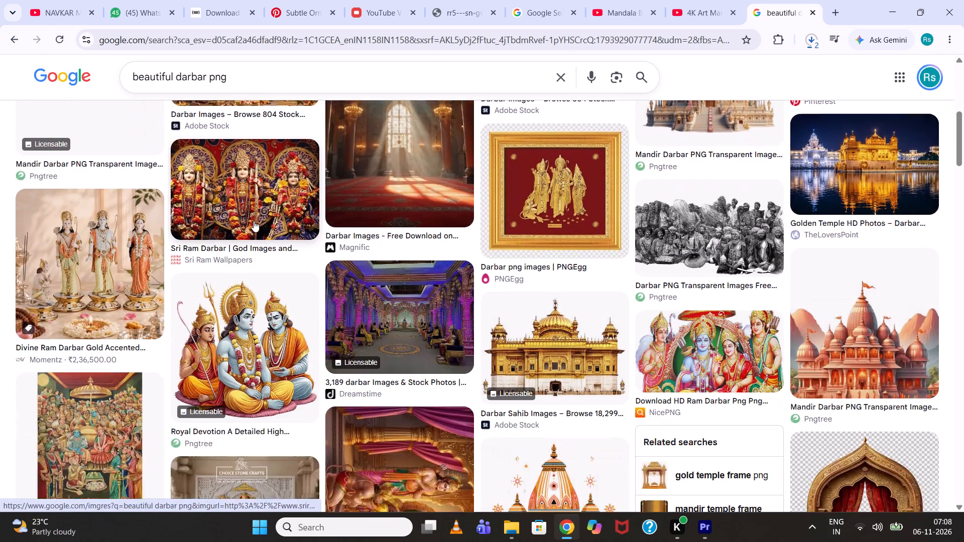
scroll(254, 221, down, 13)
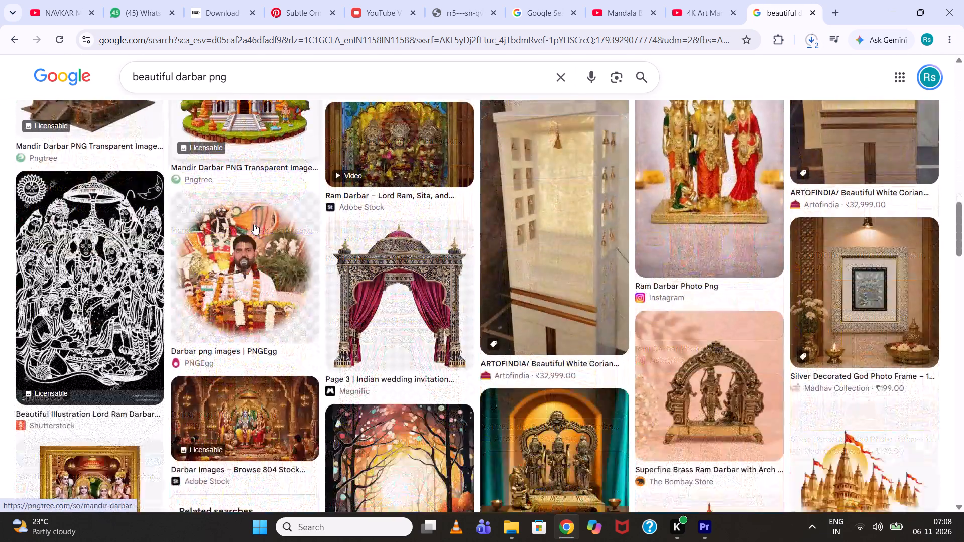
scroll(254, 224, down, 15)
scroll(253, 227, down, 6)
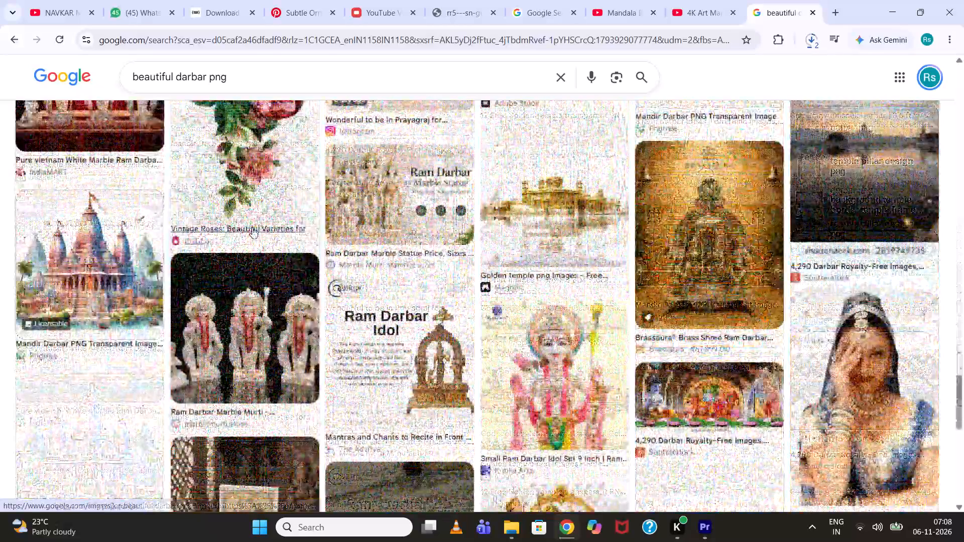
scroll(252, 227, down, 17)
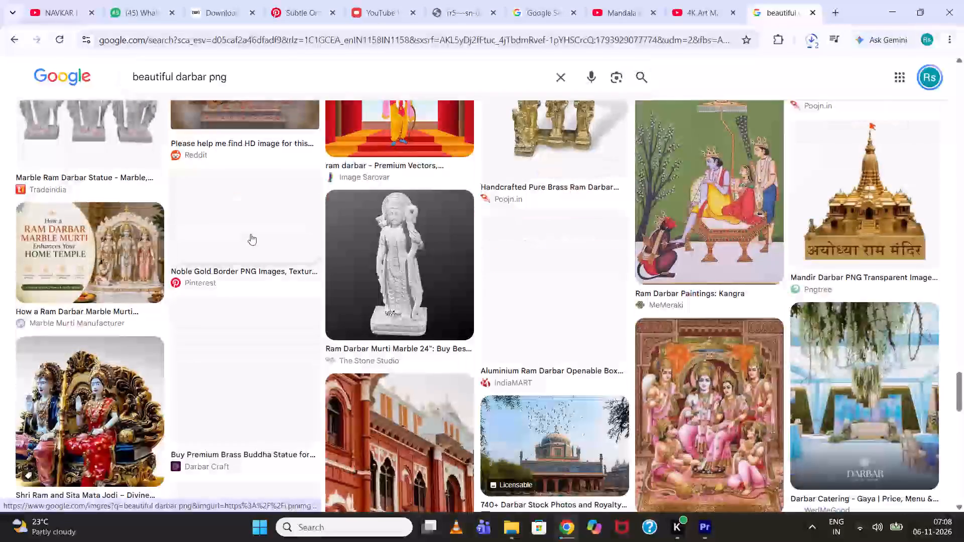
scroll(251, 234, down, 3)
Refine the image search to "beautiful darbar pillar png".
click(206, 76)
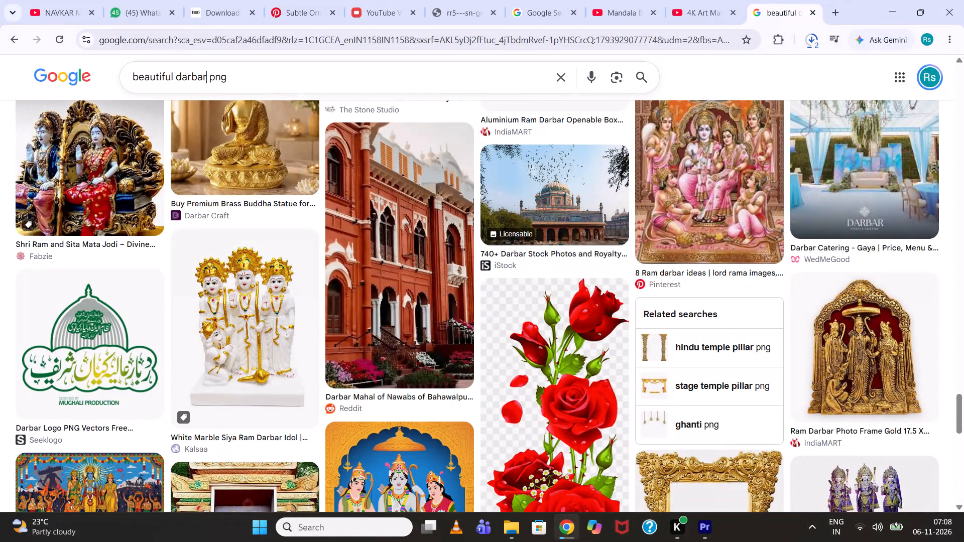
key(space)
text(pillar)
key(space)
key(Return)
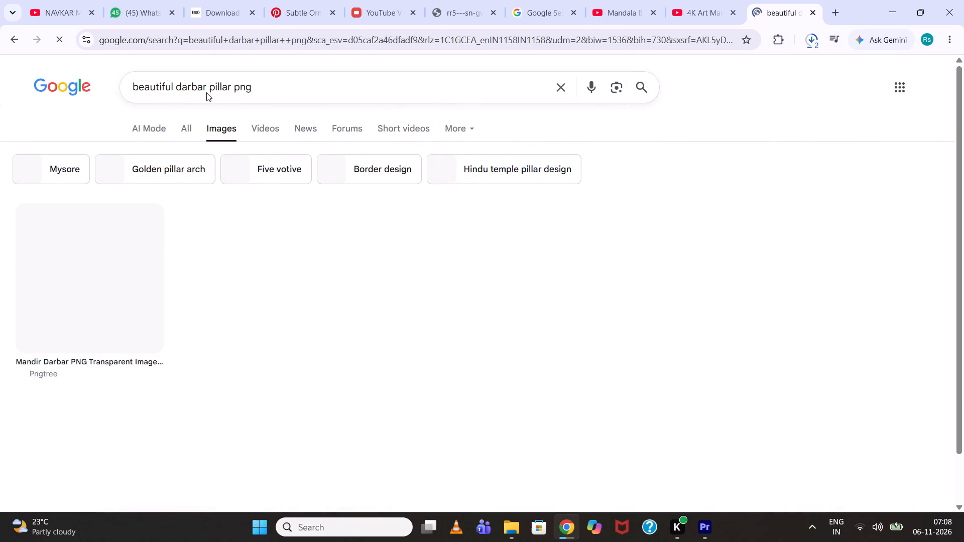
Look through the darbar pillar image results for pillar and arch designs that could frame the captions.
scroll(293, 286, down, 3)
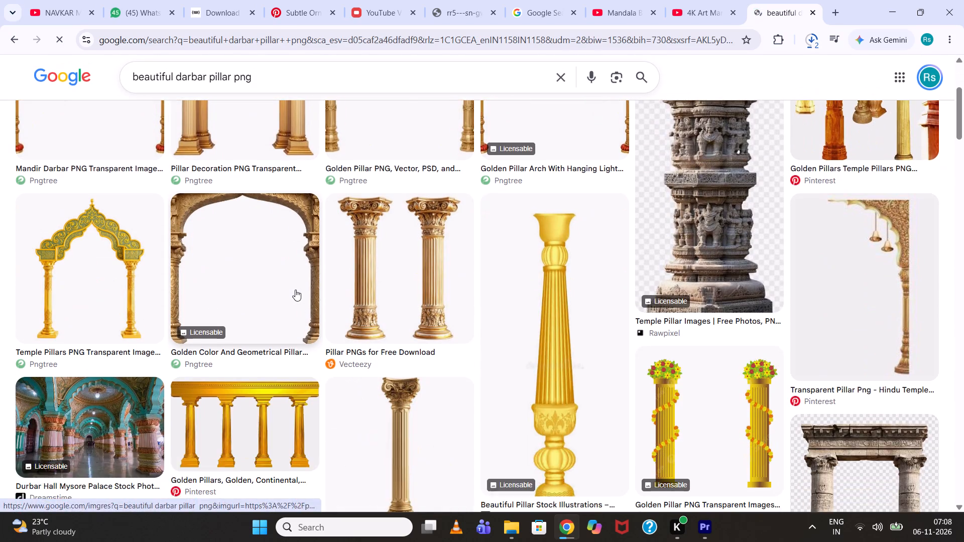
scroll(295, 290, down, 1)
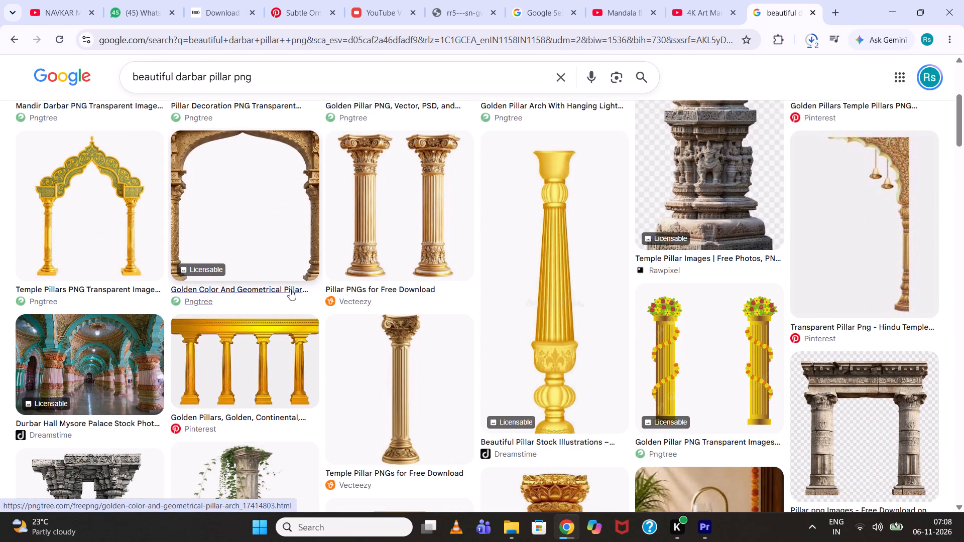
scroll(290, 289, down, 3)
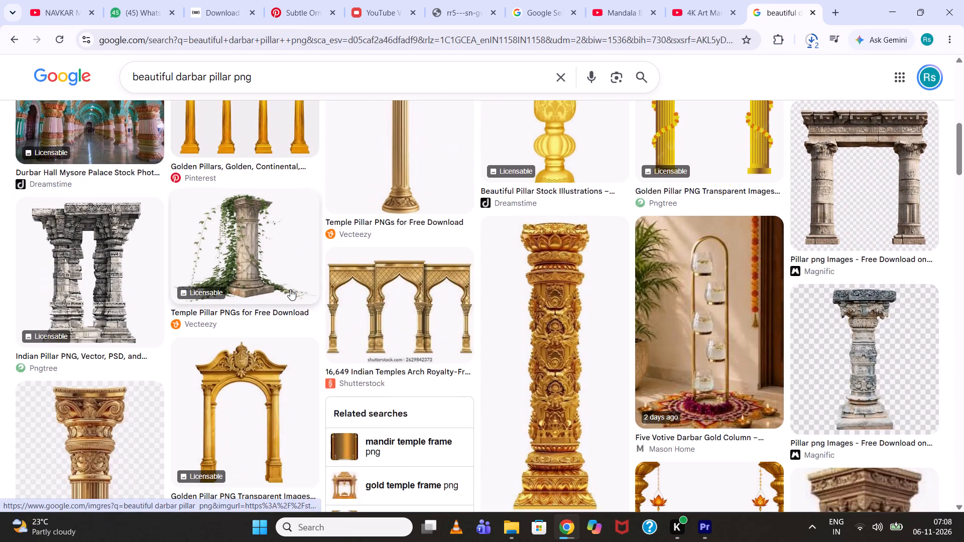
scroll(290, 289, down, 11)
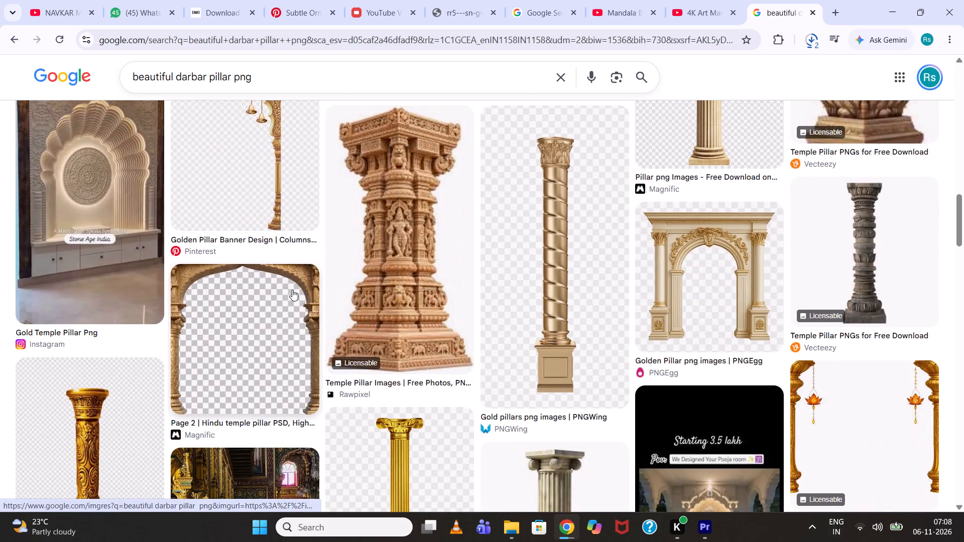
scroll(293, 290, down, 12)
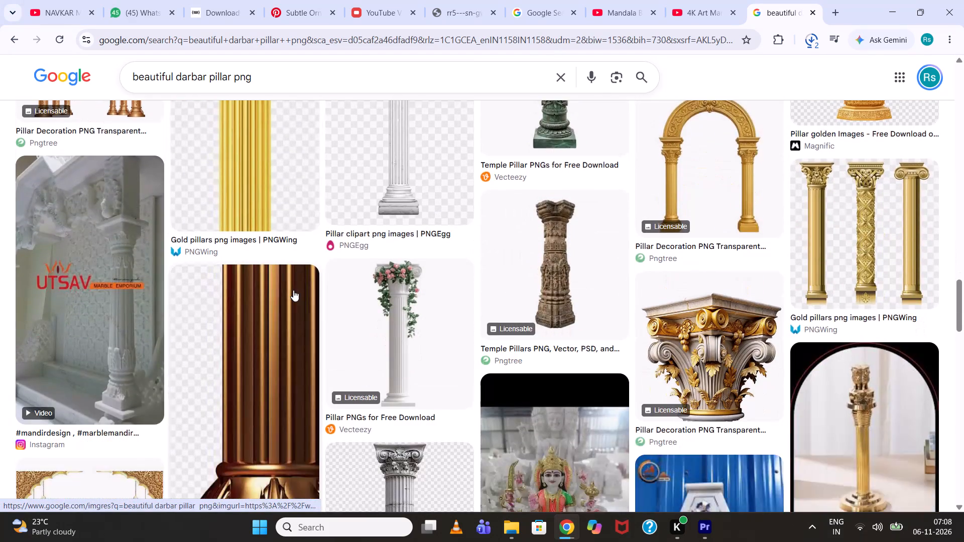
scroll(293, 290, down, 8)
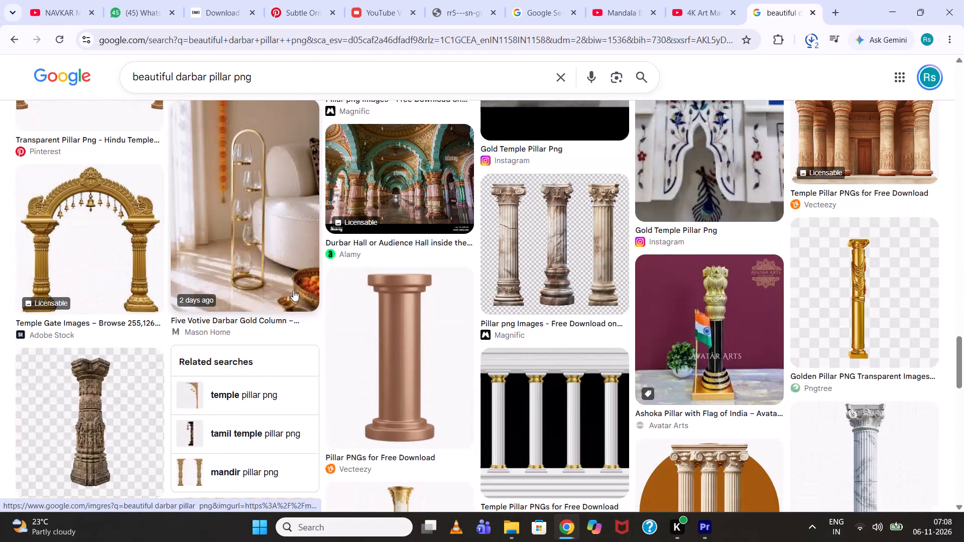
scroll(293, 290, down, 8)
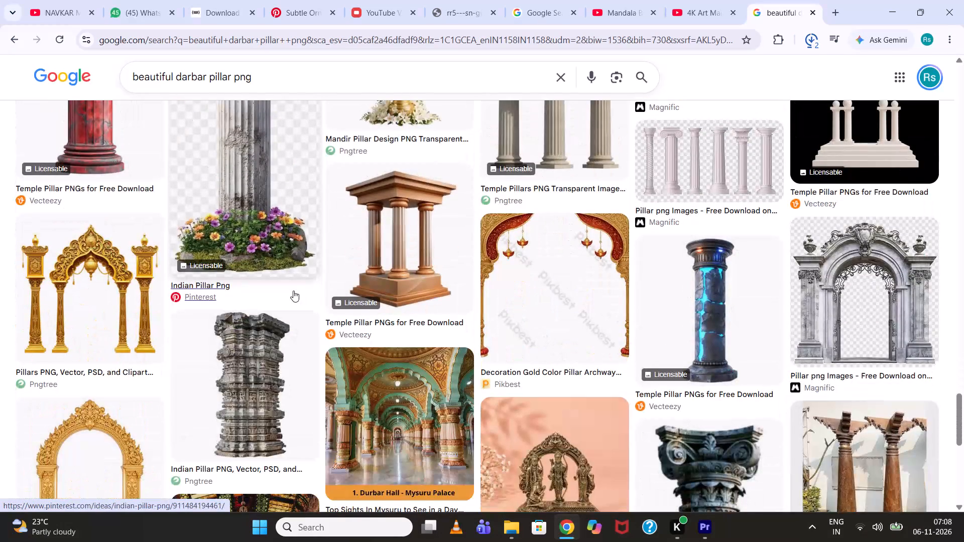
scroll(293, 291, down, 7)
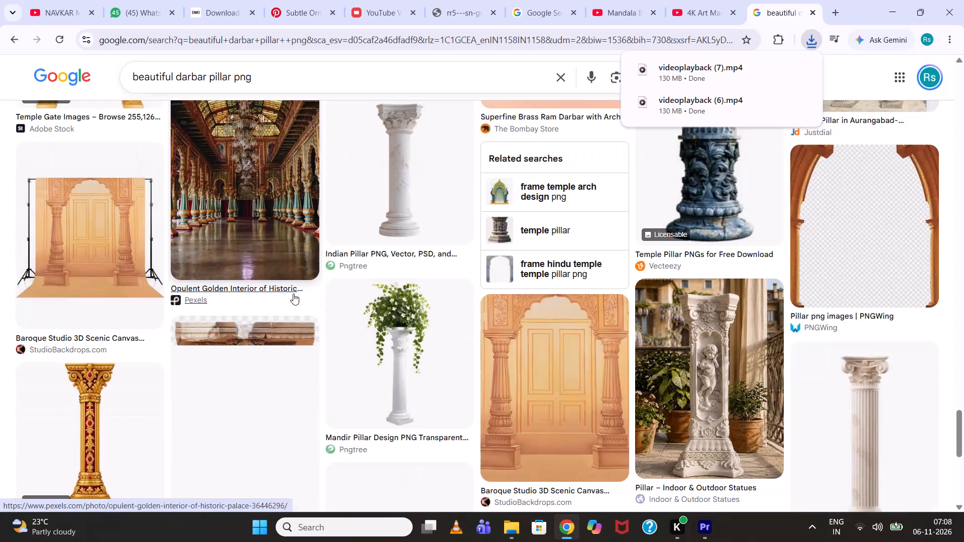
scroll(293, 294, down, 9)
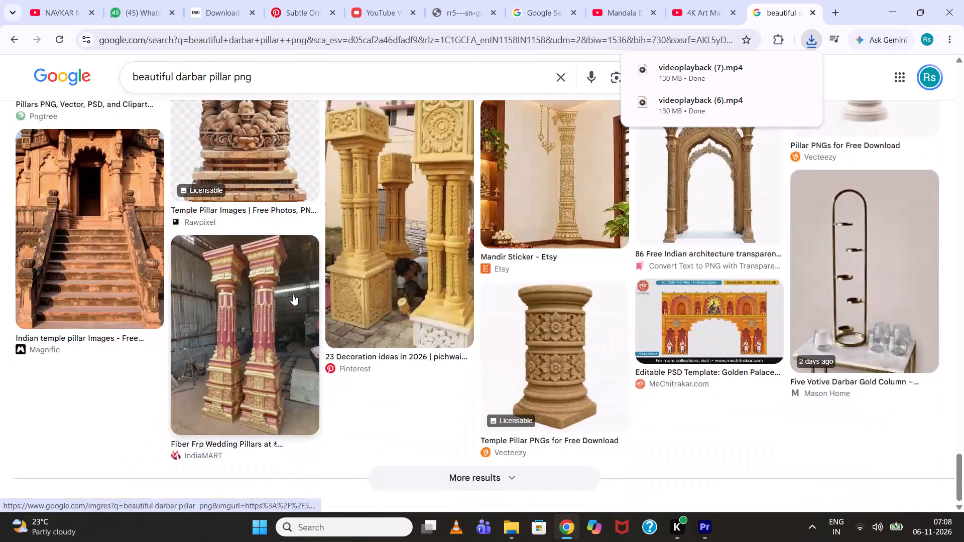
scroll(293, 294, up, 19)
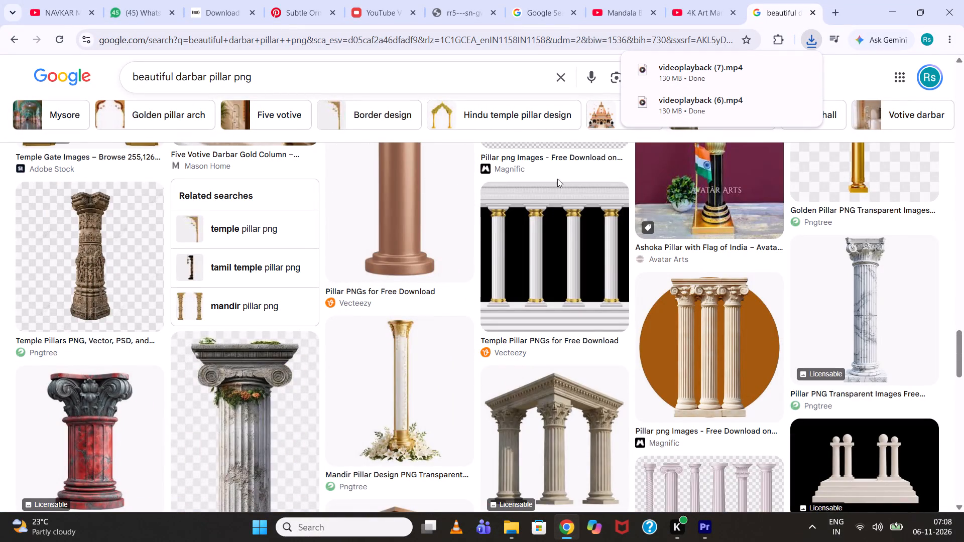
scroll(458, 257, up, 5)
Switch to Premiere and import the downloaded videoplayback (6) mandala video into the hrideyam project.
click(700, 532)
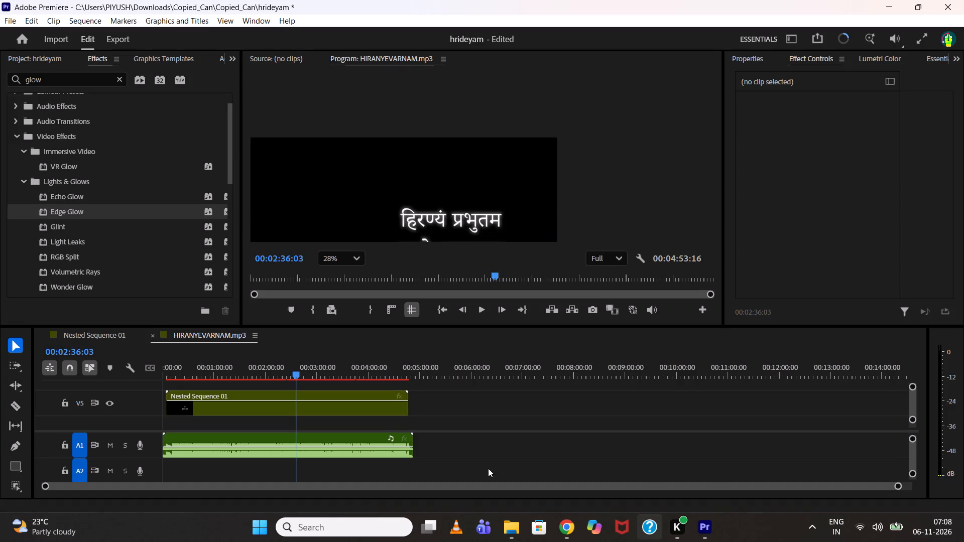
click(22, 56)
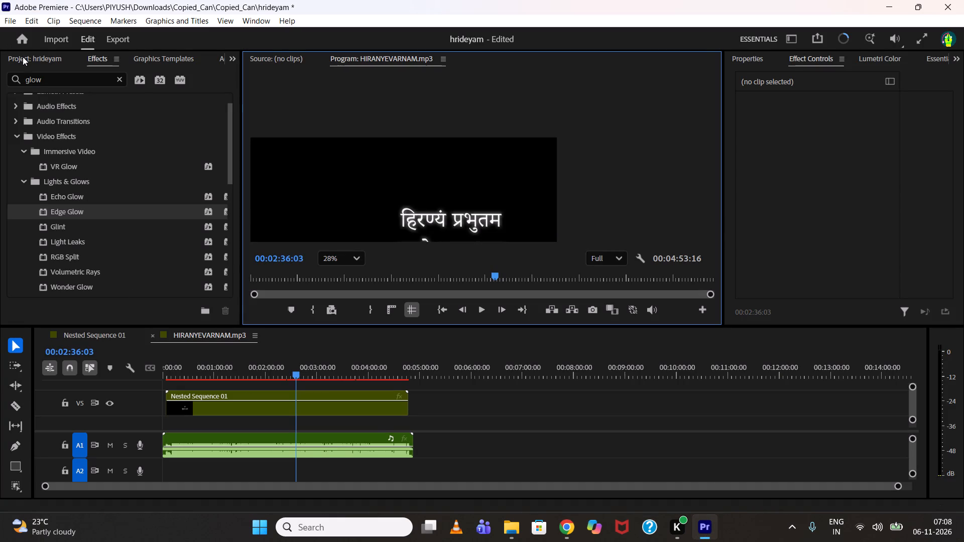
double_click(173, 287)
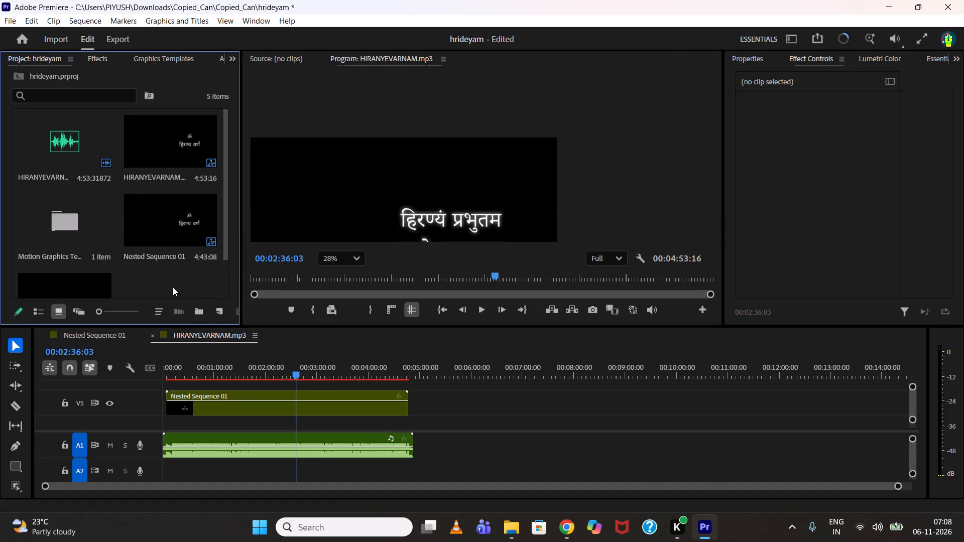
scroll(172, 231, up, 4)
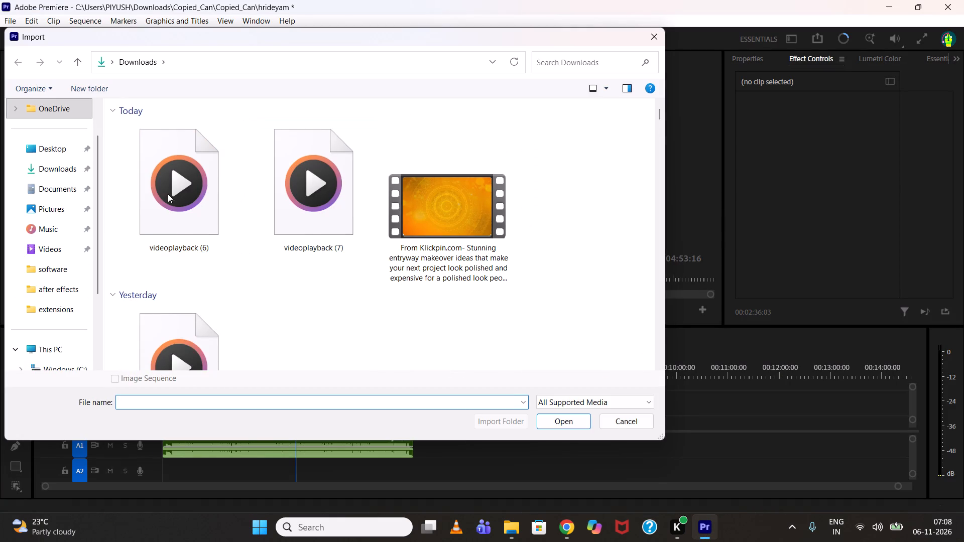
scroll(126, 212, up, 1)
double_click(177, 204)
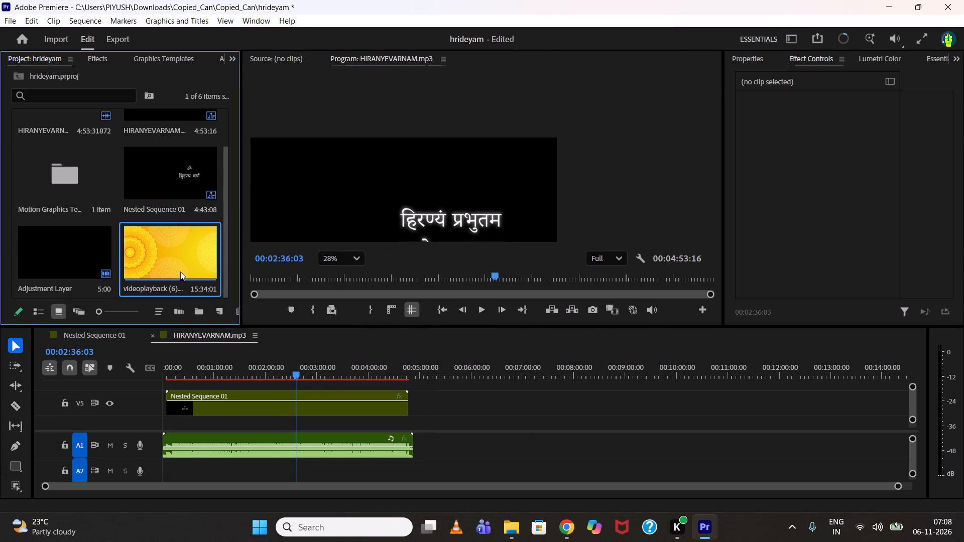
Open videoplayback (6) as source and mark its In point at 00:00:30:19 and Out point at 00:15:28:28.
double_click(175, 258)
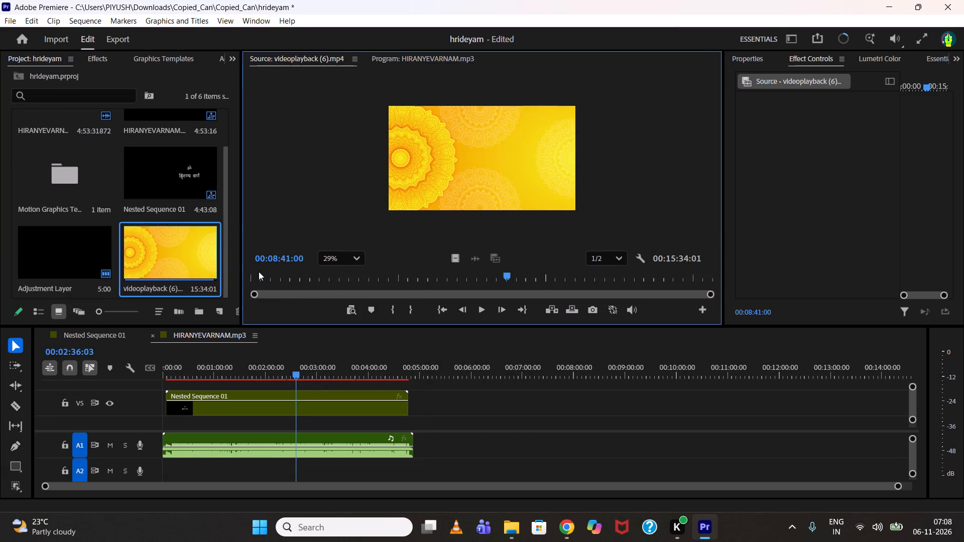
click(266, 275)
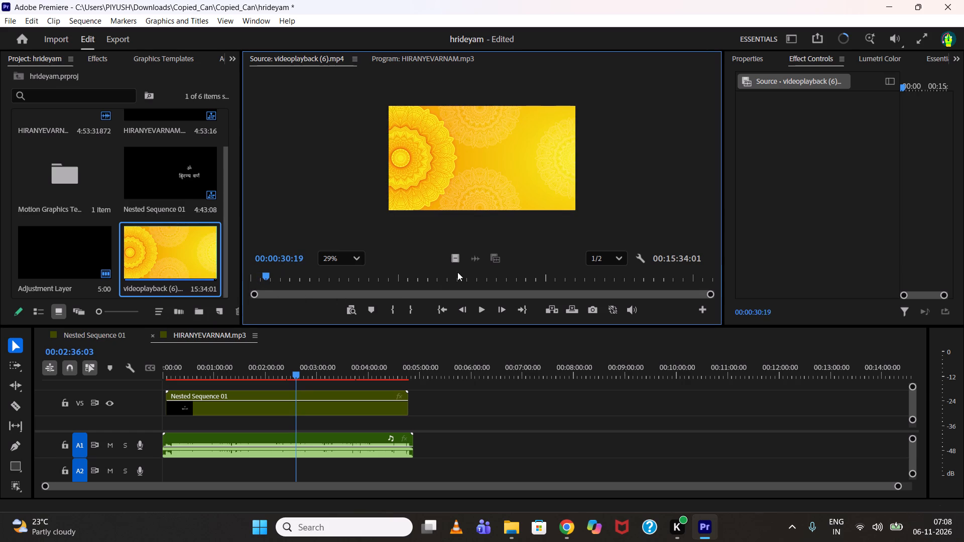
click(393, 307)
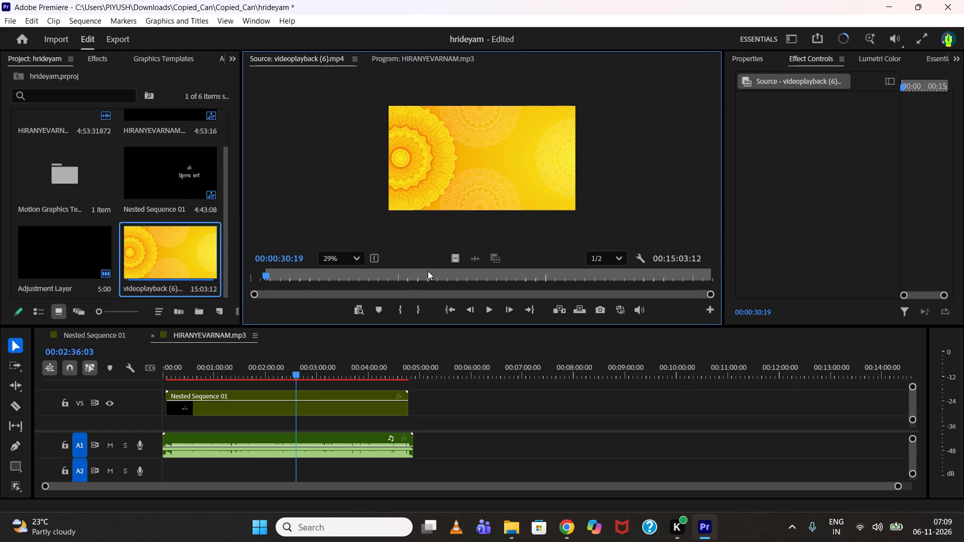
drag(429, 272, 746, 278)
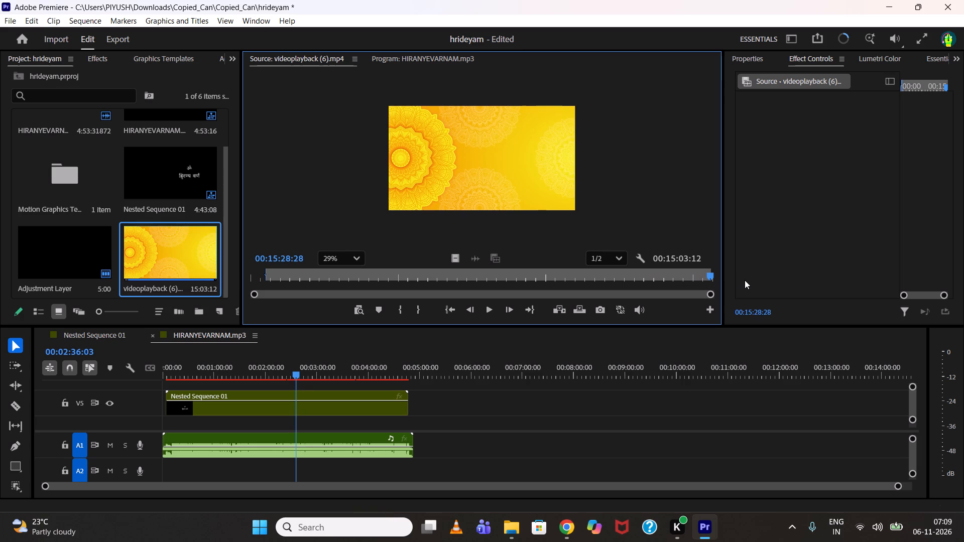
click(711, 277)
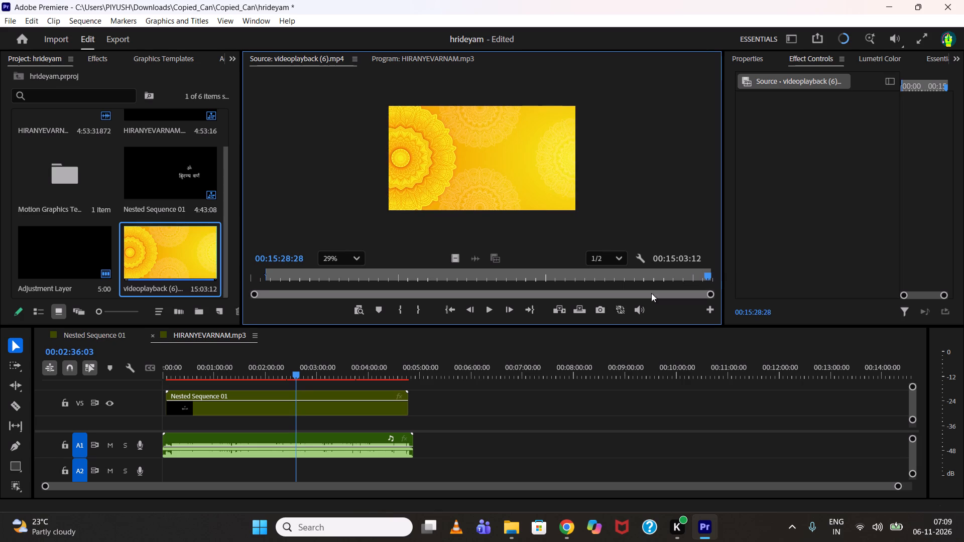
click(424, 306)
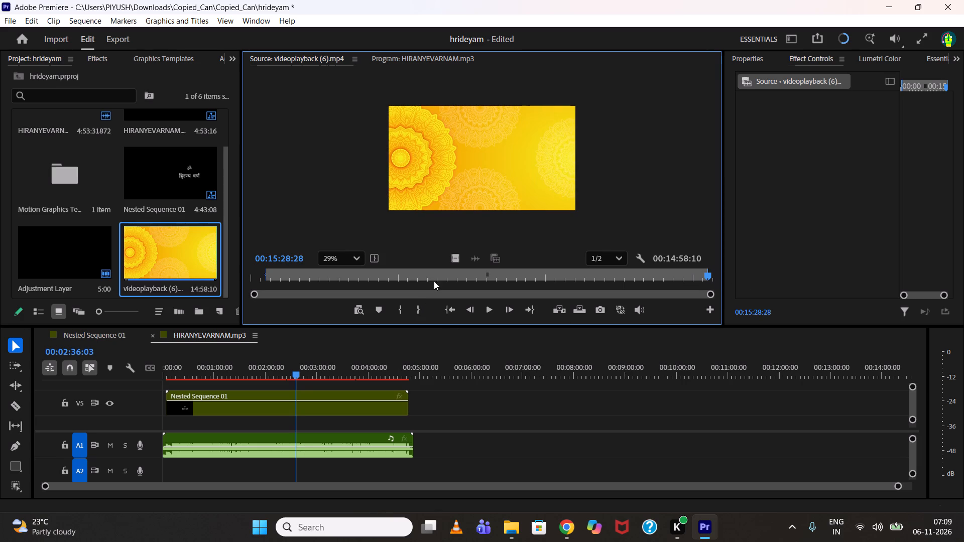
Place only the video of the marked mandala clip at the sequence start, on the track beneath Nested Sequence 01.
drag(453, 257, 187, 416)
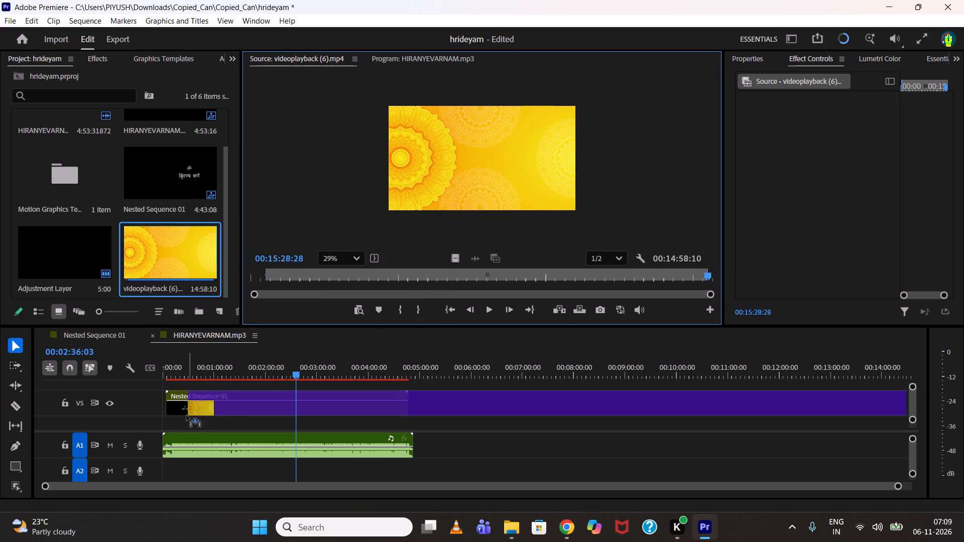
drag(187, 416, 152, 424)
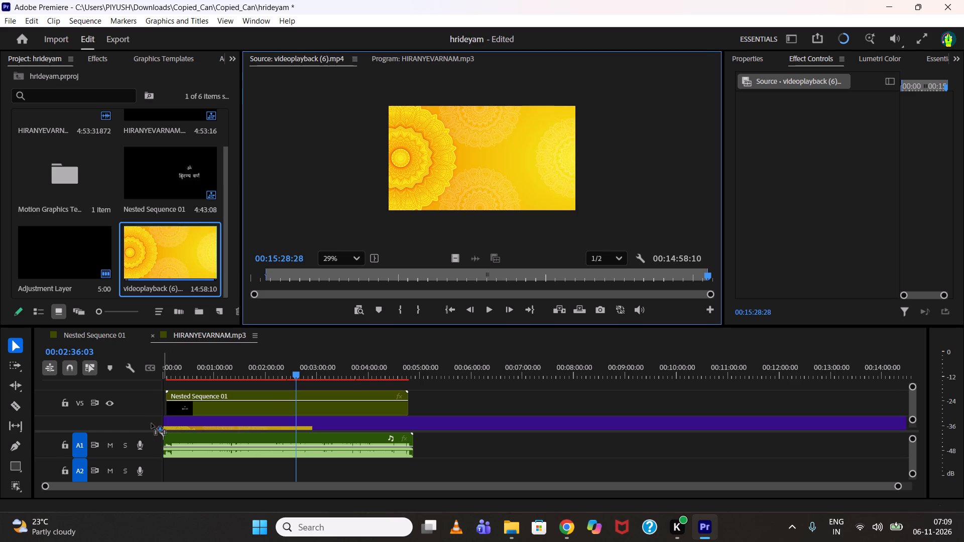
drag(152, 424, 145, 424)
Split the mandala background clip at 00:04:53:05, where the HIRANYEVARNAM audio ends.
drag(194, 363, 188, 362)
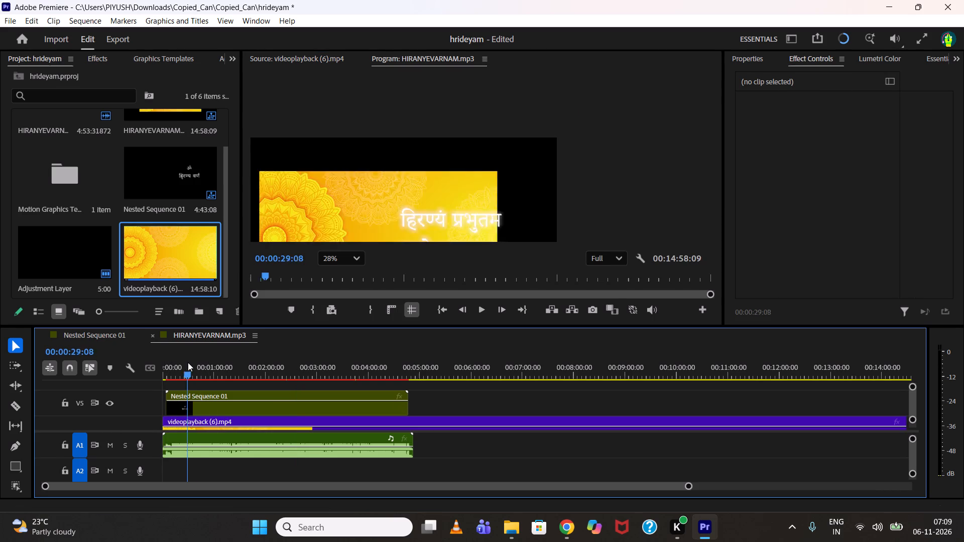
drag(188, 362, 399, 380)
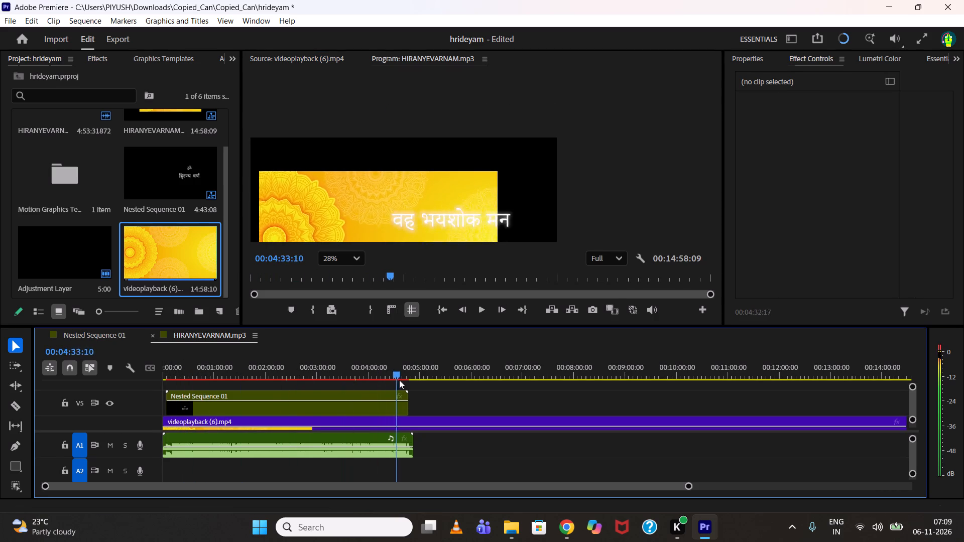
drag(399, 380, 414, 381)
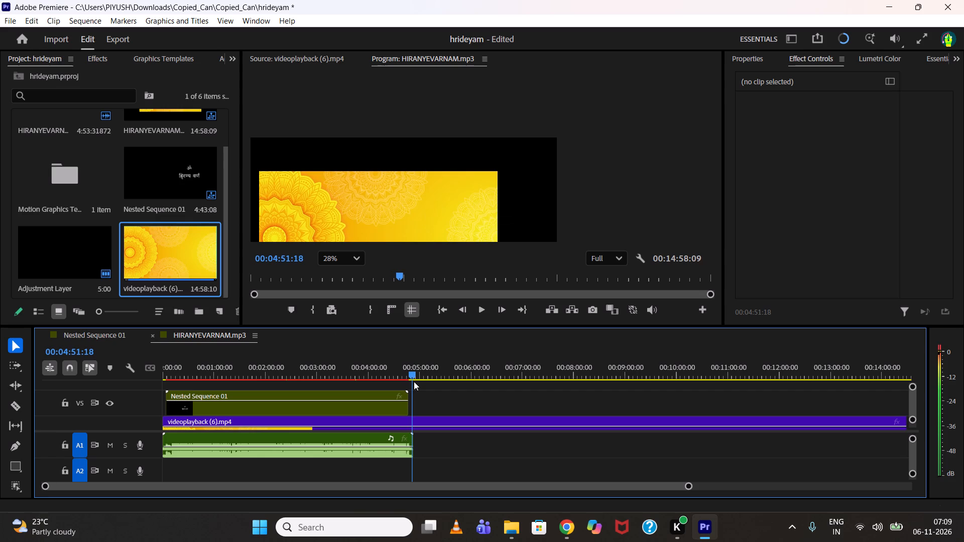
drag(414, 381, 415, 381)
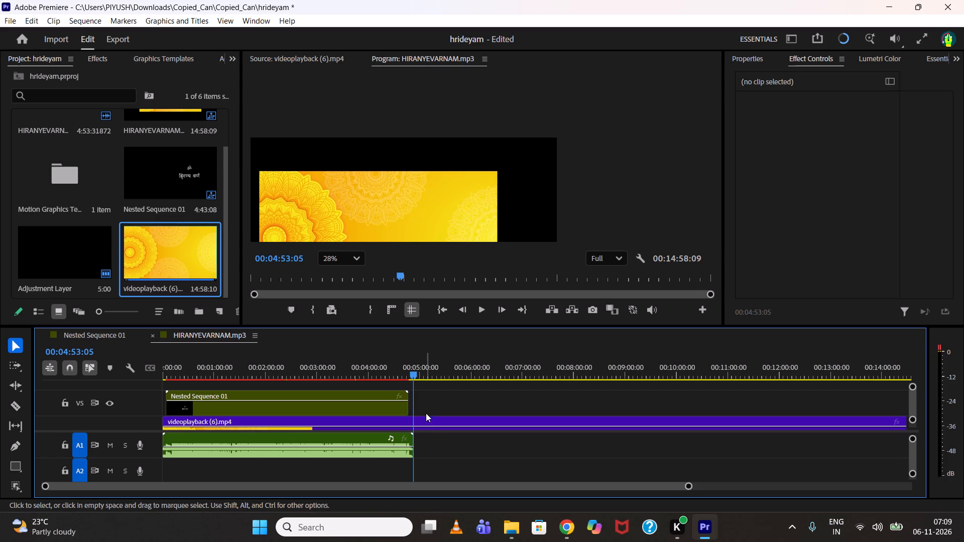
click(429, 419)
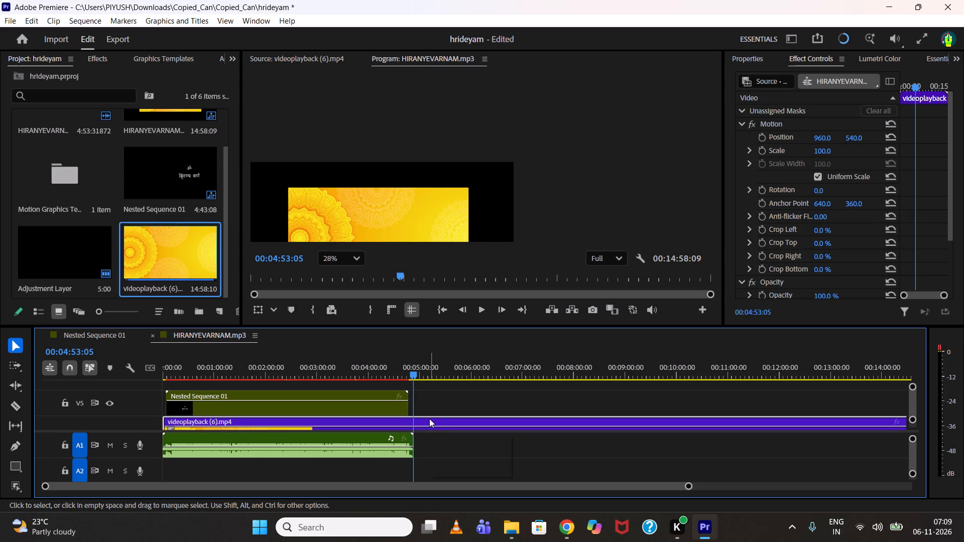
key(ctrl+k)
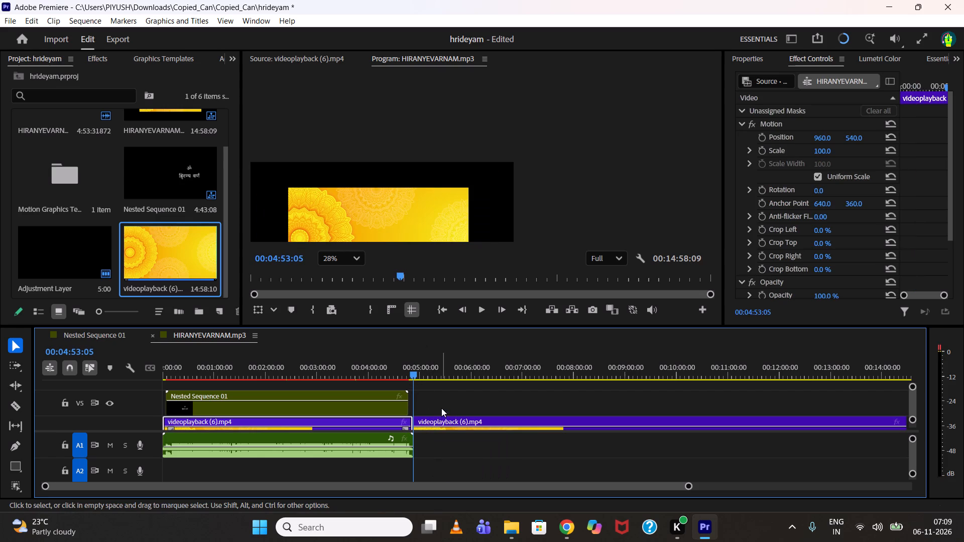
Delete the leftover mandala background segment that follows the cut at 00:04:53:05.
scroll(441, 408, up, 3)
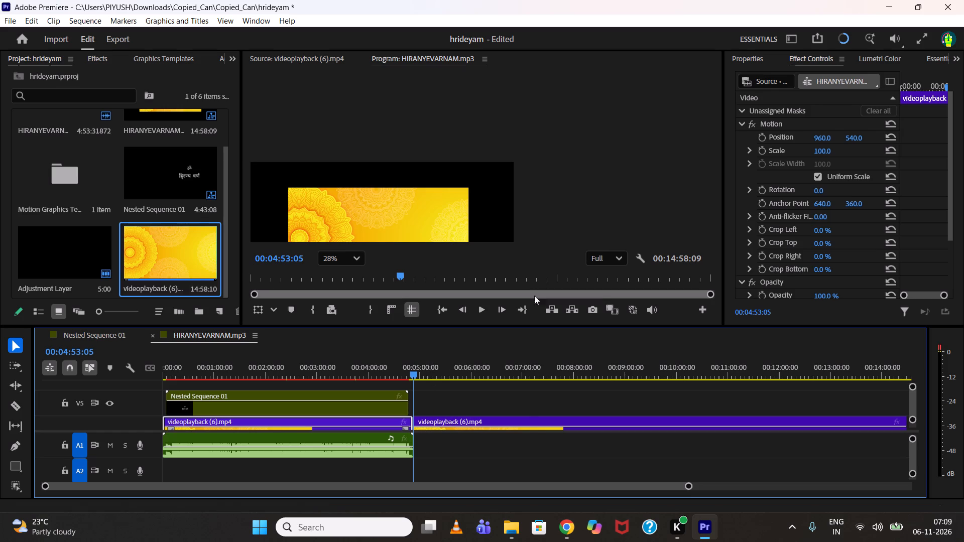
click(525, 423)
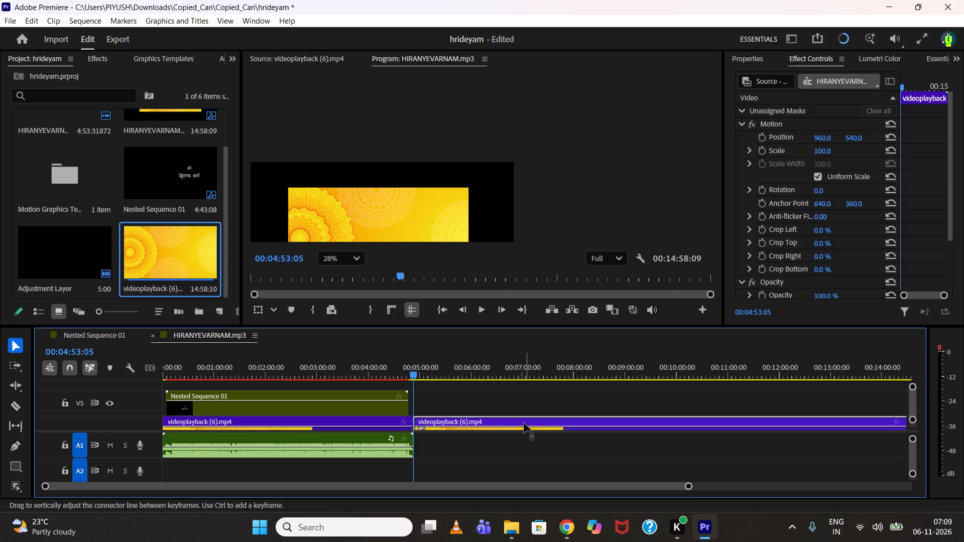
key(Delete)
Scale the remaining mandala background clip to 150 % so it fills the frame, and check it beneath the captions back to the sequence start.
drag(402, 361, 369, 360)
click(369, 422)
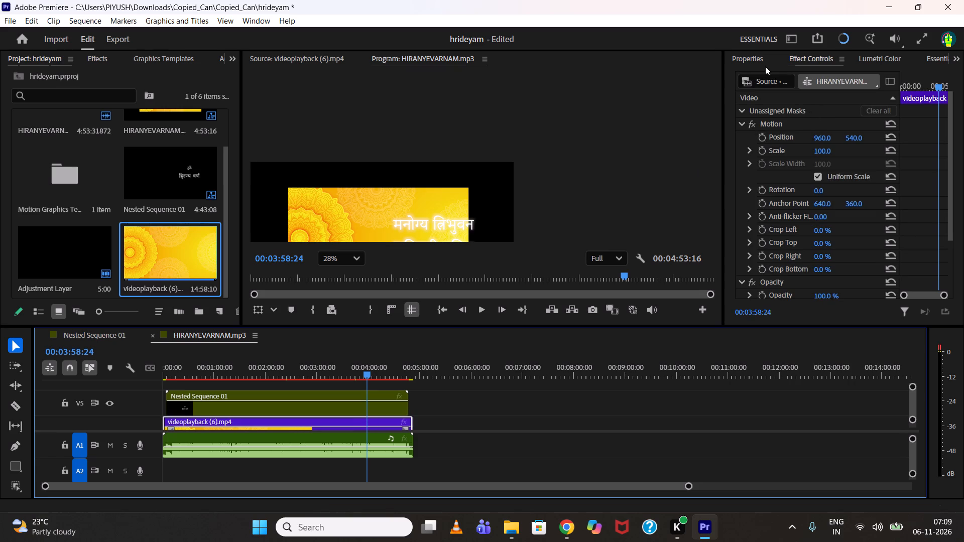
click(762, 57)
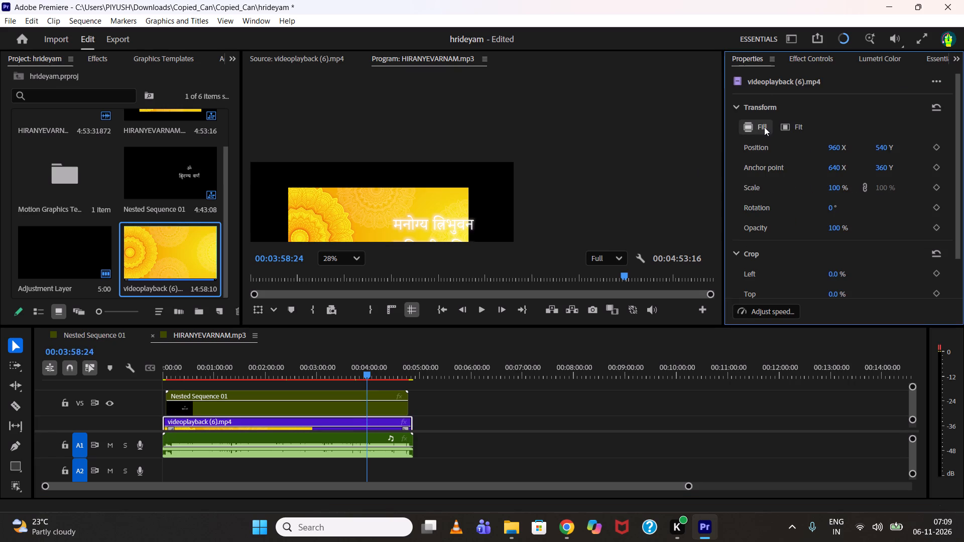
click(778, 126)
scroll(375, 177, up, 5)
middle_click(355, 190)
middle_click(377, 172)
middle_drag(366, 188, 386, 137)
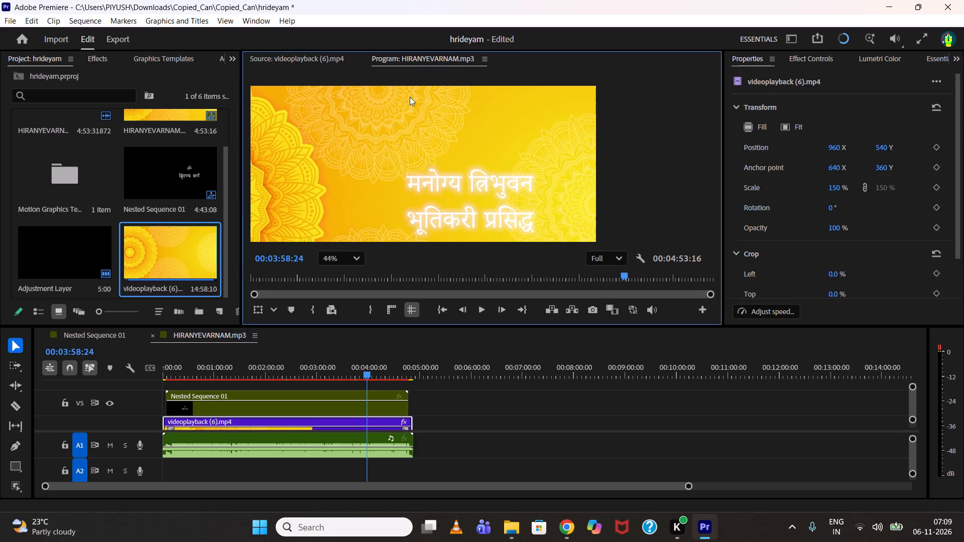
middle_drag(393, 177, 400, 177)
middle_click(412, 152)
middle_click(419, 133)
middle_drag(394, 164, 412, 134)
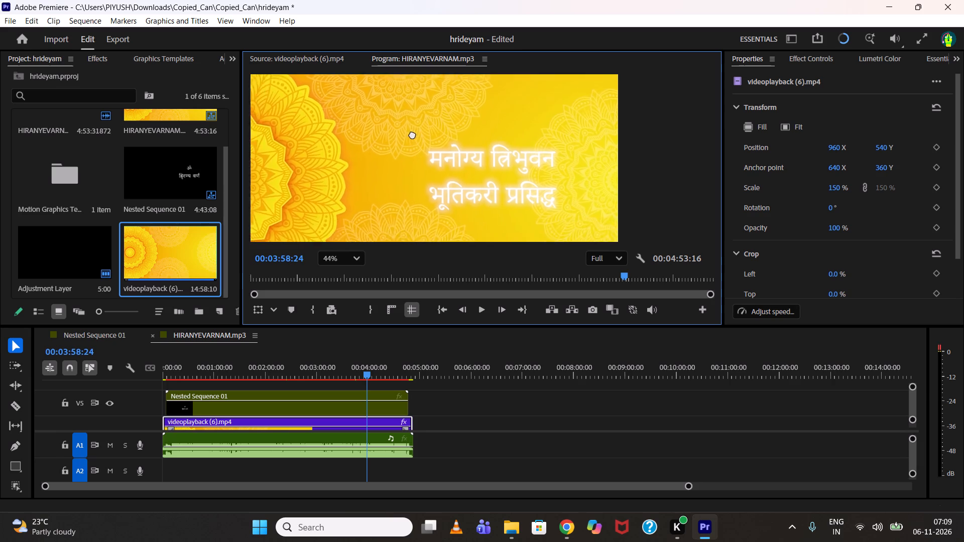
middle_drag(412, 134, 419, 124)
scroll(419, 124, up, 1)
scroll(419, 124, down, 8)
scroll(406, 133, up, 3)
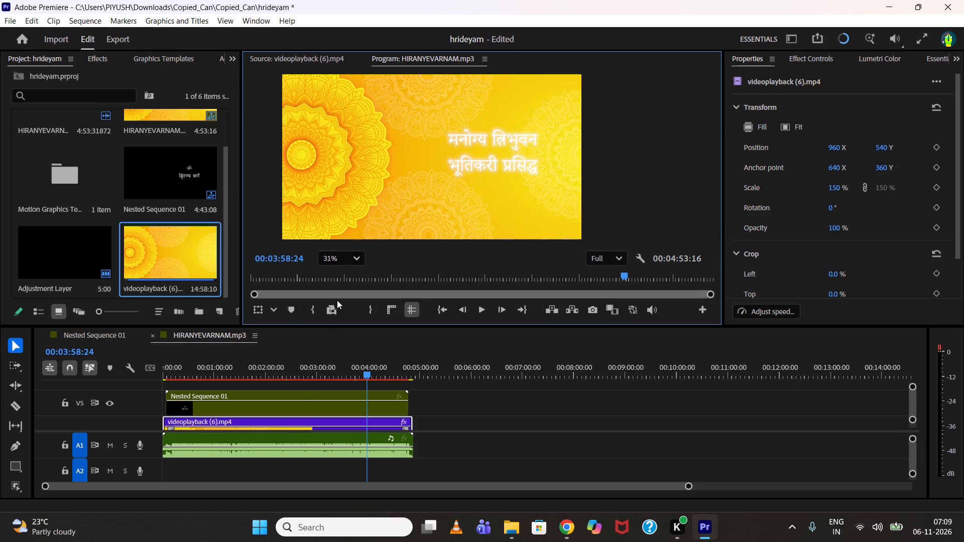
drag(297, 377, 267, 370)
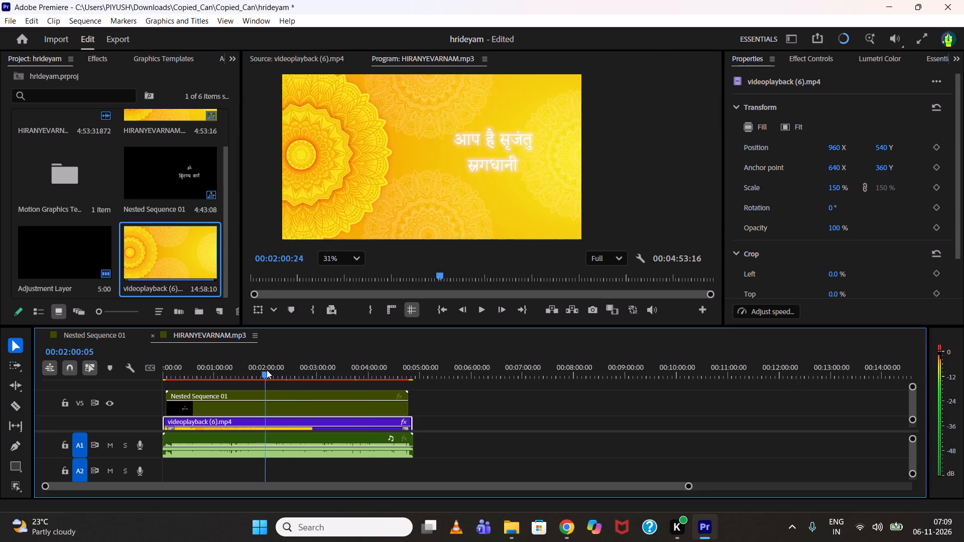
drag(267, 370, 110, 366)
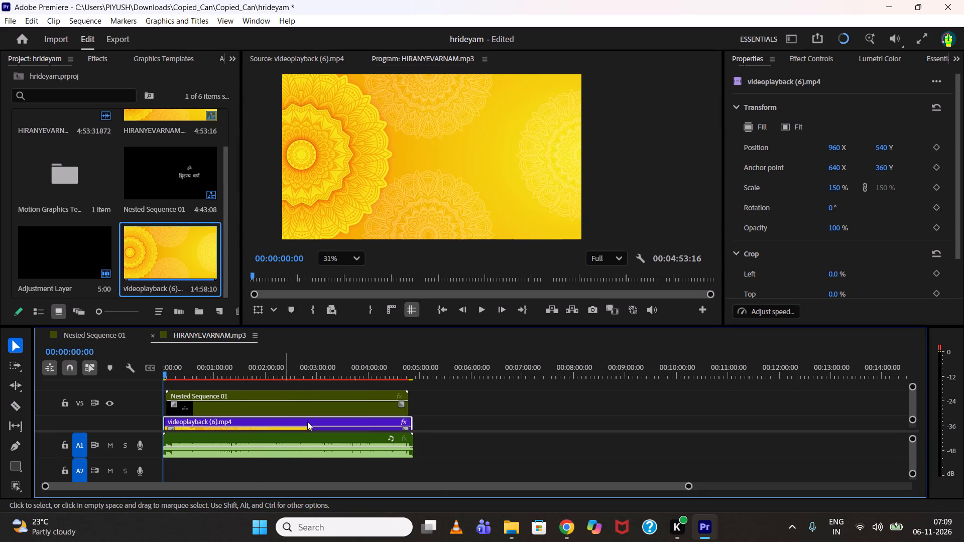
Switch to Chrome and examine the darbar pillar PNG results, including the images related to the Pngtree golden pillar.
click(573, 526)
scroll(386, 417, down, 5)
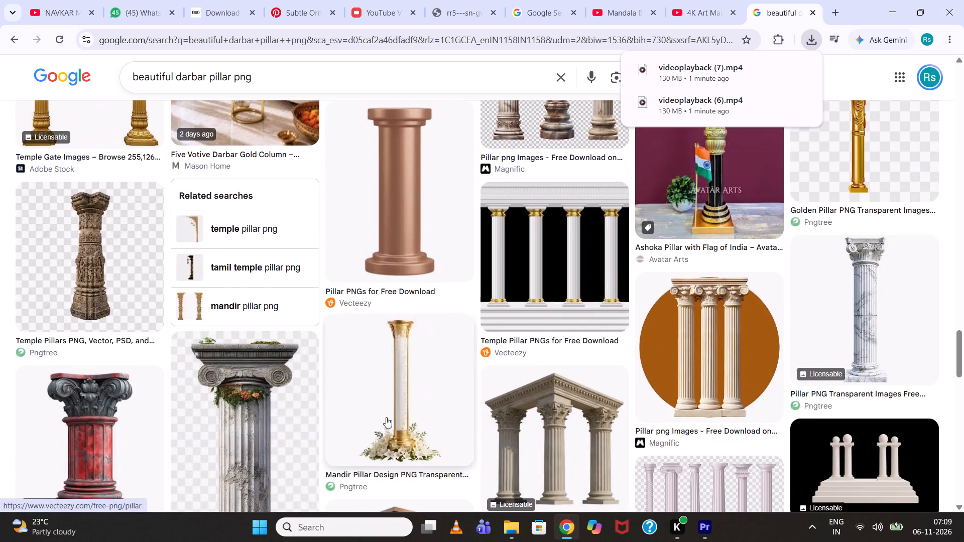
scroll(386, 417, up, 5)
click(854, 433)
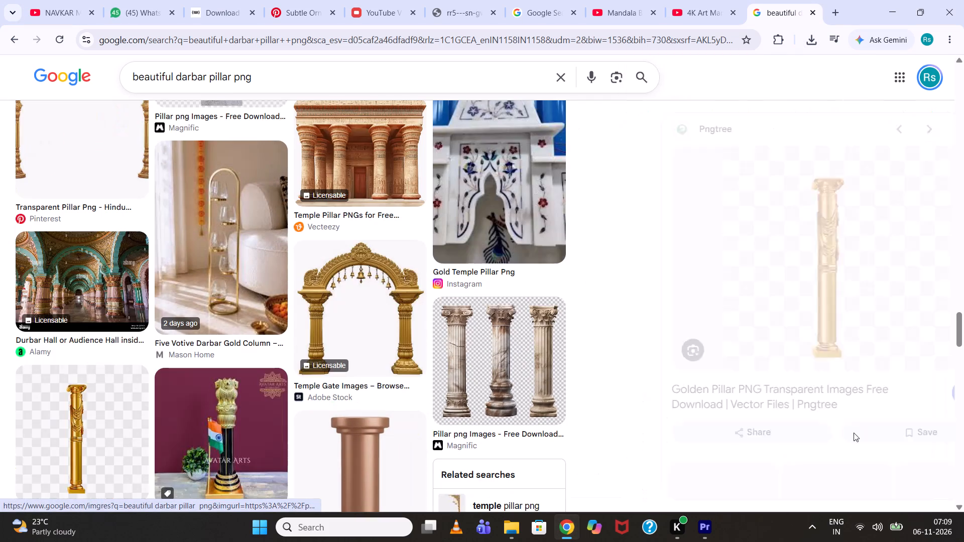
scroll(841, 431, down, 5)
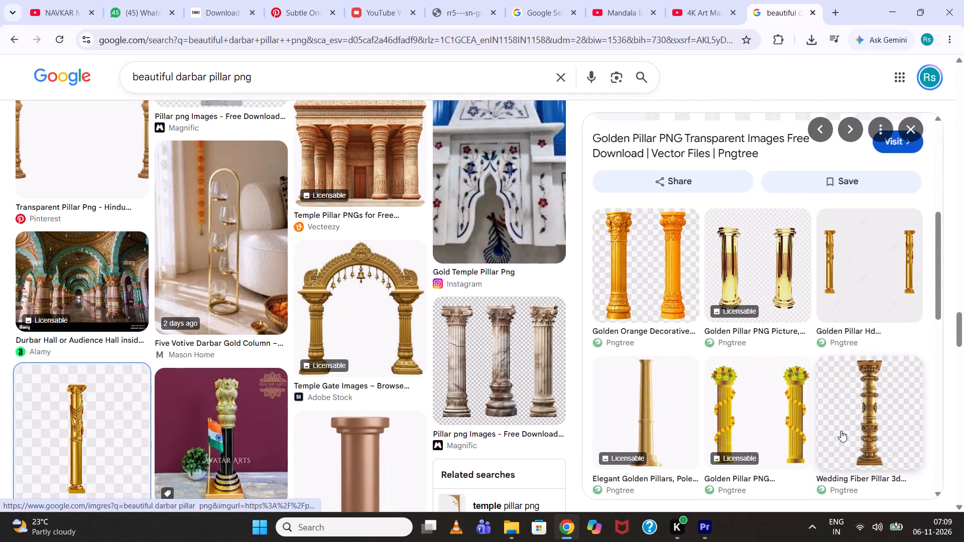
scroll(841, 431, down, 4)
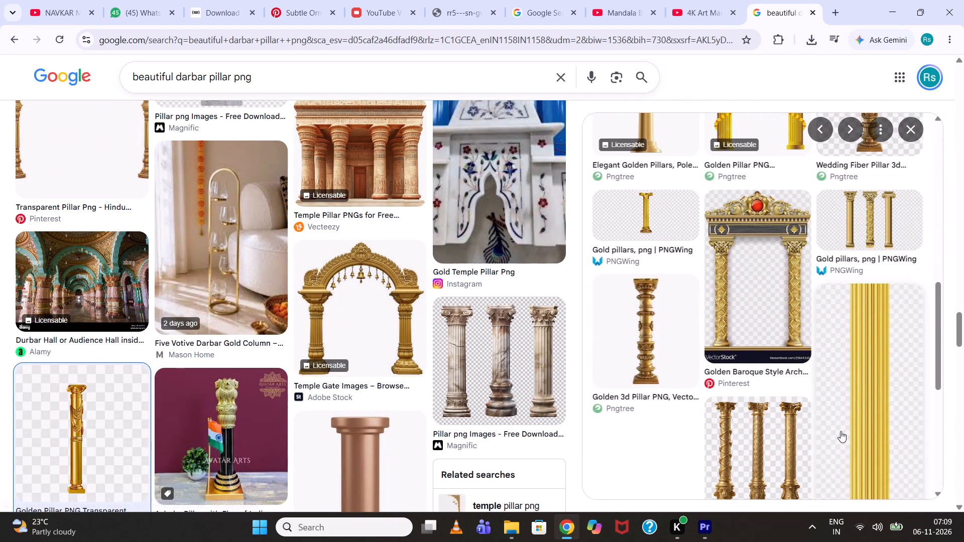
scroll(840, 431, down, 1)
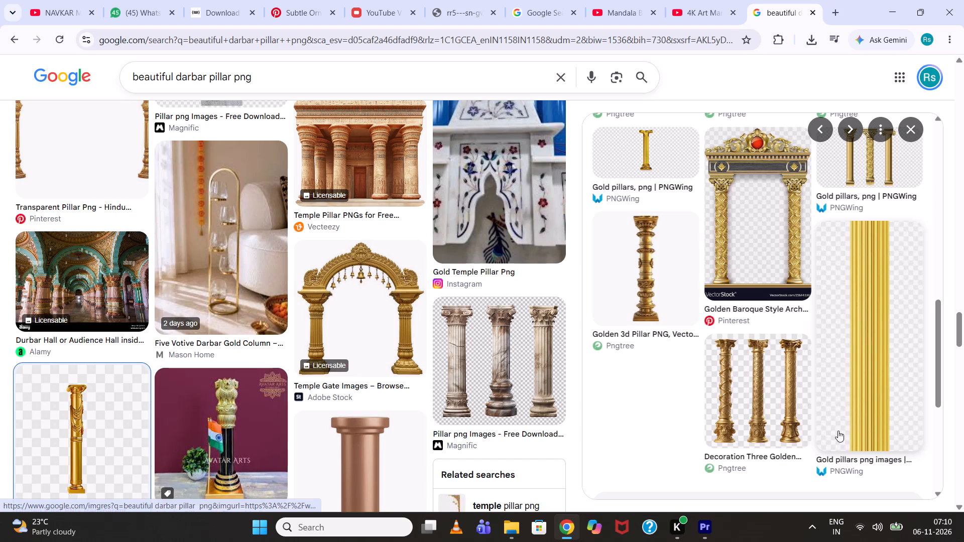
scroll(838, 431, down, 4)
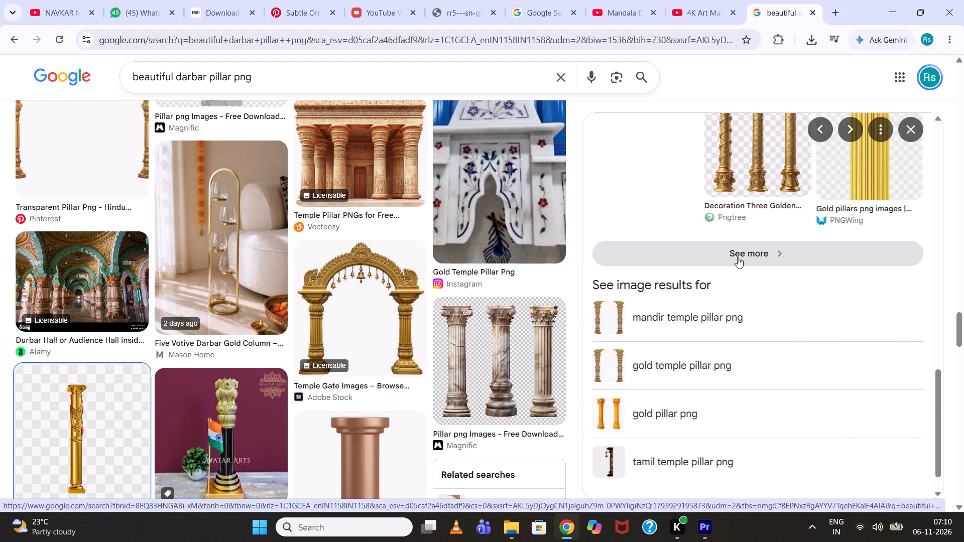
click(738, 257)
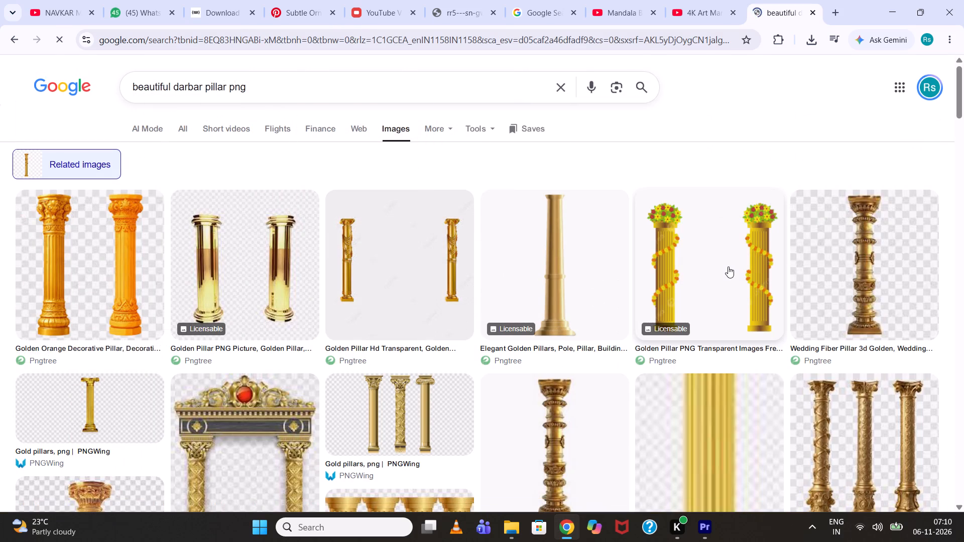
scroll(730, 280, down, 4)
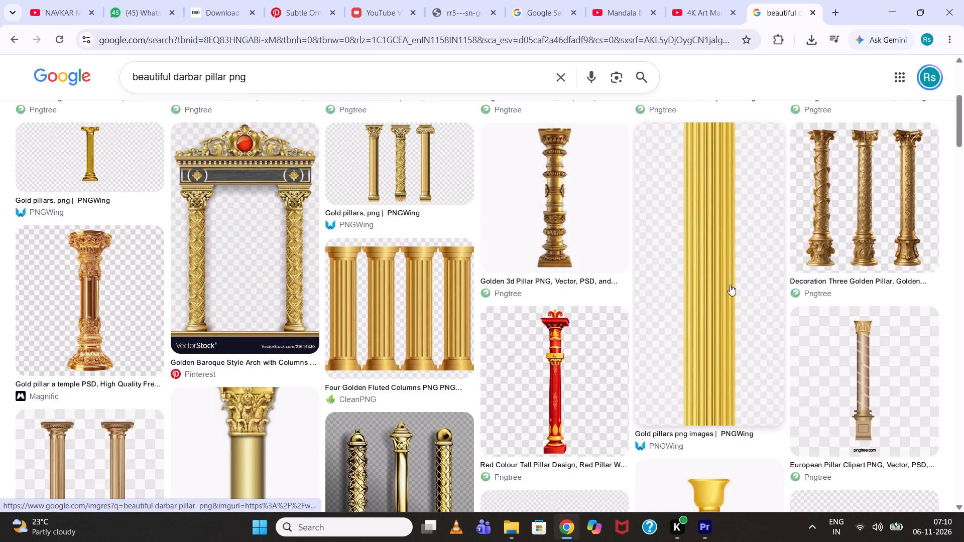
scroll(730, 285, down, 12)
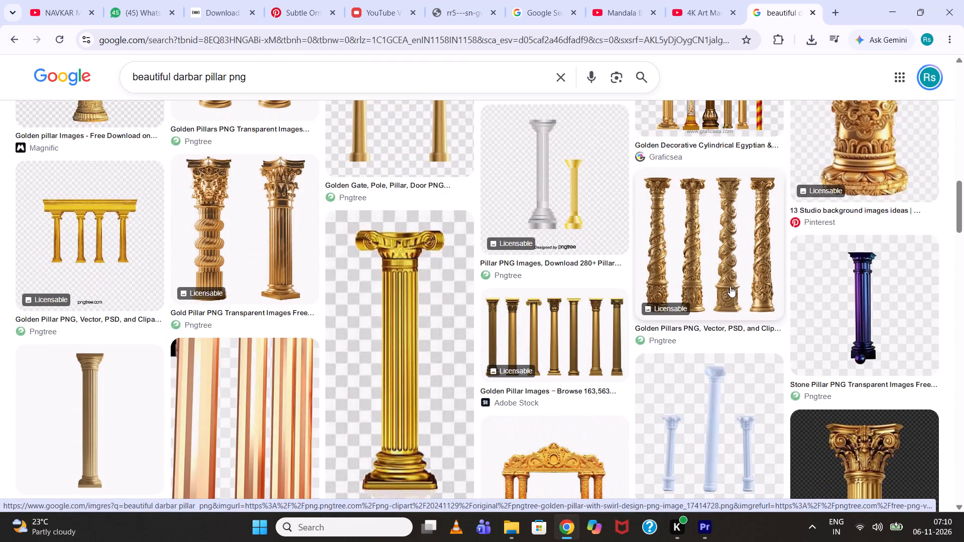
scroll(730, 286, down, 4)
click(17, 38)
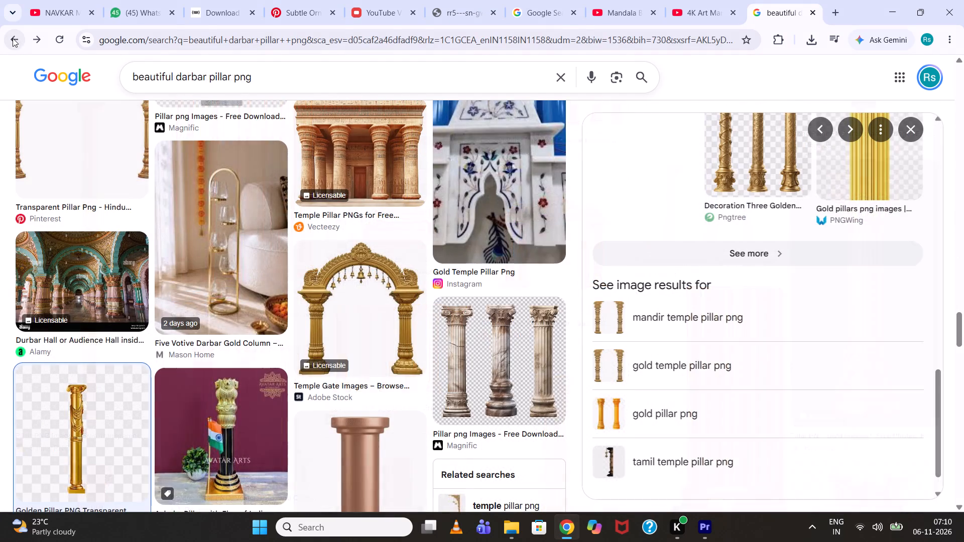
Look over the open mandala background pages and the latest videos of the NAVKAR MUSIC channel.
click(623, 0)
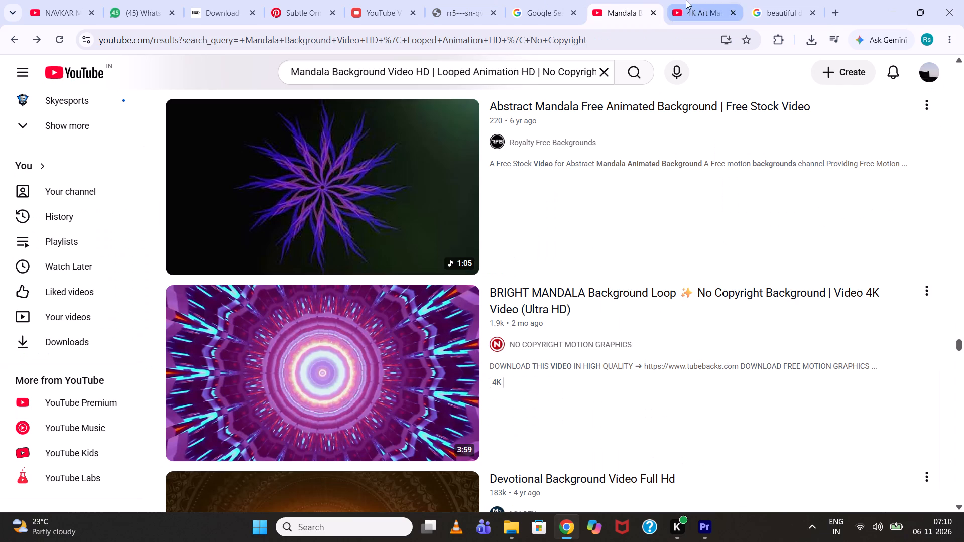
click(687, 0)
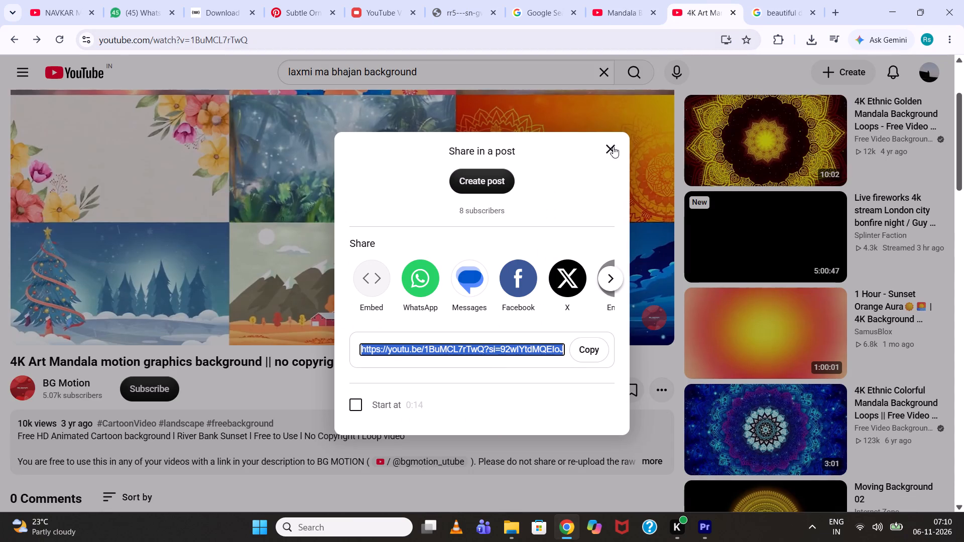
click(613, 147)
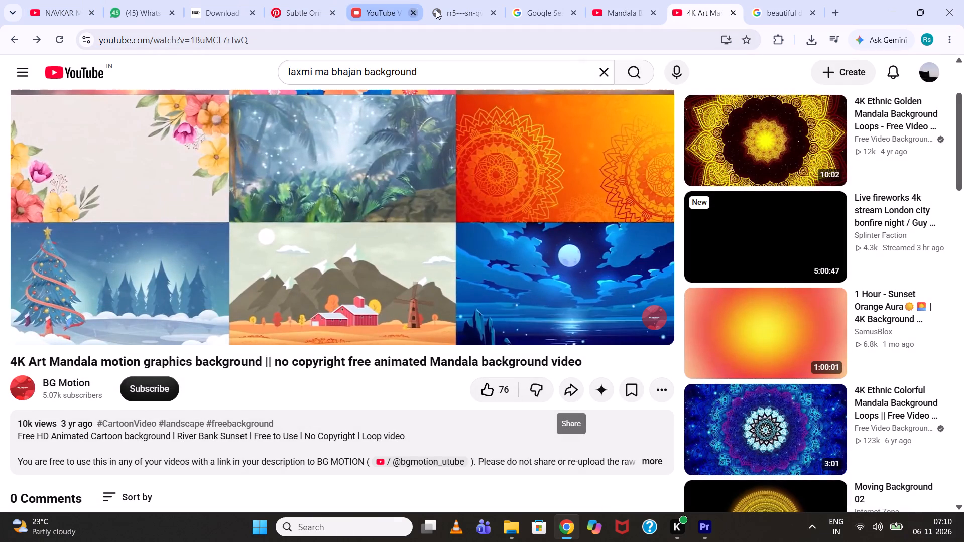
click(72, 19)
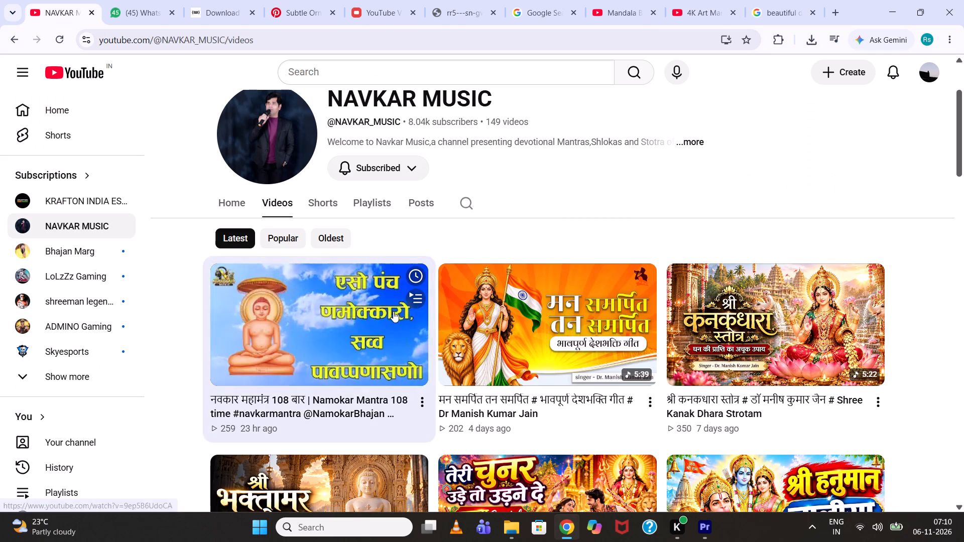
click(63, 39)
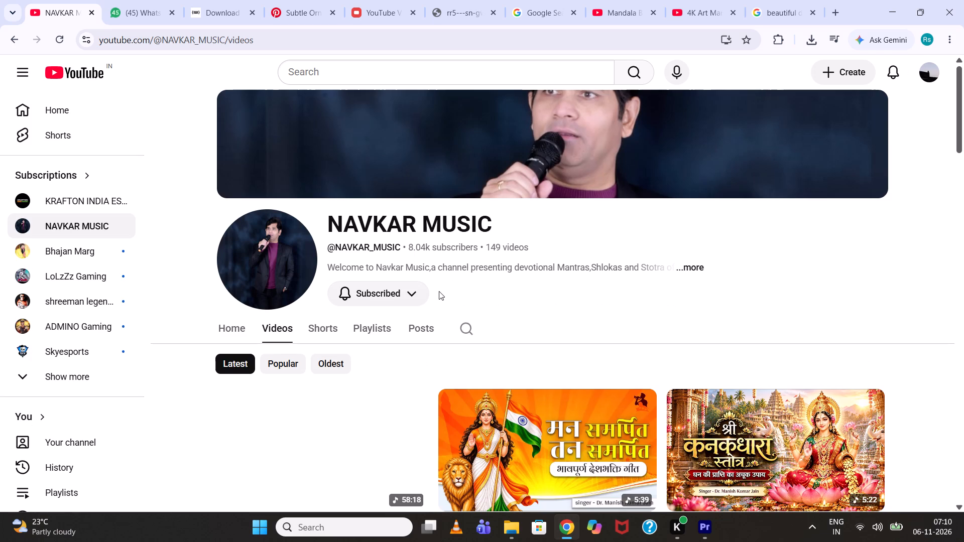
scroll(439, 291, down, 1)
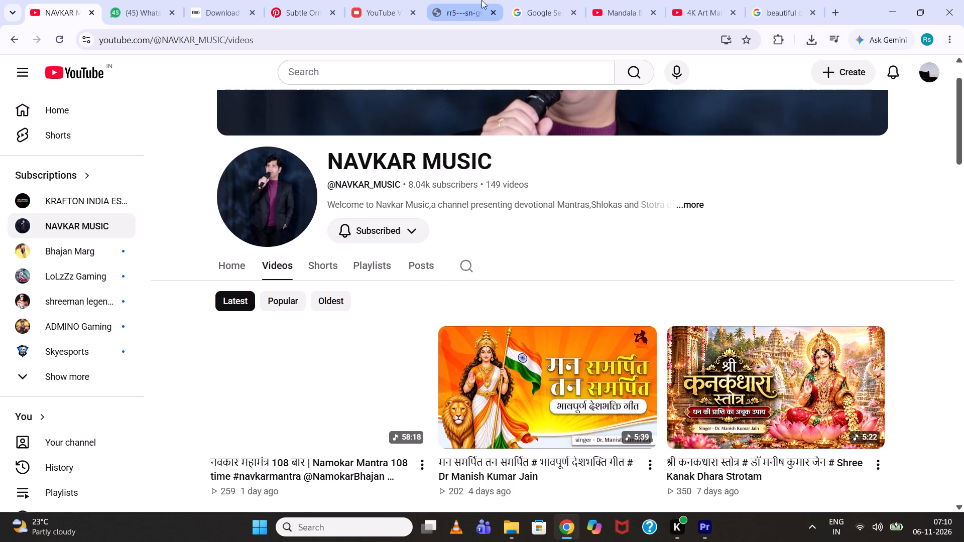
click(623, 0)
click(677, 0)
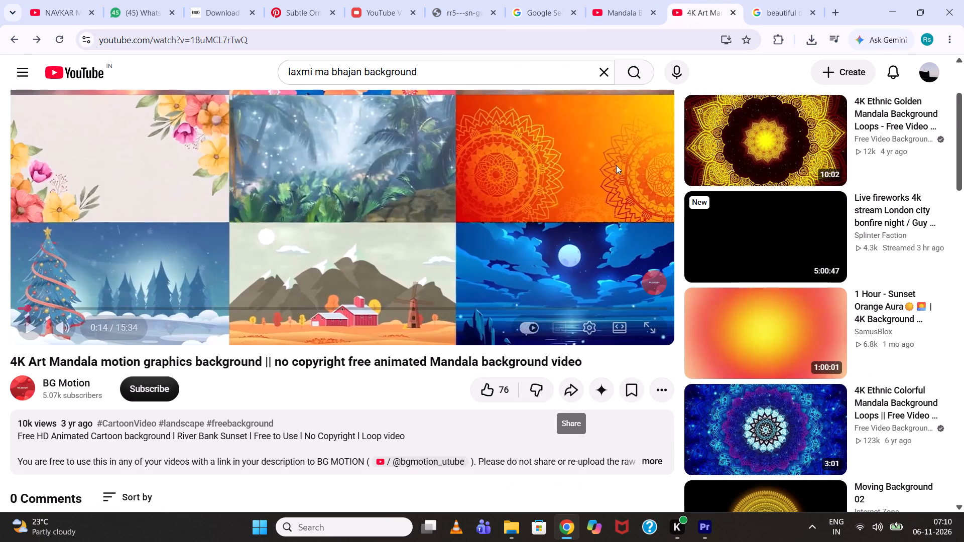
scroll(568, 244, up, 5)
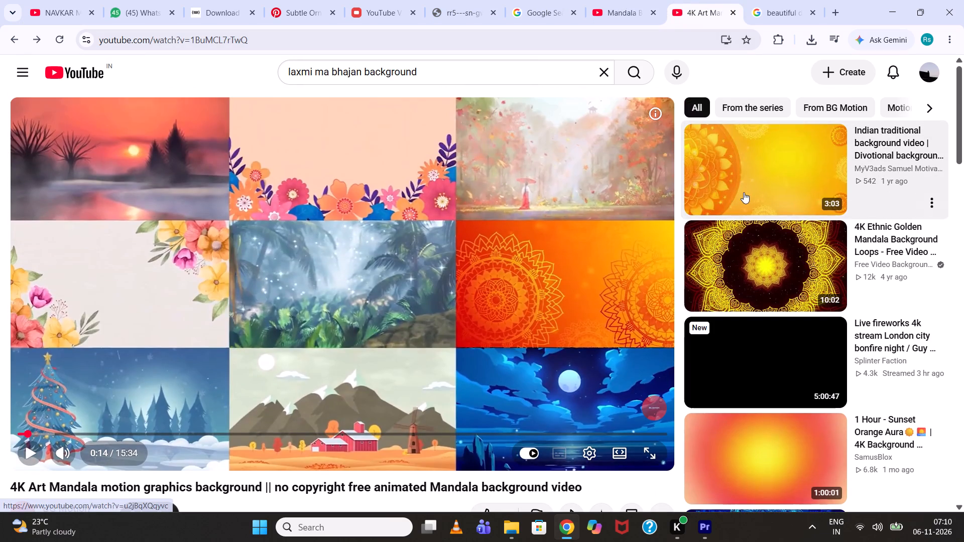
click(365, 12)
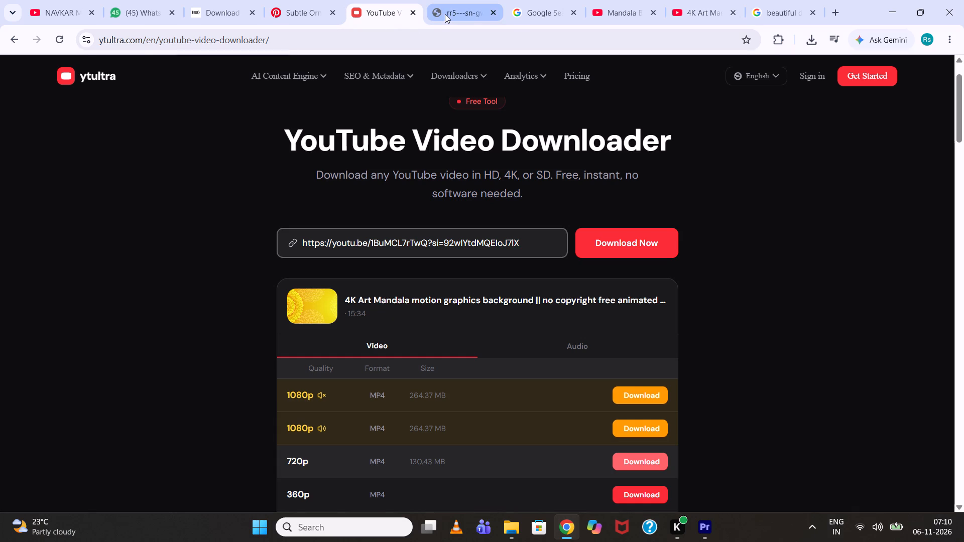
click(445, 14)
click(599, 0)
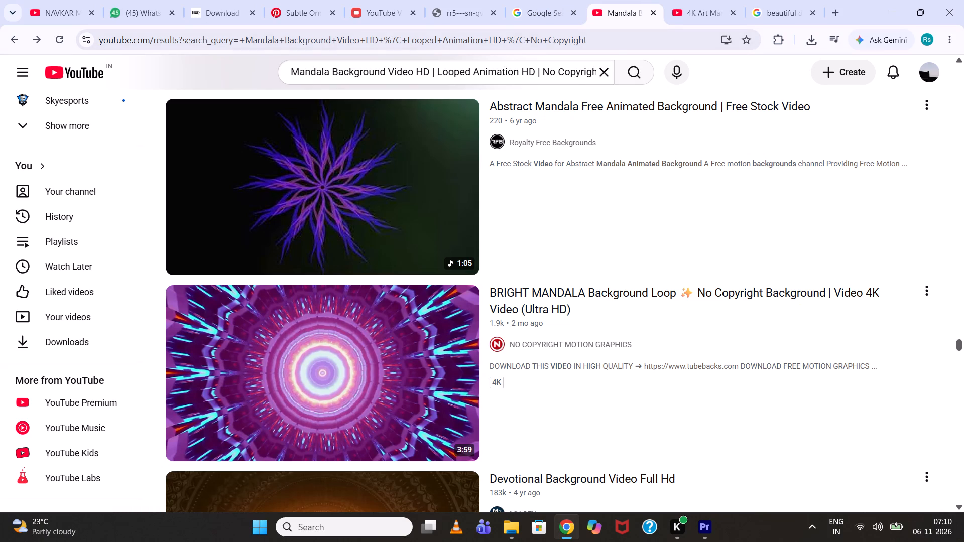
click(543, 10)
Search YouTube for laxmi bhajan and examine the visuals of the resulting bhajan videos.
click(614, 1)
scroll(616, 66, up, 1)
click(604, 69)
click(574, 76)
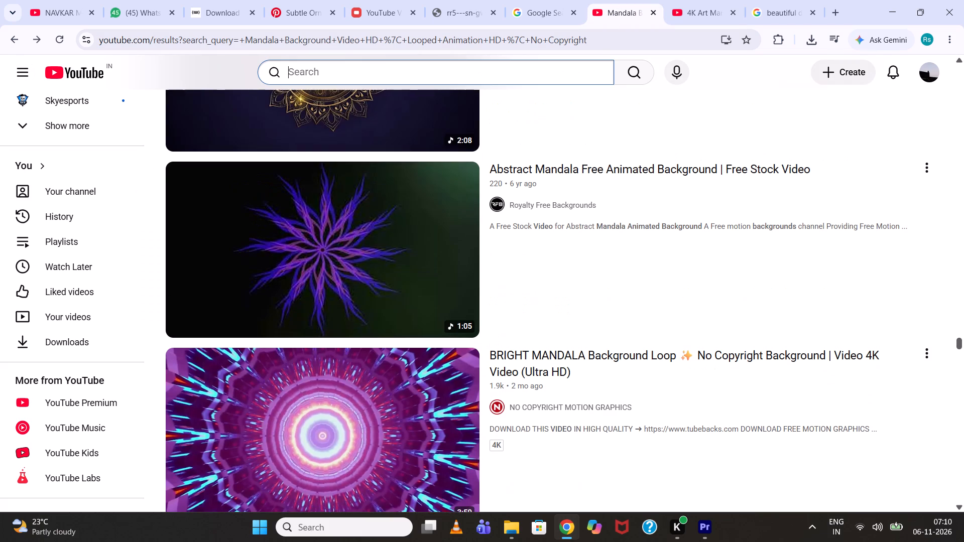
text(laxmi)
key(space)
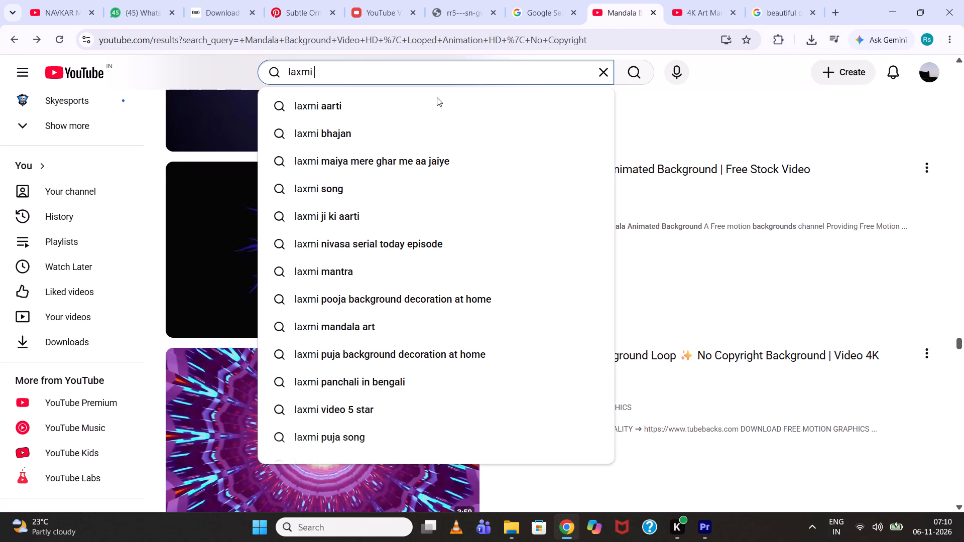
click(427, 139)
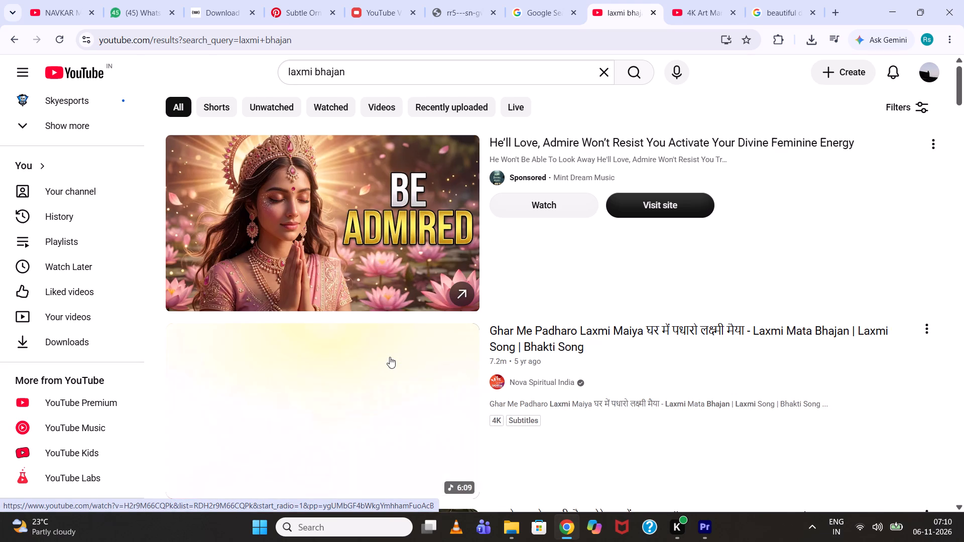
scroll(390, 357, down, 2)
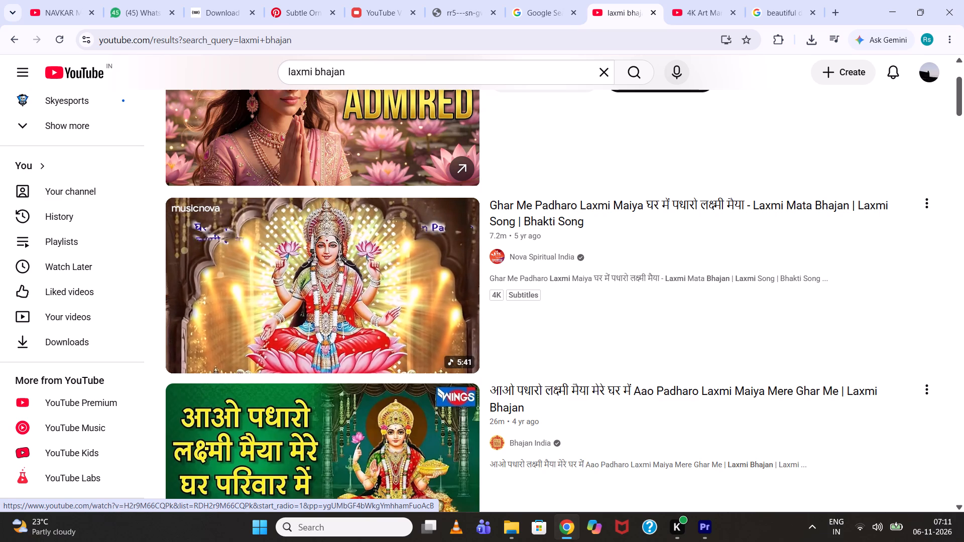
scroll(293, 409, down, 2)
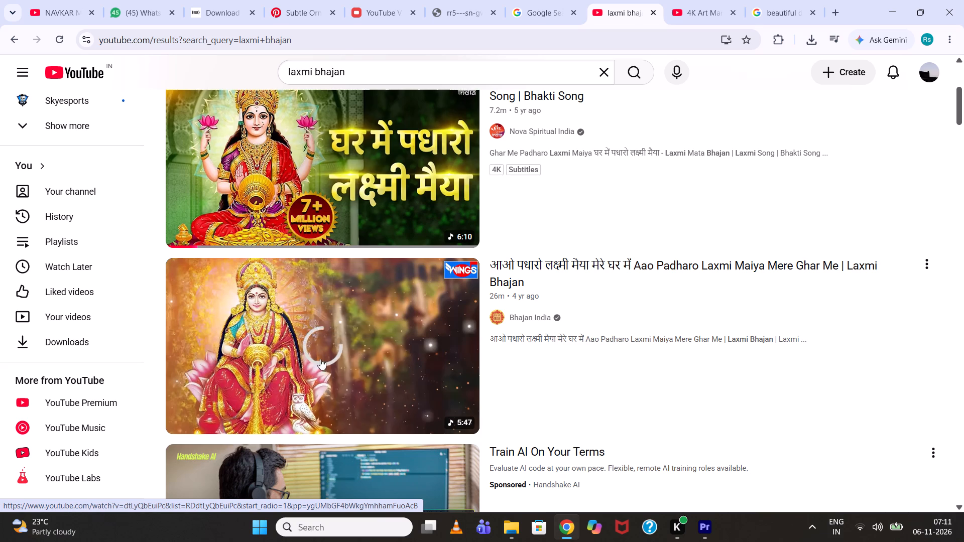
Look further down the laxmi bhajan video results for visual references.
scroll(326, 365, down, 1)
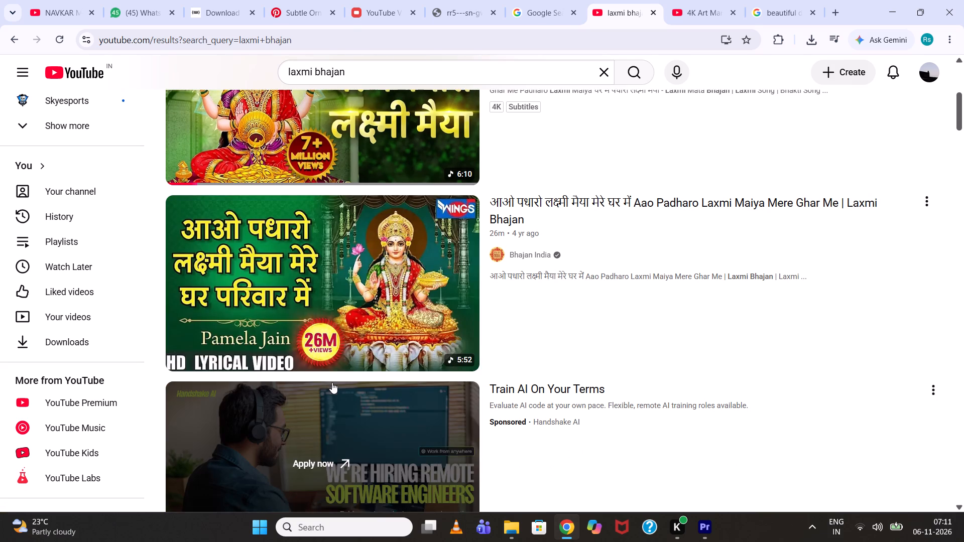
scroll(343, 432, down, 1)
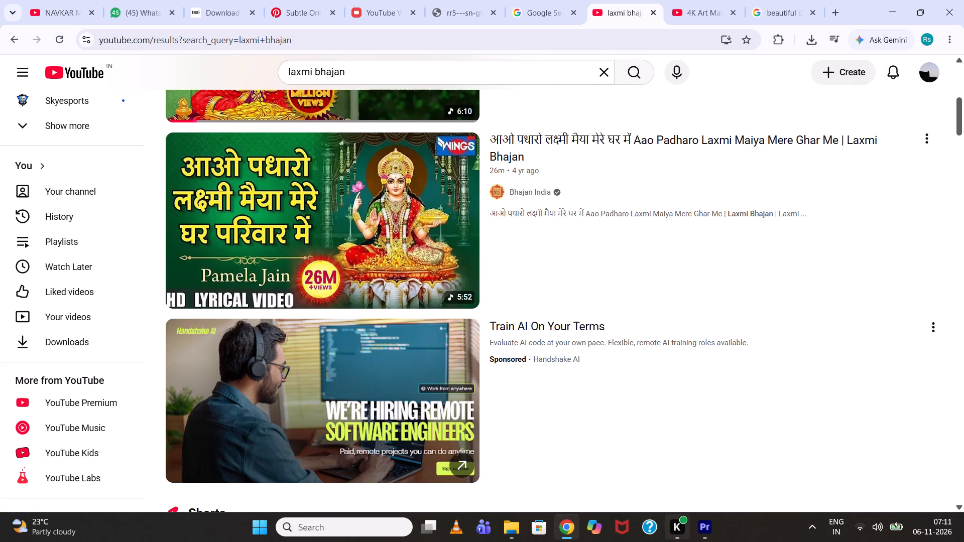
Switch to Premiere and move the Nested Sequence 01 caption clip up one track to V6.
click(703, 524)
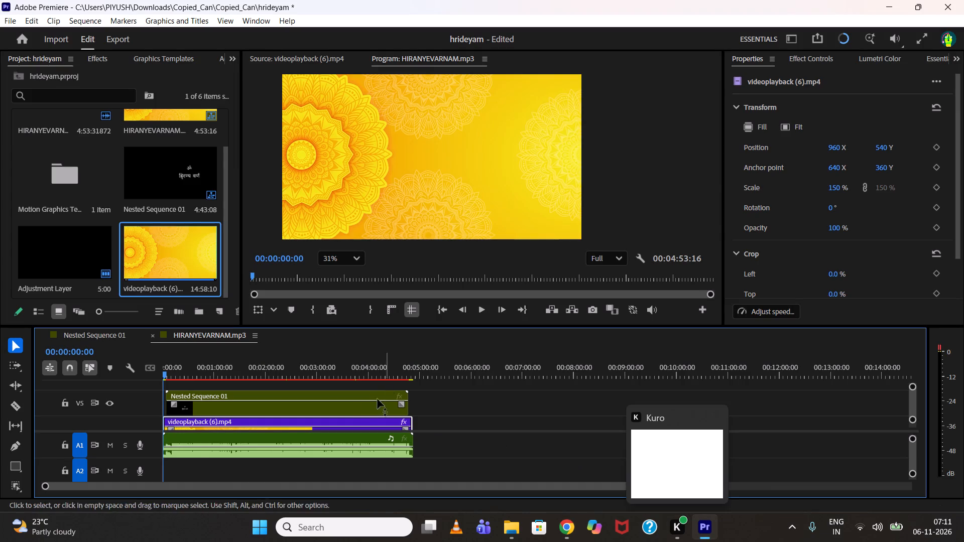
drag(350, 409, 346, 387)
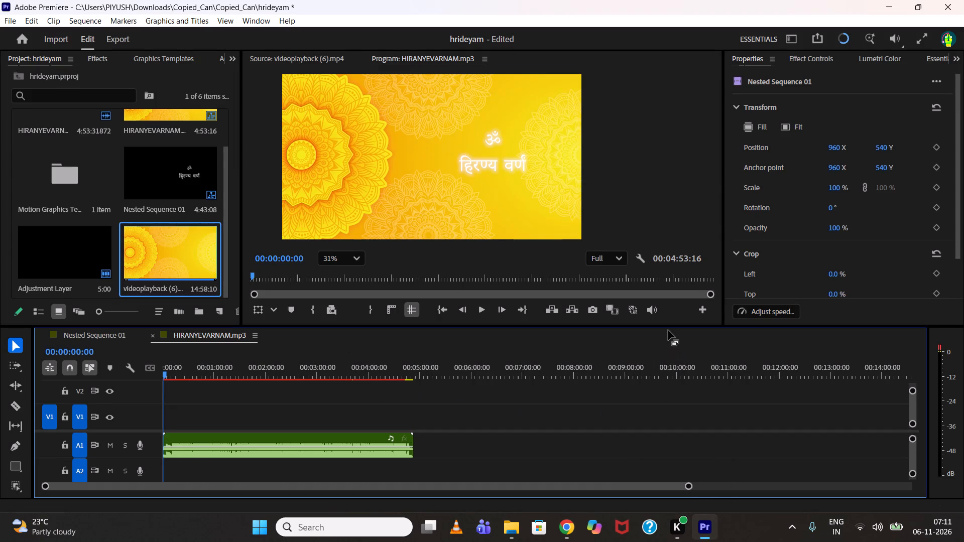
Enlarge the timeline area and move the videoplayback (6).mp4 background clip from V4 down to V1, keeping its start at 00:00:00:00.
drag(667, 327, 662, 285)
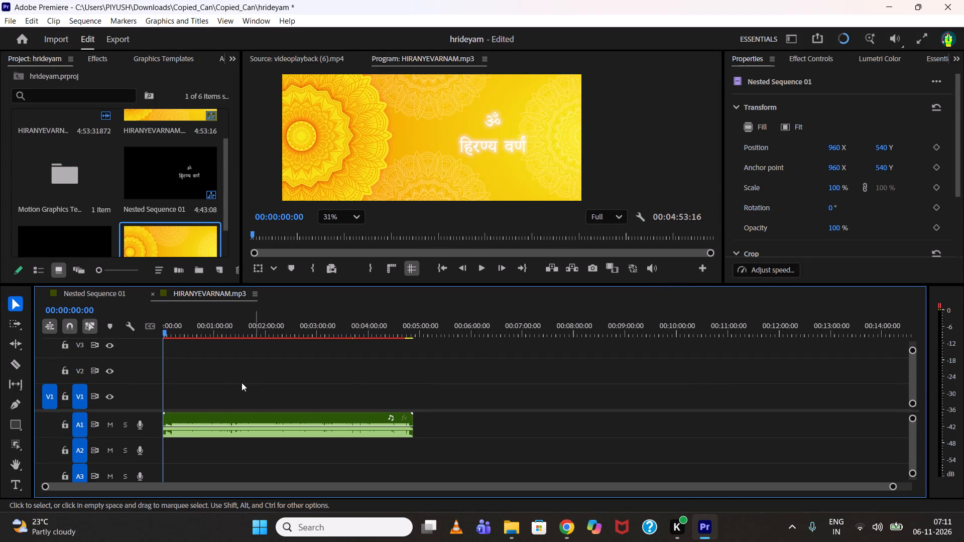
drag(912, 372, 913, 386)
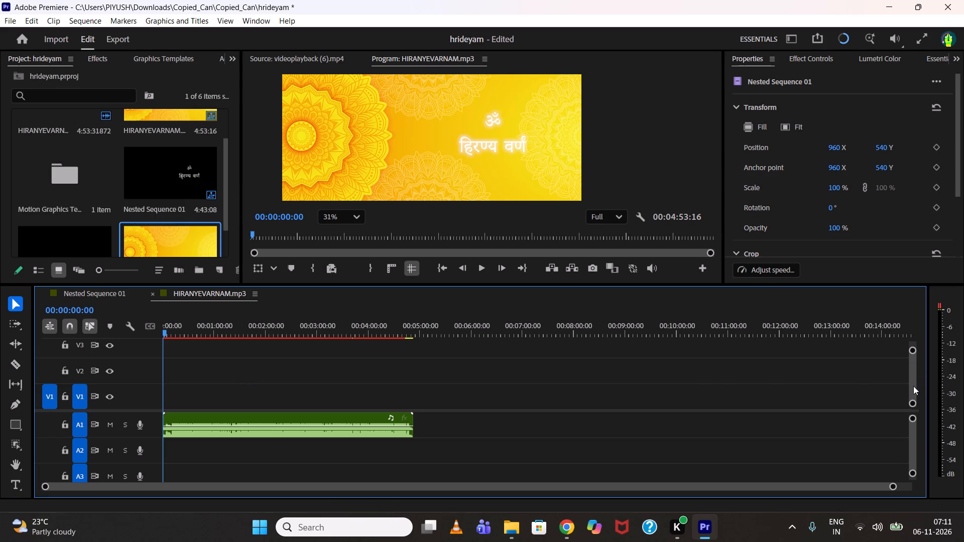
drag(913, 386, 912, 365)
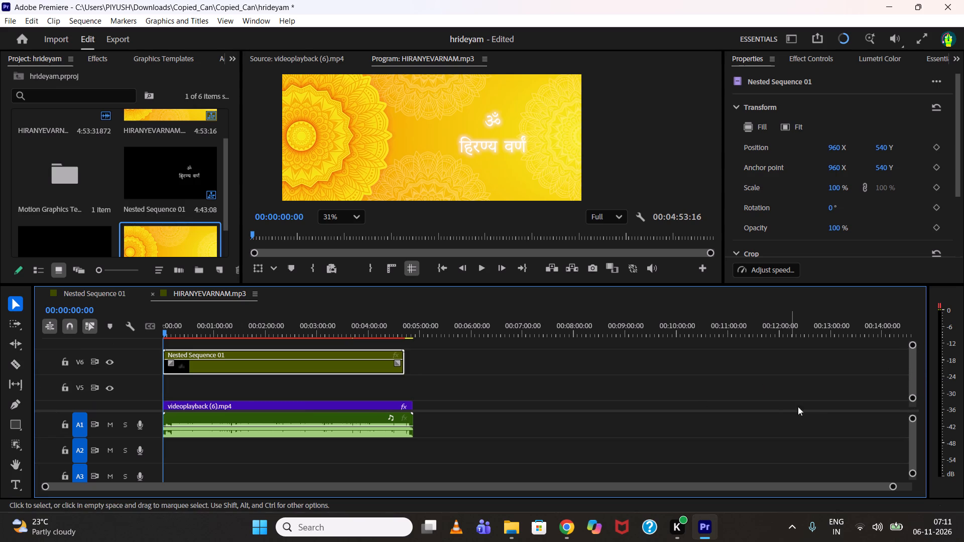
drag(911, 379, 910, 379)
drag(910, 379, 908, 393)
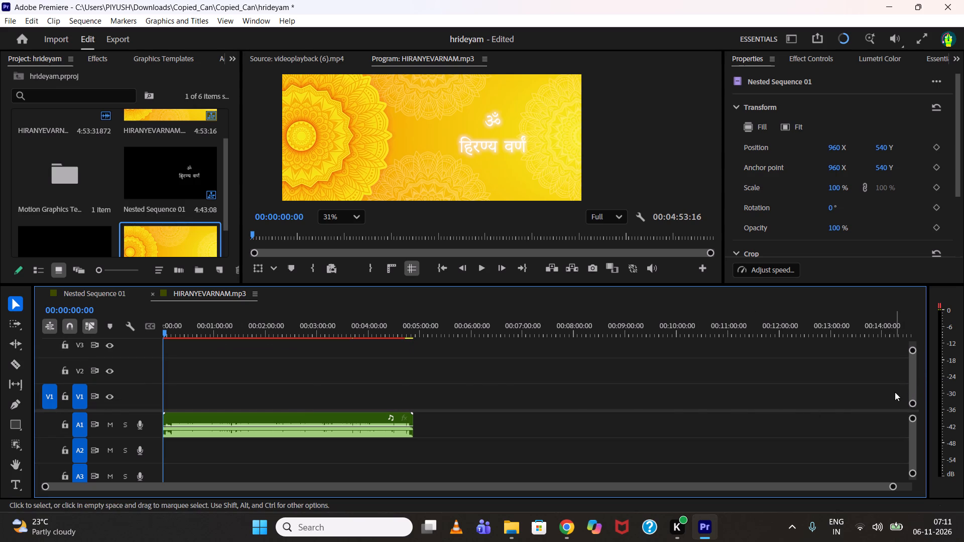
click(914, 375)
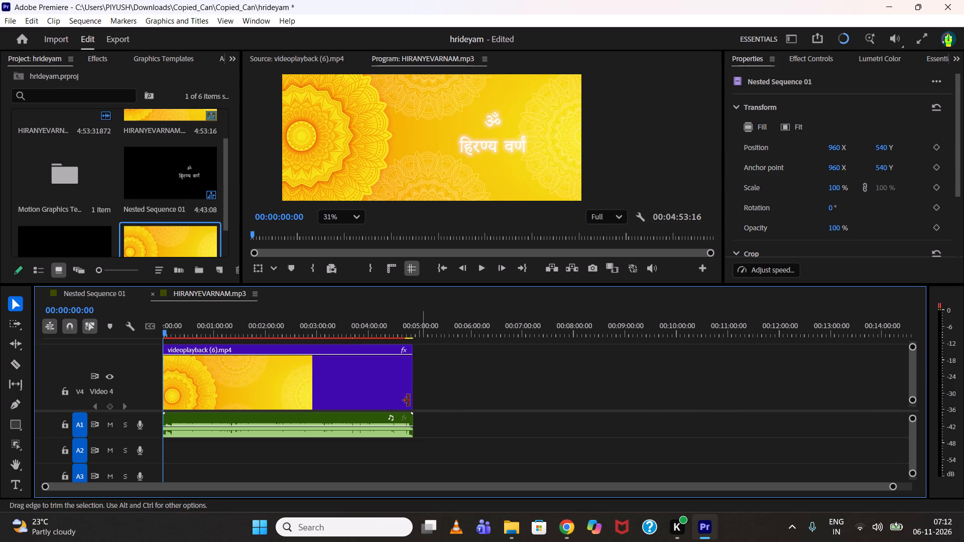
alt+scroll(144, 368, down, 4)
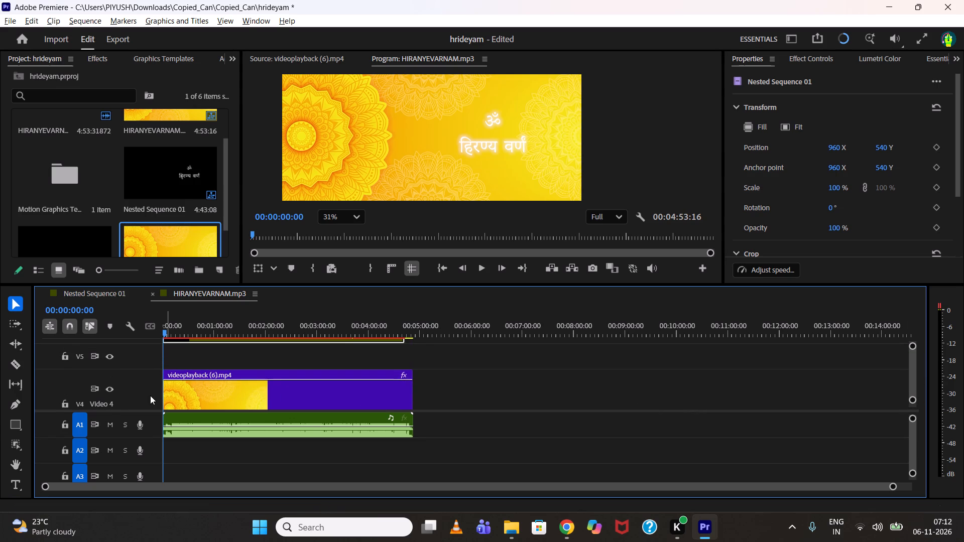
alt+scroll(150, 396, down, 4)
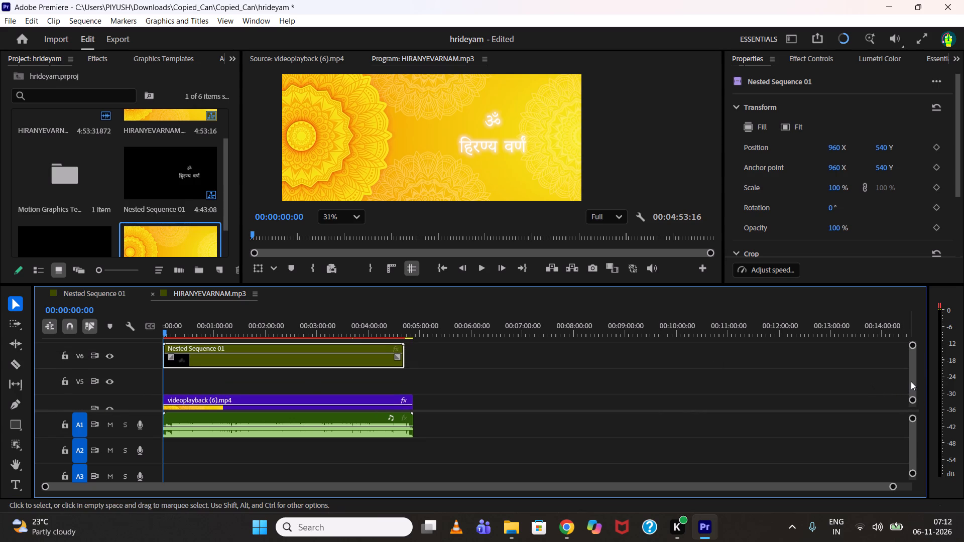
click(911, 381)
drag(329, 385, 327, 393)
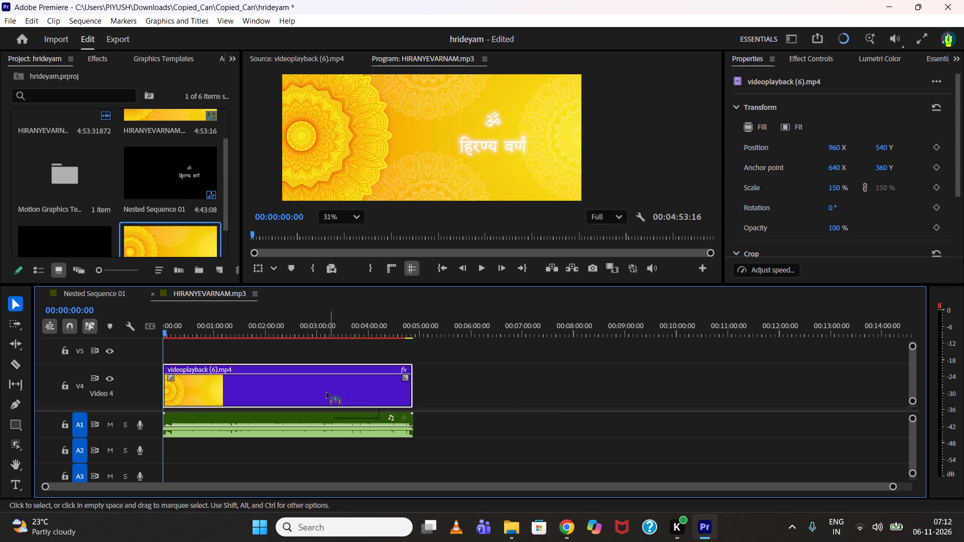
drag(327, 393, 325, 412)
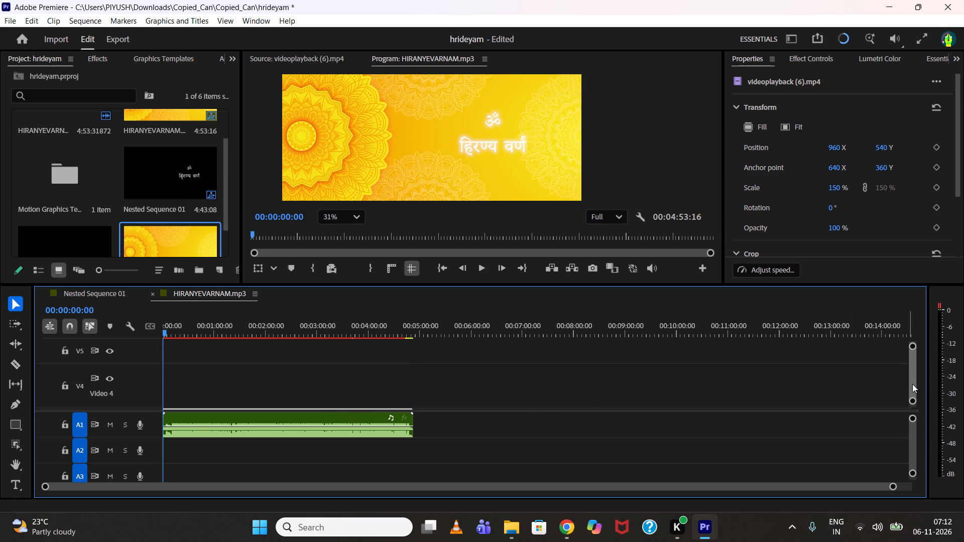
drag(912, 384, 912, 399)
drag(279, 348, 279, 369)
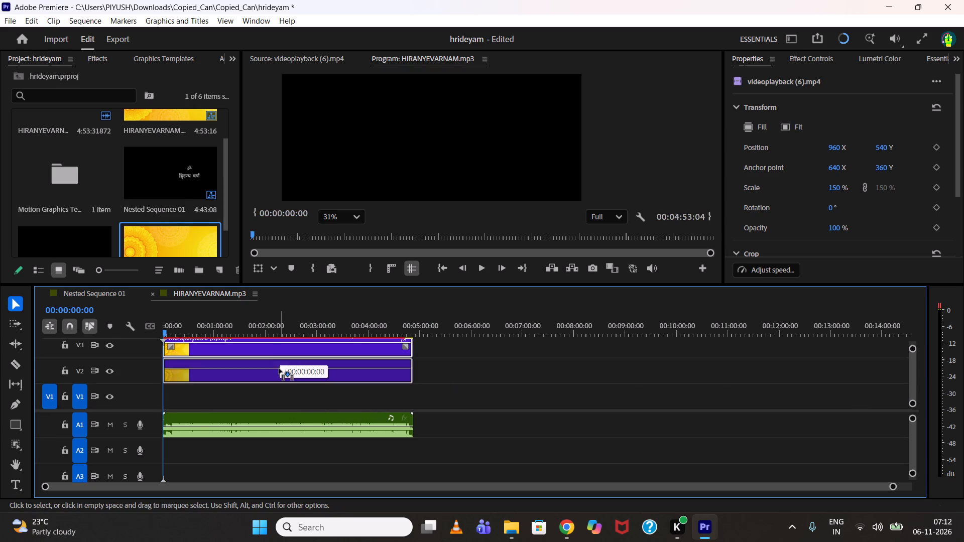
drag(279, 369, 280, 396)
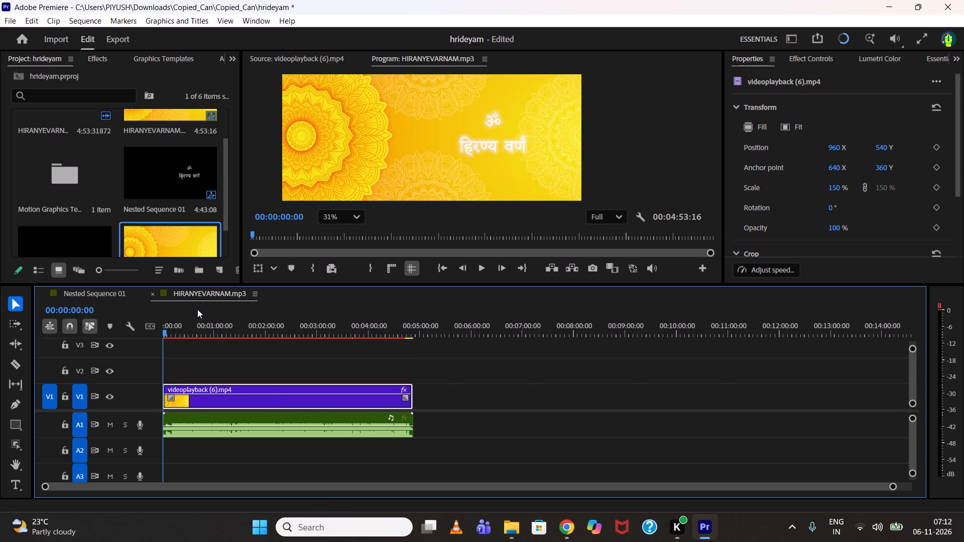
Examine the captions over the mandala background at the sequence start, up close and with the whole frame in view.
drag(180, 323, 147, 323)
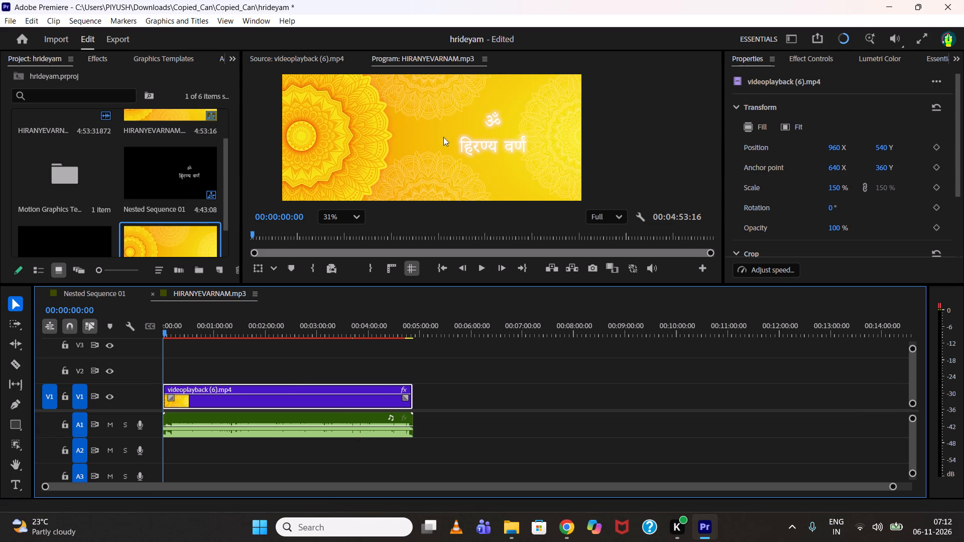
scroll(459, 121, up, 5)
scroll(437, 173, up, 3)
scroll(343, 117, down, 4)
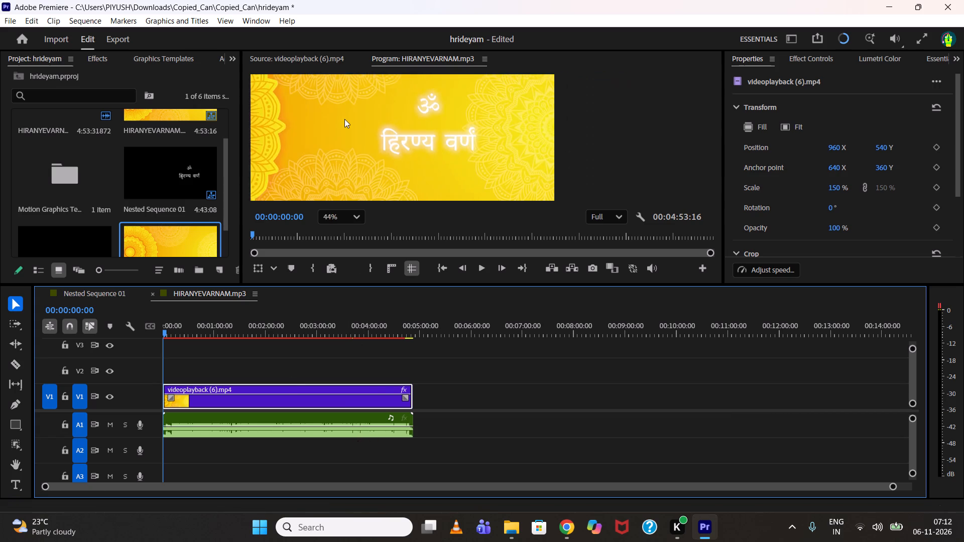
scroll(344, 119, down, 3)
middle_drag(348, 126, 385, 133)
scroll(386, 133, down, 4)
middle_drag(369, 132, 398, 139)
middle_drag(389, 142, 422, 132)
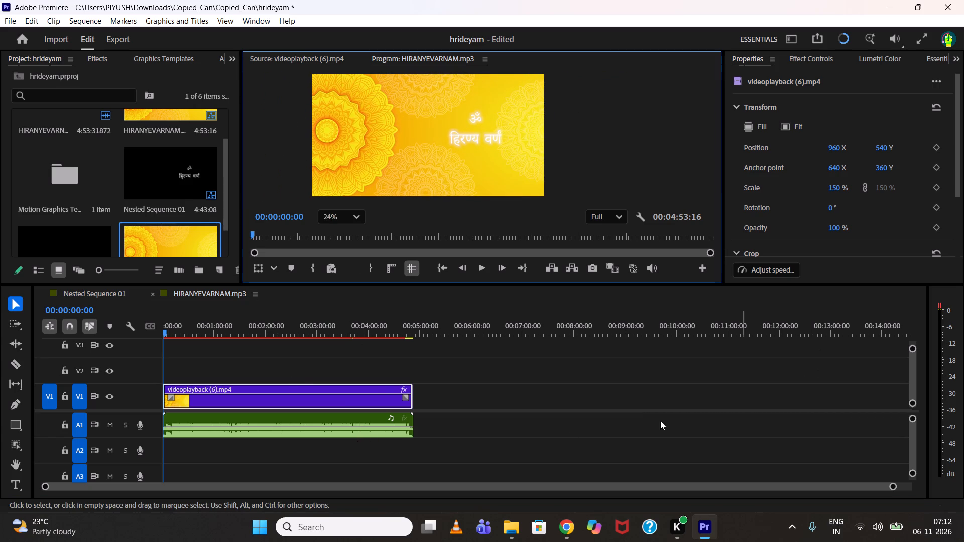
Import the green-screen Lakshmi video Animate_flowing_coins_and_chakra_ba086148 from the Downloads folder into the project.
scroll(142, 234, down, 9)
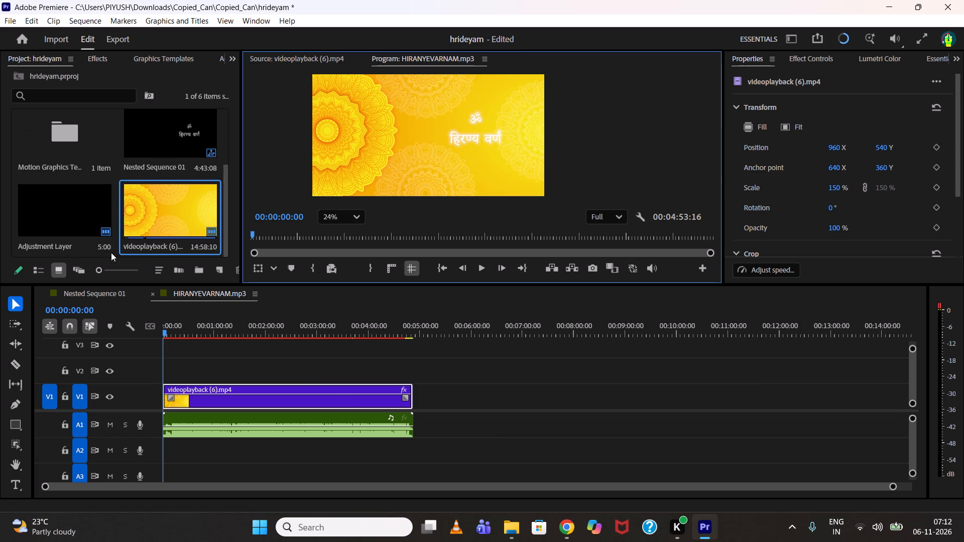
double_click(114, 254)
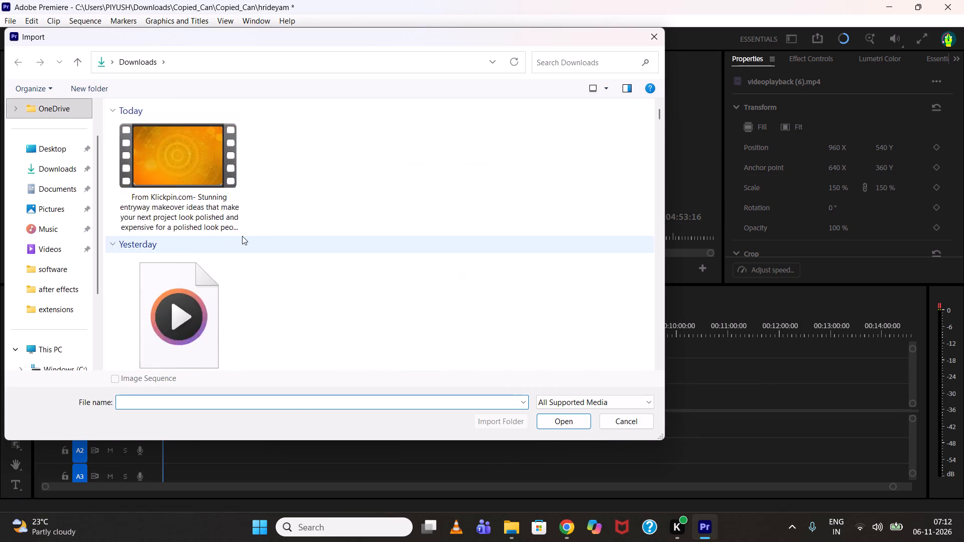
scroll(266, 239, down, 2)
scroll(266, 241, up, 4)
scroll(266, 241, down, 2)
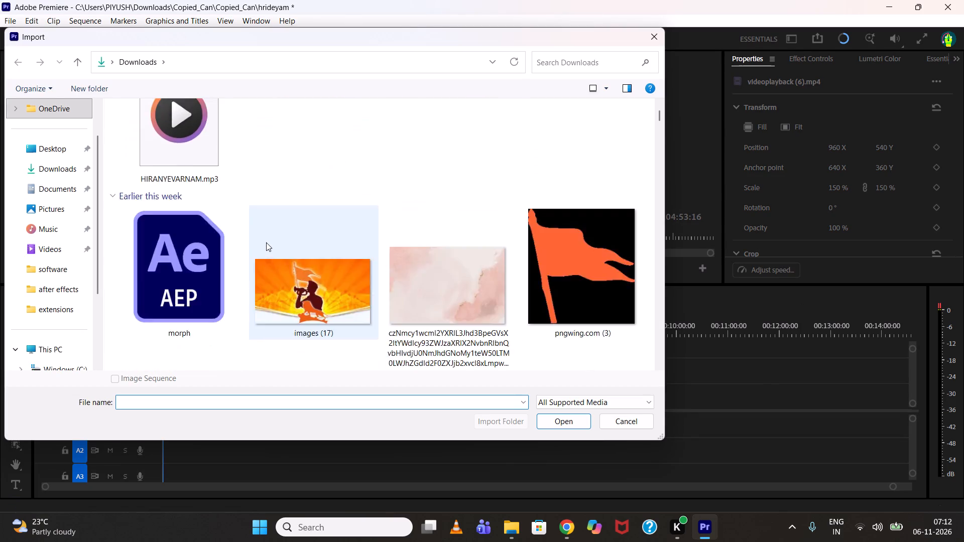
scroll(266, 242, down, 3)
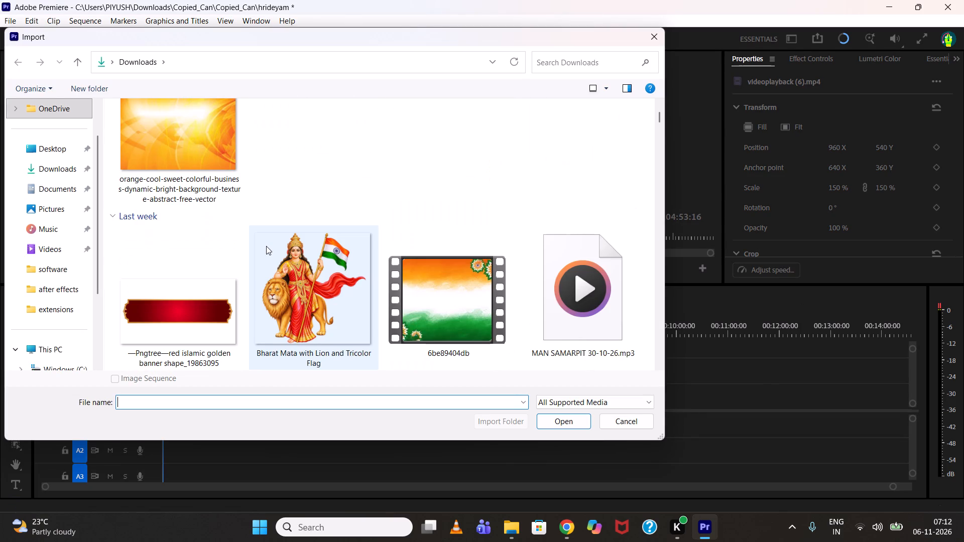
scroll(266, 246, down, 2)
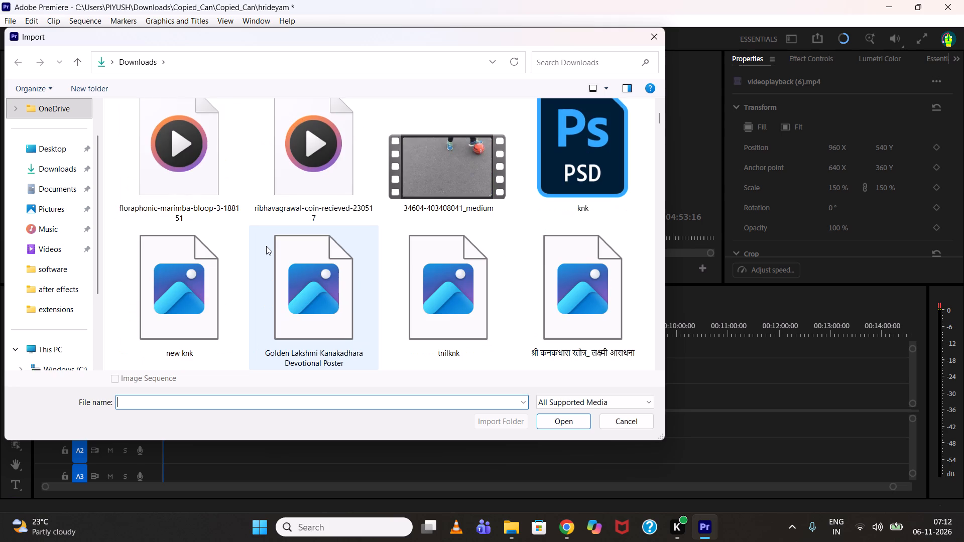
scroll(266, 246, down, 1)
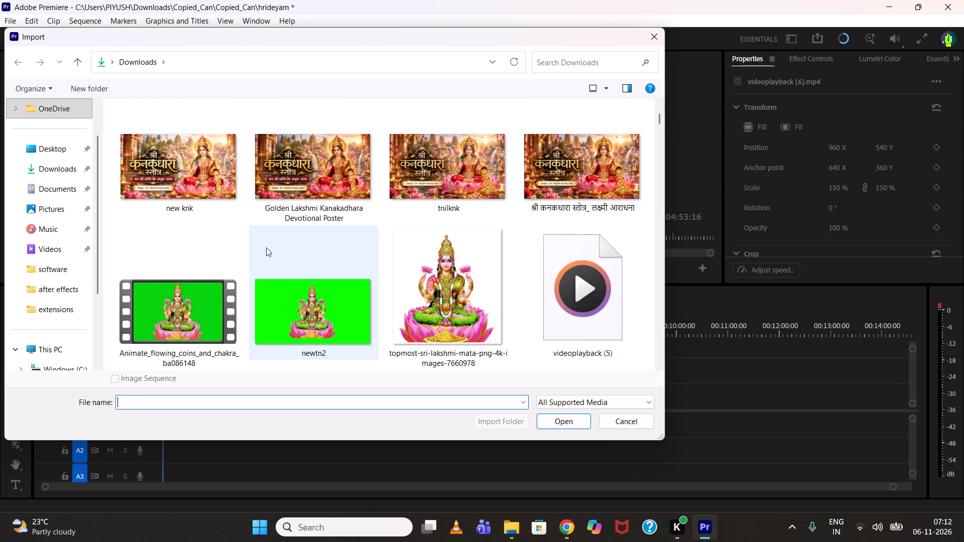
scroll(266, 247, down, 1)
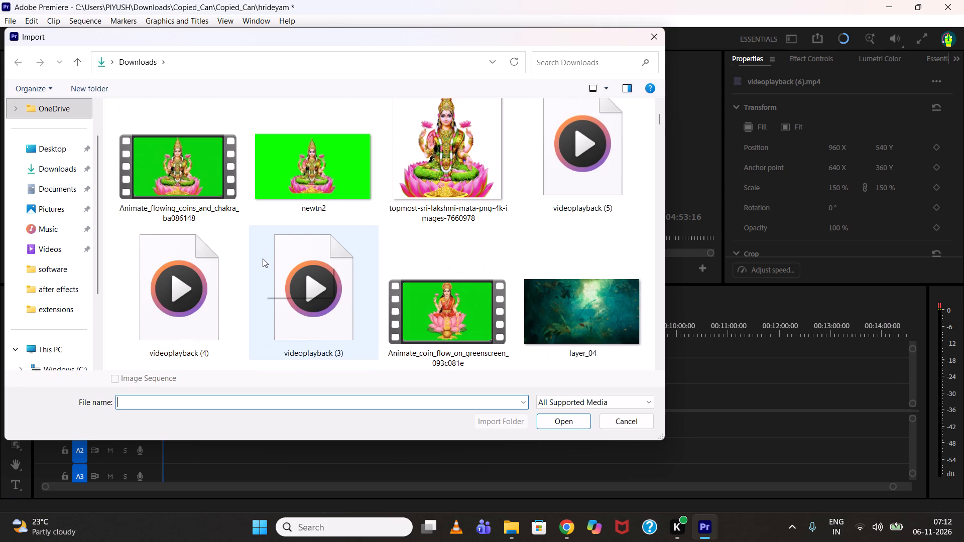
double_click(198, 194)
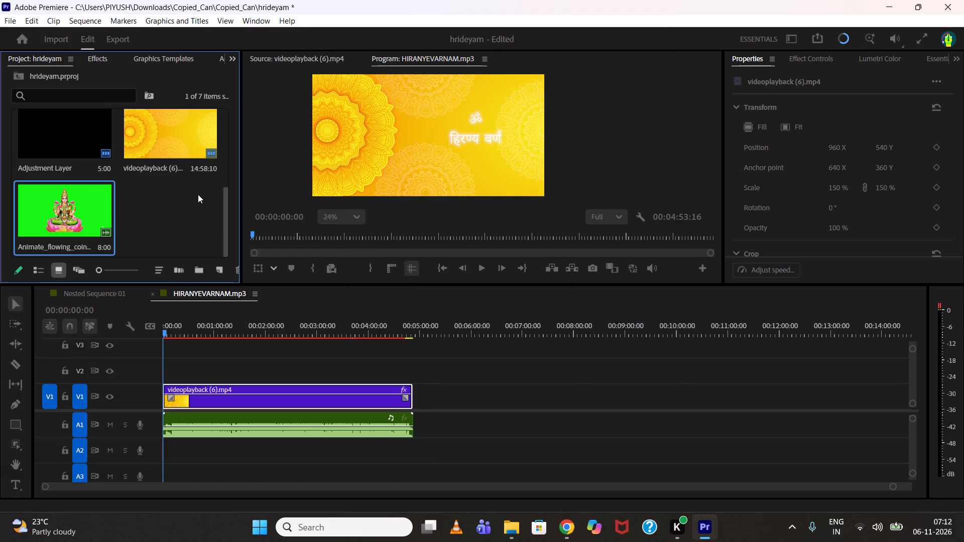
Open the green-screen Lakshmi clip in the source monitor and mark its In point at 00:00:00:23.
click(90, 219)
click(90, 219)
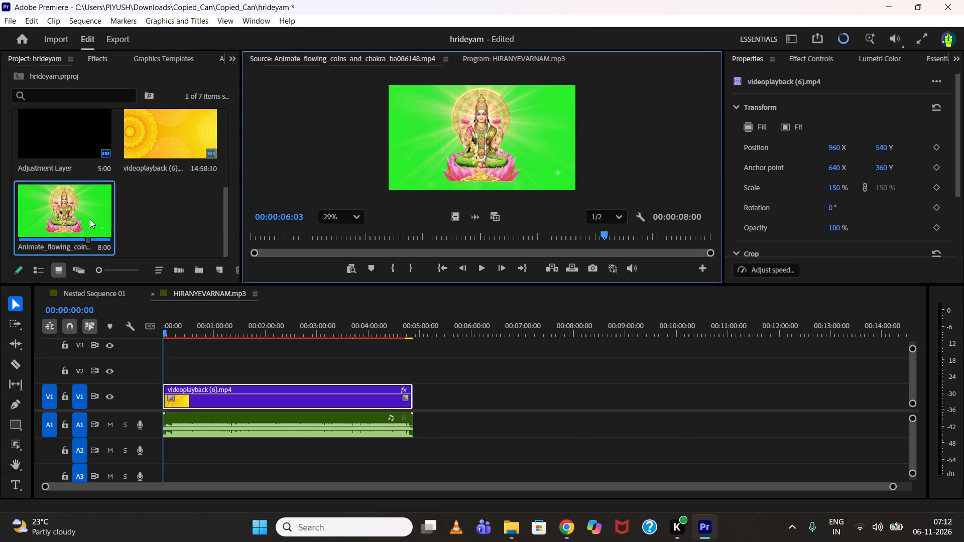
drag(266, 232, 284, 236)
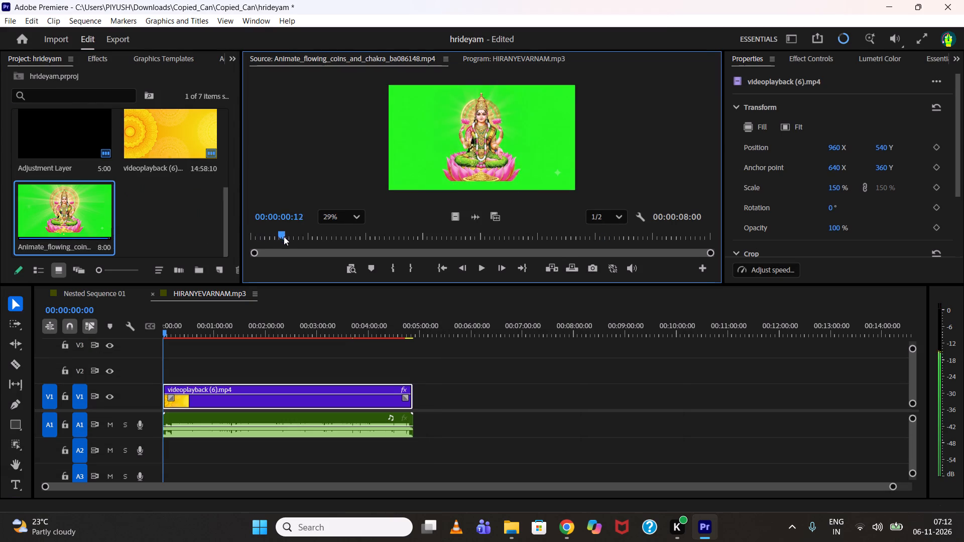
drag(284, 236, 382, 259)
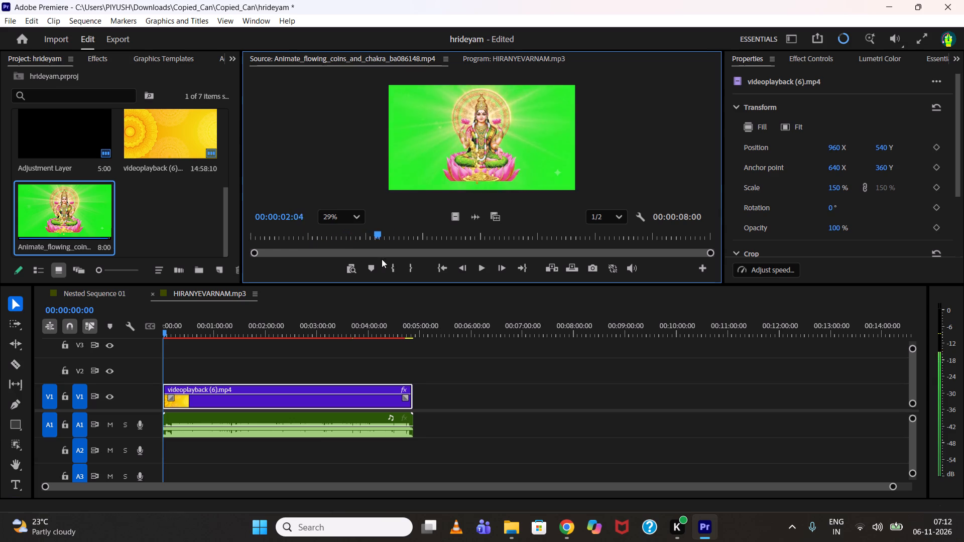
drag(382, 259, 293, 282)
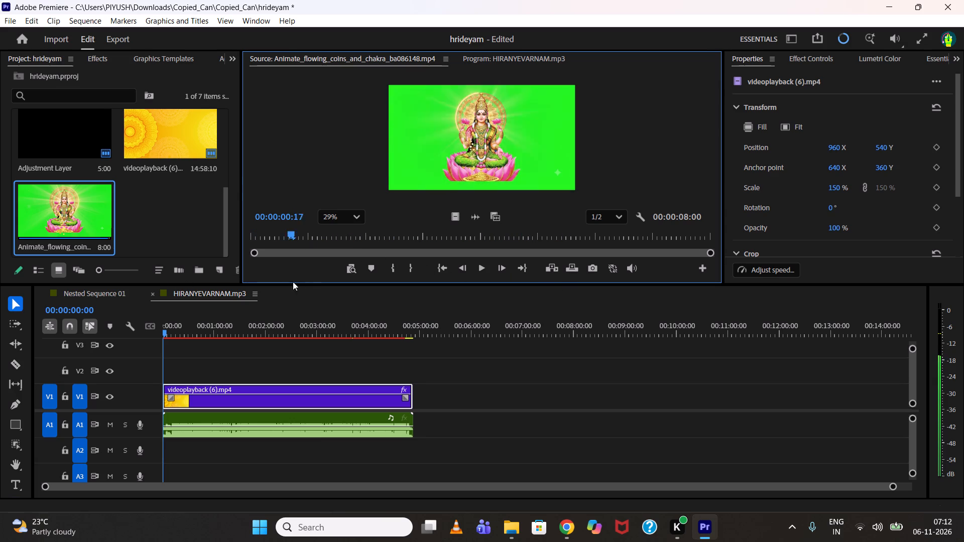
drag(293, 282, 308, 282)
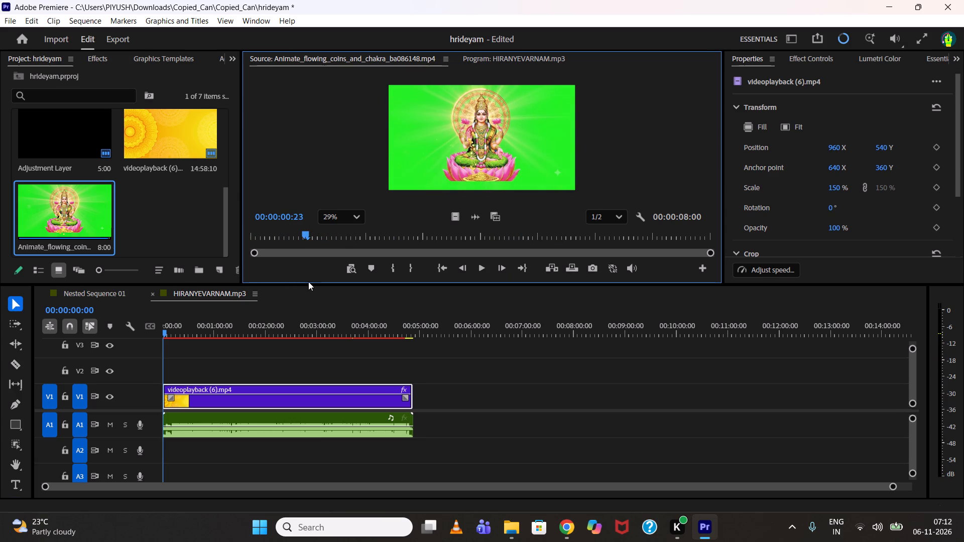
key(i)
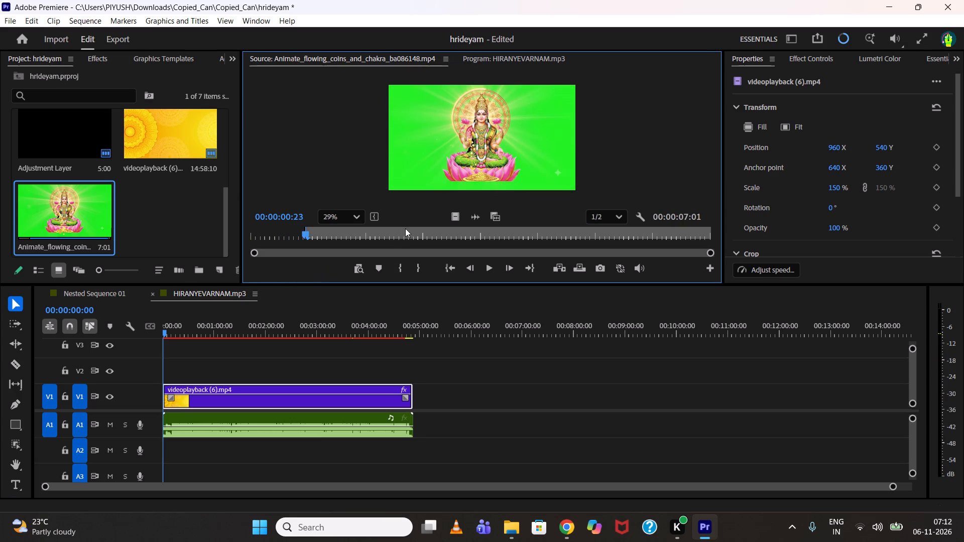
Mark the green-screen Lakshmi clip's Out point at 00:00:07:20 in the source monitor.
drag(409, 229, 681, 247)
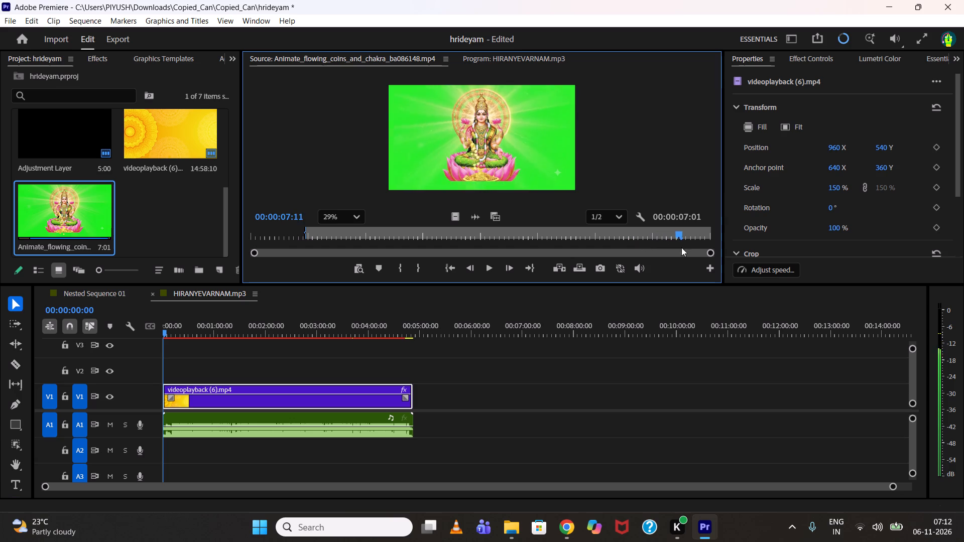
drag(681, 247, 702, 252)
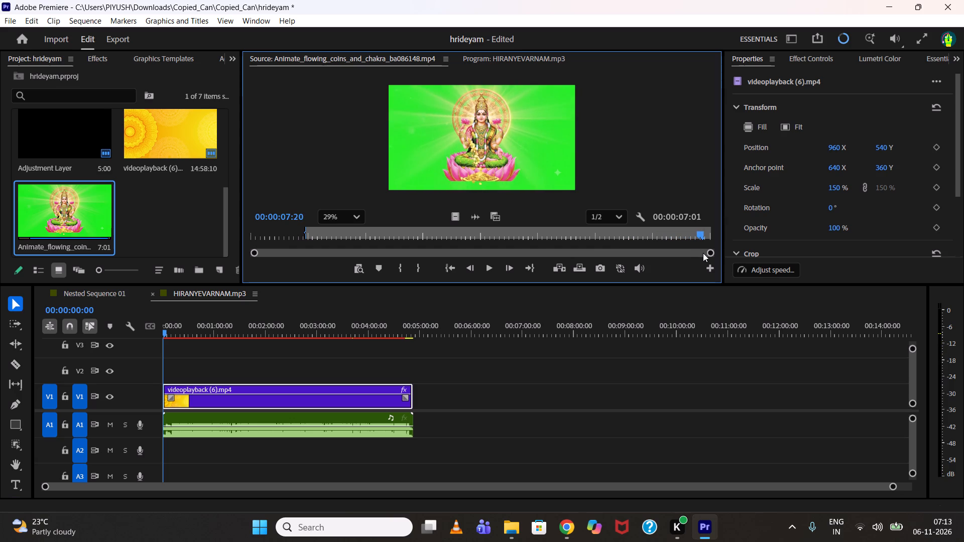
key(o)
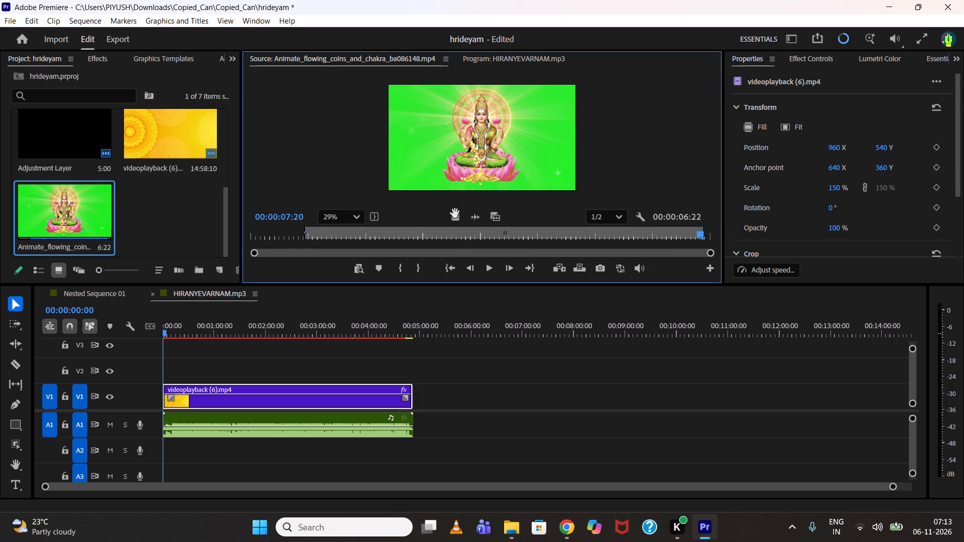
Place only the video of the trimmed Lakshmi clip on V2 at 00:00:00:00 and show the sequence in the program monitor.
drag(455, 213, 141, 367)
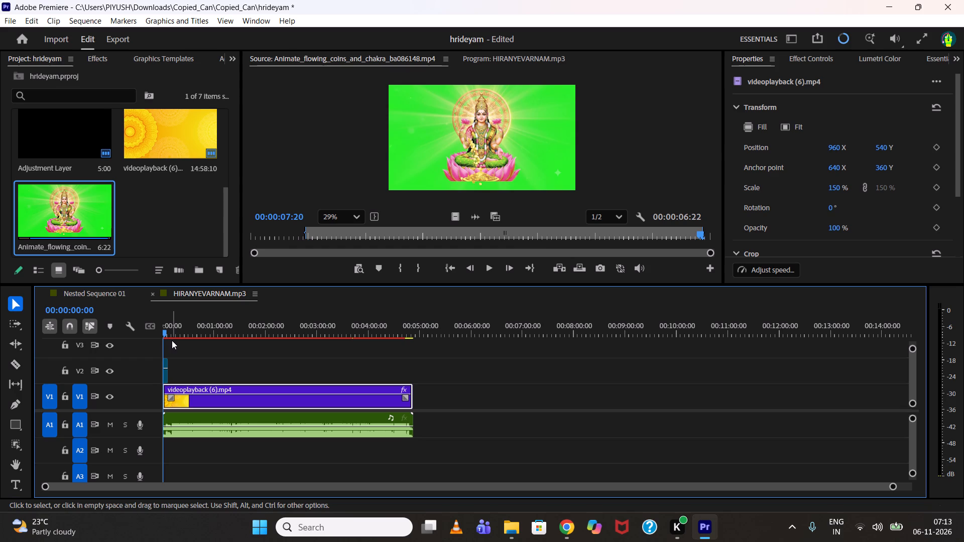
click(253, 352)
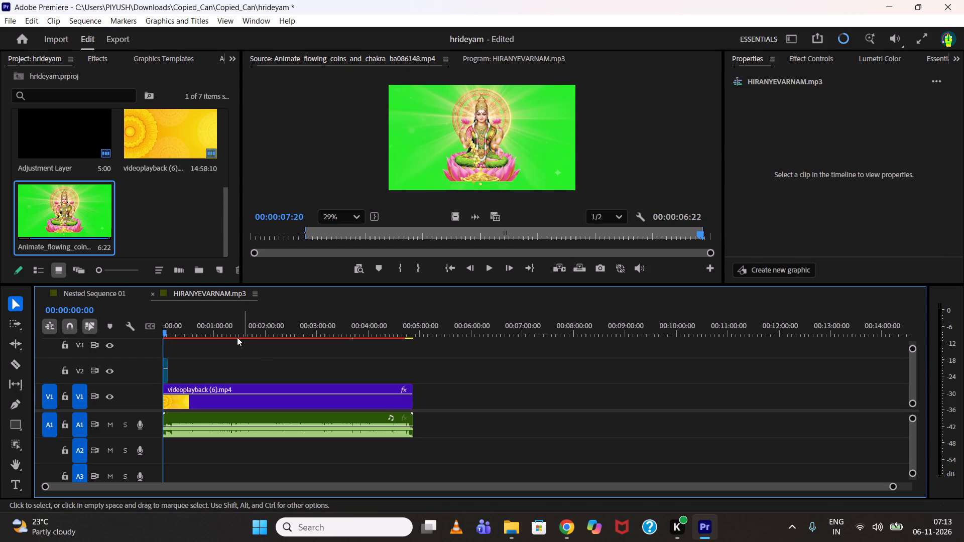
click(490, 64)
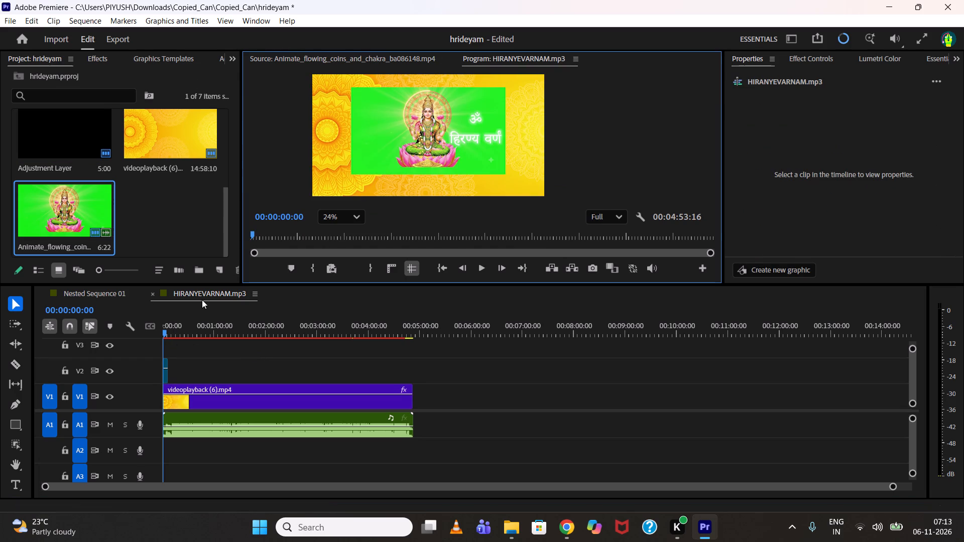
Draw a closed four-point pen opacity mask closely around the Lakshmi figure on the V2 clip at the sequence start.
click(165, 381)
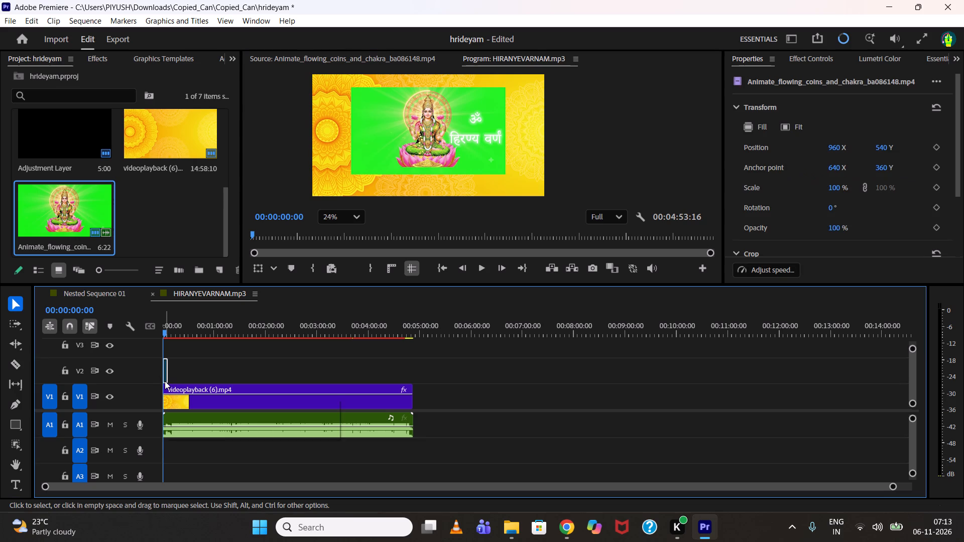
scroll(822, 200, down, 4)
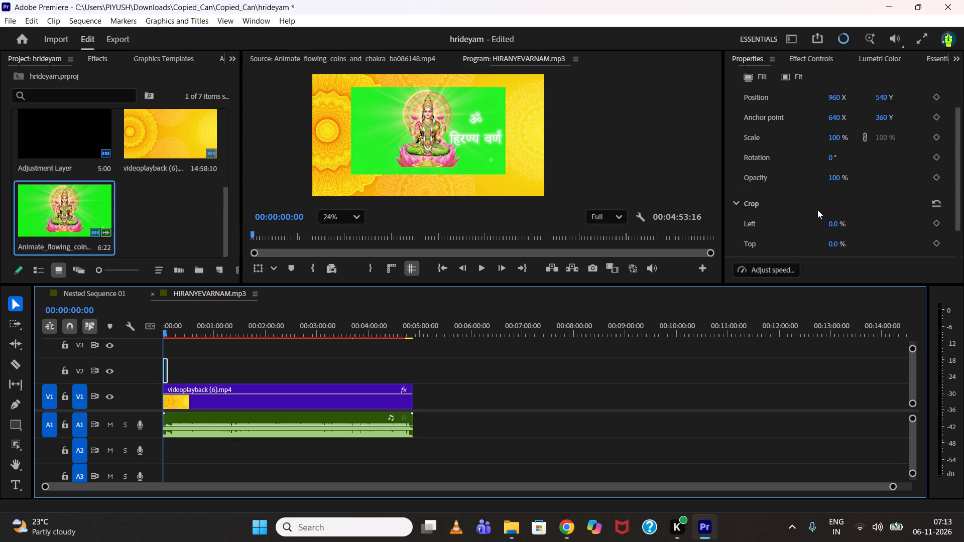
scroll(816, 211, down, 8)
click(822, 58)
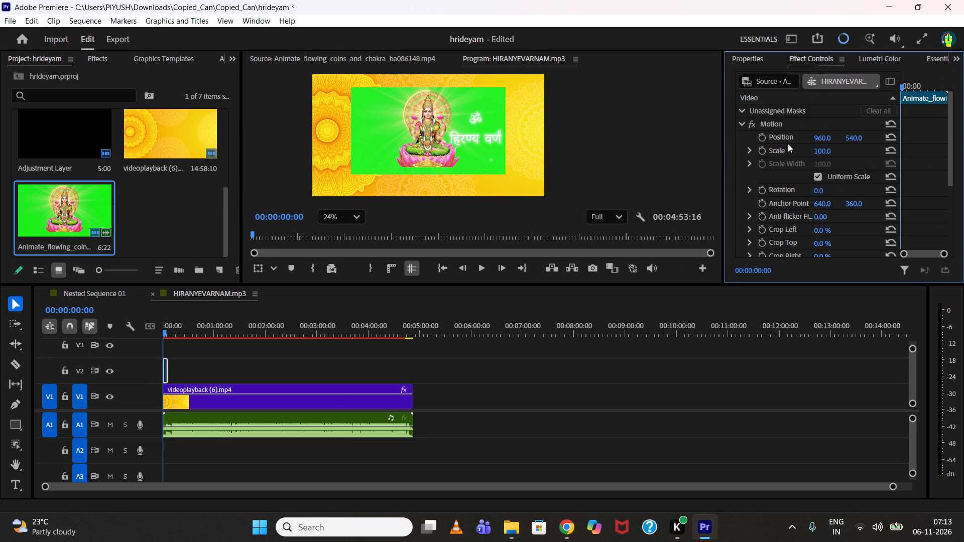
scroll(779, 175, down, 7)
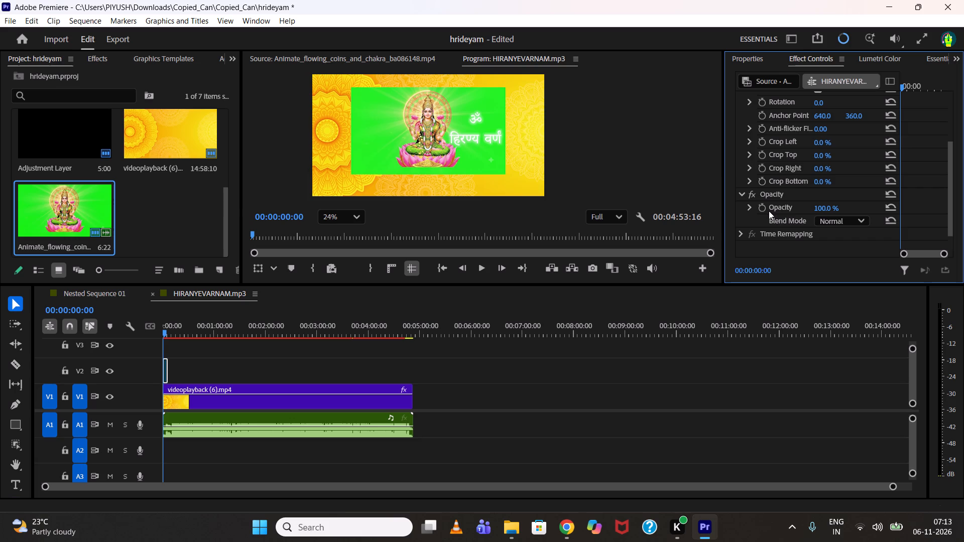
click(769, 210)
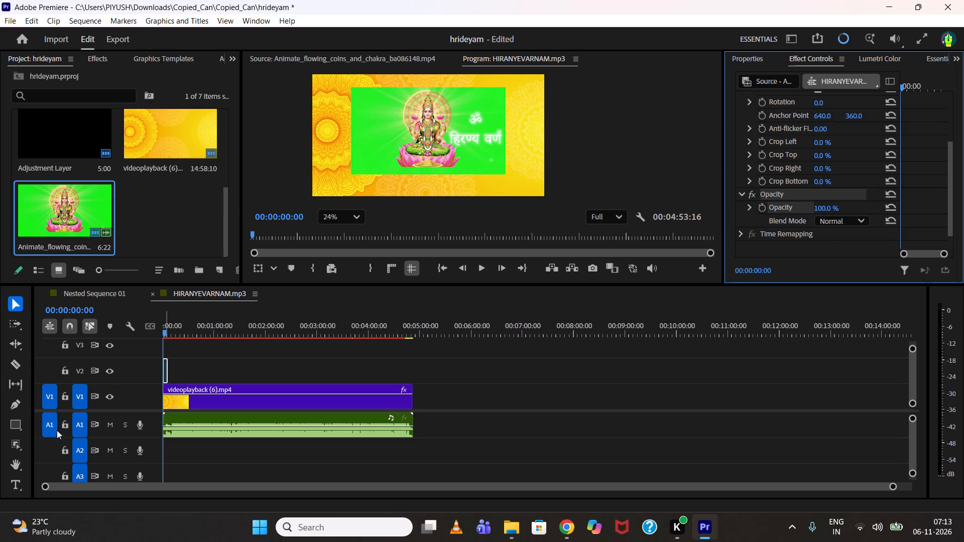
drag(22, 450, 62, 481)
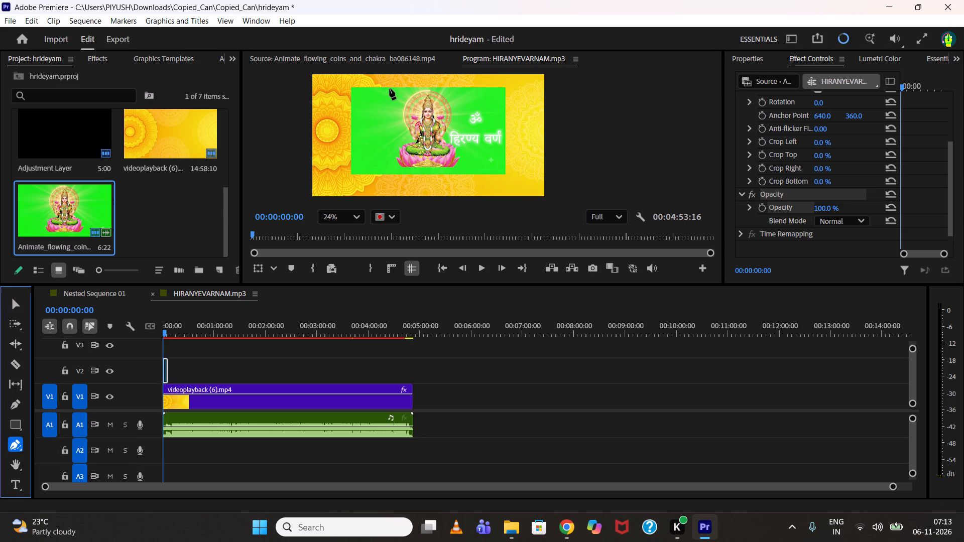
click(387, 83)
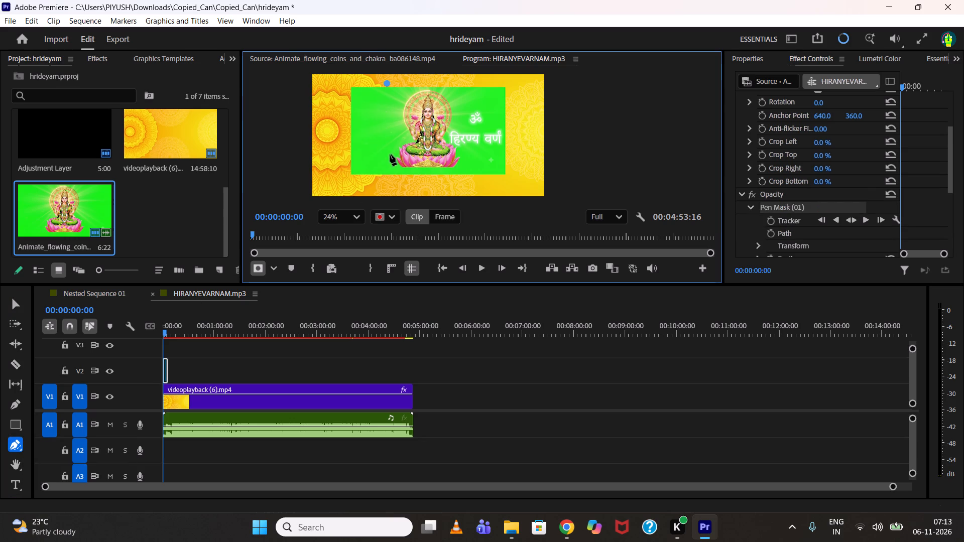
click(393, 173)
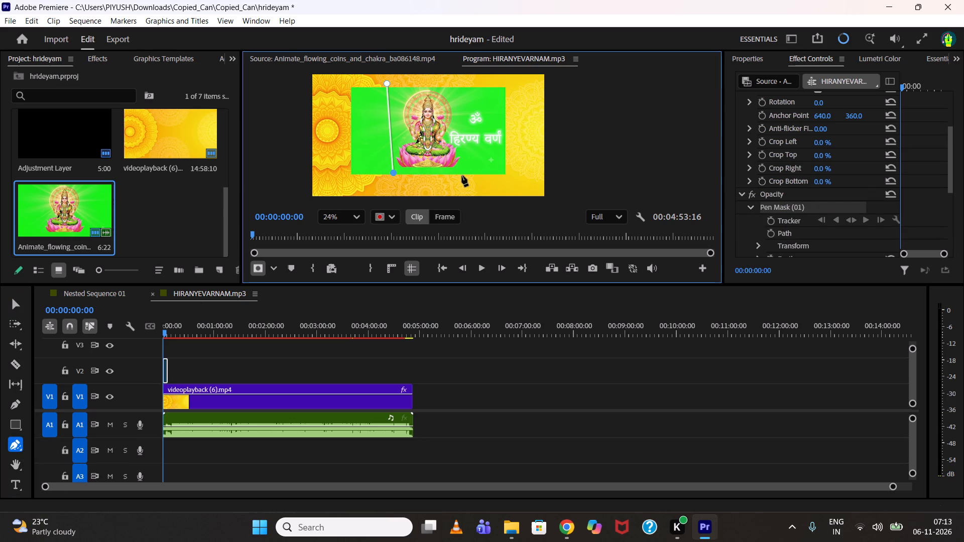
click(463, 174)
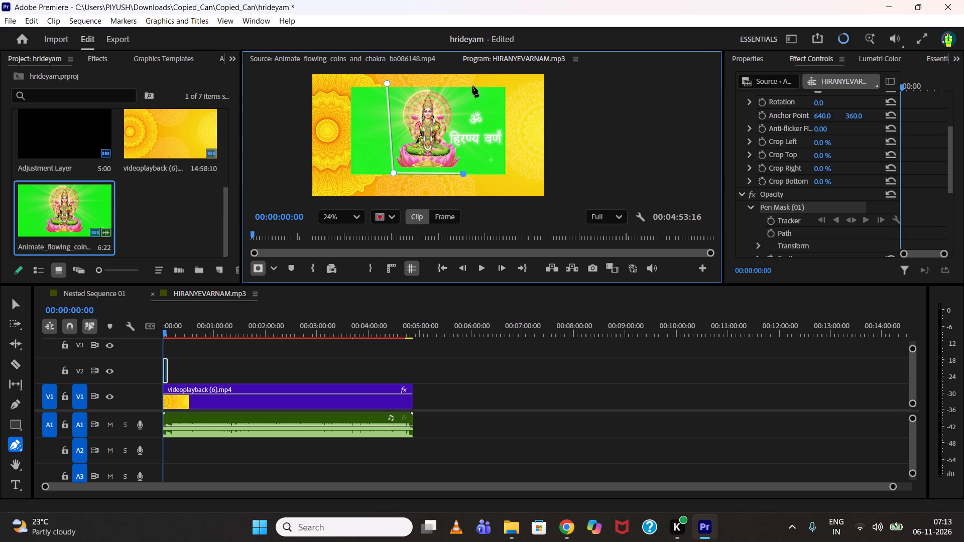
click(472, 86)
click(389, 85)
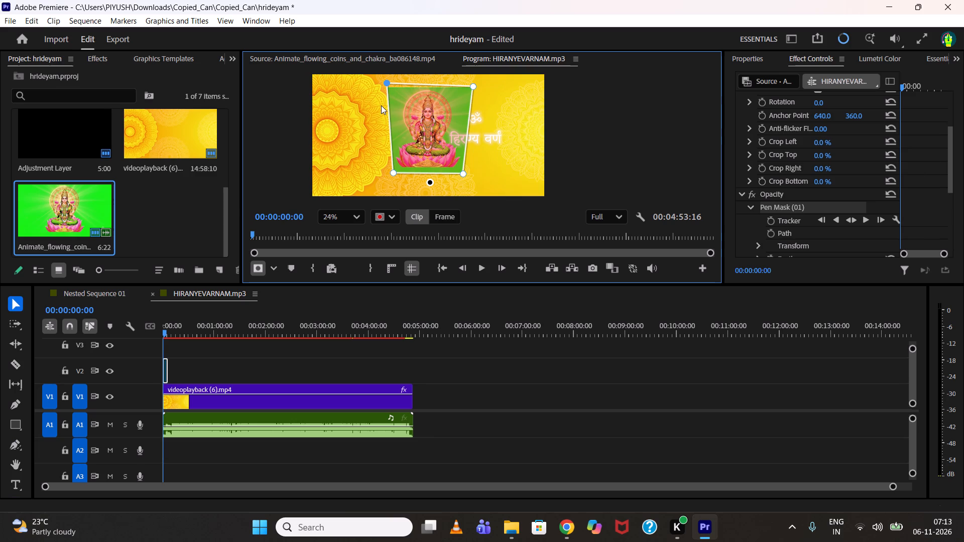
click(627, 367)
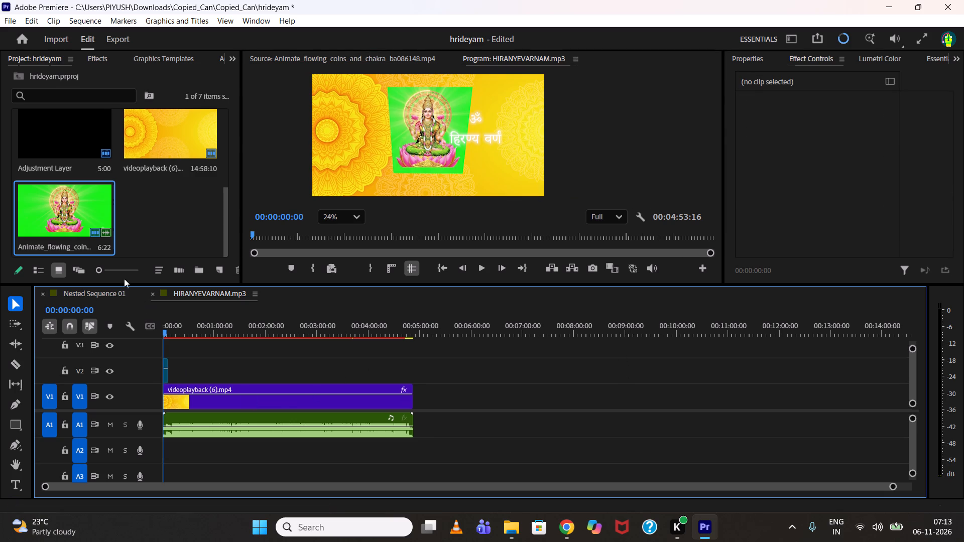
Find the Ultra Key effect by searching for "ultr" and apply it to the Lakshmi clip on V2.
click(95, 63)
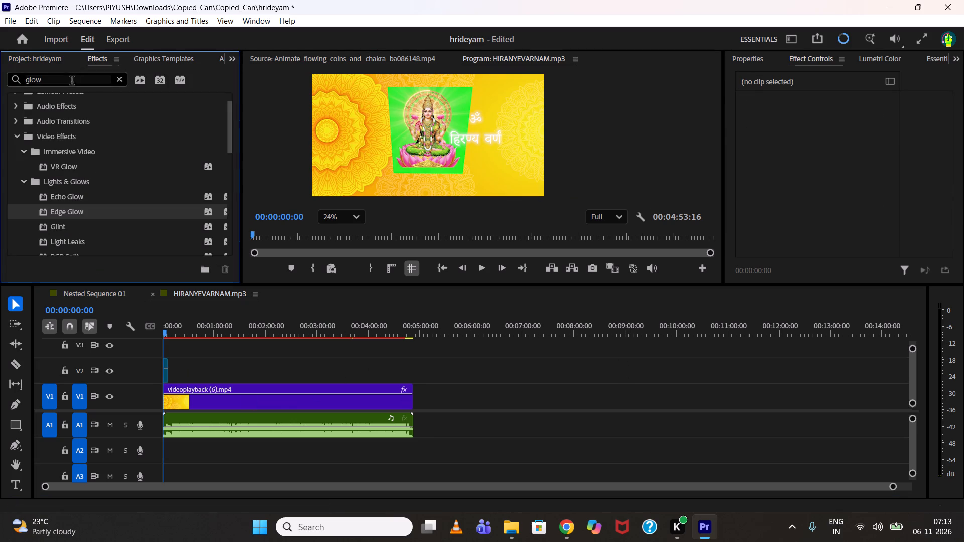
drag(72, 83, 19, 82)
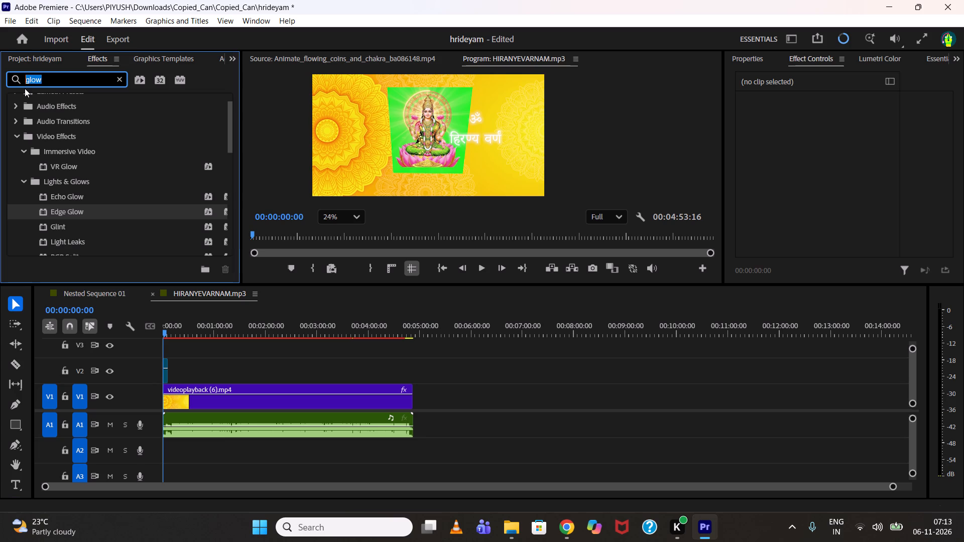
key(u)
key(l)
key(t)
key(r)
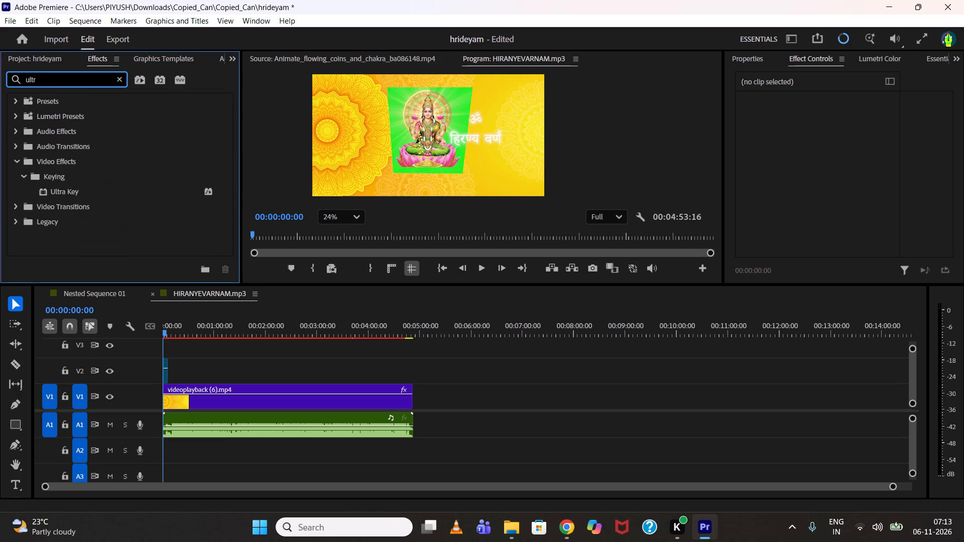
drag(79, 189, 208, 380)
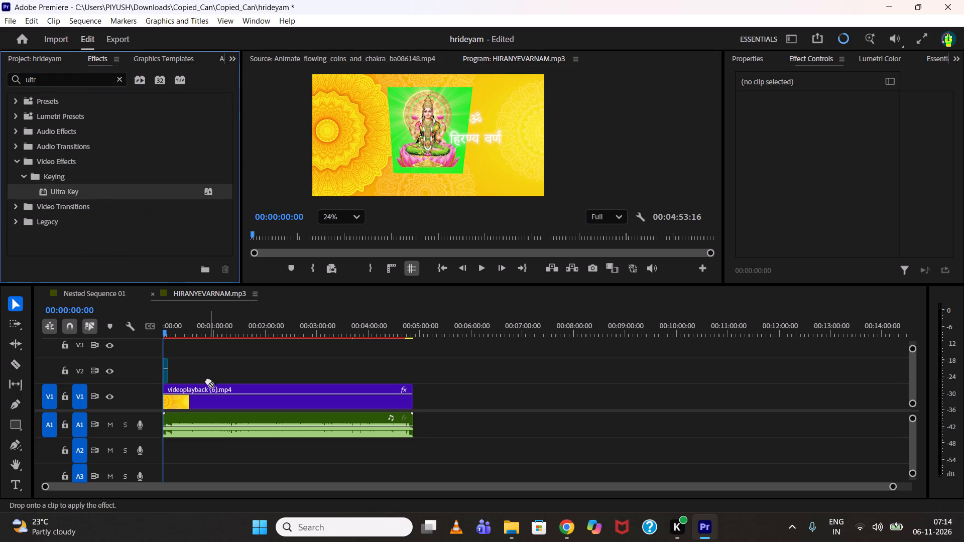
drag(208, 380, 166, 377)
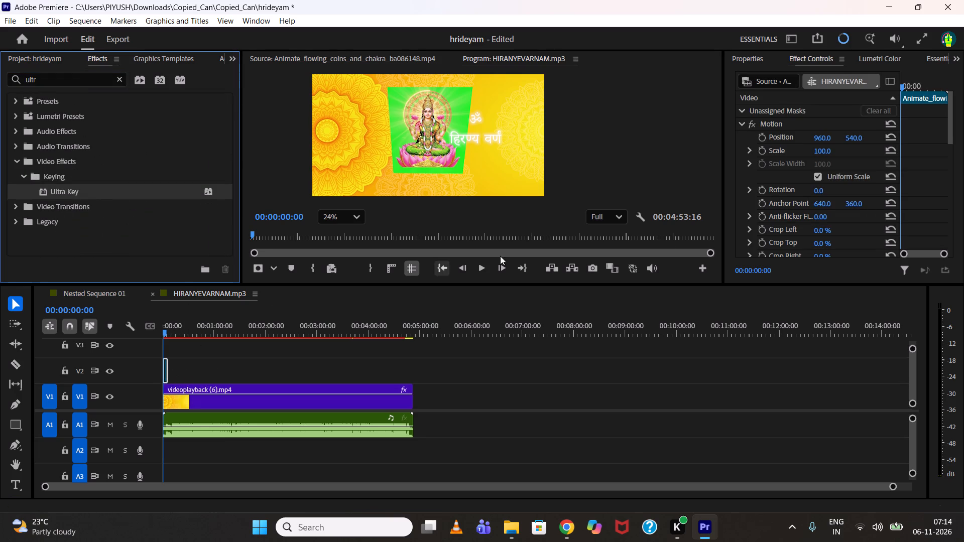
Sample the green backdrop beside the Lakshmi figure as the Ultra Key key colour and inspect the keyed image.
scroll(776, 208, down, 19)
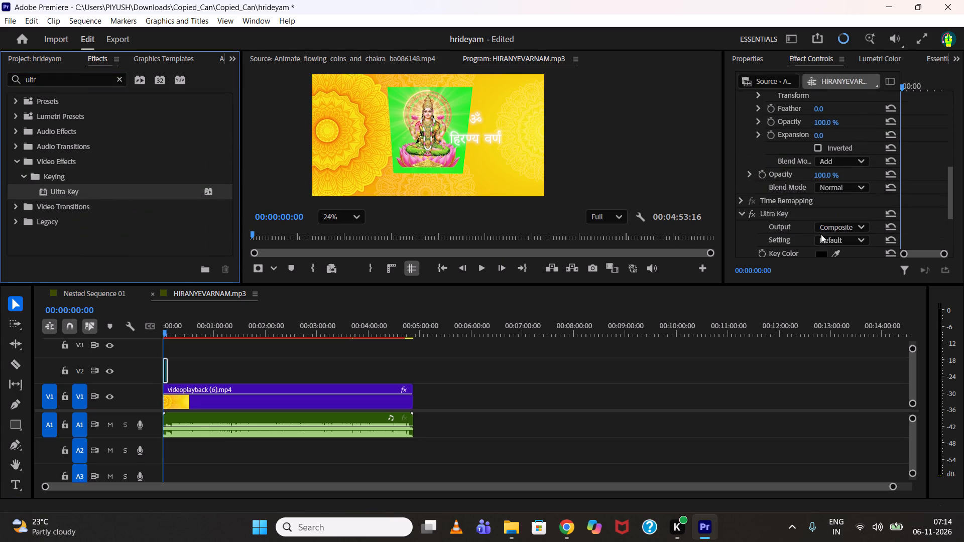
click(831, 251)
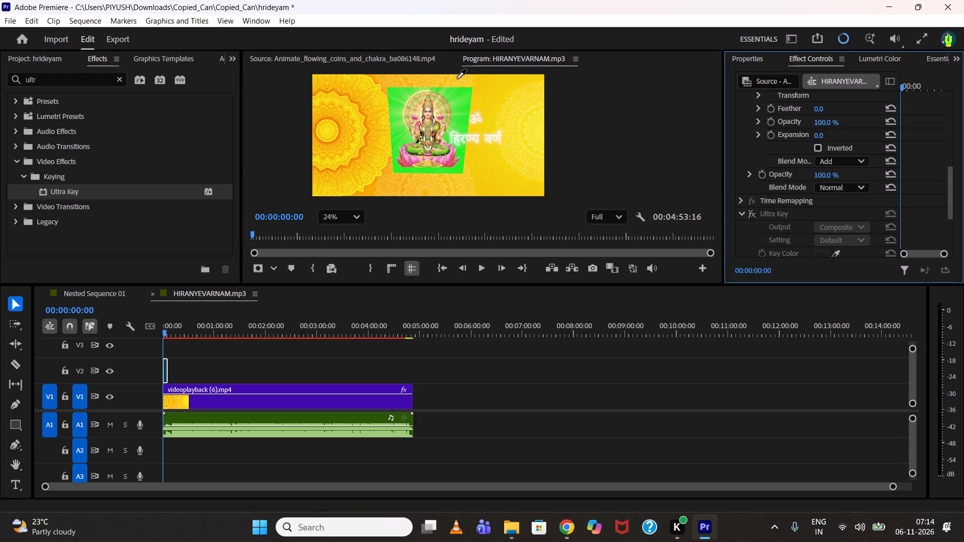
click(464, 90)
scroll(417, 105, up, 6)
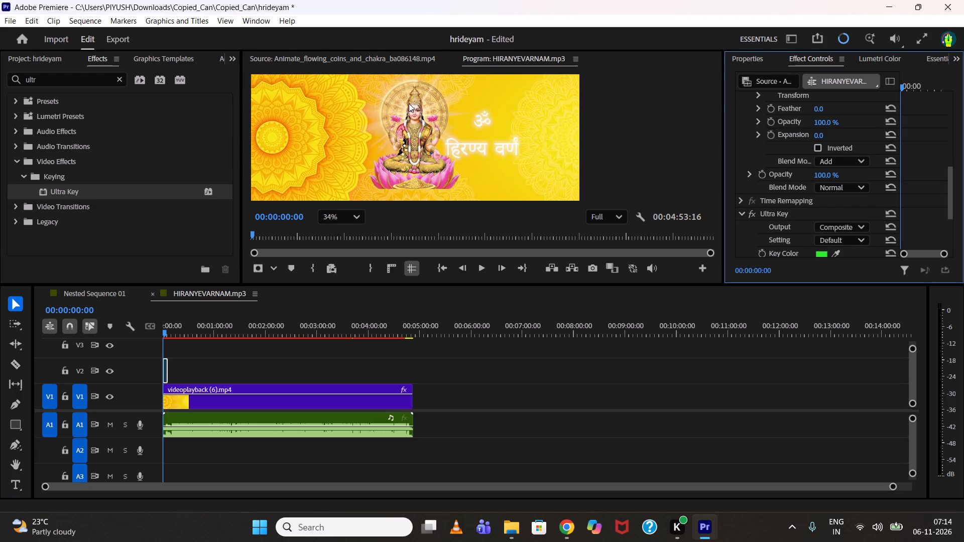
scroll(409, 103, up, 5)
scroll(392, 99, down, 12)
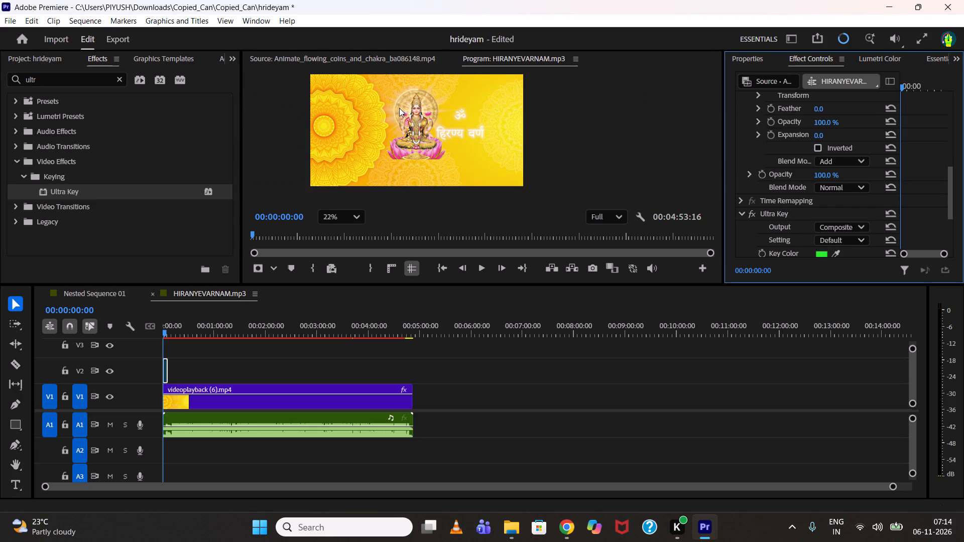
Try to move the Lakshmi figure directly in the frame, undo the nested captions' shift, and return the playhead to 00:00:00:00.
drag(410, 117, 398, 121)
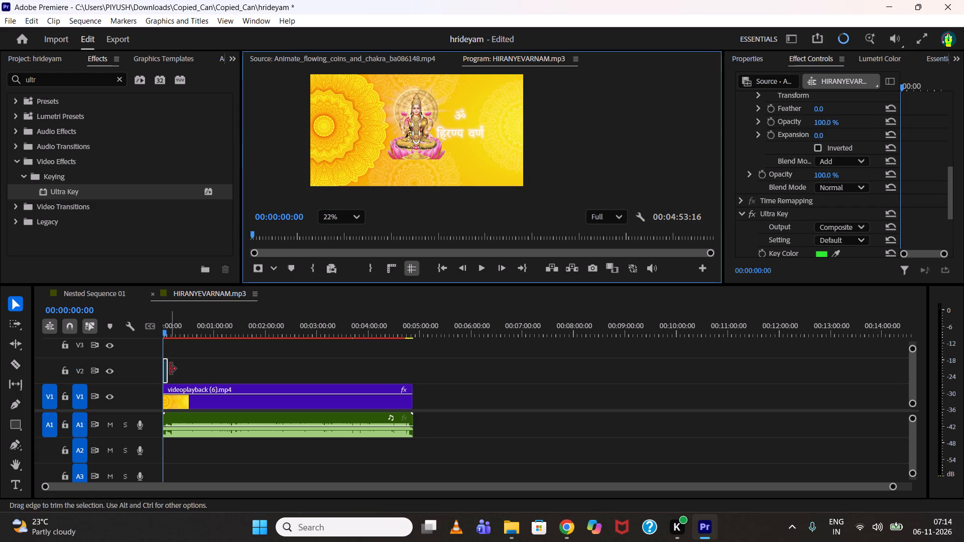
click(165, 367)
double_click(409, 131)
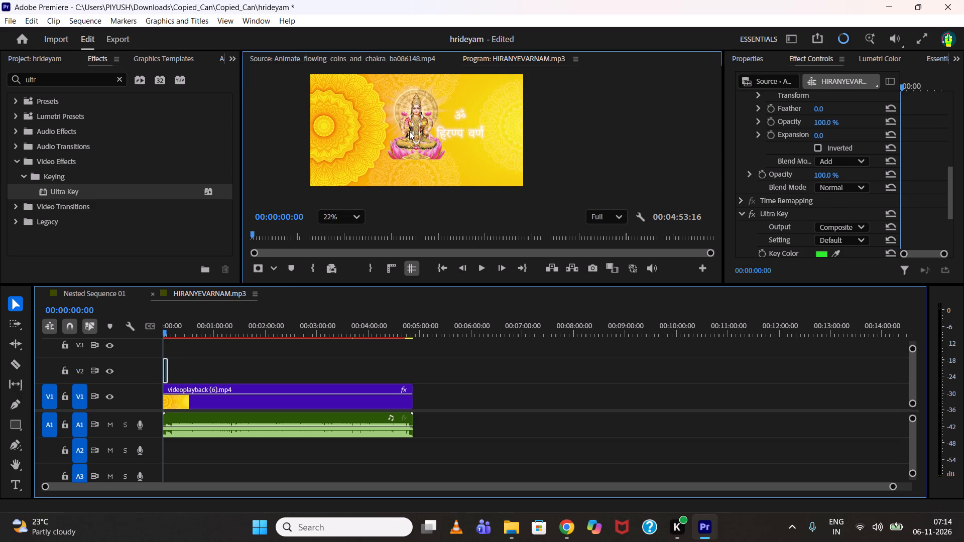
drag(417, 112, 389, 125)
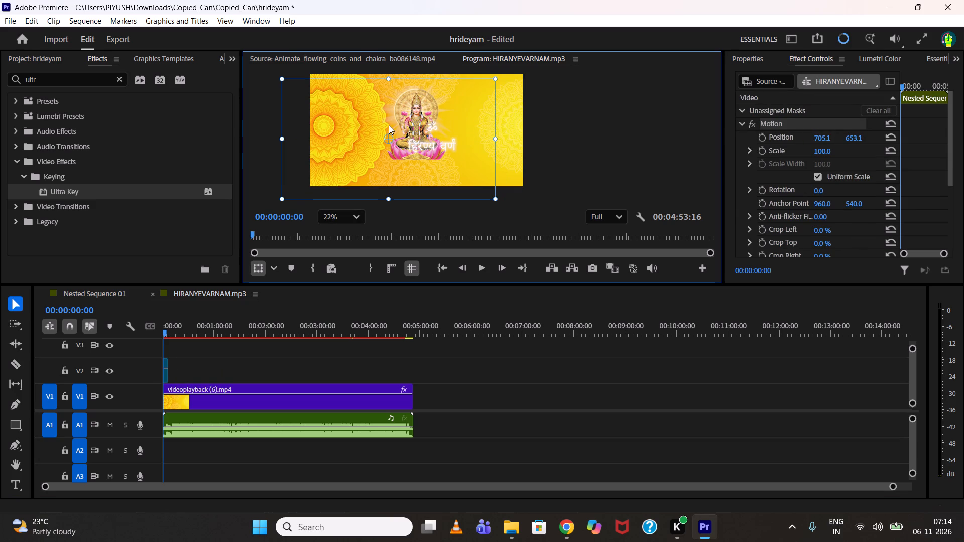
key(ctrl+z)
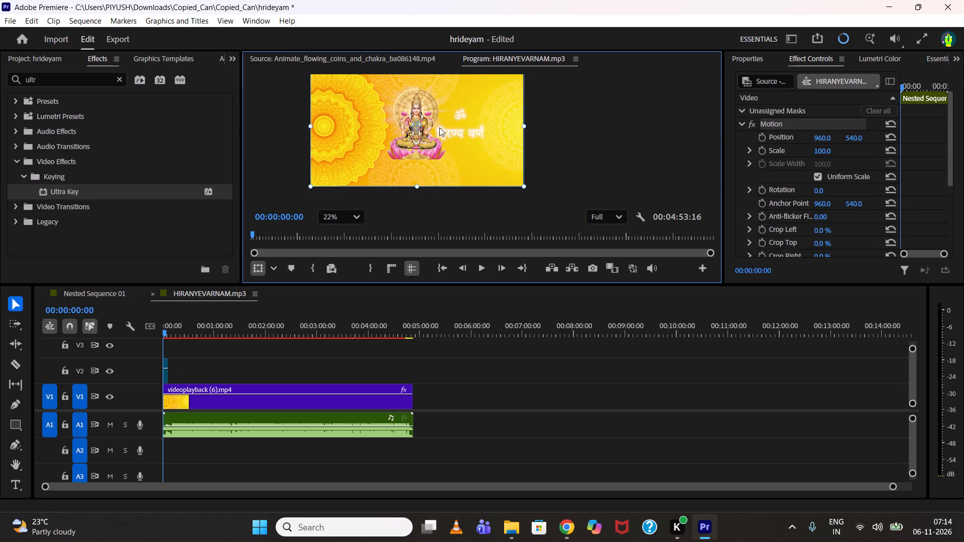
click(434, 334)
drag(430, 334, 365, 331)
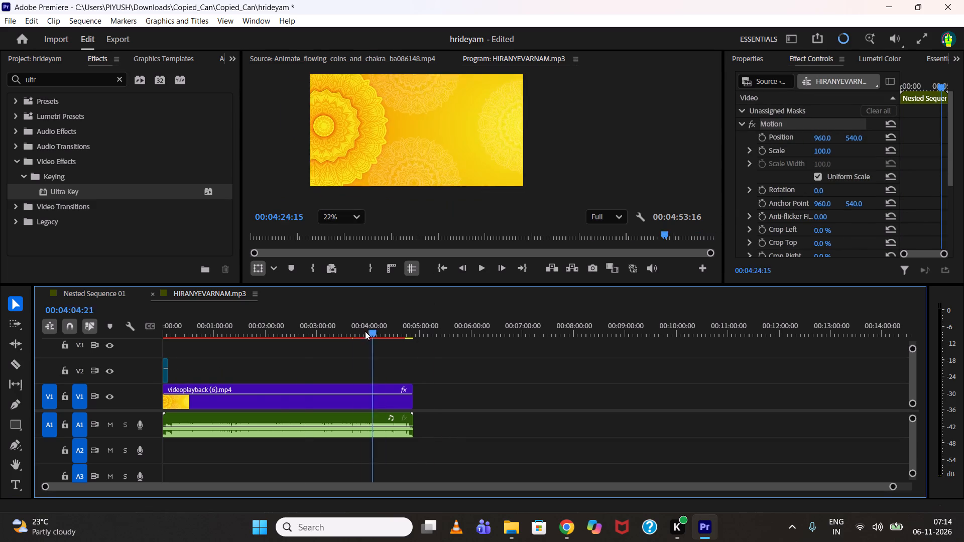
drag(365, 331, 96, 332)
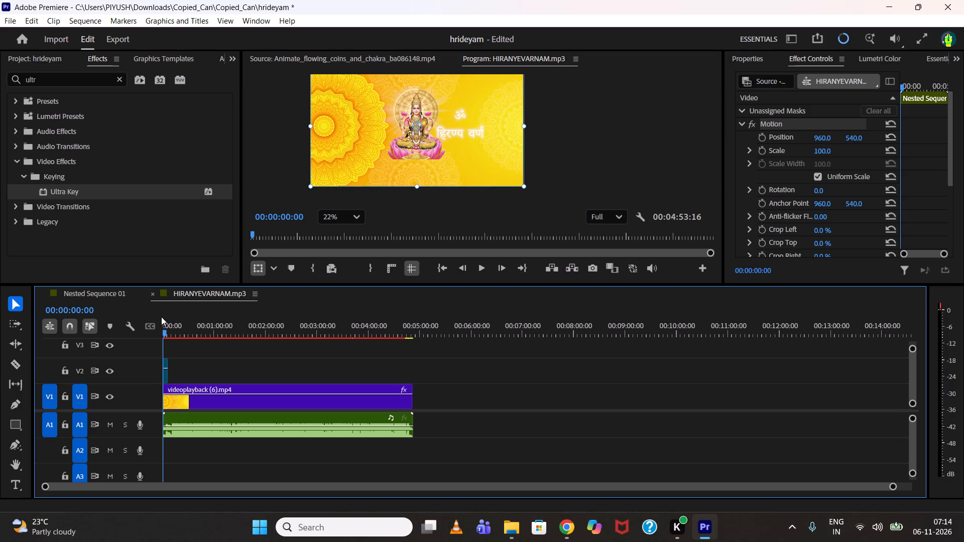
Set the horizontal position of the Lakshmi clip on V2 to 435, moving it away from the captions.
click(165, 377)
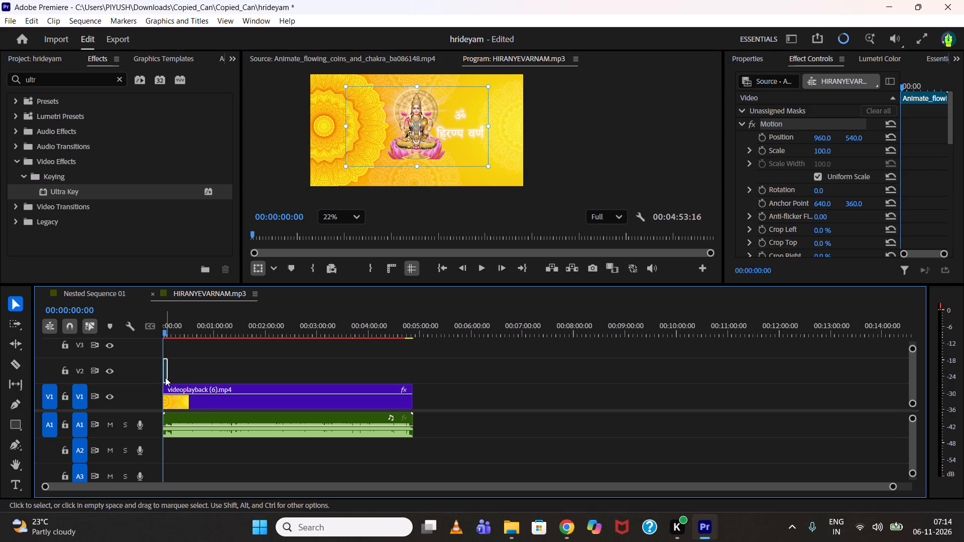
drag(824, 138, 577, 162)
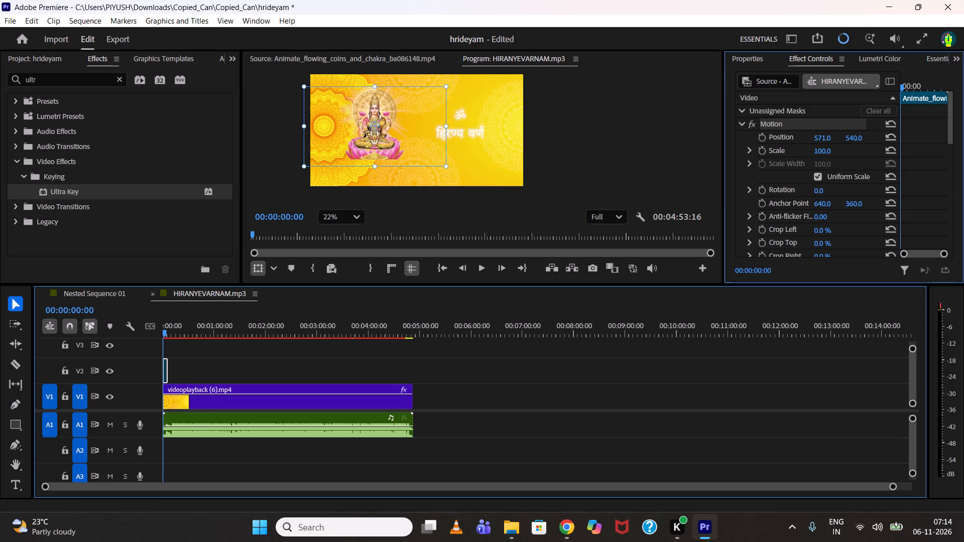
drag(577, 162, 496, 166)
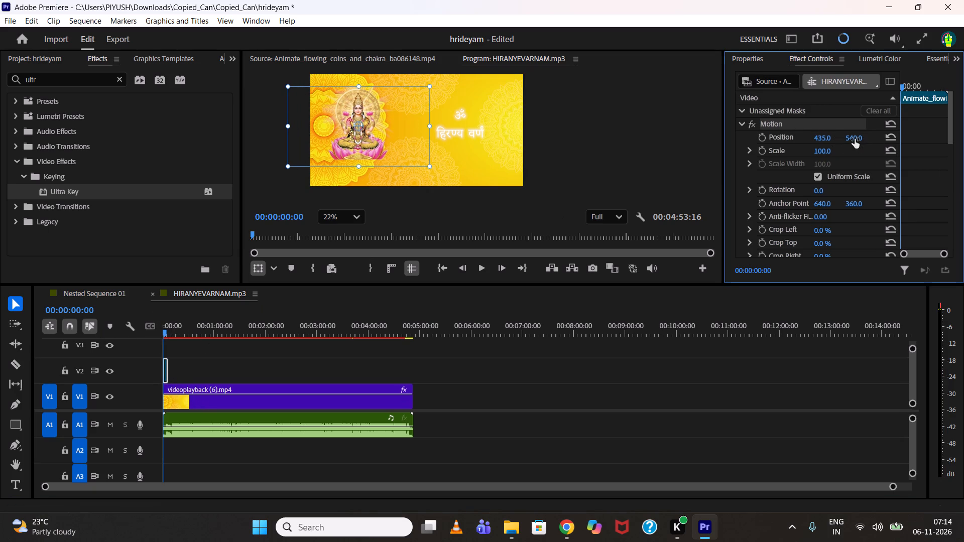
Scale the Lakshmi clip on V2 to 138 and reposition it to about 480, 666, sitting low beside the captions.
drag(855, 140, 903, 137)
drag(819, 154, 844, 155)
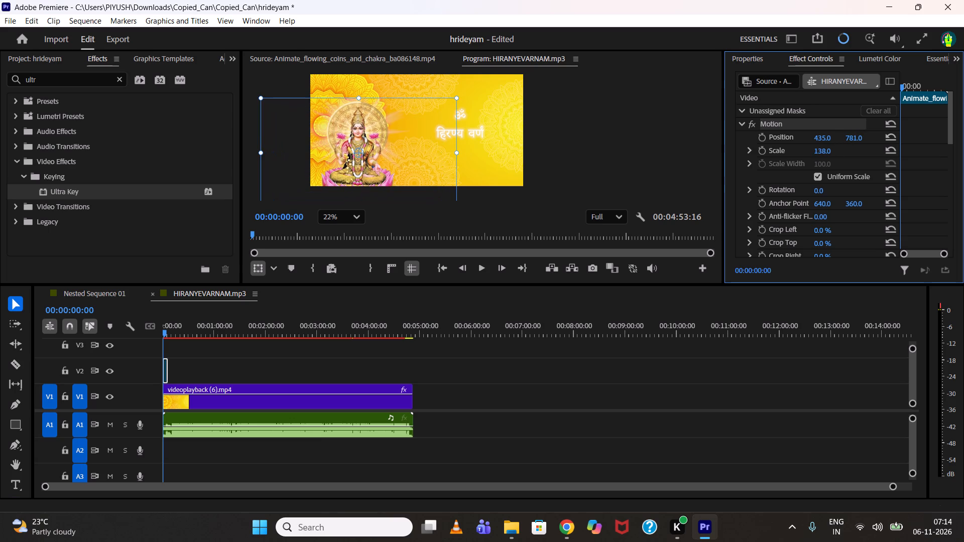
drag(844, 155, 845, 155)
drag(860, 138, 761, 119)
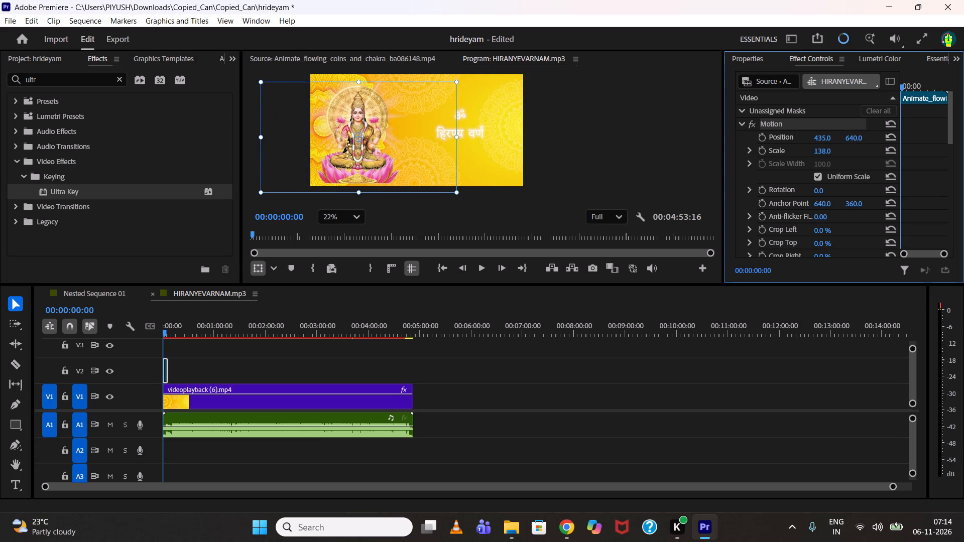
drag(761, 119, 785, 124)
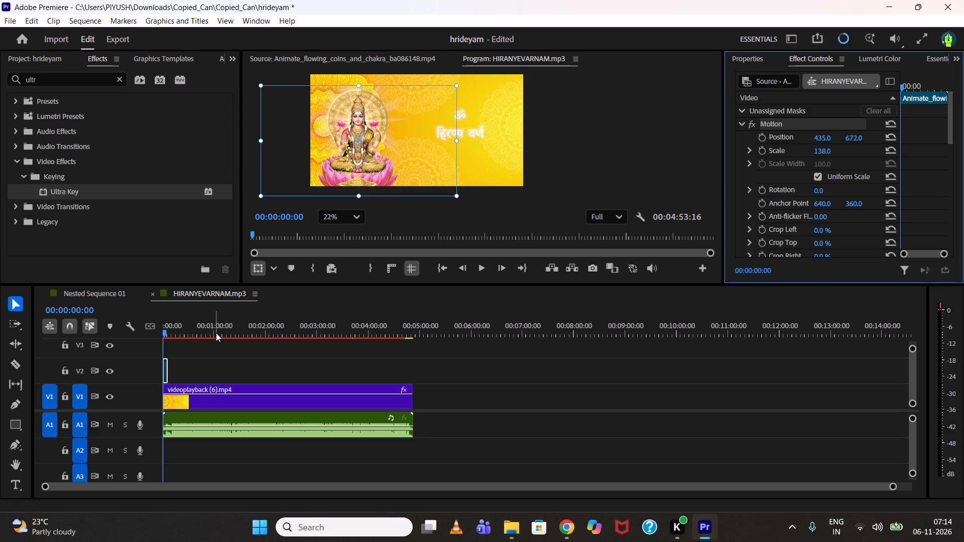
drag(211, 330, 88, 321)
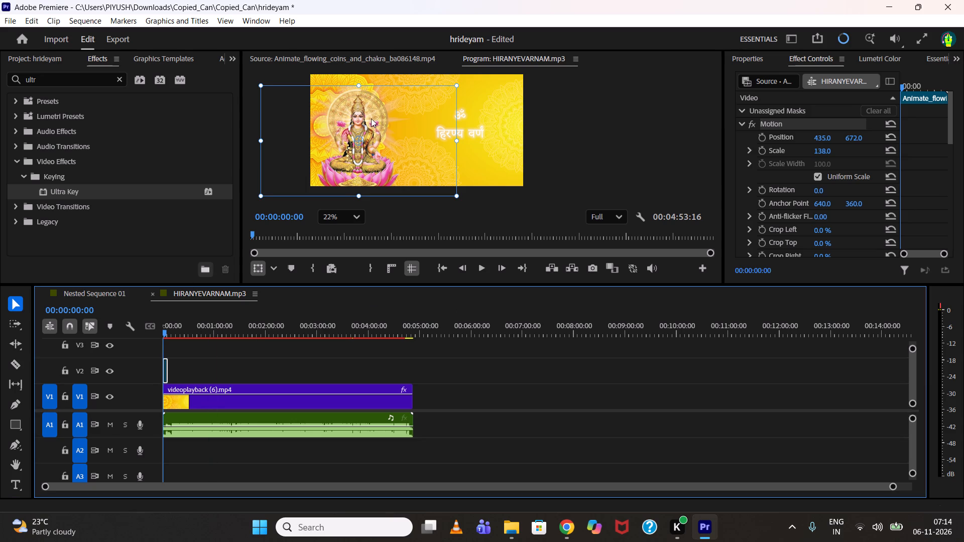
drag(375, 120, 380, 118)
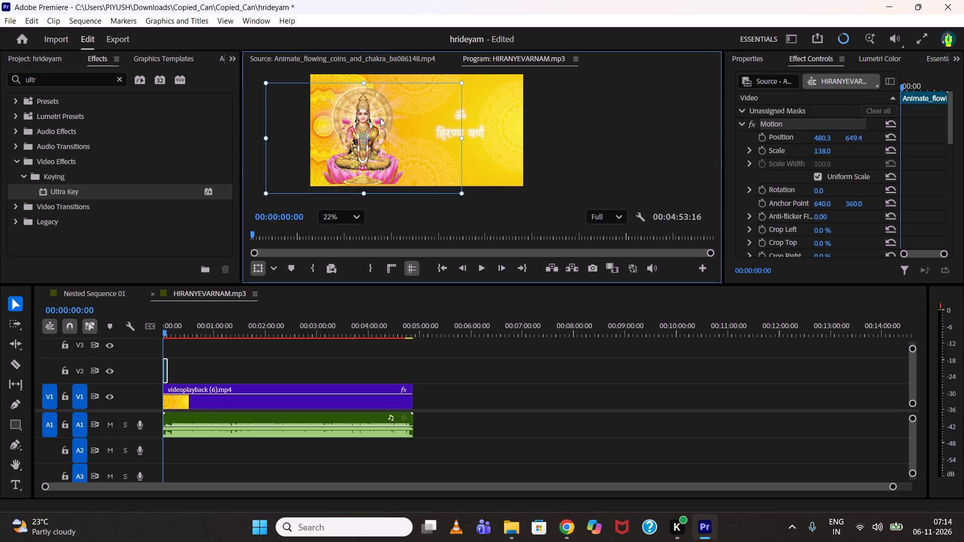
drag(380, 118, 380, 119)
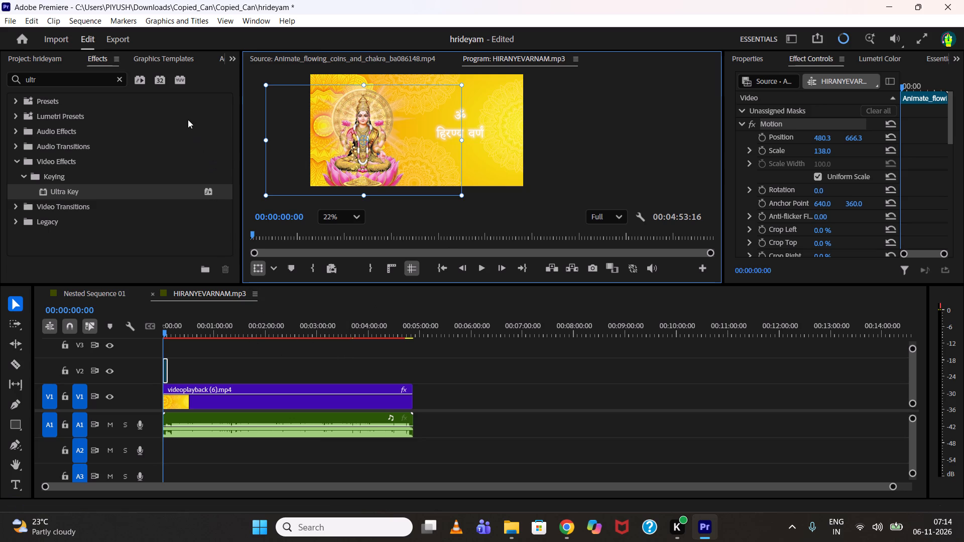
Find the VR Glow effect by searching for "glow" and apply it to the Lakshmi clip on V2 in the HIRANYEVARNAM.mp3 sequence.
click(119, 81)
click(111, 80)
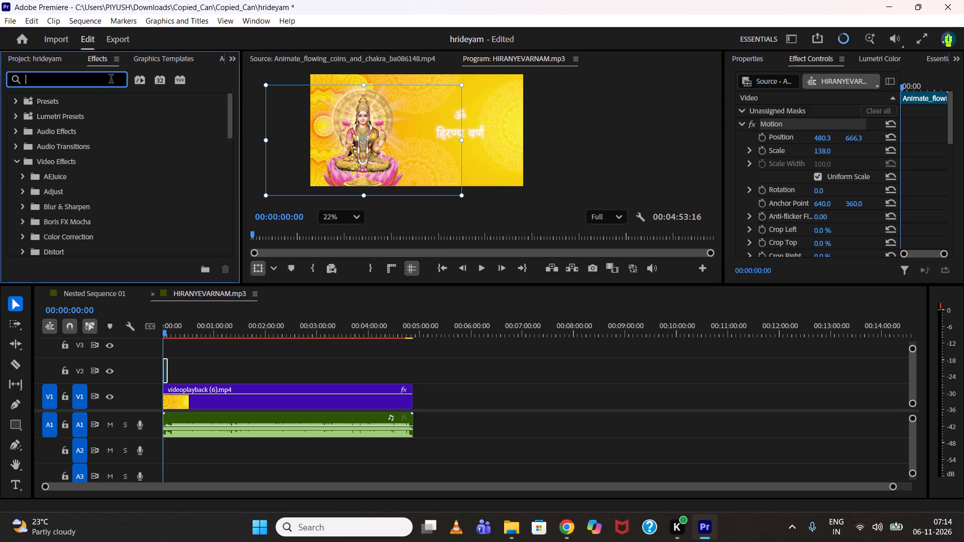
key(g)
text(lo)
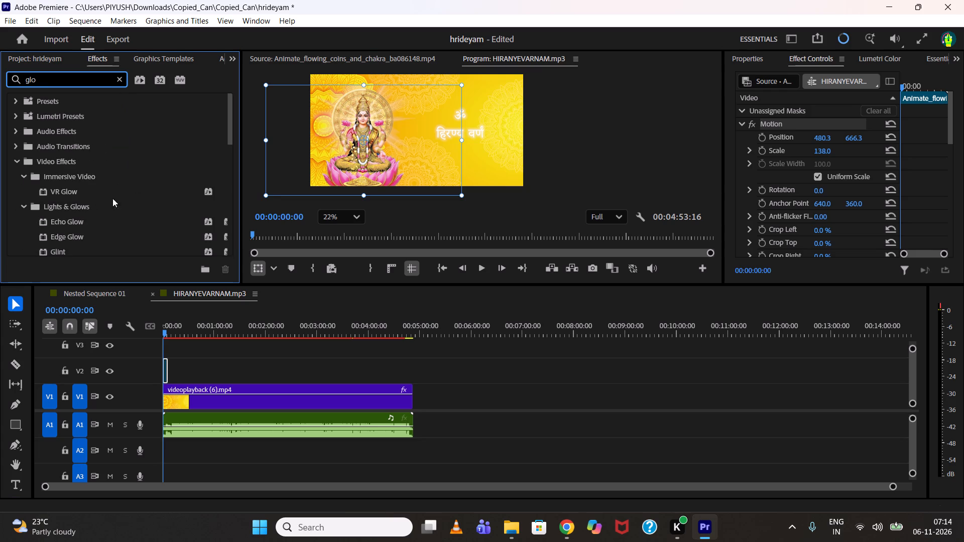
key(w)
scroll(104, 206, down, 4)
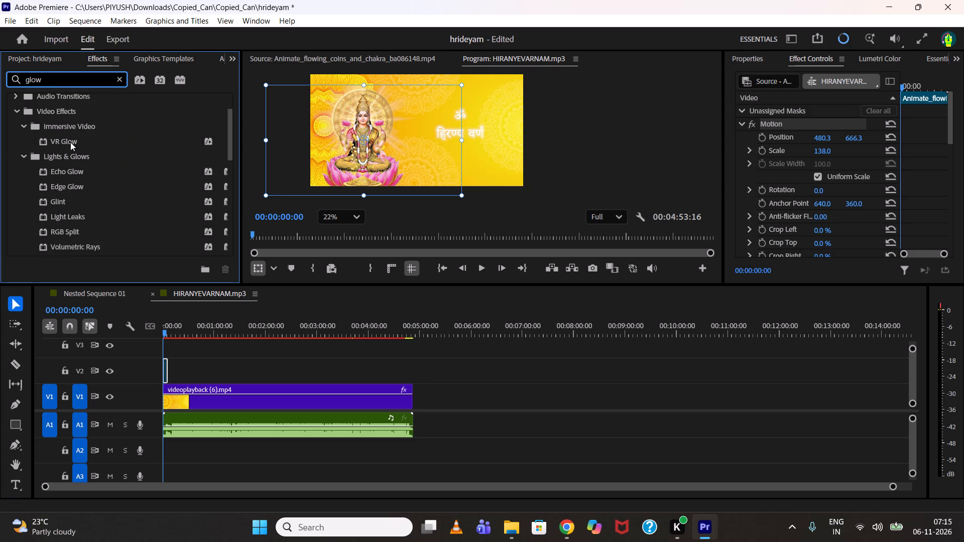
click(73, 139)
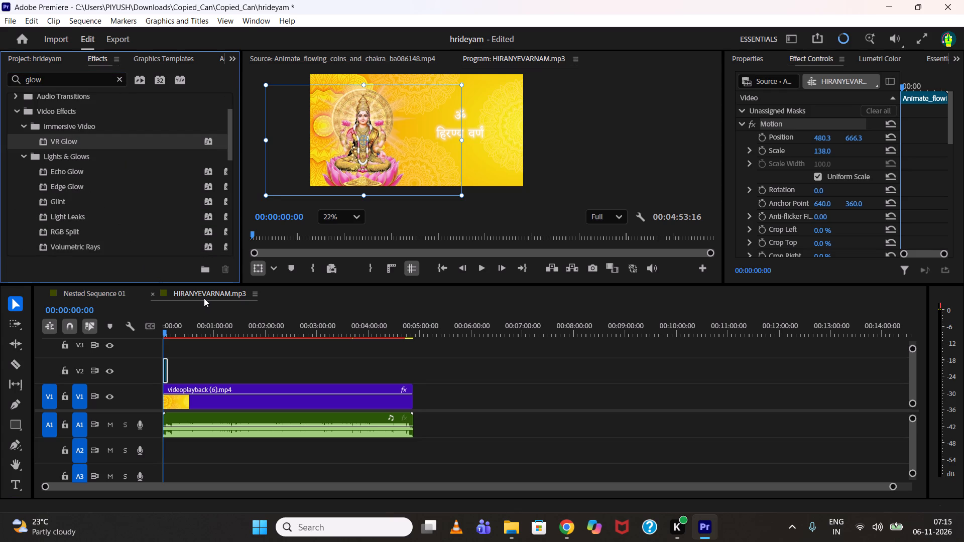
alt+scroll(206, 299, up, 5)
click(189, 299)
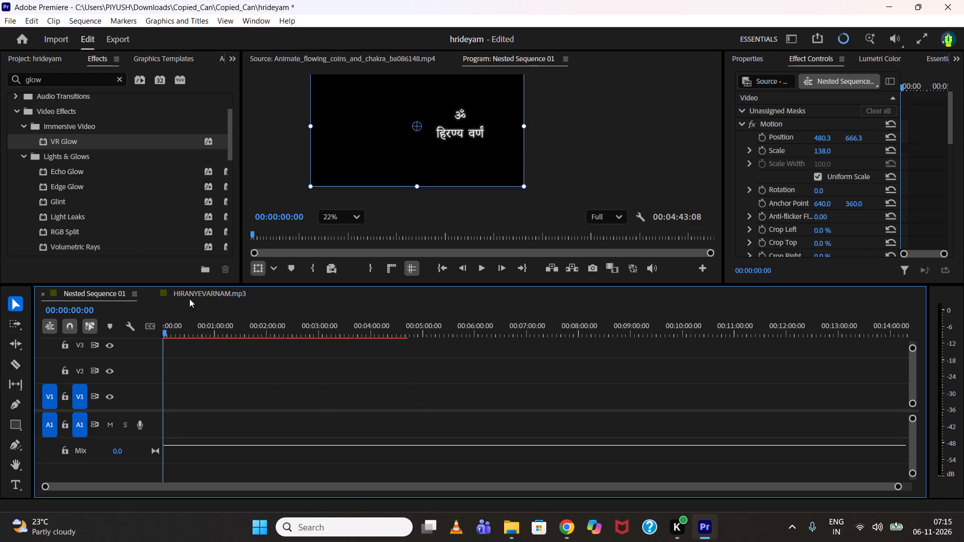
alt+scroll(208, 344, up, 10)
drag(203, 330, 177, 329)
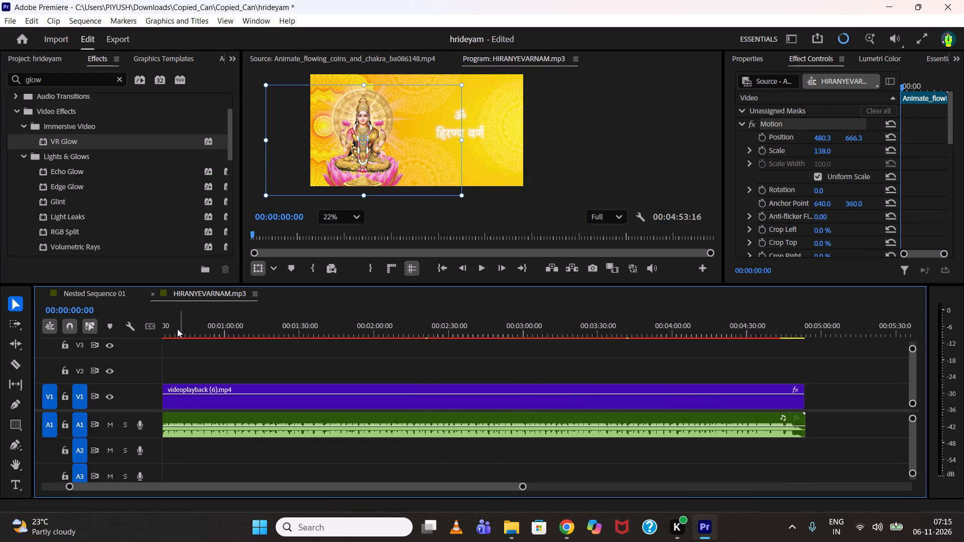
drag(177, 329, 142, 332)
drag(177, 327, 141, 327)
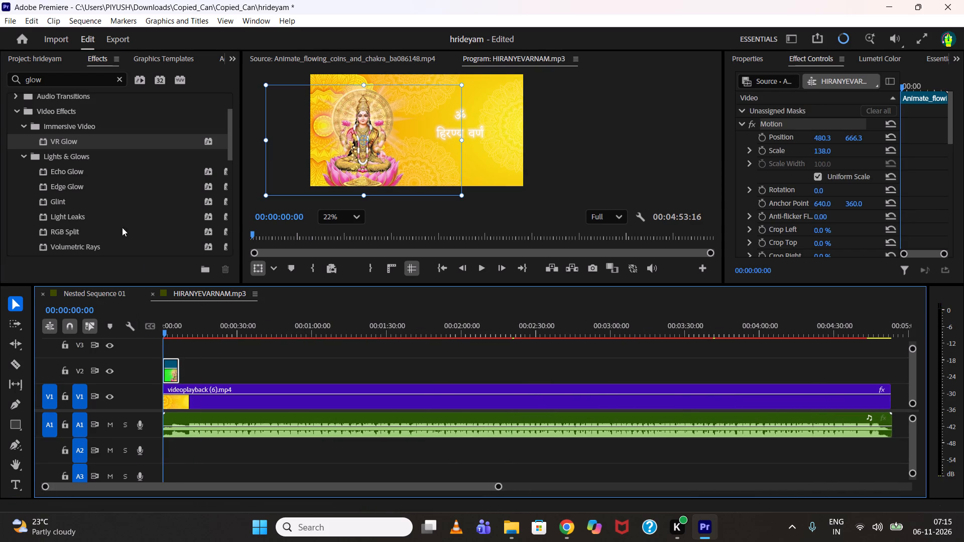
drag(70, 144, 148, 296)
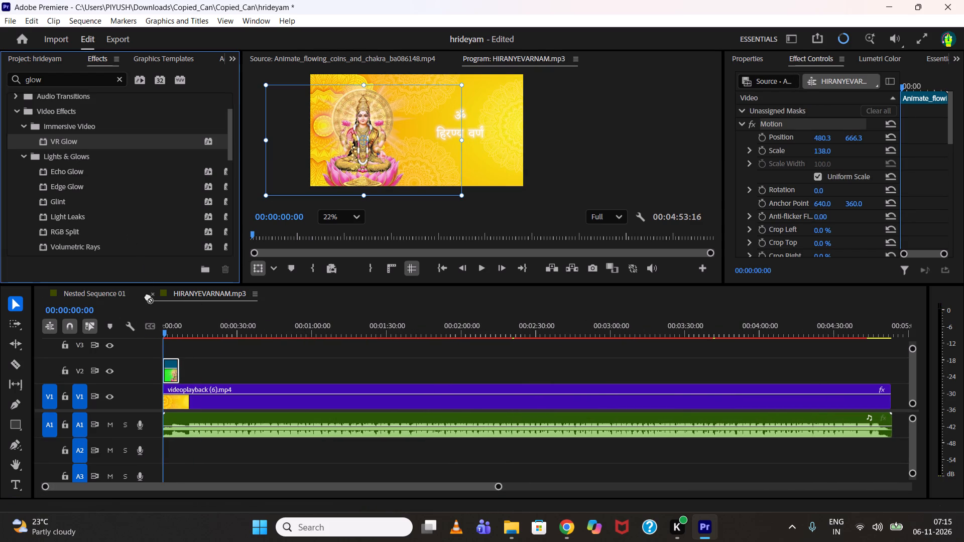
drag(148, 296, 176, 375)
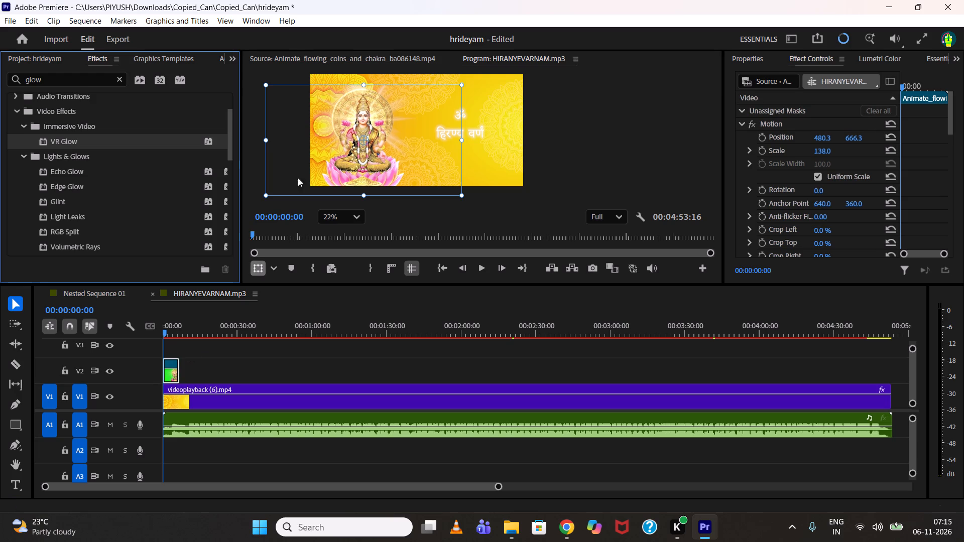
Set the VR Glow luma threshold of the Lakshmi clip to 0.95 after trying lower and higher glow levels.
scroll(299, 143, up, 6)
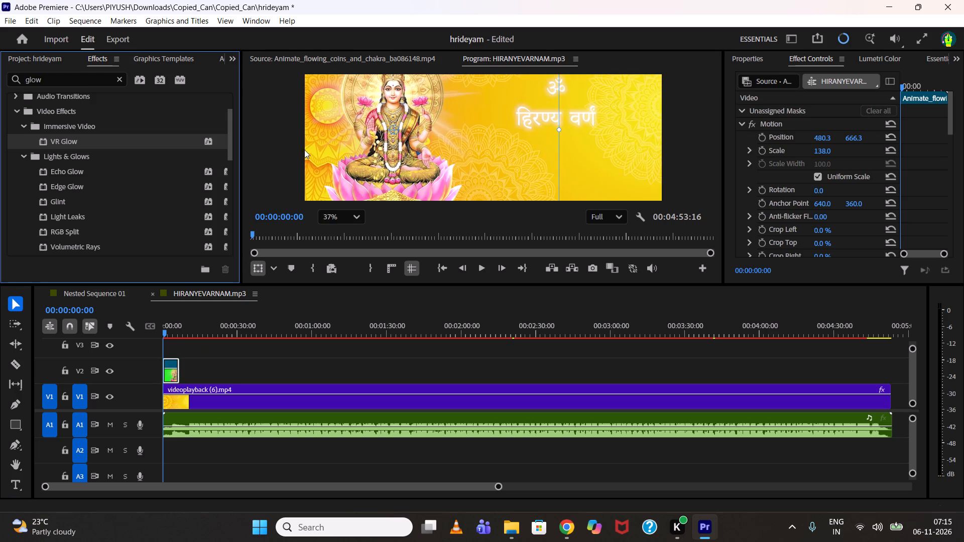
scroll(344, 119, down, 2)
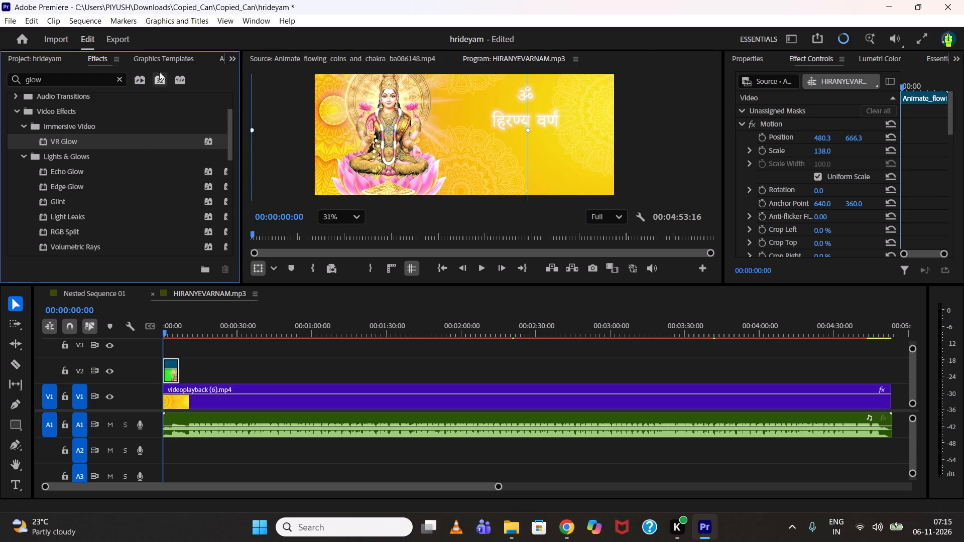
scroll(766, 207, down, 9)
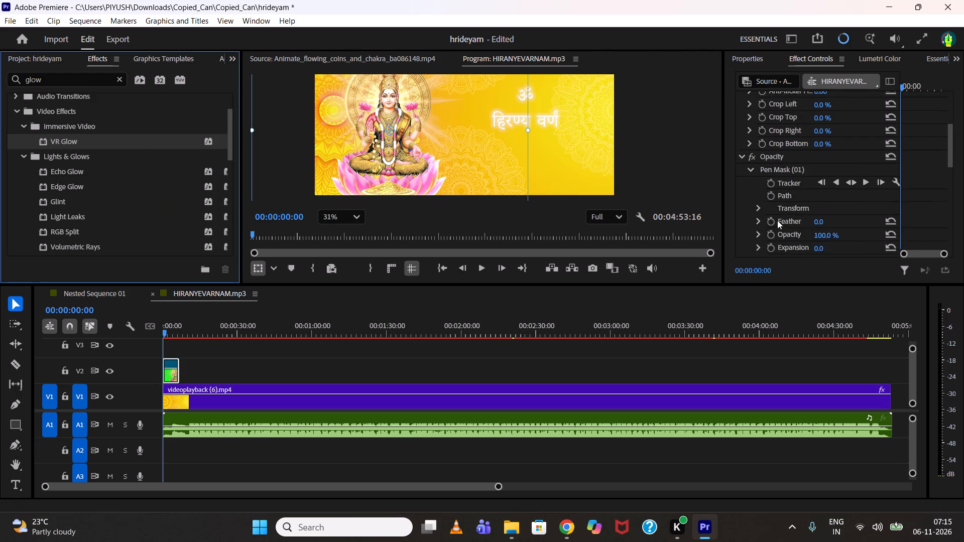
scroll(777, 220, down, 12)
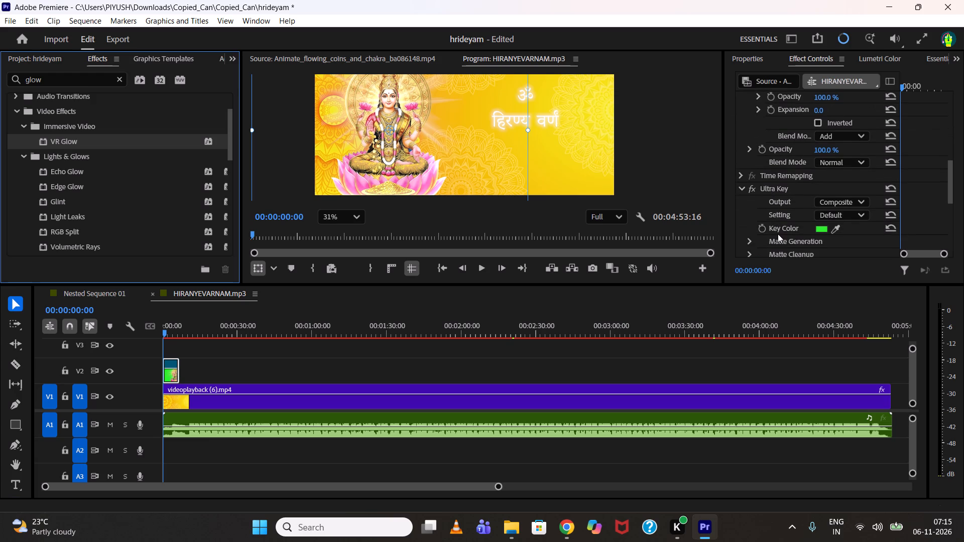
scroll(768, 216, down, 4)
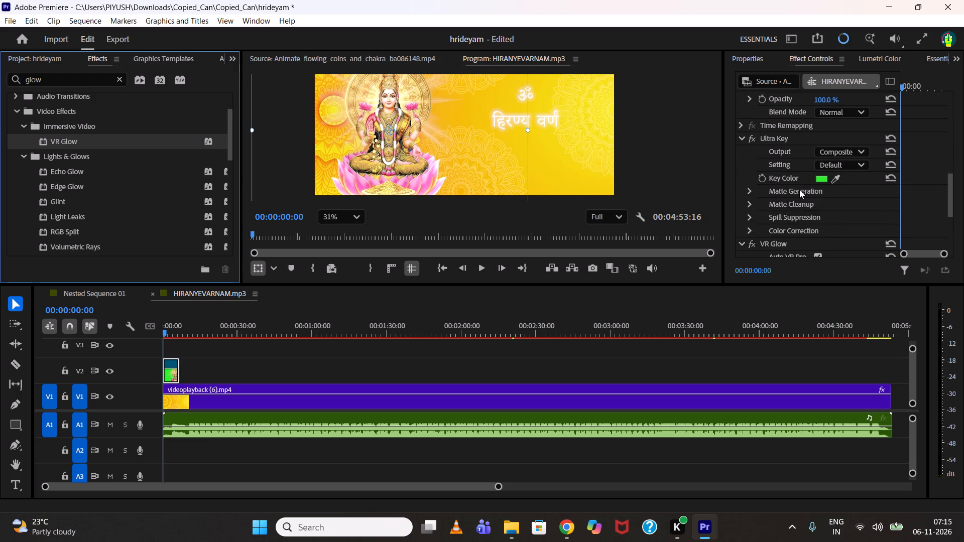
scroll(799, 190, down, 8)
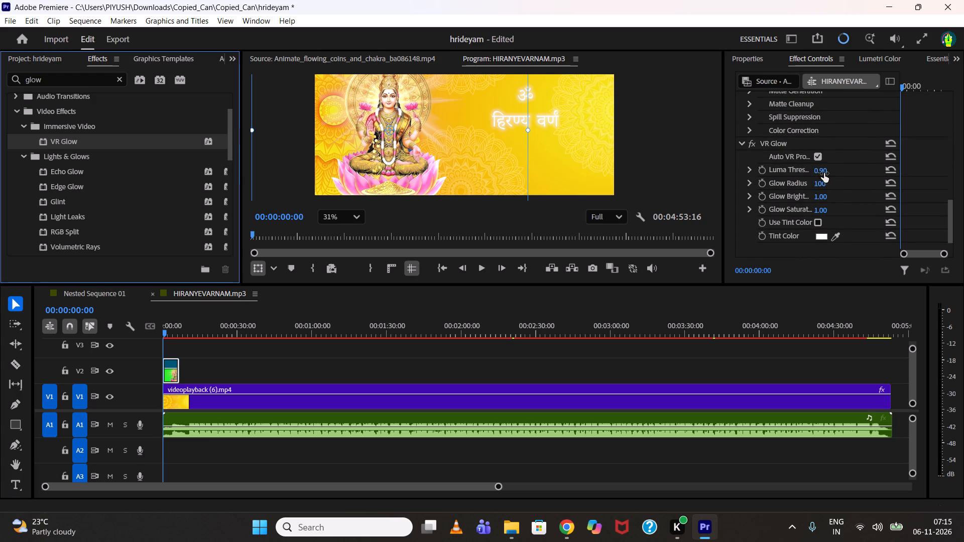
drag(820, 168, 822, 171)
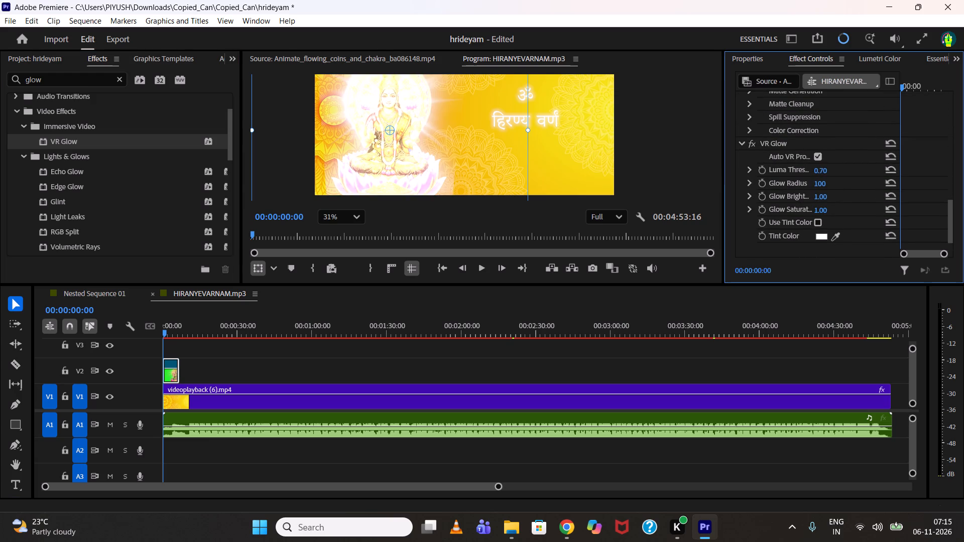
drag(822, 171, 829, 174)
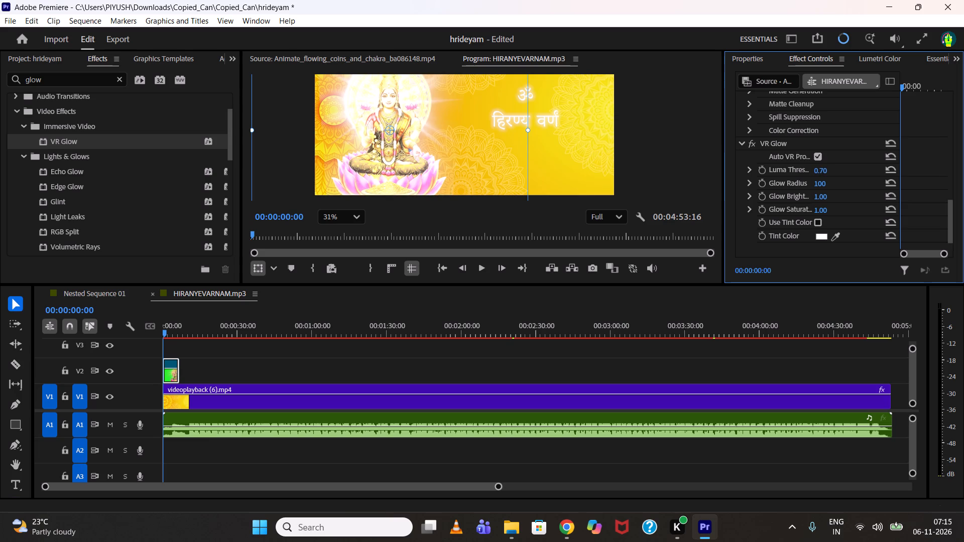
drag(829, 174, 833, 175)
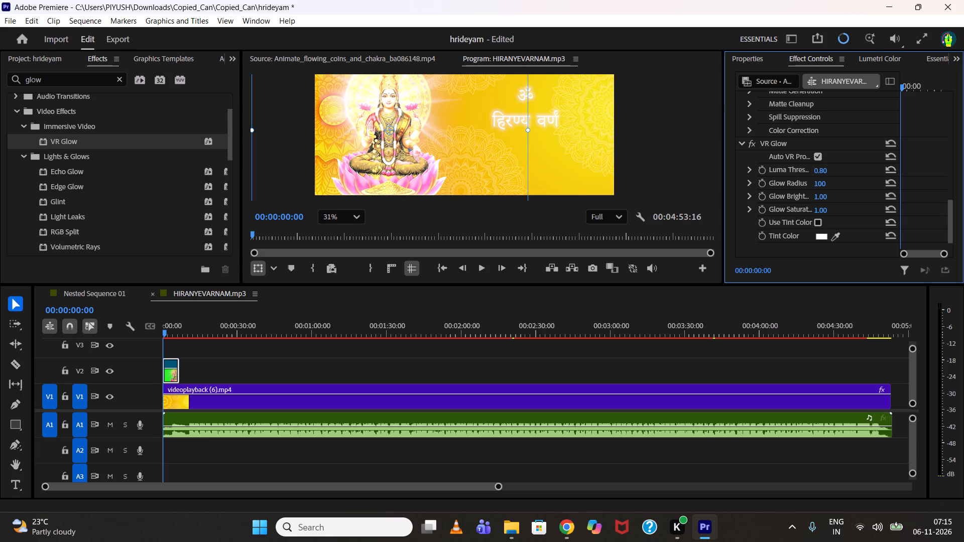
drag(833, 175, 835, 176)
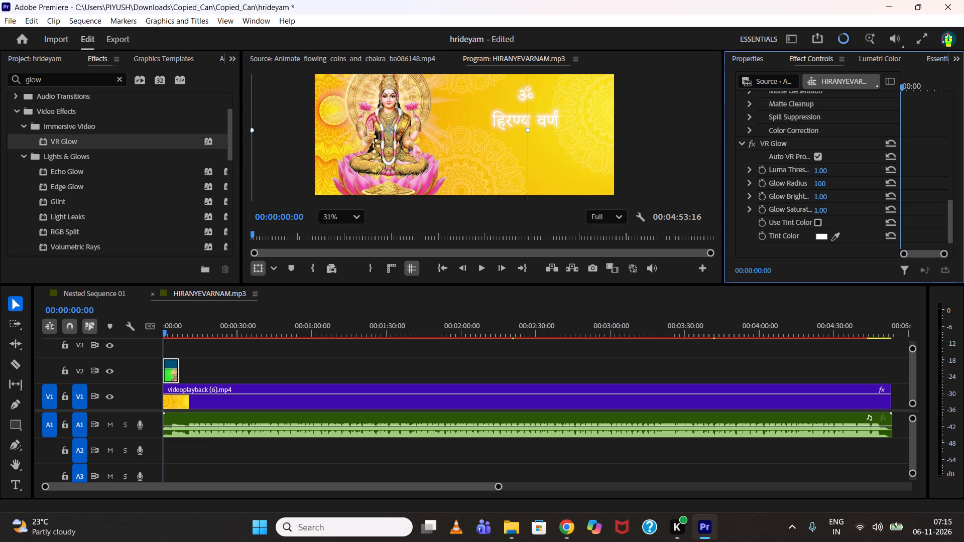
drag(835, 176, 834, 176)
click(830, 168)
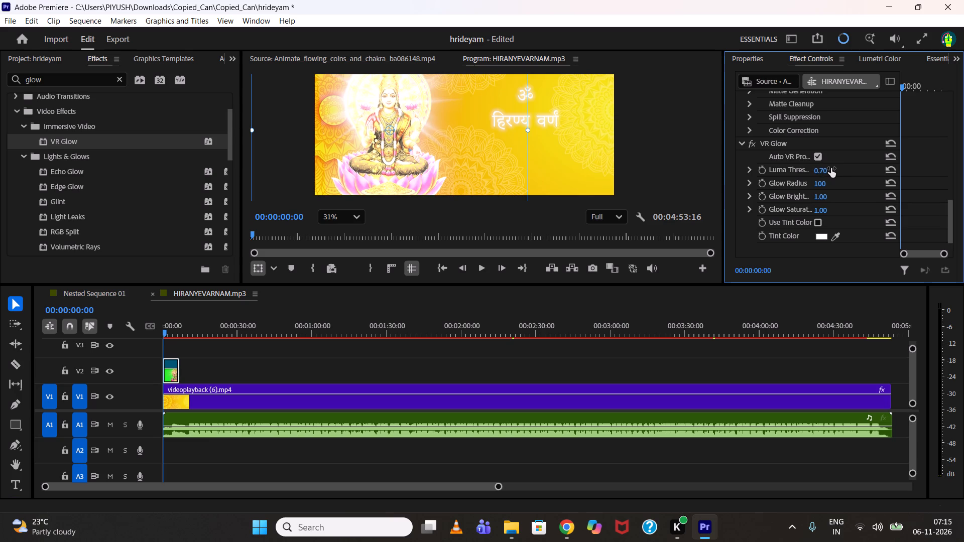
click(829, 170)
text(0.95)
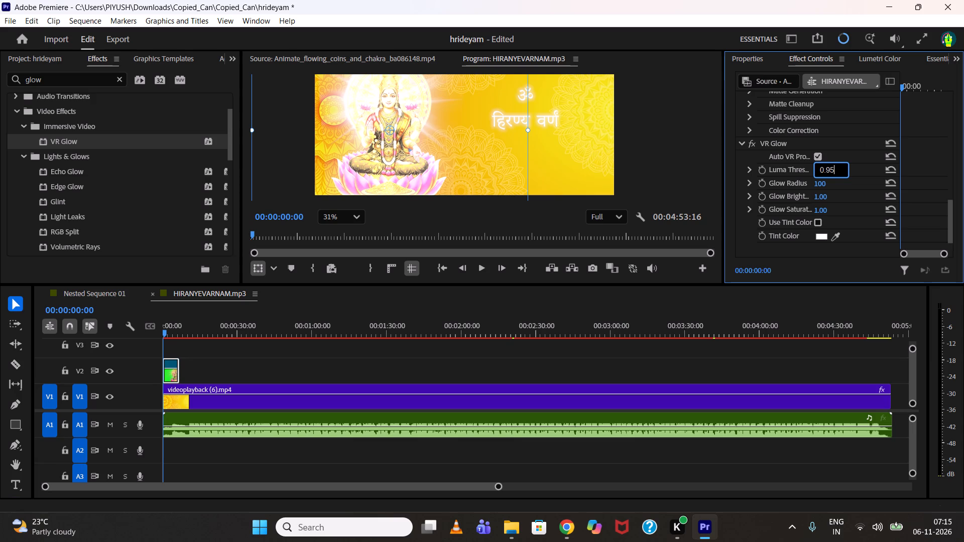
key(Return)
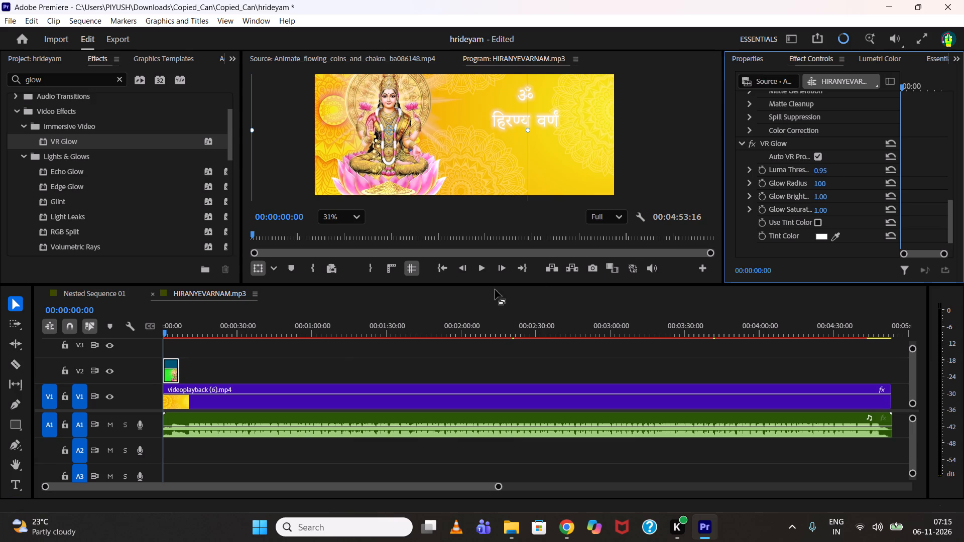
Deselect the clip, play the opening seconds of the sequence, and examine the glowing Lakshmi figure beside the captions.
click(324, 356)
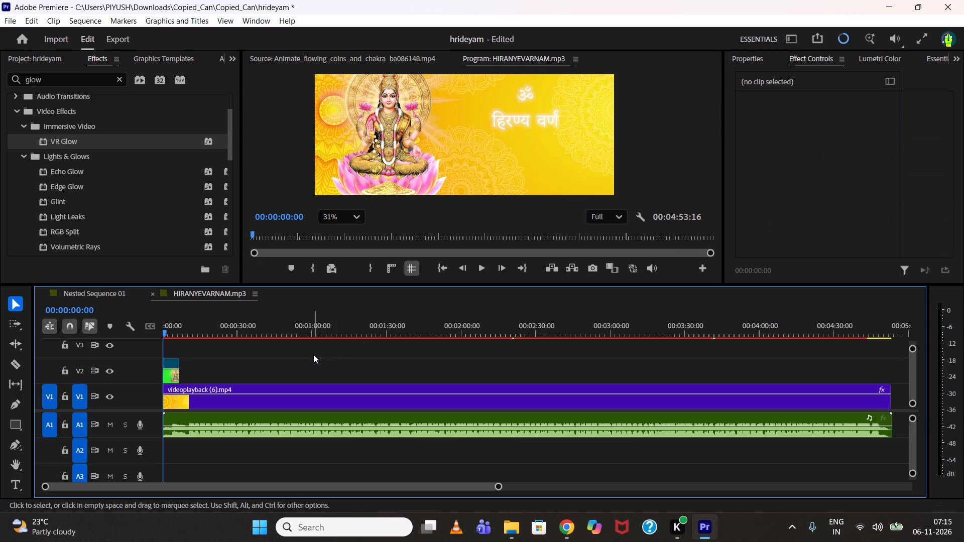
key(space)
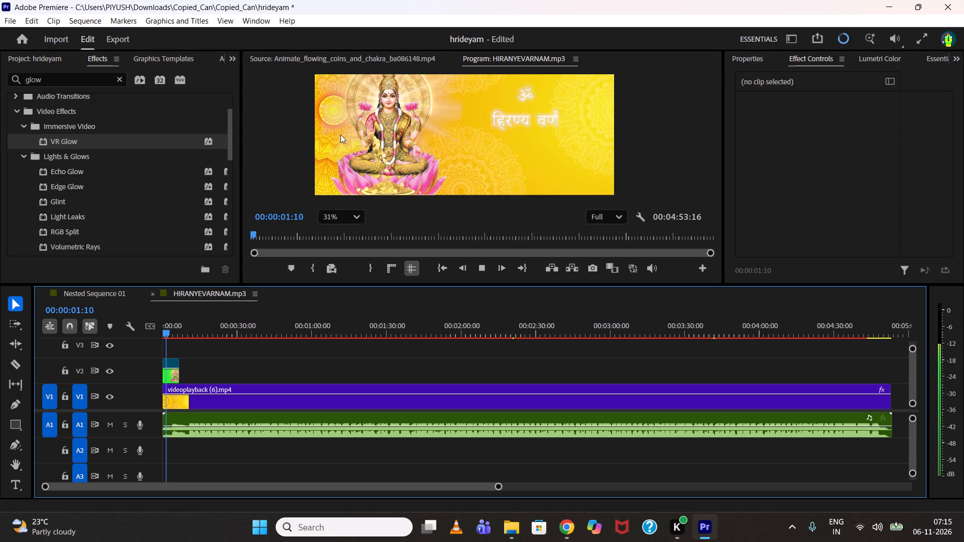
key(space)
scroll(340, 134, down, 3)
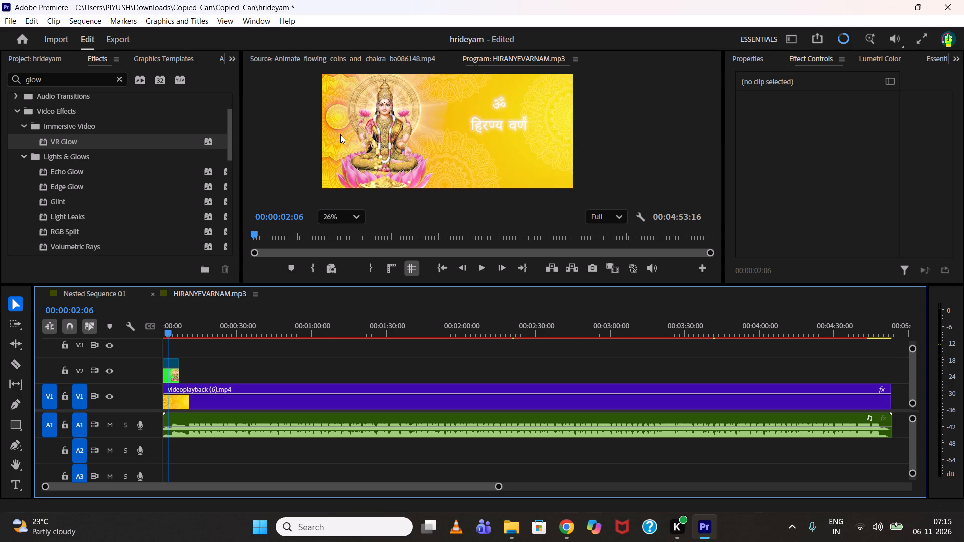
scroll(340, 134, down, 1)
scroll(340, 134, up, 2)
scroll(340, 134, down, 2)
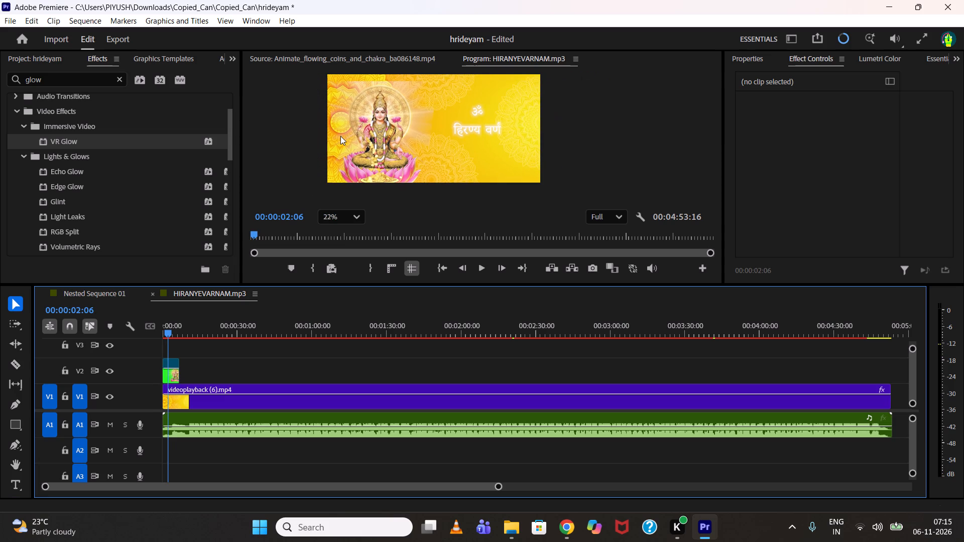
click(365, 134)
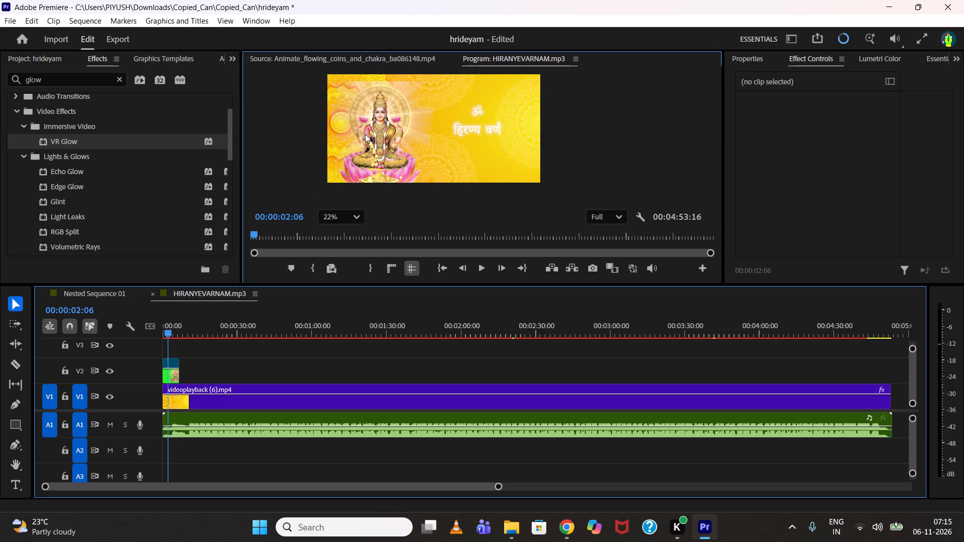
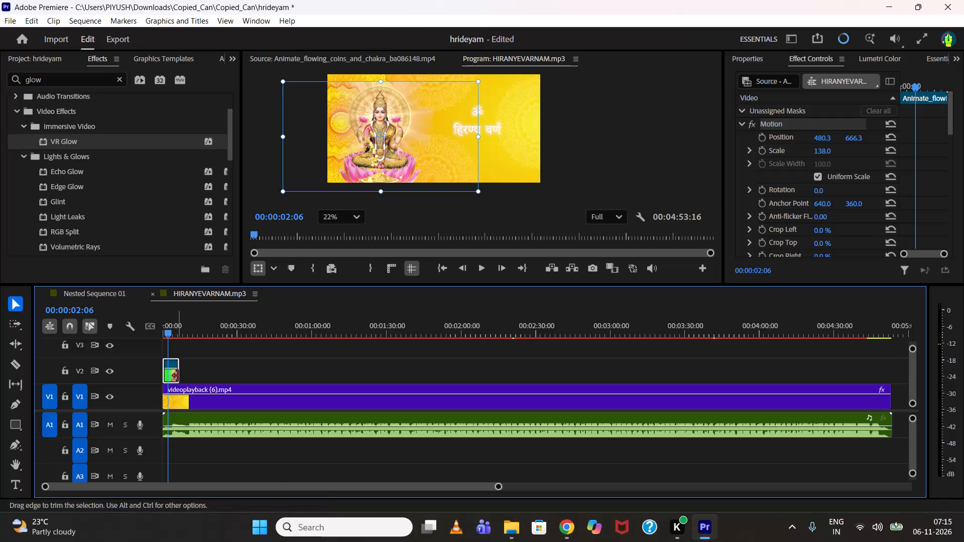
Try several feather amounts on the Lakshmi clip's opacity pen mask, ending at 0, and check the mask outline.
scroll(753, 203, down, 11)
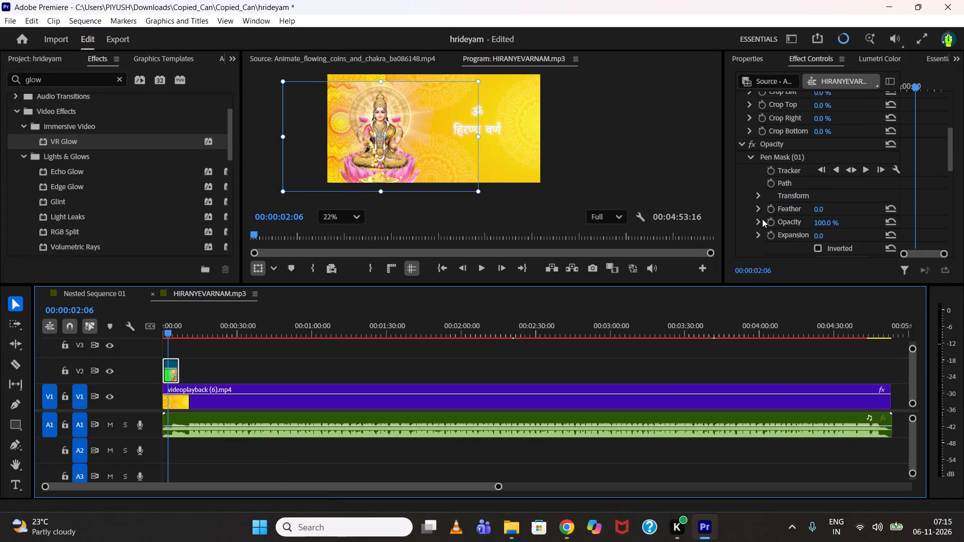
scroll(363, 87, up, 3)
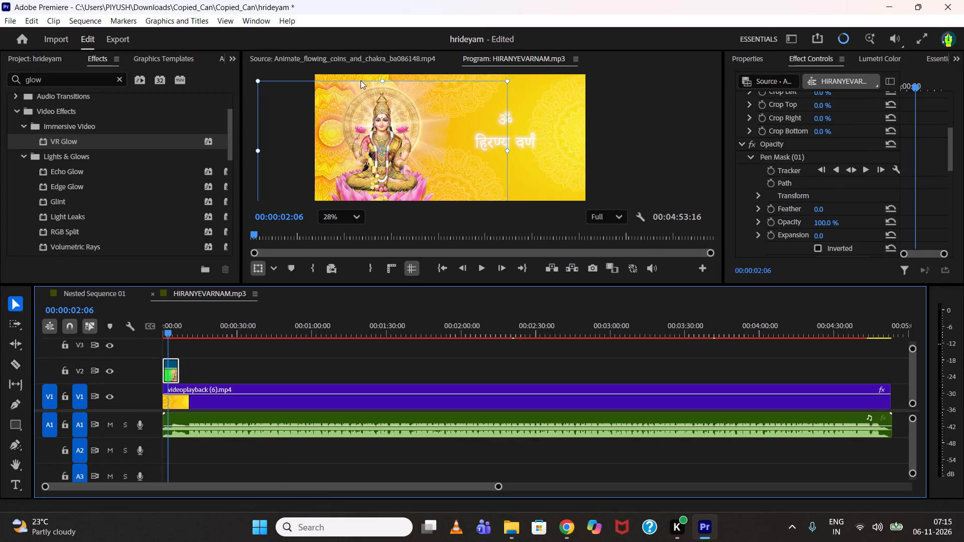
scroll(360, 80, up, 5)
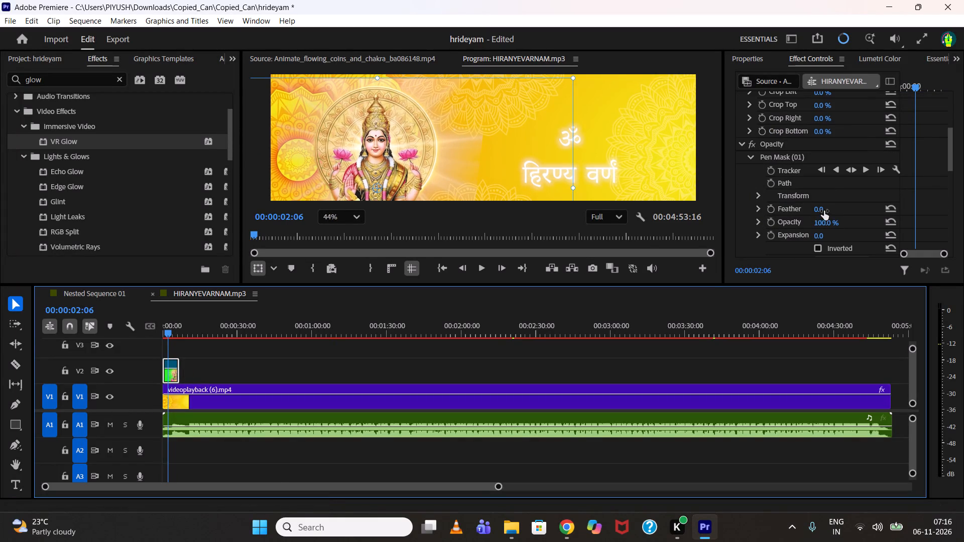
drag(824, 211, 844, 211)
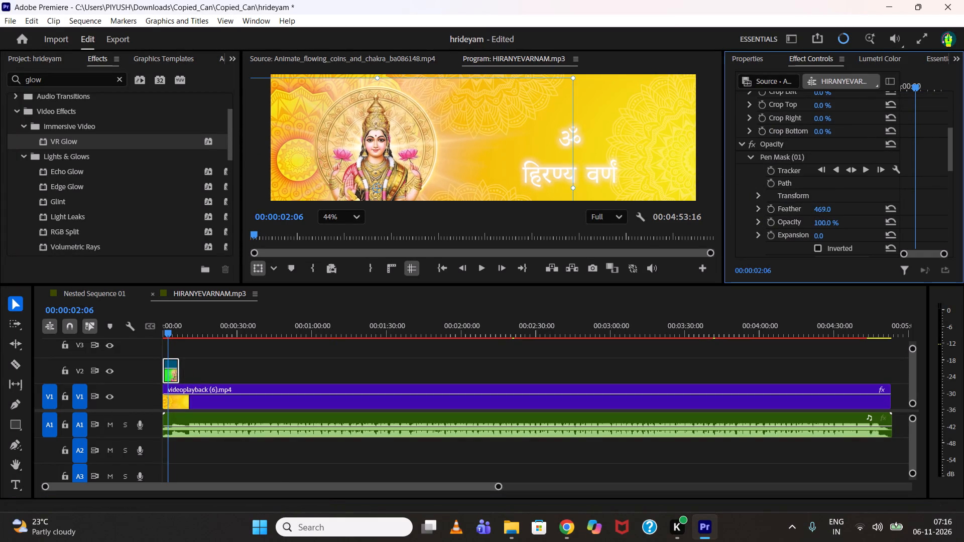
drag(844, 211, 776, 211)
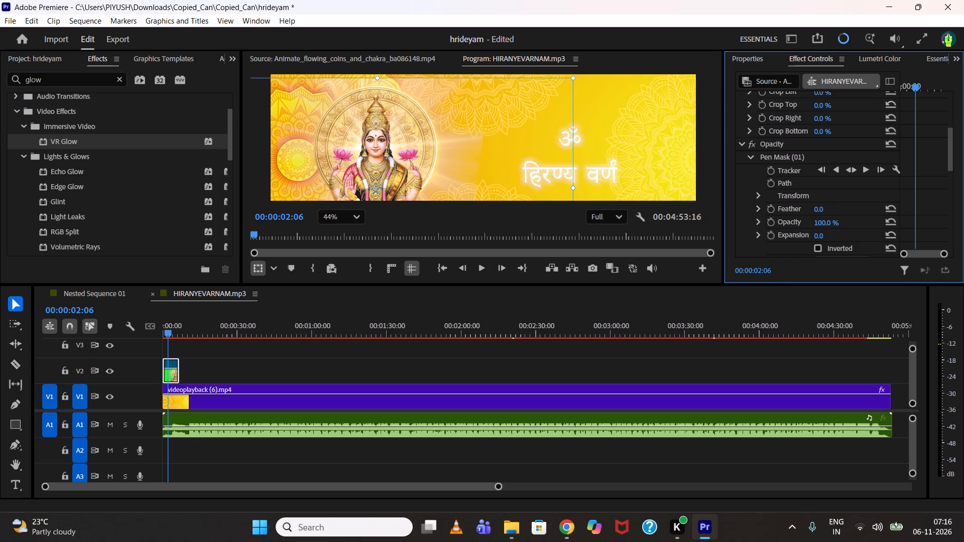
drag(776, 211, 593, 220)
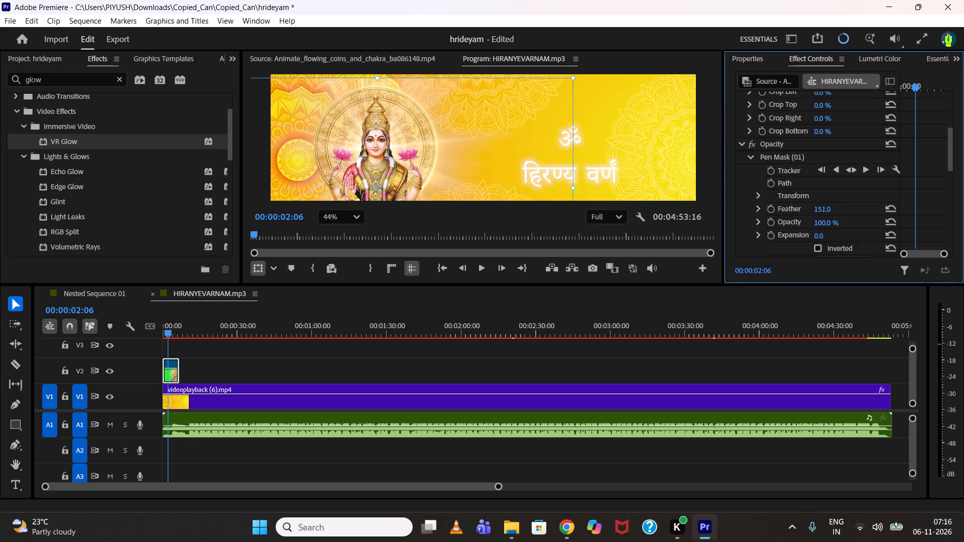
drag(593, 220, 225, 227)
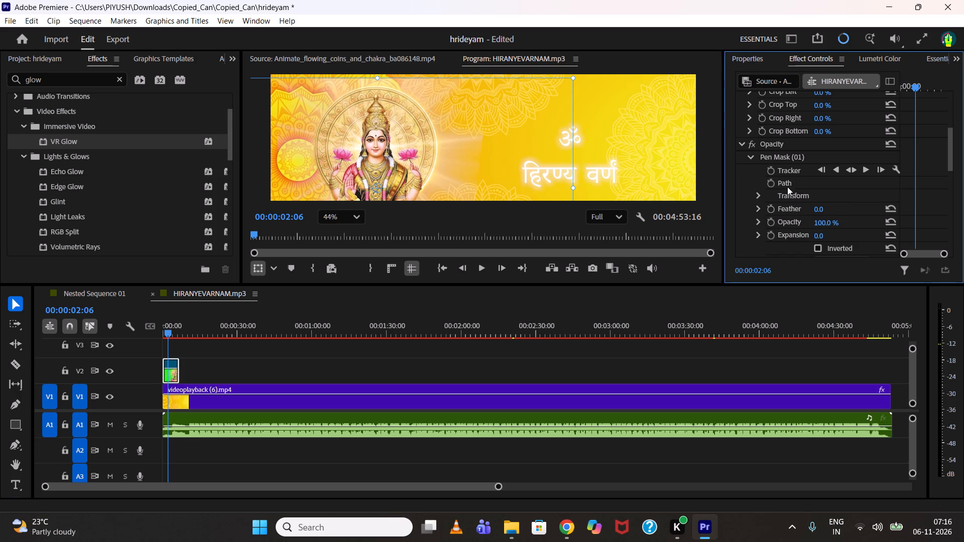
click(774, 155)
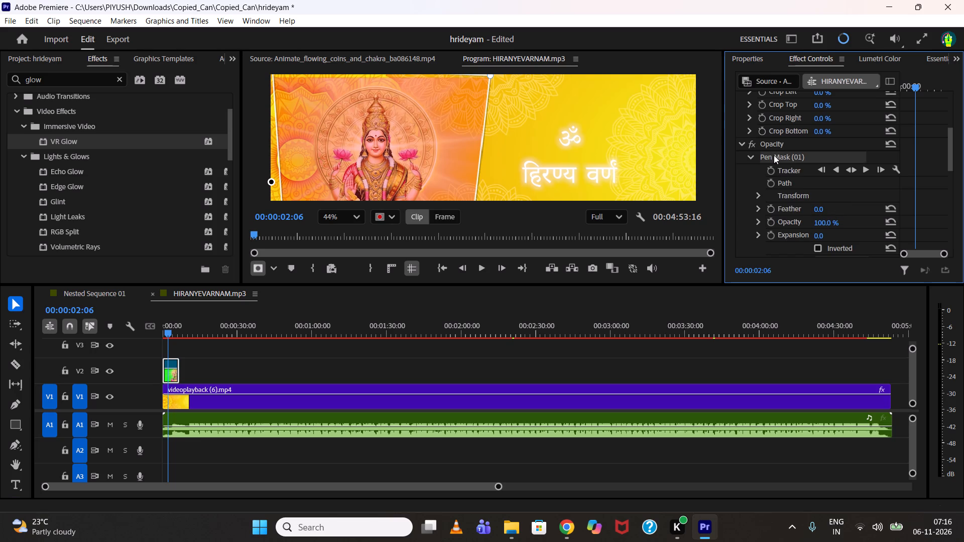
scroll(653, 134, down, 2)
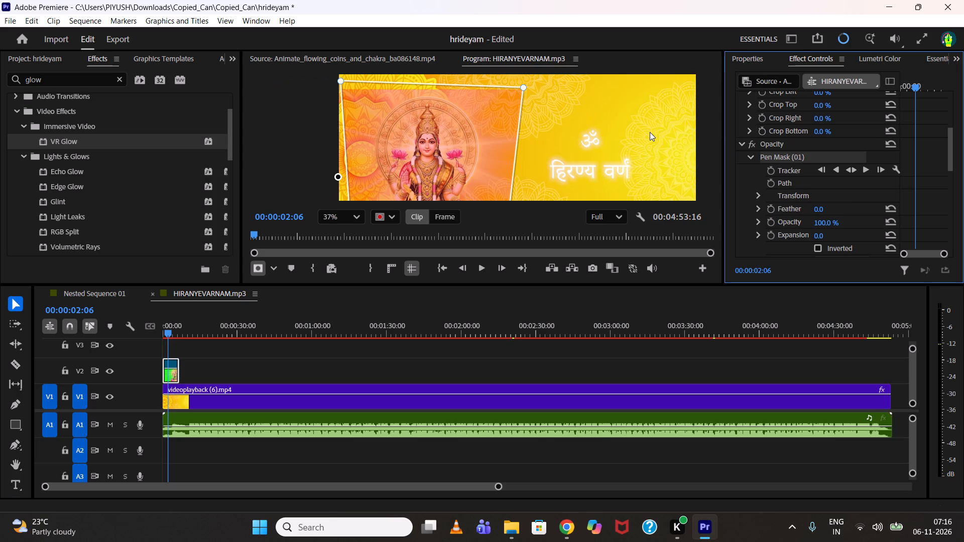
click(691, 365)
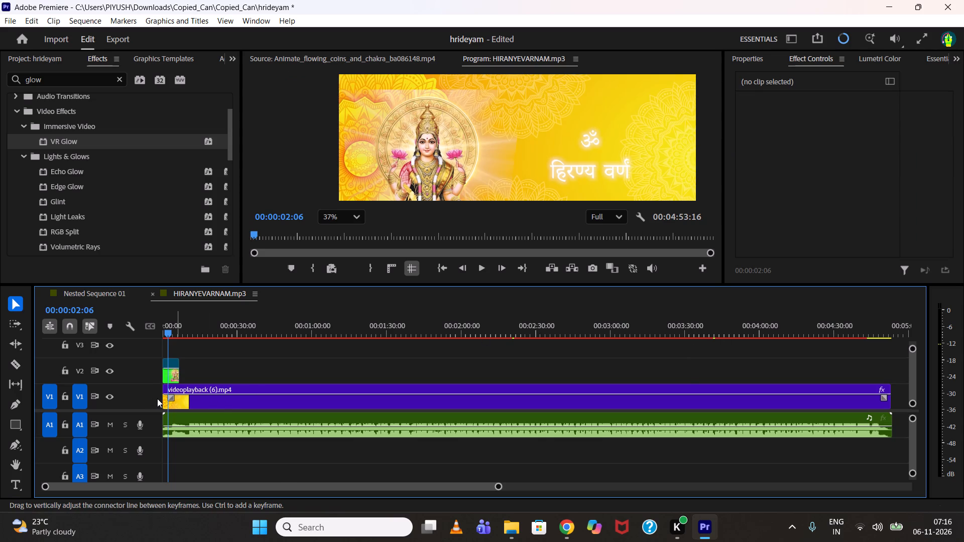
Draw a thin four-point pen mask along the top edge above Lakshmi on the V2 clip and assign it to Opacity.
click(12, 450)
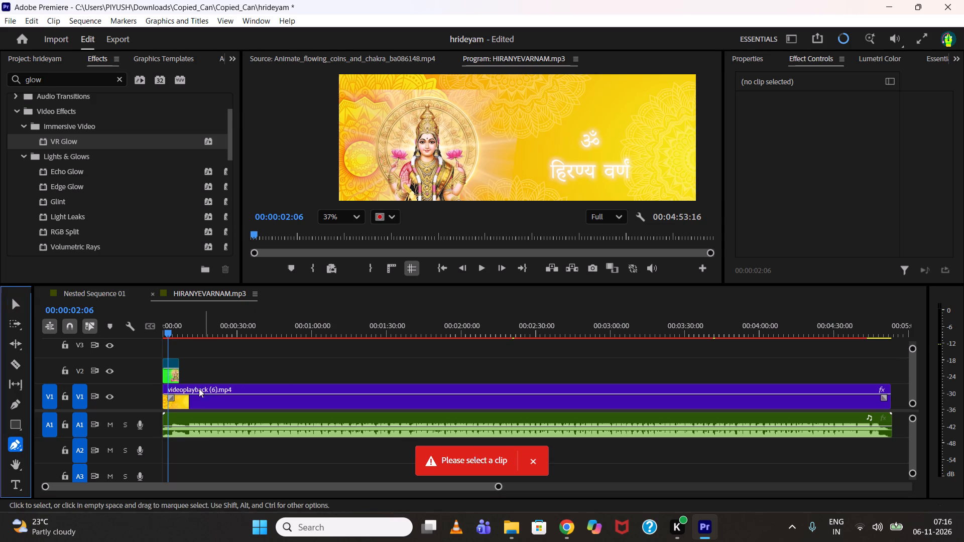
click(170, 376)
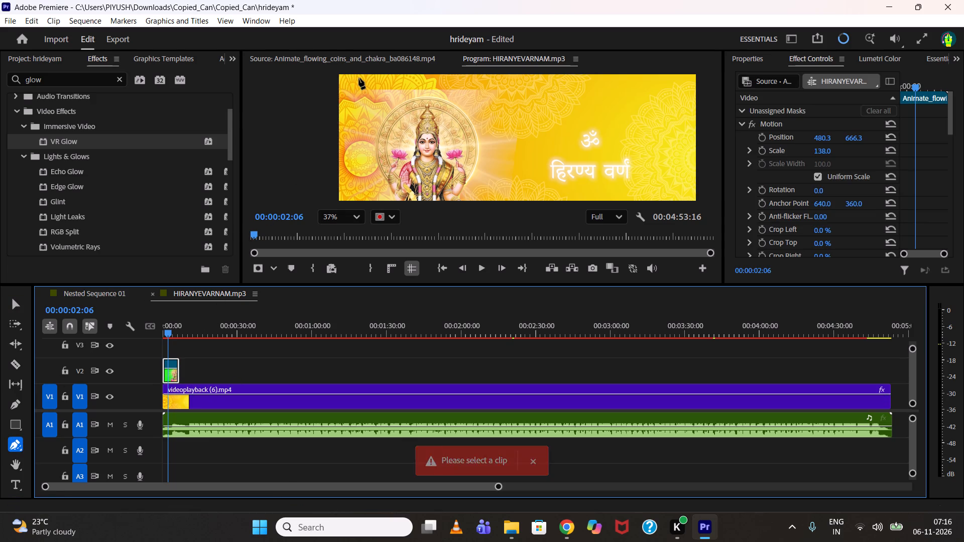
click(361, 72)
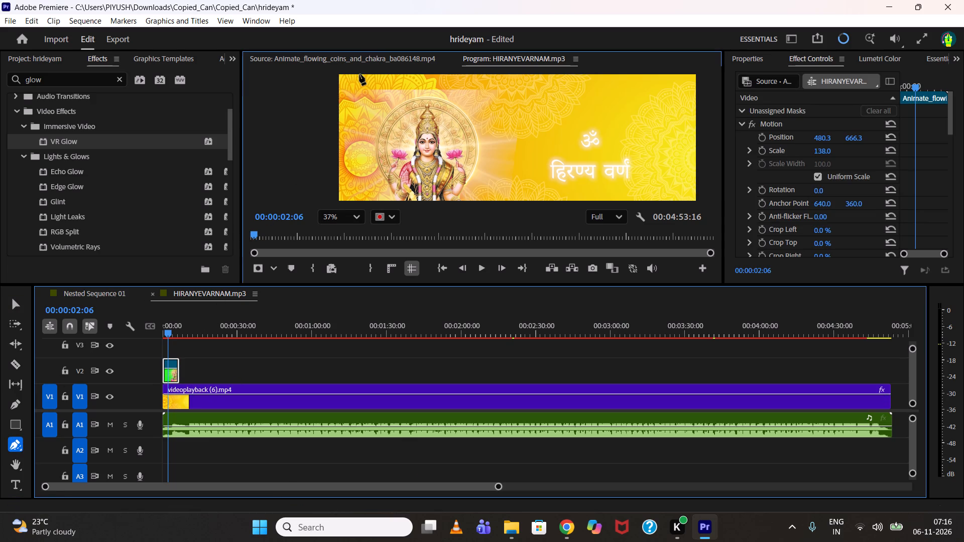
click(358, 74)
click(365, 92)
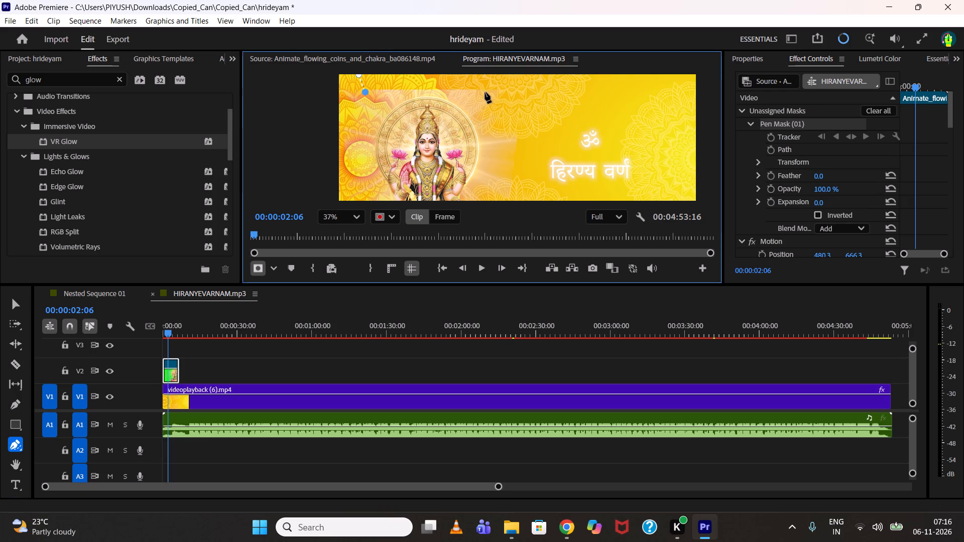
click(494, 88)
click(494, 75)
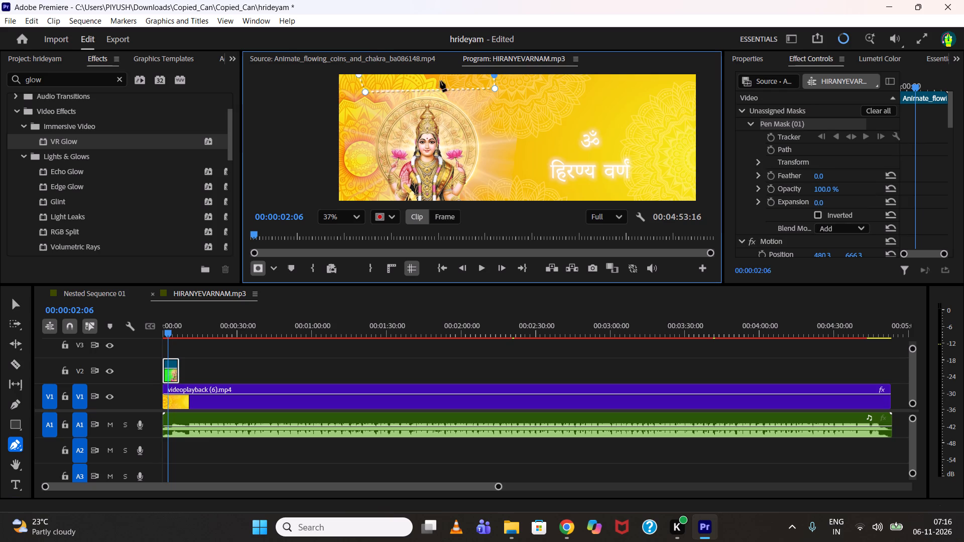
click(361, 76)
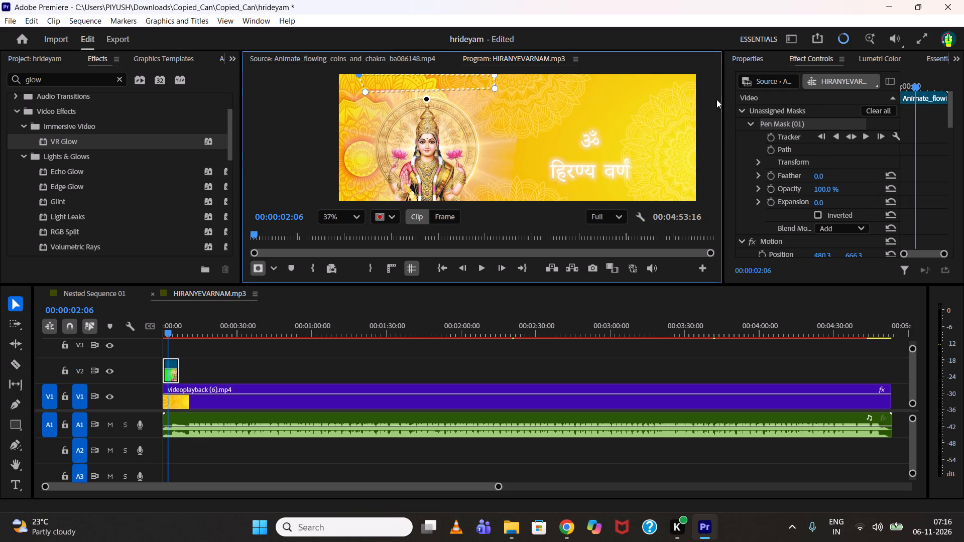
right_click(790, 123)
click(803, 128)
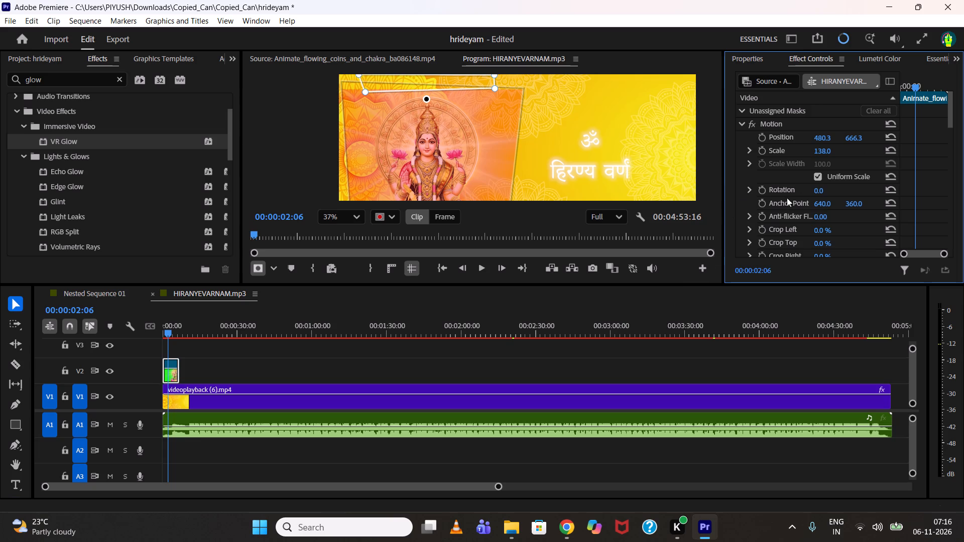
click(713, 359)
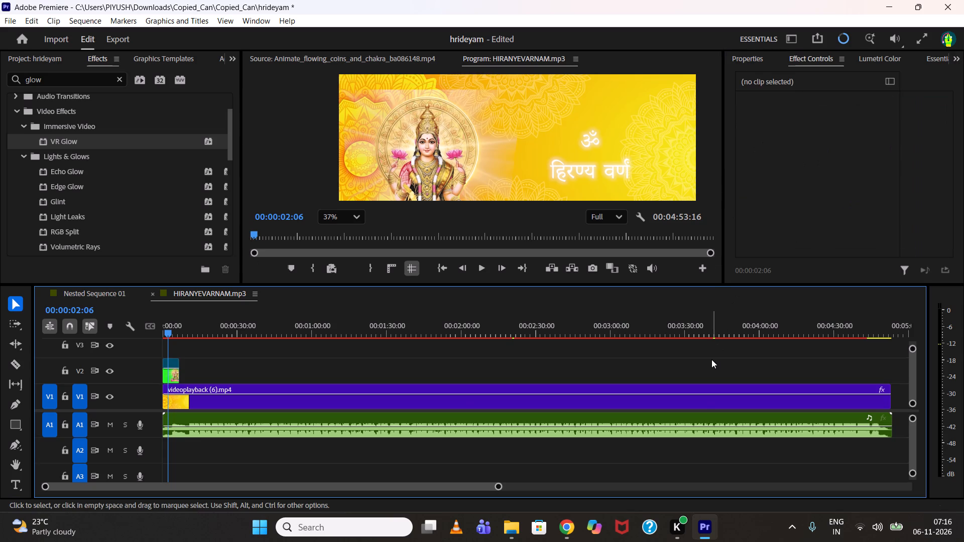
Set the feather of the Lakshmi clip's new top-edge opacity mask to 58.
click(168, 377)
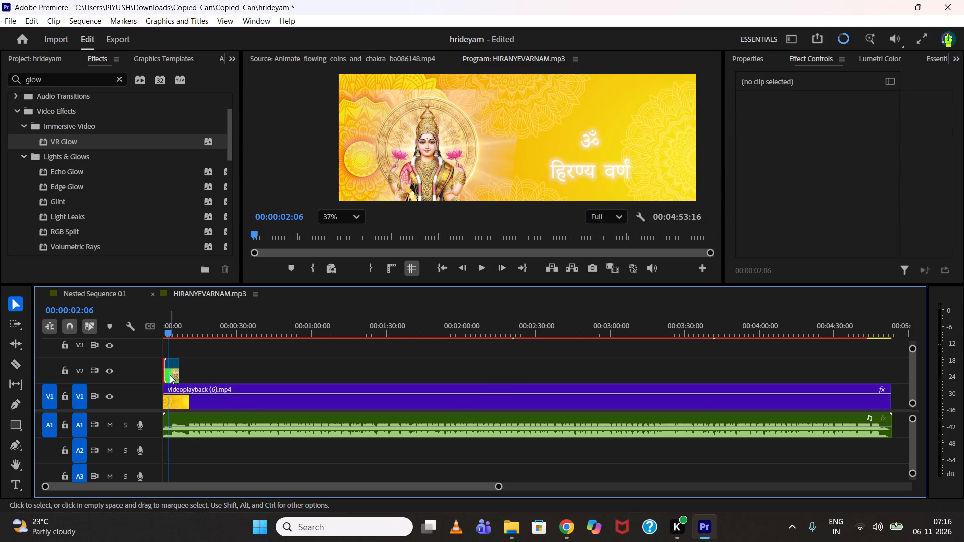
click(173, 373)
scroll(753, 169, down, 11)
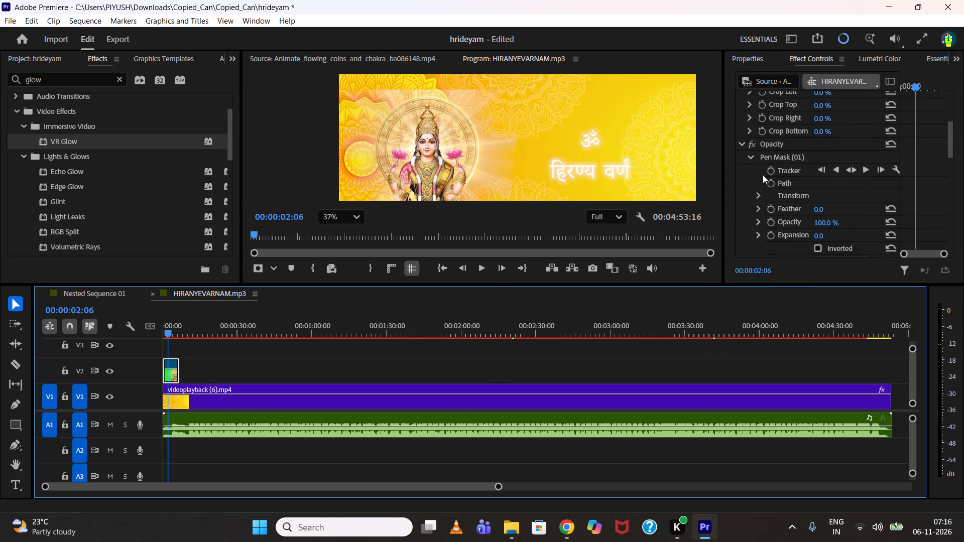
scroll(763, 175, down, 6)
click(783, 200)
scroll(783, 207, down, 1)
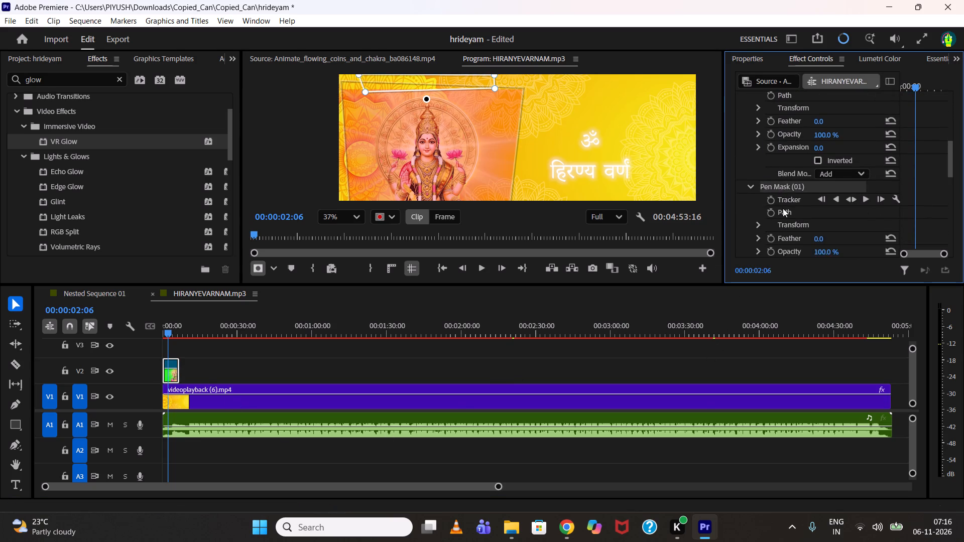
scroll(783, 208, down, 3)
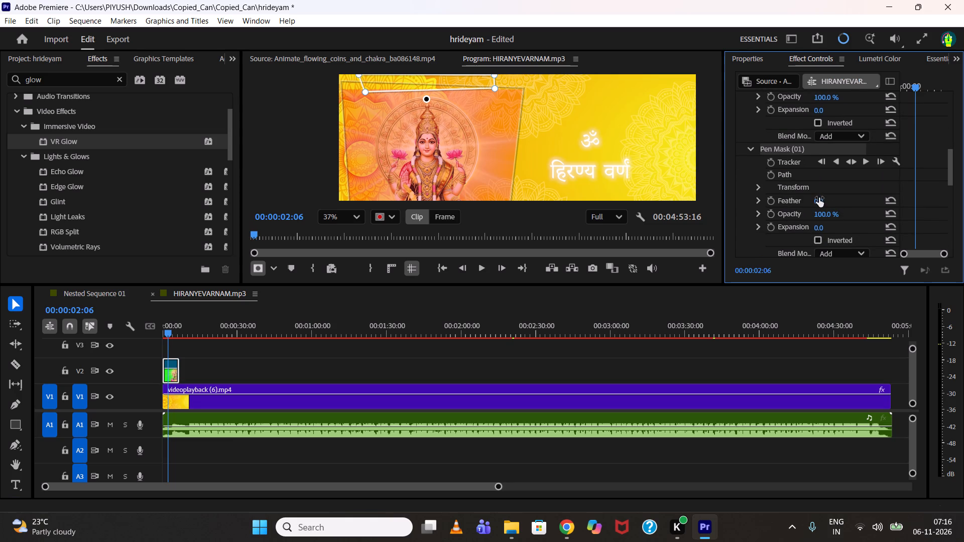
drag(819, 198, 863, 204)
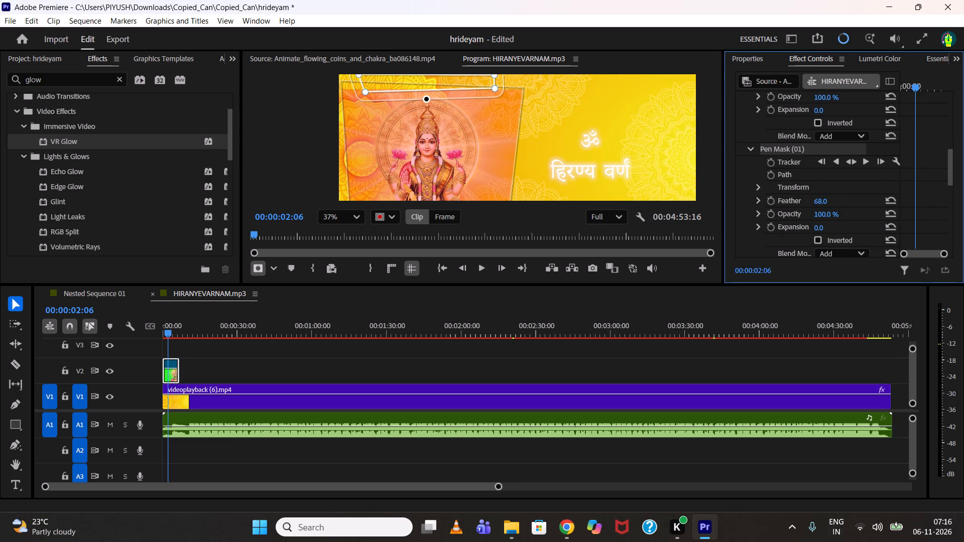
drag(863, 204, 858, 209)
click(628, 353)
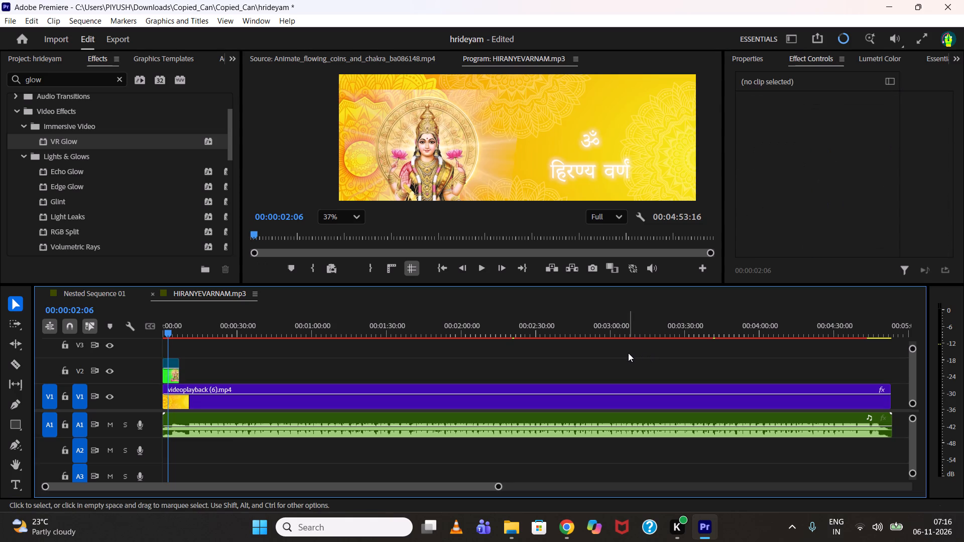
Examine the two opacity pen masks on the Lakshmi clip, comparing their outlines and settings.
click(171, 373)
scroll(807, 163, down, 8)
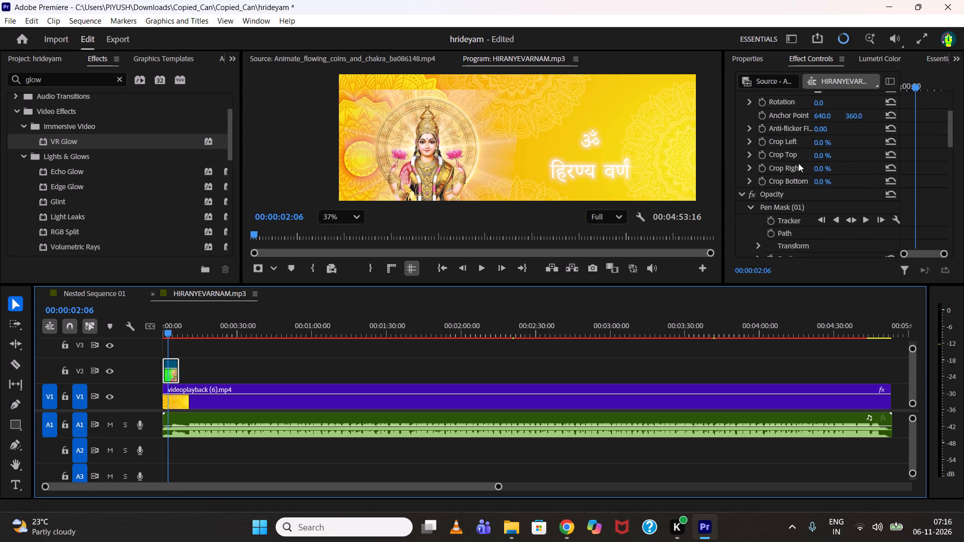
scroll(780, 192, down, 8)
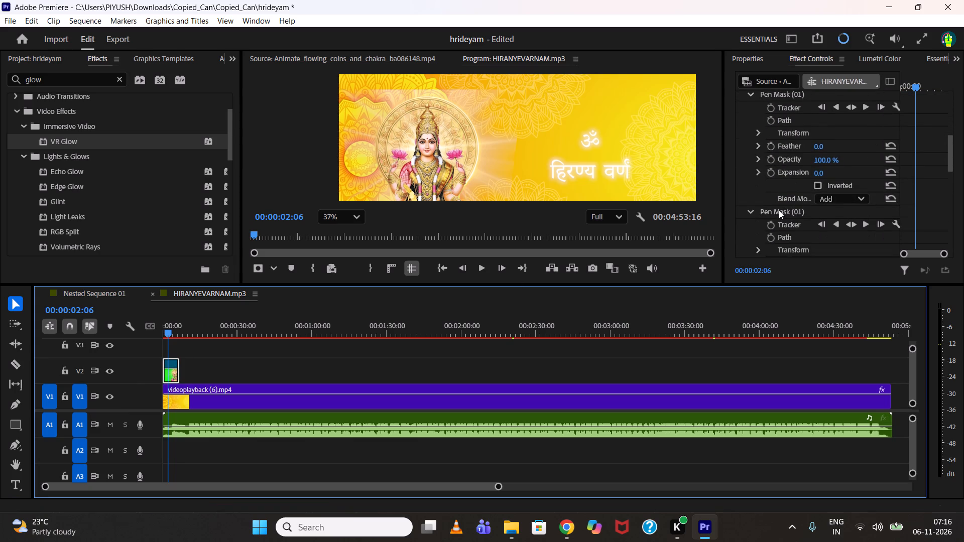
click(779, 212)
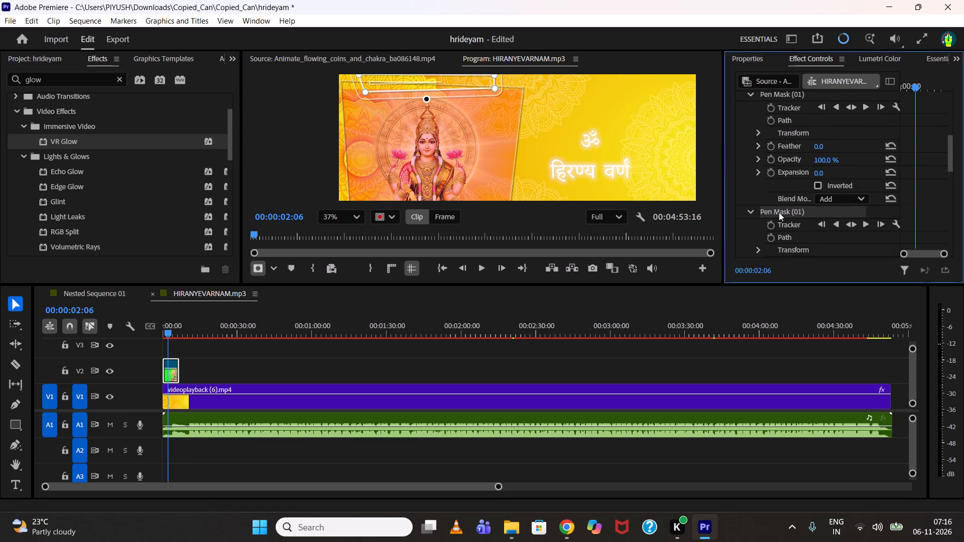
click(782, 98)
click(782, 98)
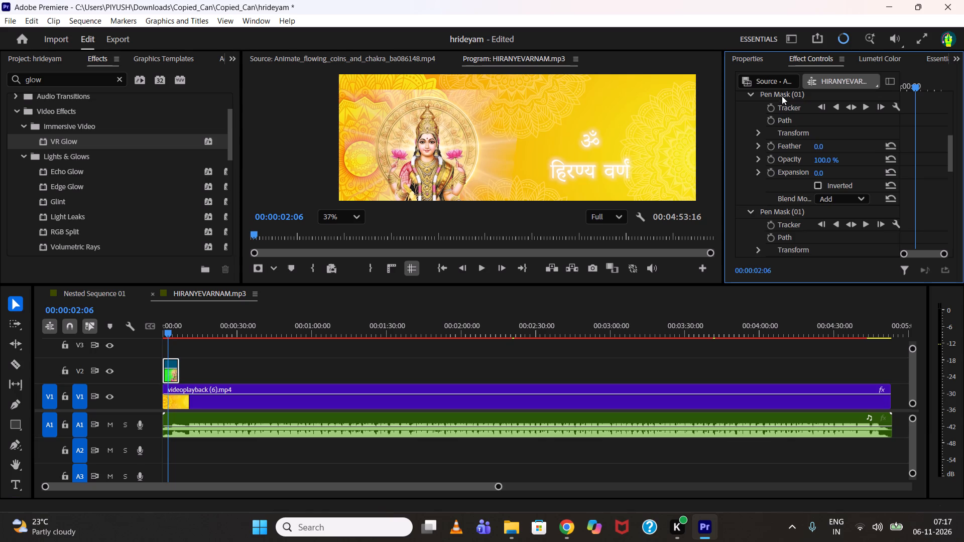
click(782, 96)
click(783, 93)
scroll(781, 120, down, 7)
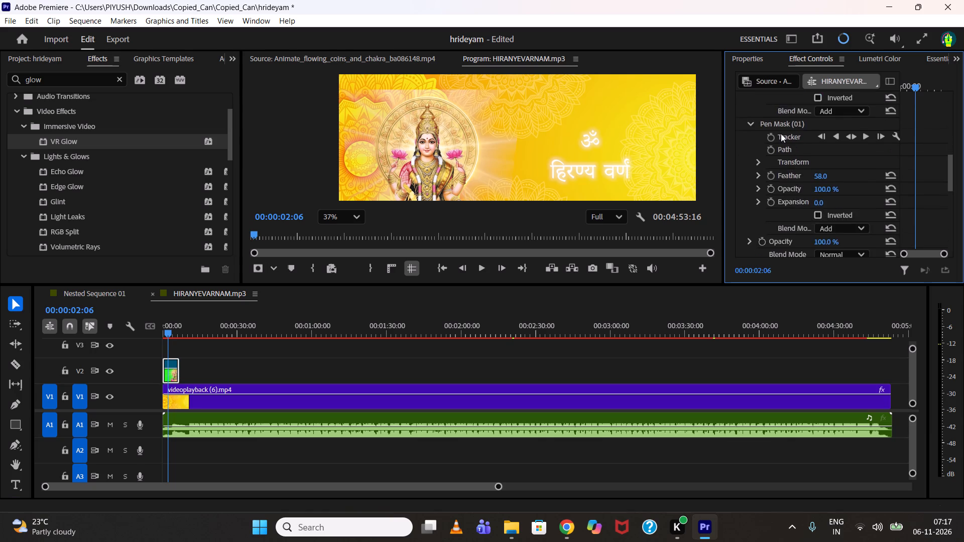
scroll(781, 133, down, 7)
scroll(781, 137, up, 15)
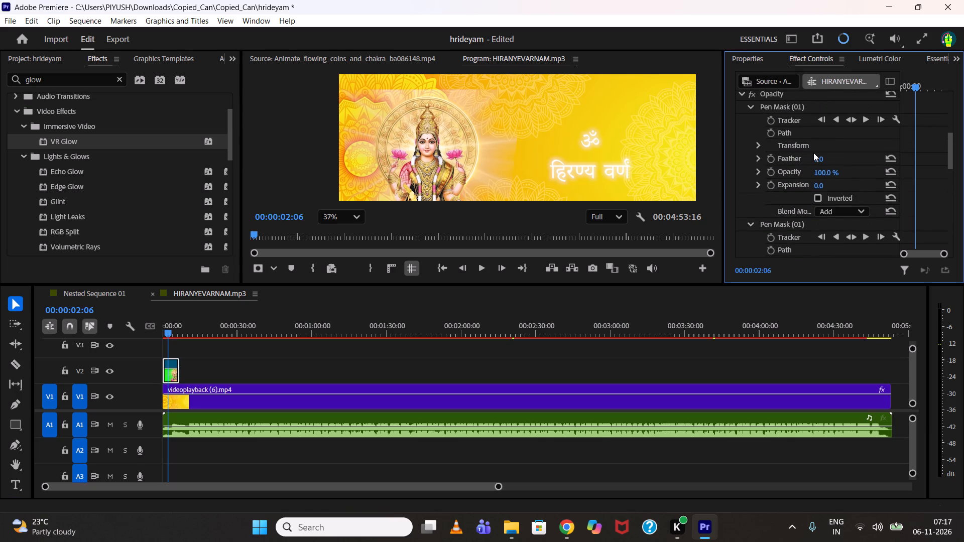
click(786, 111)
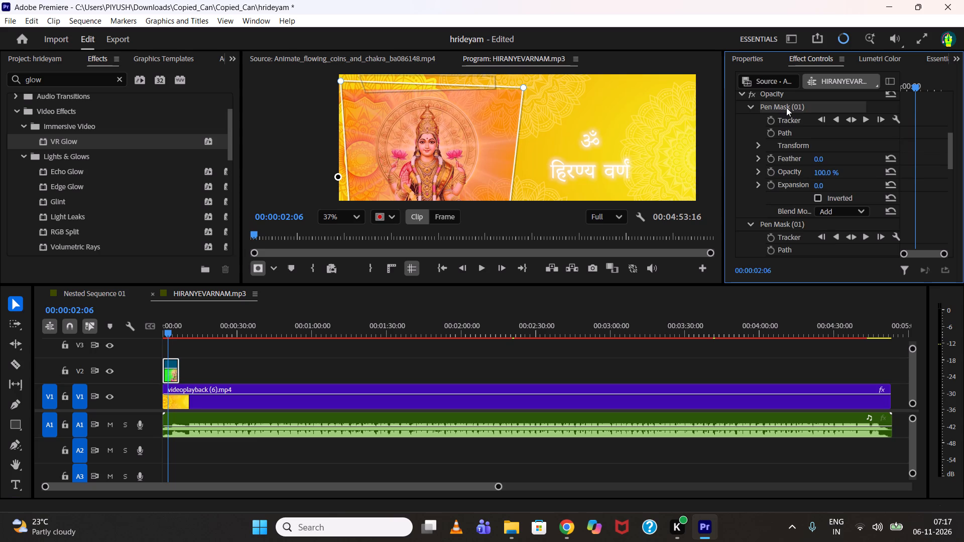
scroll(787, 158, down, 3)
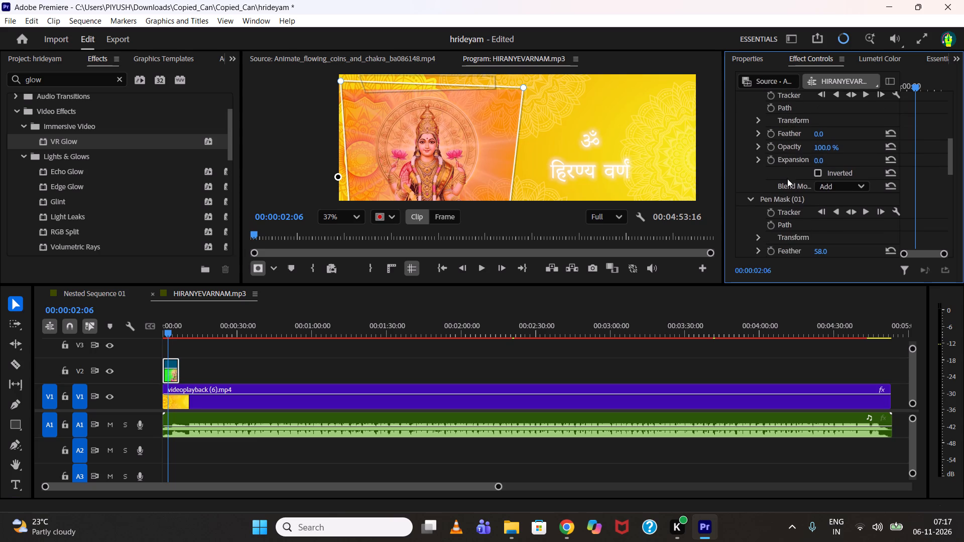
Invert the feathered top-edge opacity mask on the Lakshmi clip and deselect the clip.
click(789, 184)
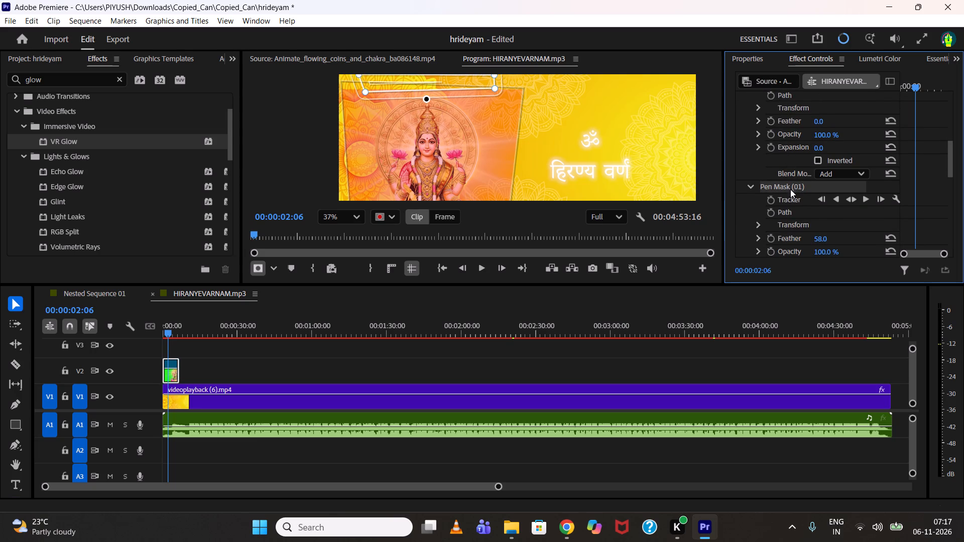
scroll(791, 217, down, 3)
click(817, 240)
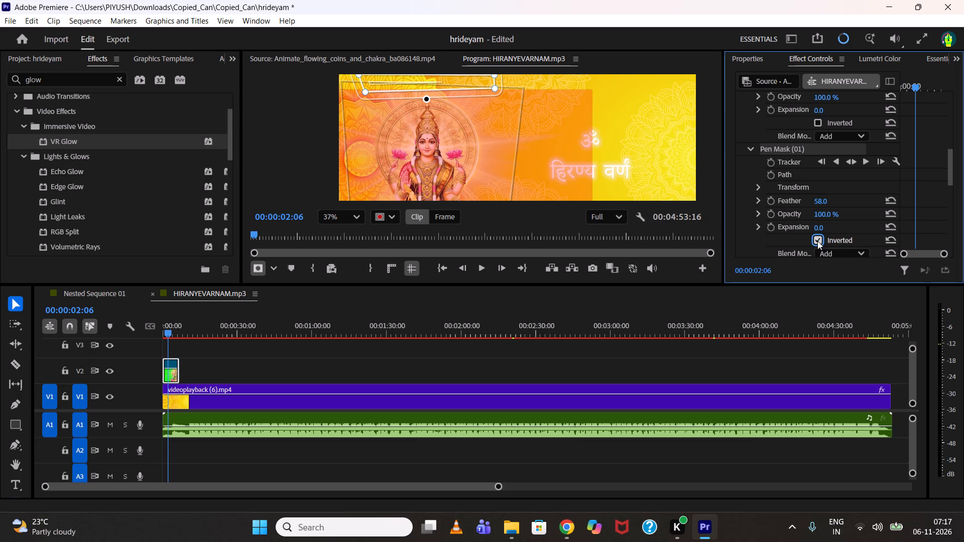
click(691, 355)
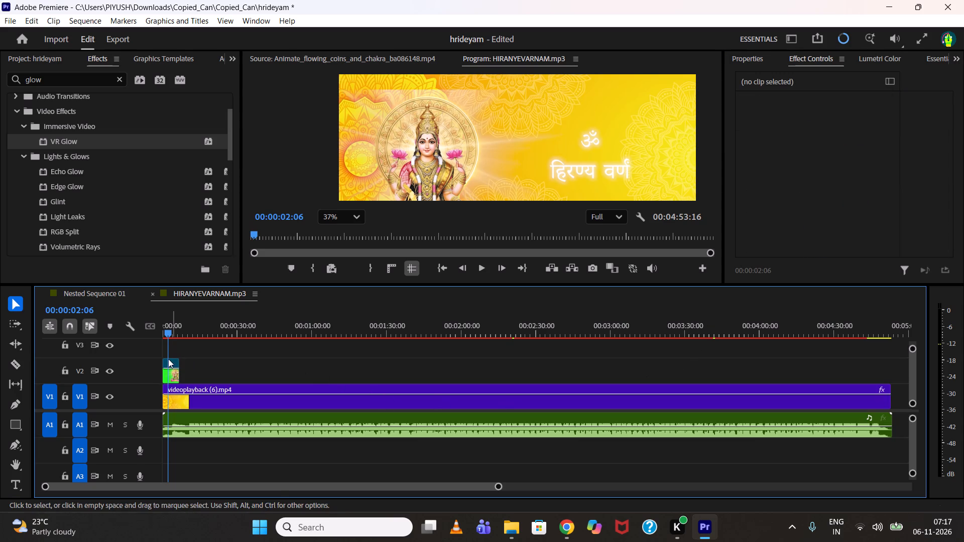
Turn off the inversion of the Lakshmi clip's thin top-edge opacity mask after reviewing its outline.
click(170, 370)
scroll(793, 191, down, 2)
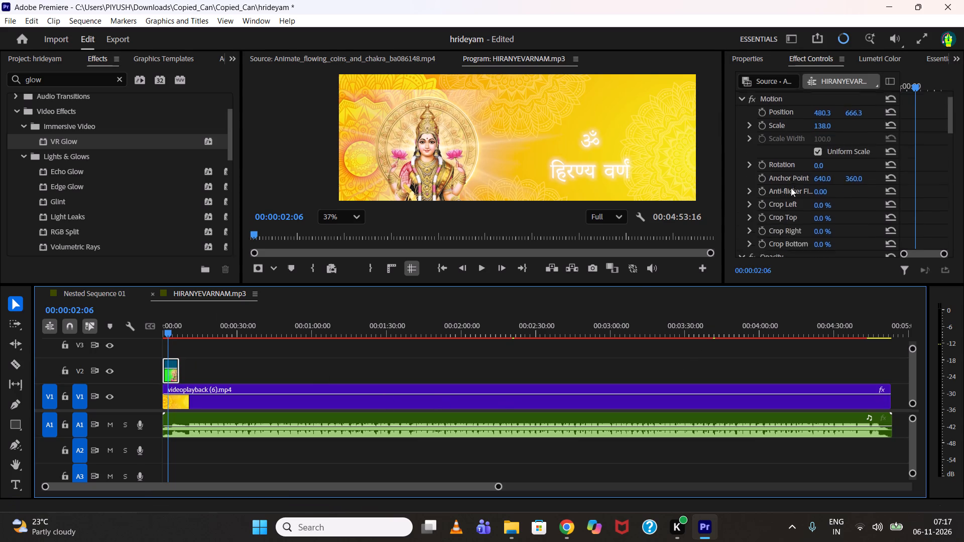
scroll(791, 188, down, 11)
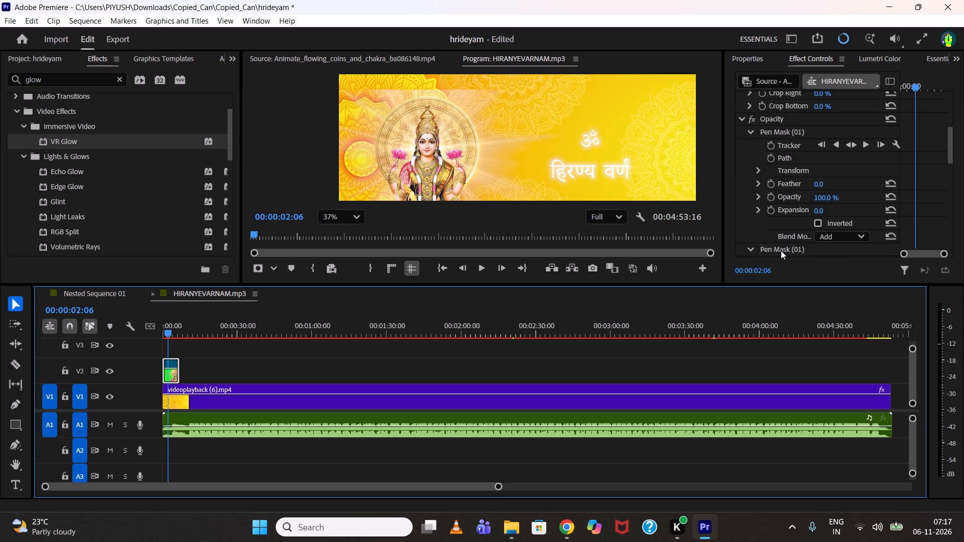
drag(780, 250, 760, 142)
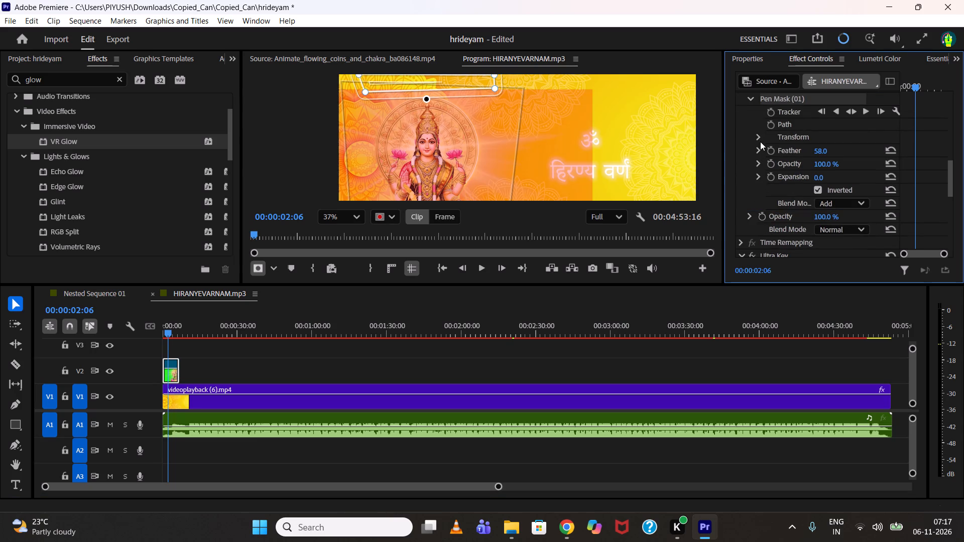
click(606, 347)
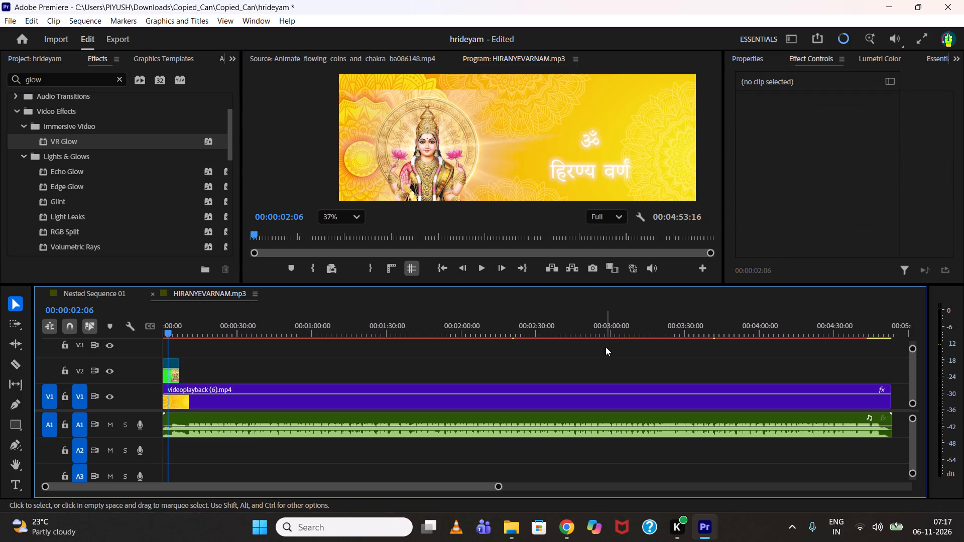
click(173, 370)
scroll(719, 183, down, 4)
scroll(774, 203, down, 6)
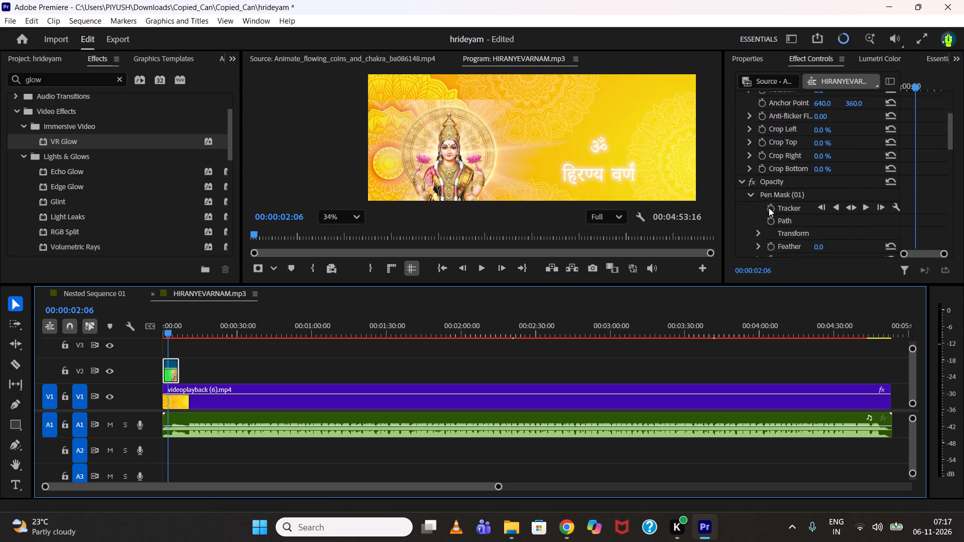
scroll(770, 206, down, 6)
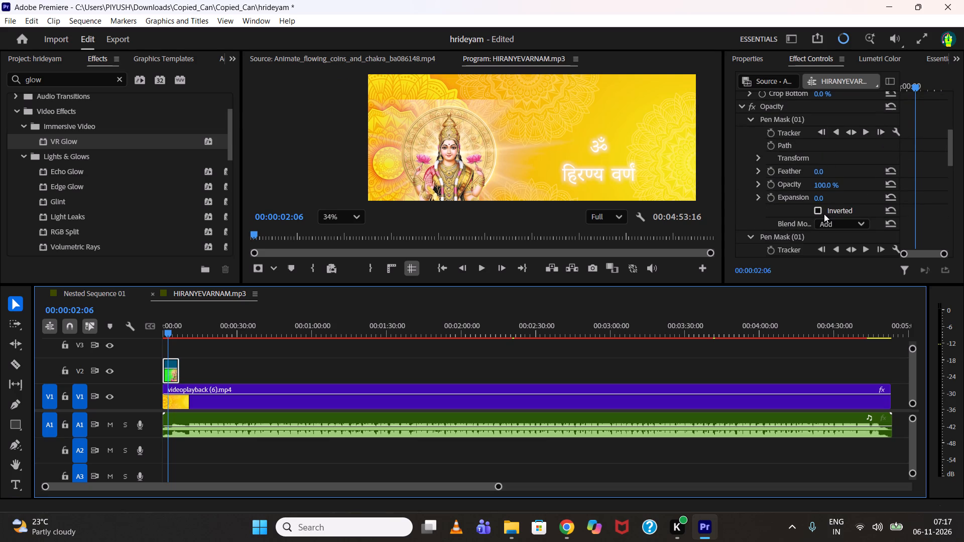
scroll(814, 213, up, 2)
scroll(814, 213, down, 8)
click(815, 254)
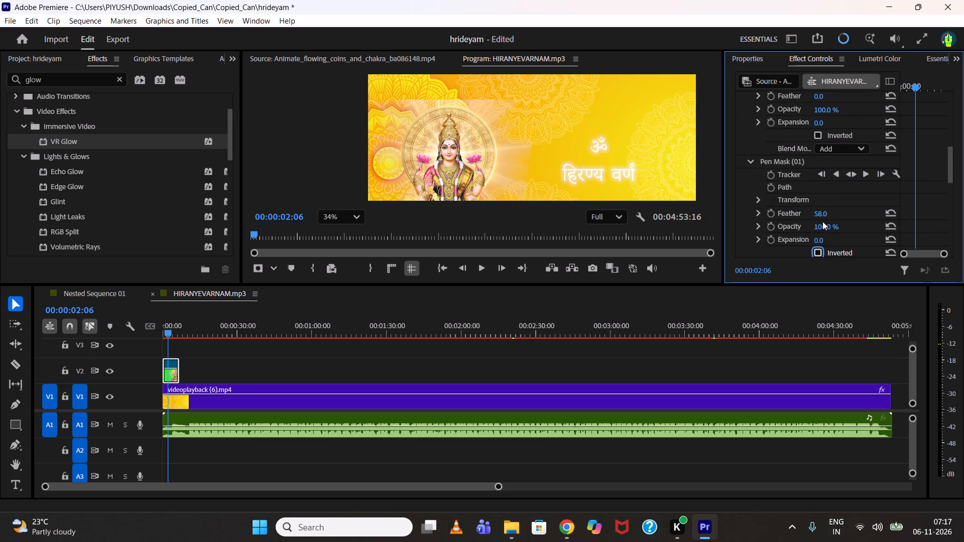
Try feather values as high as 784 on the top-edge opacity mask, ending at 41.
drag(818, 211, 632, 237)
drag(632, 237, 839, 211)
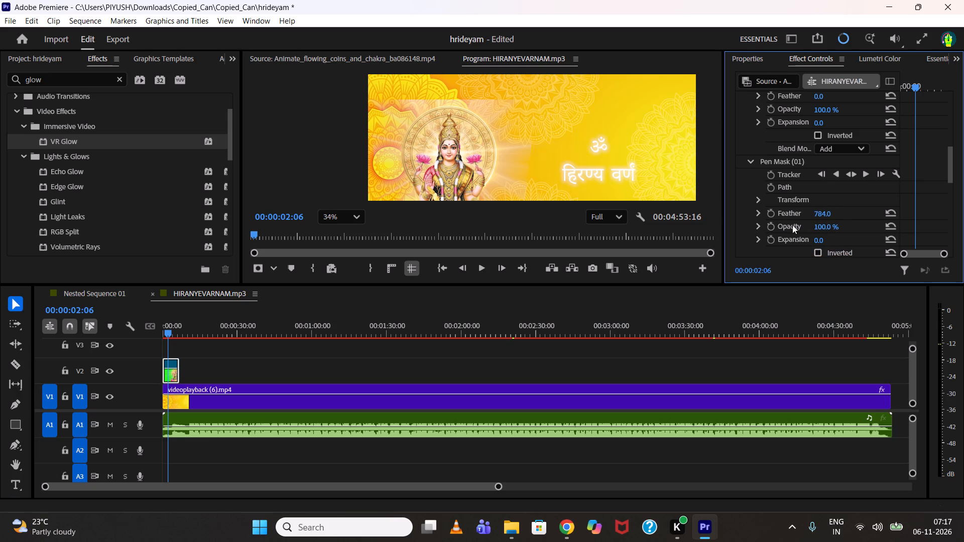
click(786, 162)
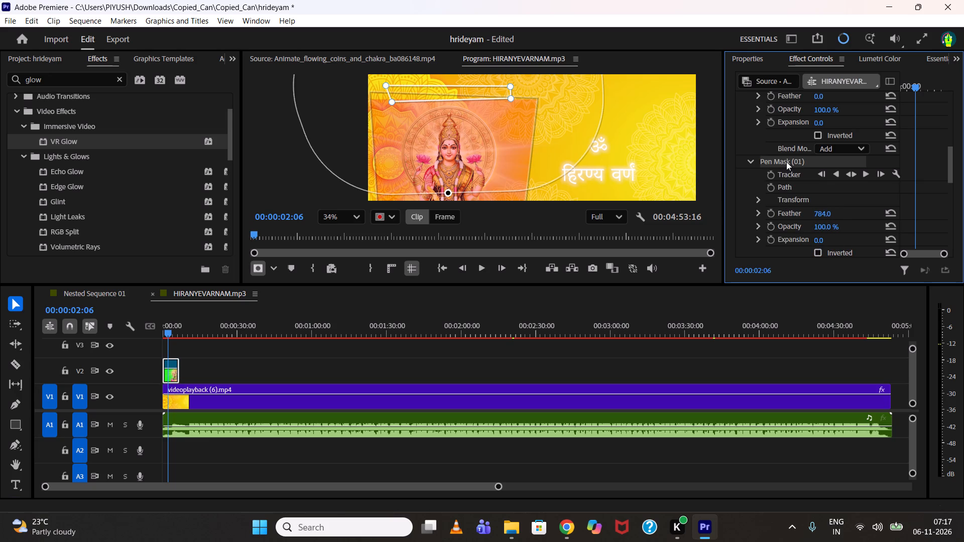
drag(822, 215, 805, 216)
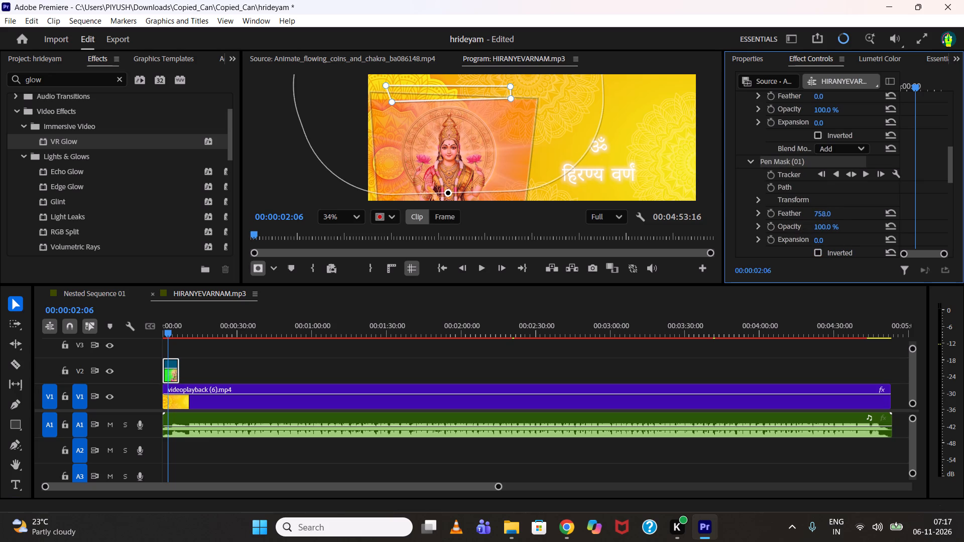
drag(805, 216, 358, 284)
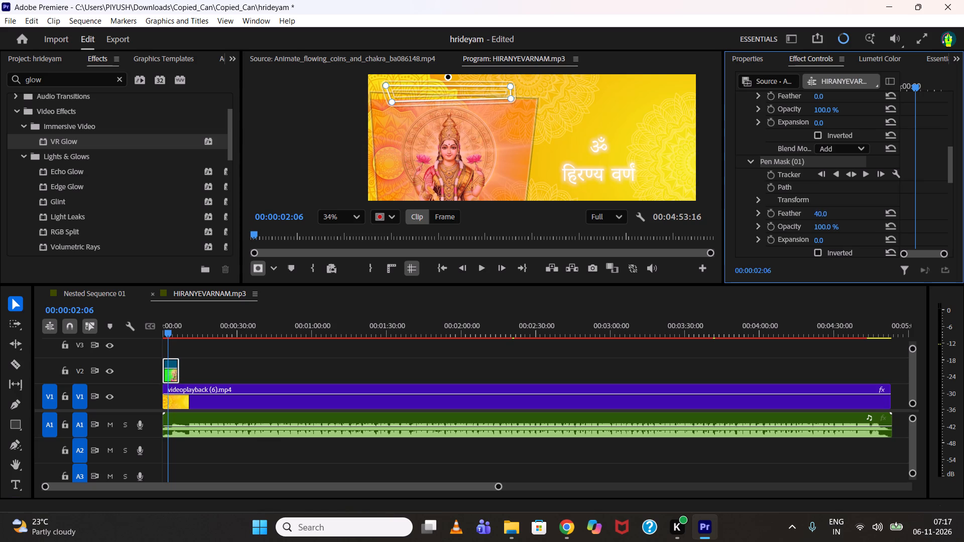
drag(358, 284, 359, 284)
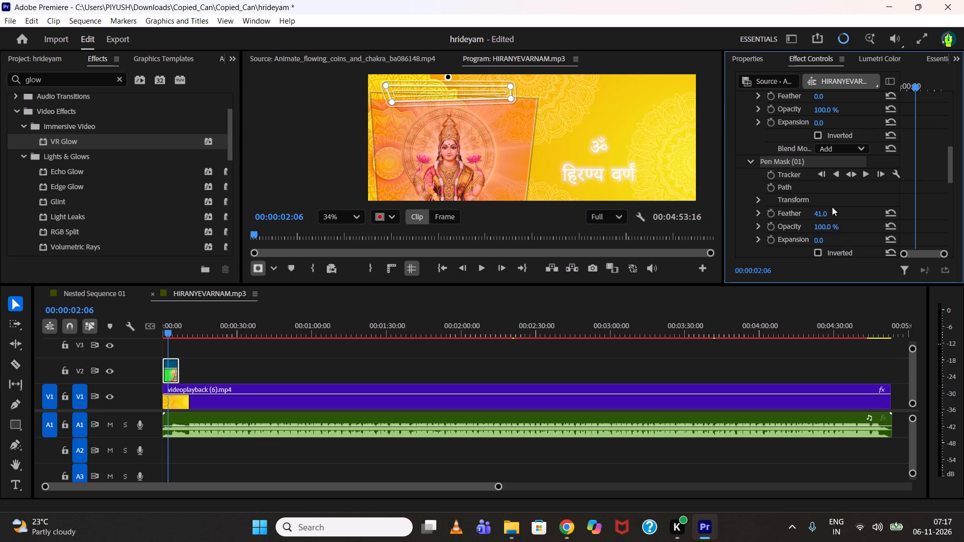
Delete the thin top-edge pen mask from the Lakshmi clip's Opacity.
click(790, 162)
key(Delete)
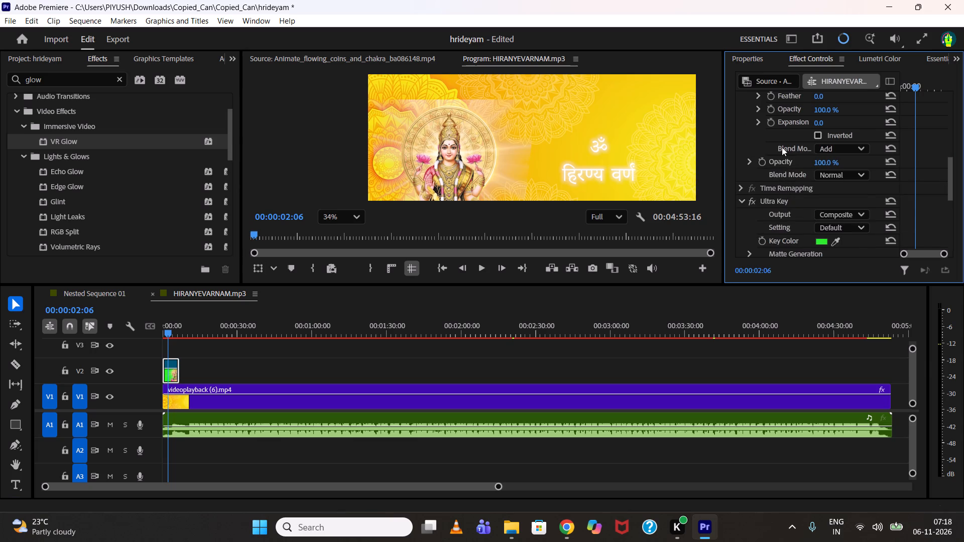
Raise both upper corner points of the remaining Lakshmi pen mask higher above the top edge of her picture.
scroll(782, 147, up, 3)
scroll(785, 158, down, 2)
scroll(785, 162, up, 3)
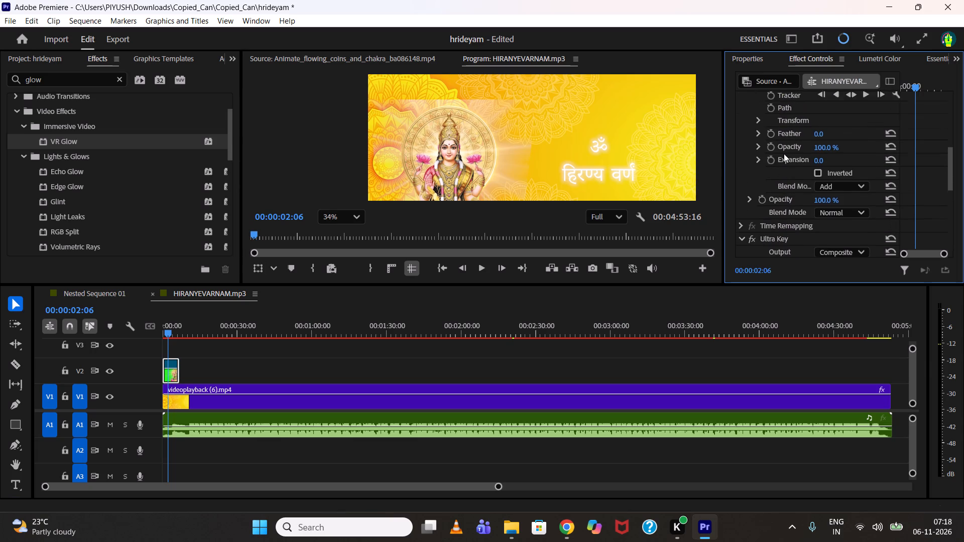
scroll(784, 154, up, 1)
click(788, 108)
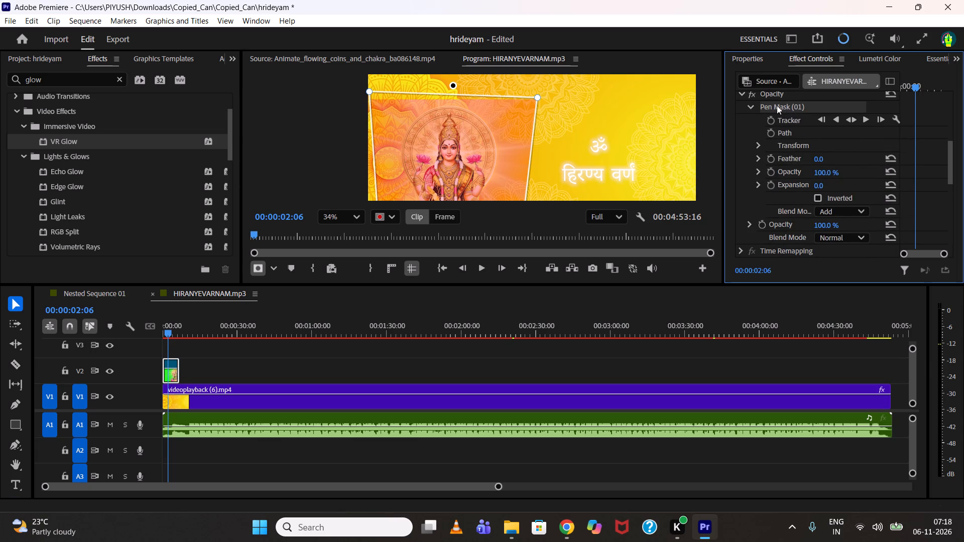
drag(539, 94, 539, 91)
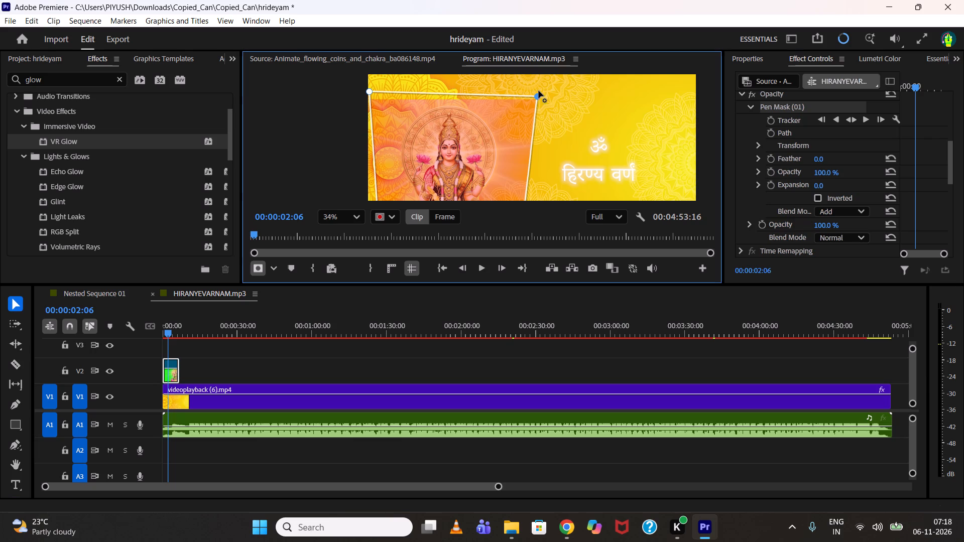
drag(539, 91, 540, 81)
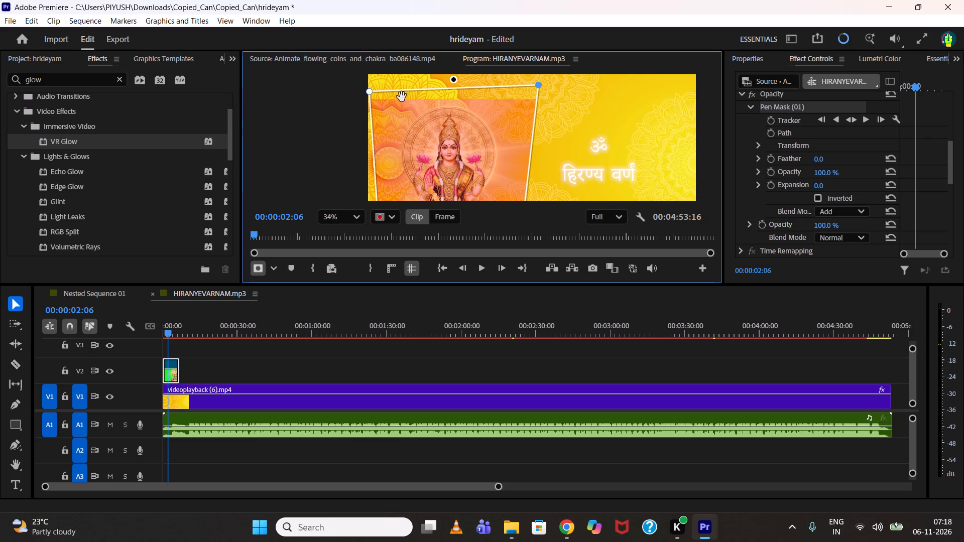
drag(372, 93, 367, 81)
middle_click(422, 112)
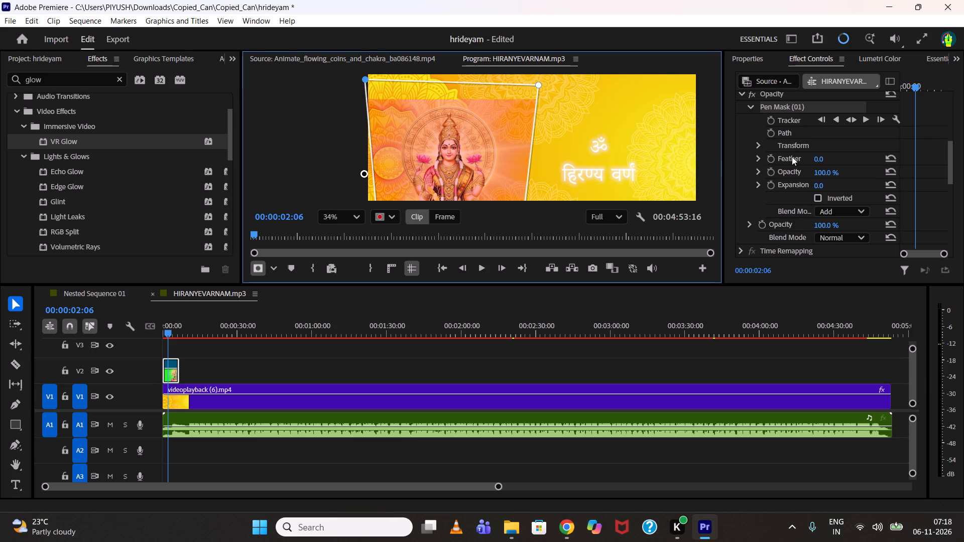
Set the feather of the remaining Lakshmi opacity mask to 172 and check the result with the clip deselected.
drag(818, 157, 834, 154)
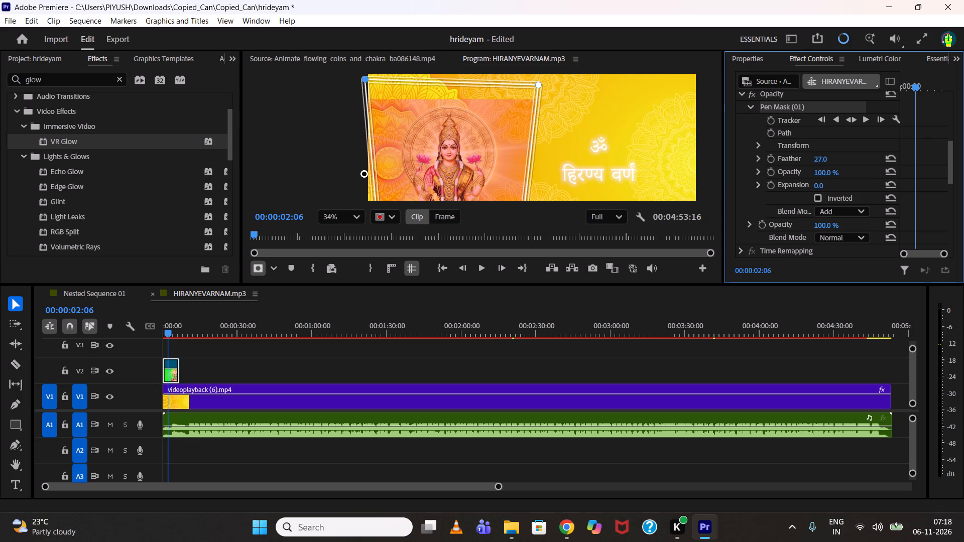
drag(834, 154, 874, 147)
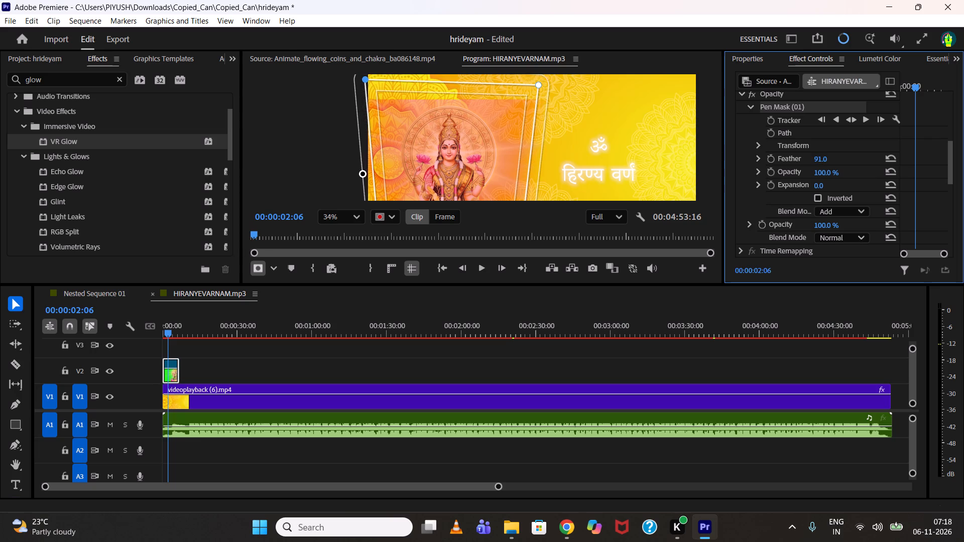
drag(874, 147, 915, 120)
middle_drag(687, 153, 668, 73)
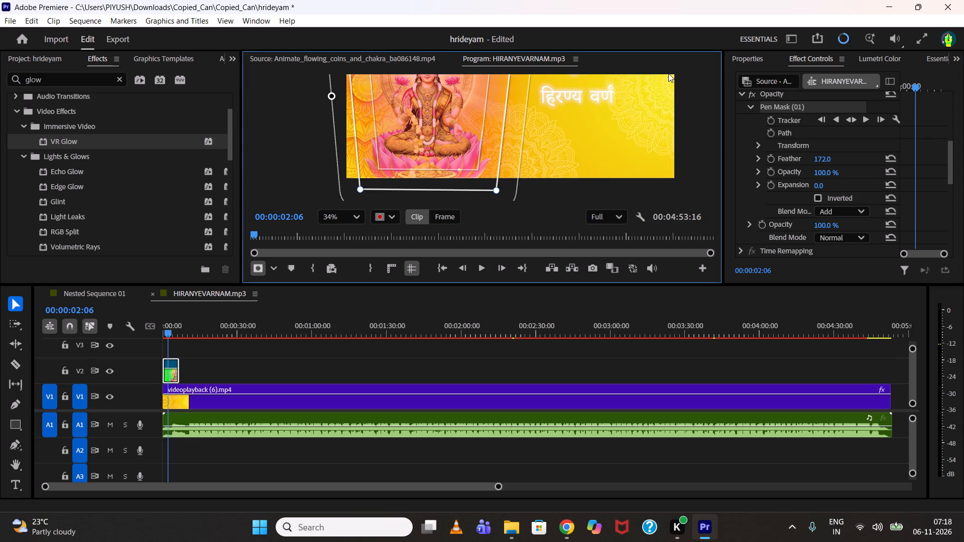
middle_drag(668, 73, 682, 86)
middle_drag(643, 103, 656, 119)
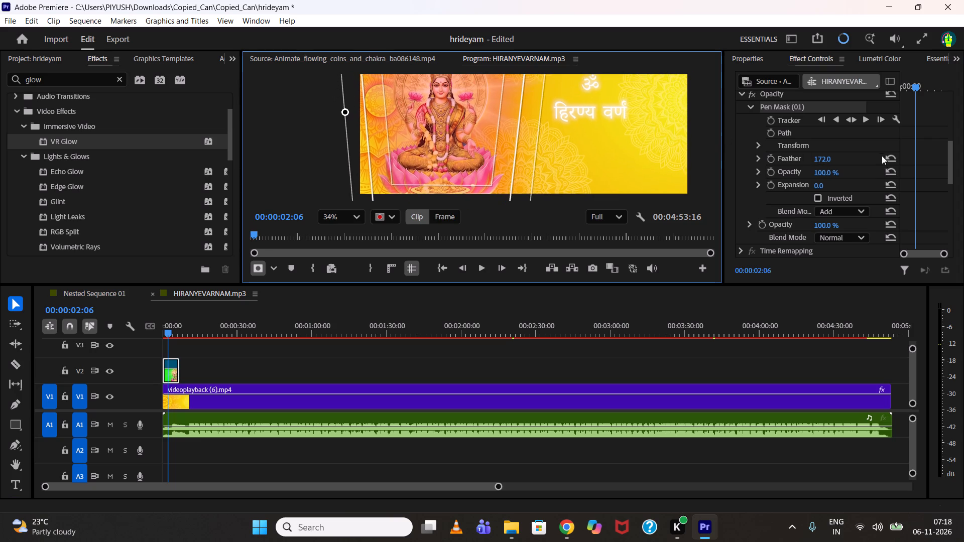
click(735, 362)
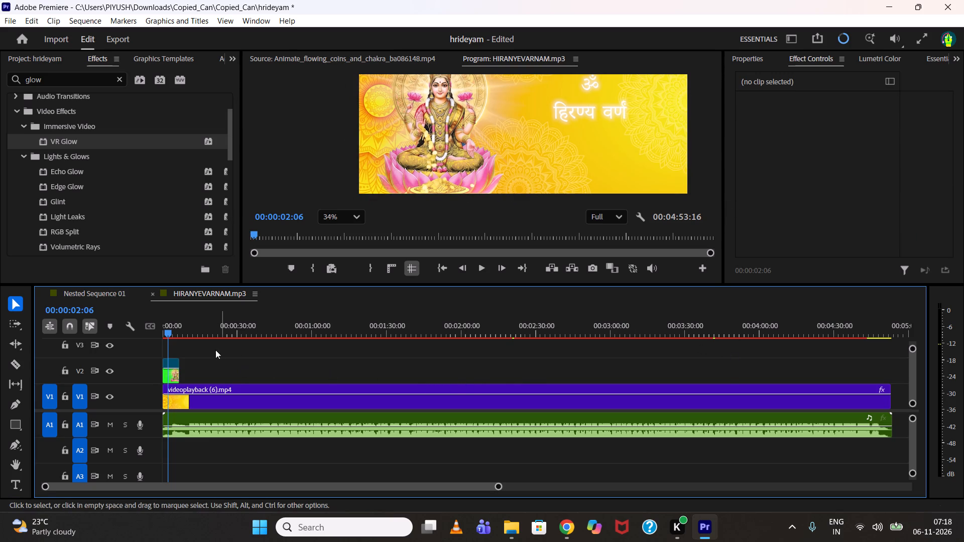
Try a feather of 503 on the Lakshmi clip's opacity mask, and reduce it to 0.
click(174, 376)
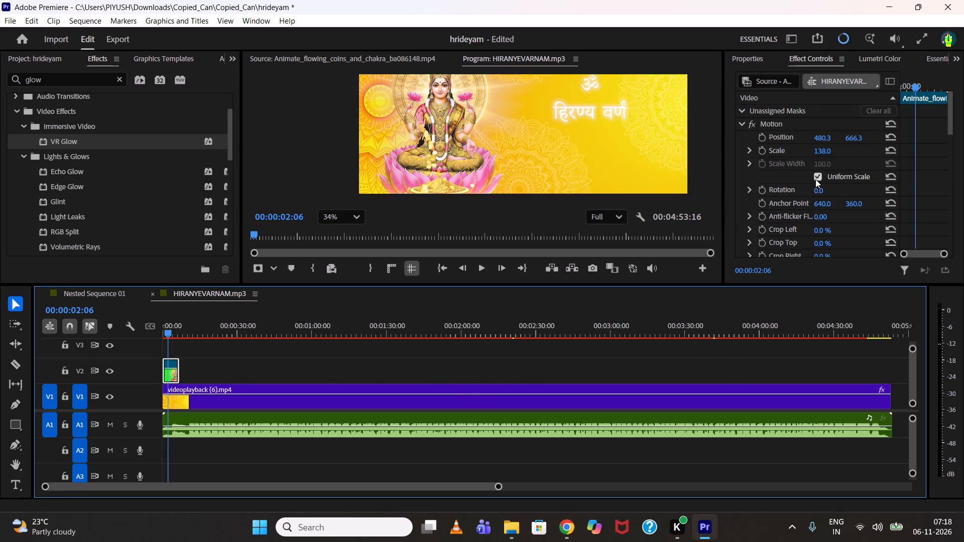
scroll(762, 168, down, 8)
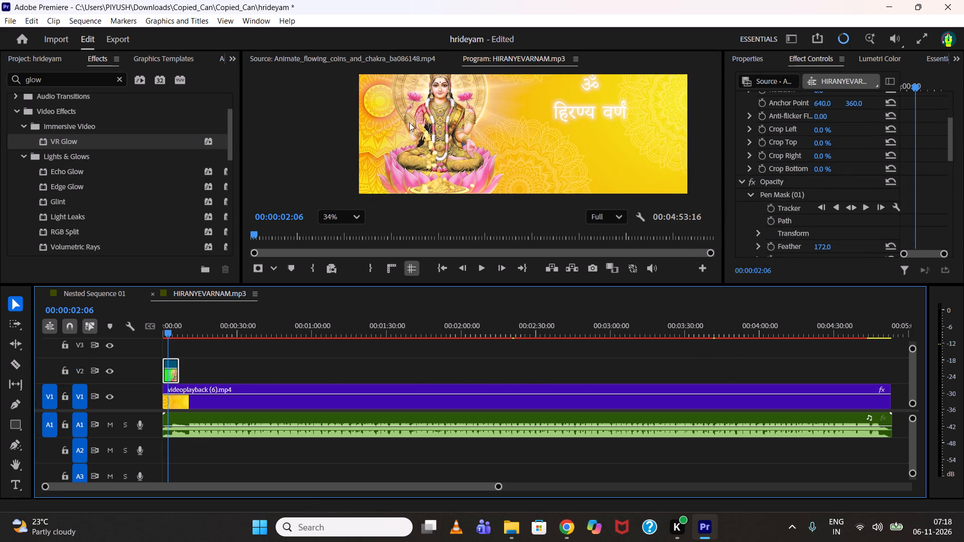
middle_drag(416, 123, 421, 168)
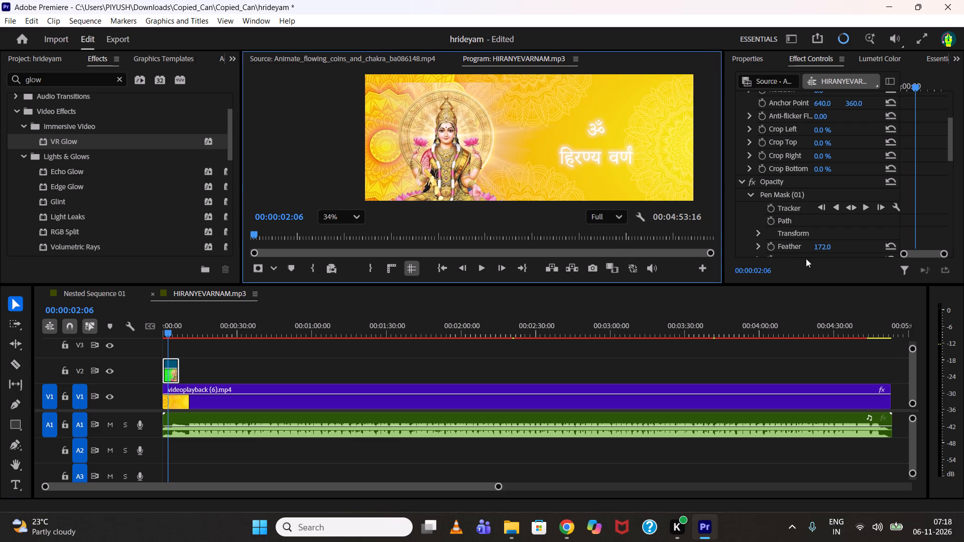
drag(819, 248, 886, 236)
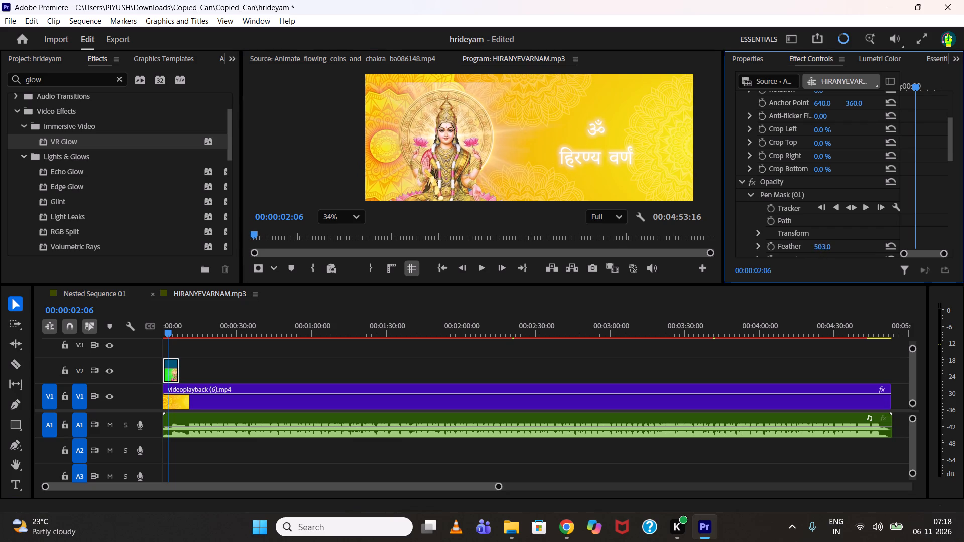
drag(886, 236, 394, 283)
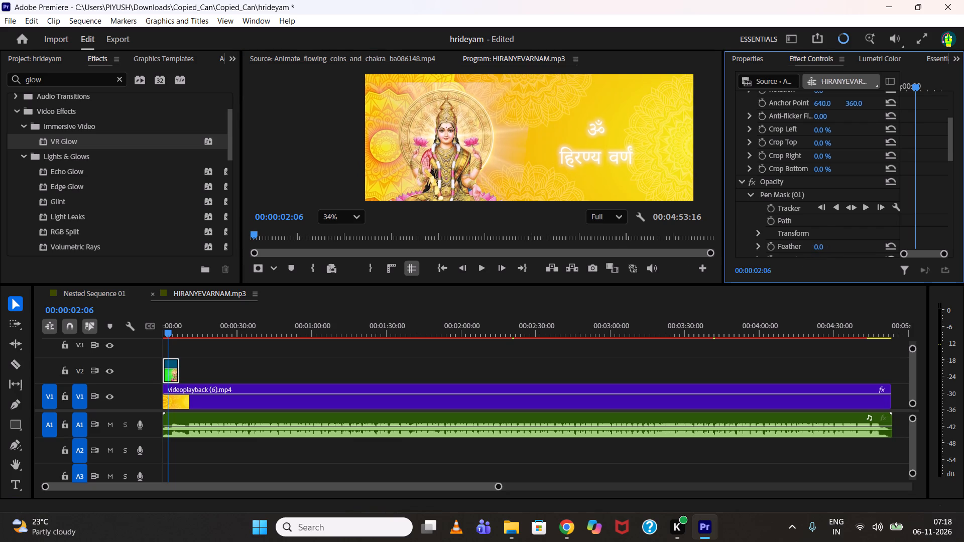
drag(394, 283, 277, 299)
Adjust the Lakshmi opacity mask's feather directly on its outline in the preview to 194.
click(771, 193)
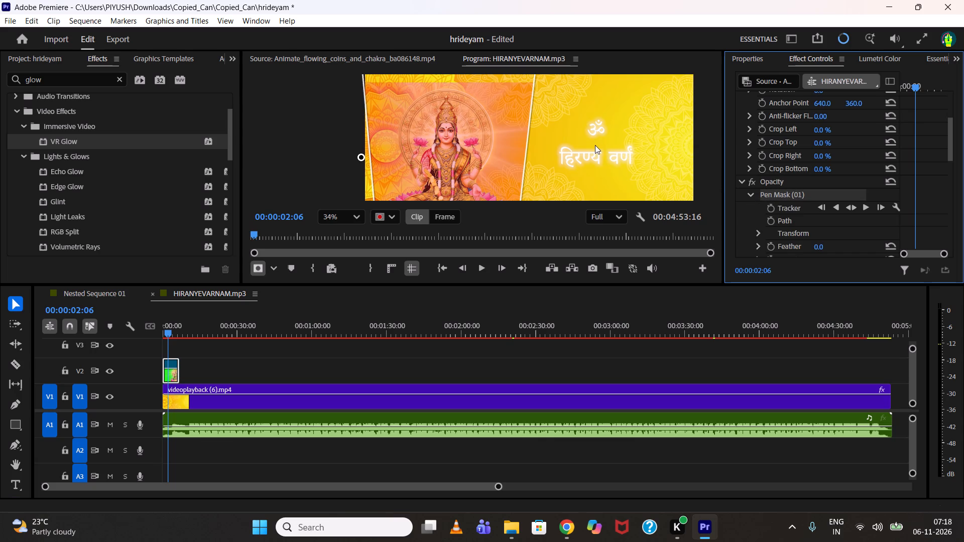
drag(358, 159, 378, 158)
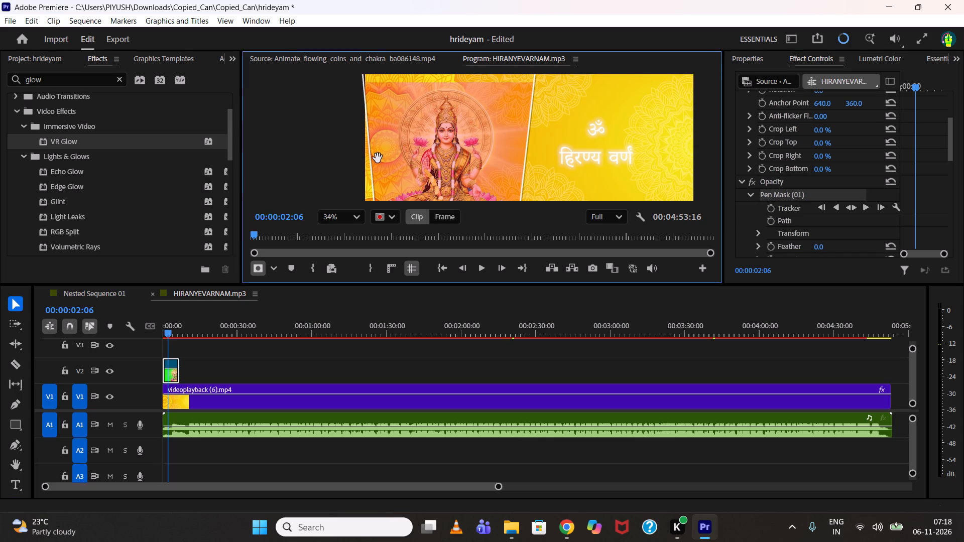
drag(378, 158, 327, 157)
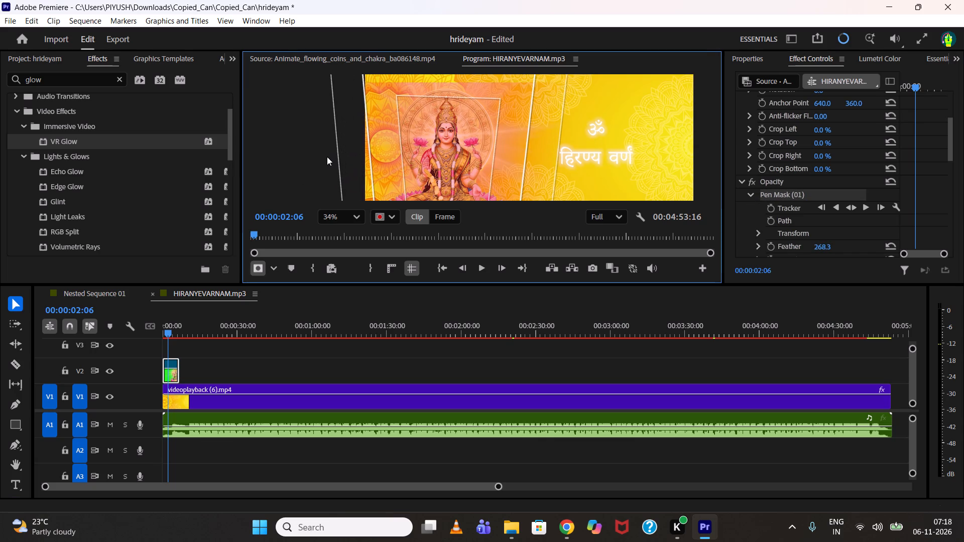
drag(327, 157, 336, 159)
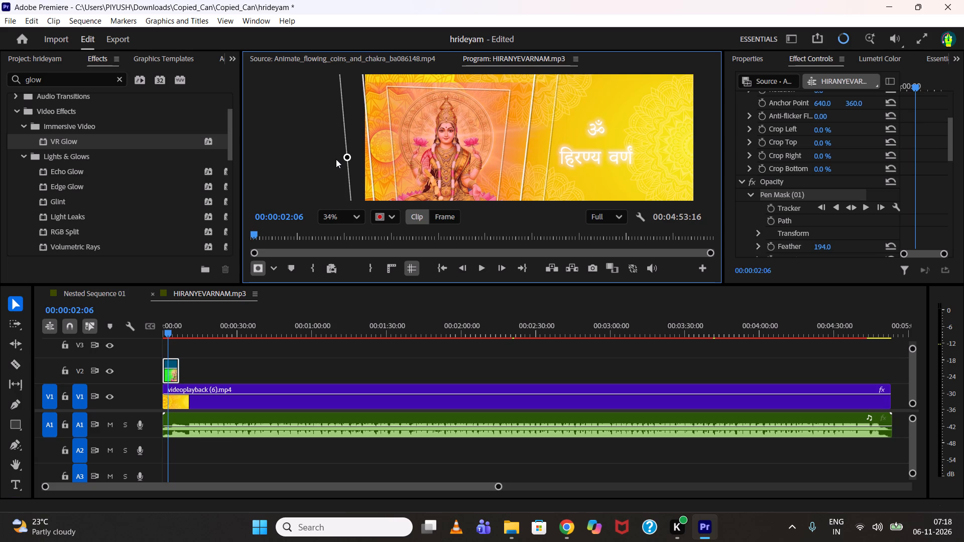
scroll(826, 196, down, 3)
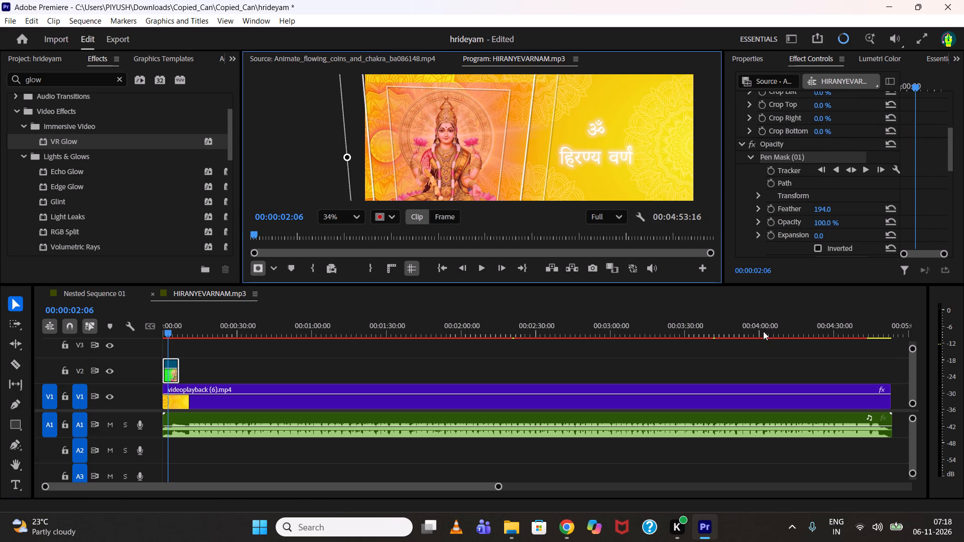
Deselect the Lakshmi clip, undo the last change, and check the whole frame in the preview.
click(747, 351)
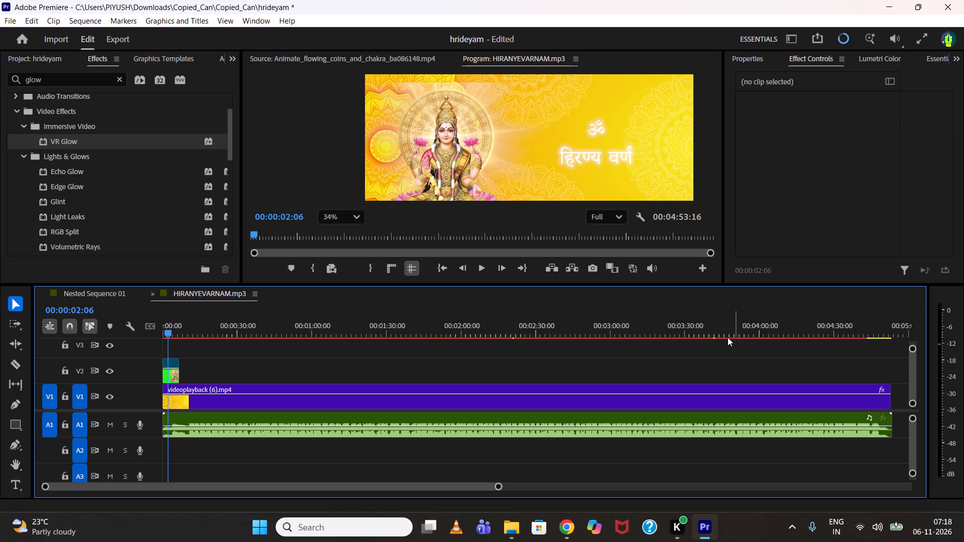
key(ctrl+z)
scroll(489, 126, down, 4)
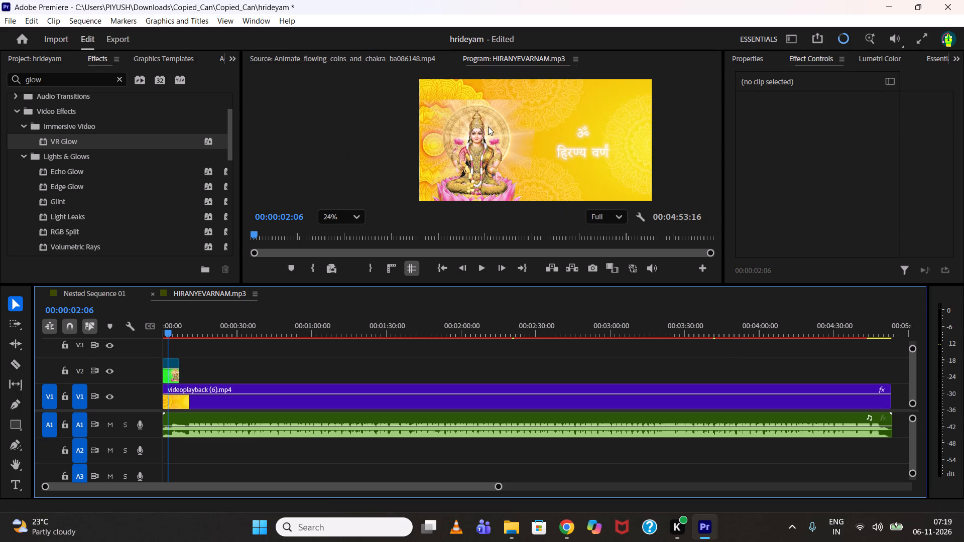
scroll(488, 126, down, 4)
middle_drag(487, 138, 472, 131)
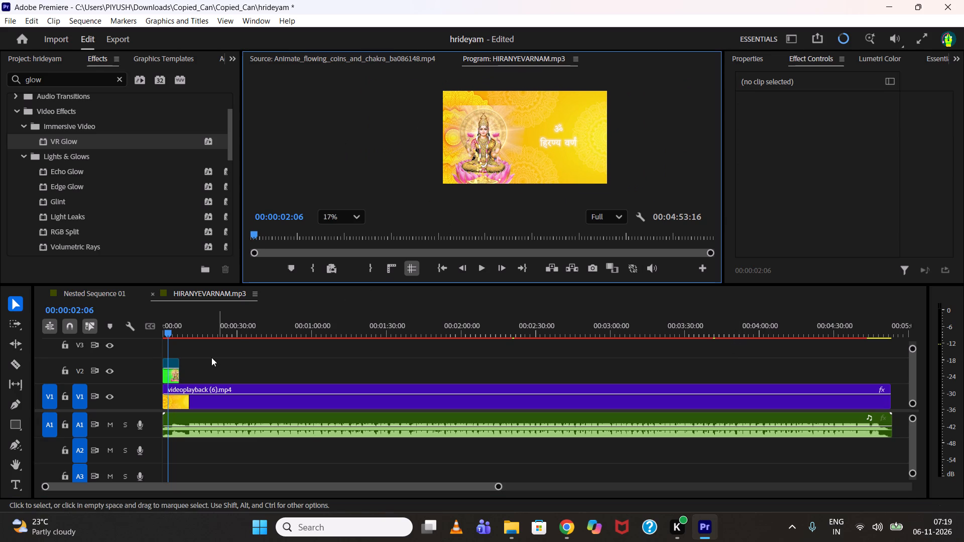
Enlarge the Lakshmi clip to a scale of 188 and reposition it to 458.3, 630.3.
click(170, 375)
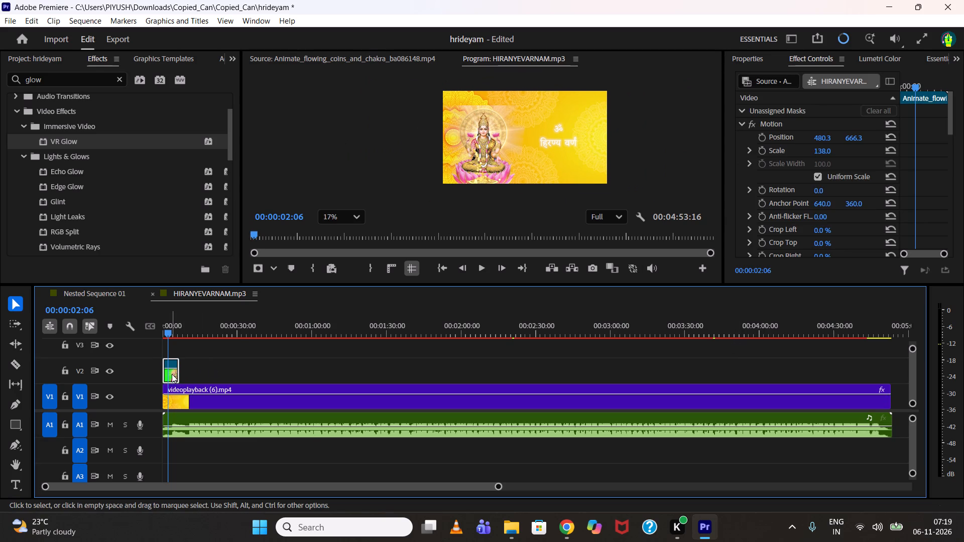
drag(829, 152, 856, 152)
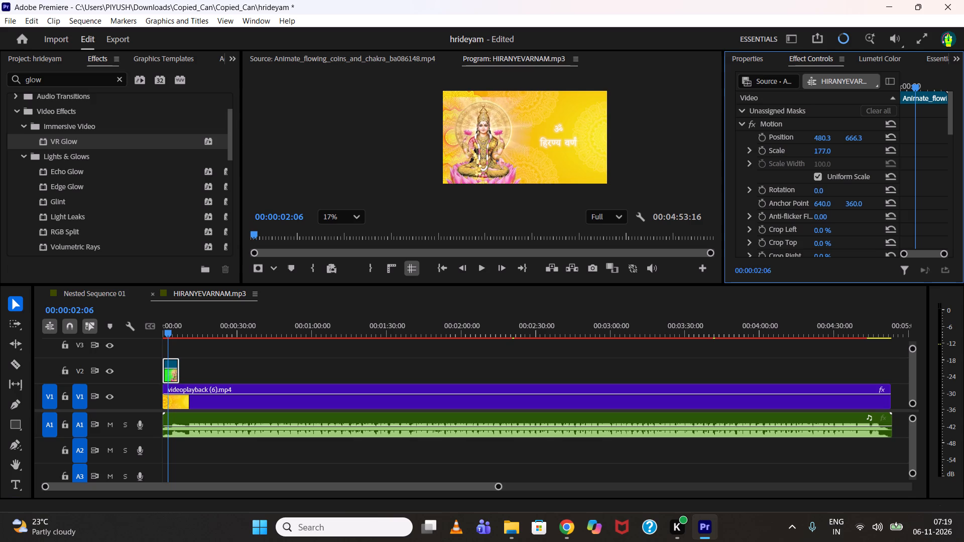
drag(856, 152, 862, 151)
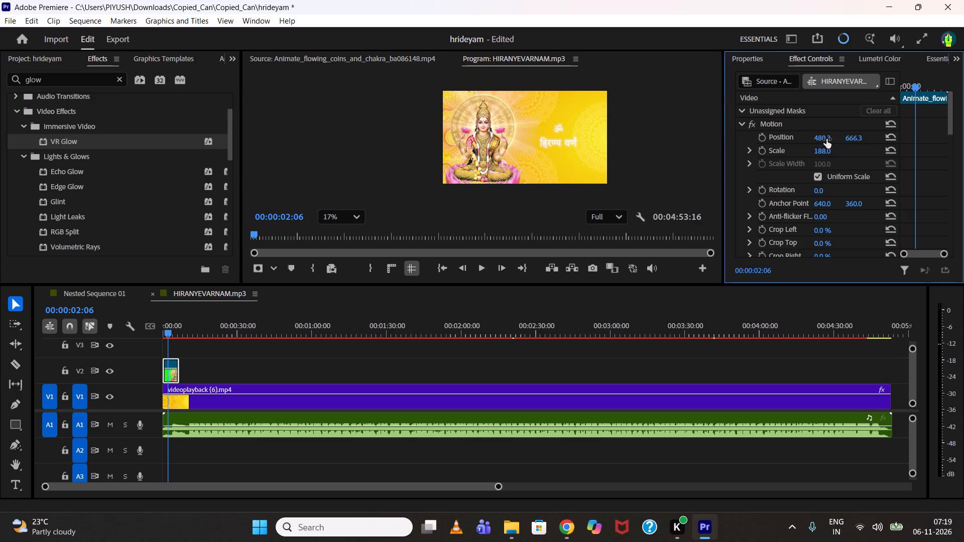
drag(824, 139, 810, 138)
scroll(633, 118, down, 2)
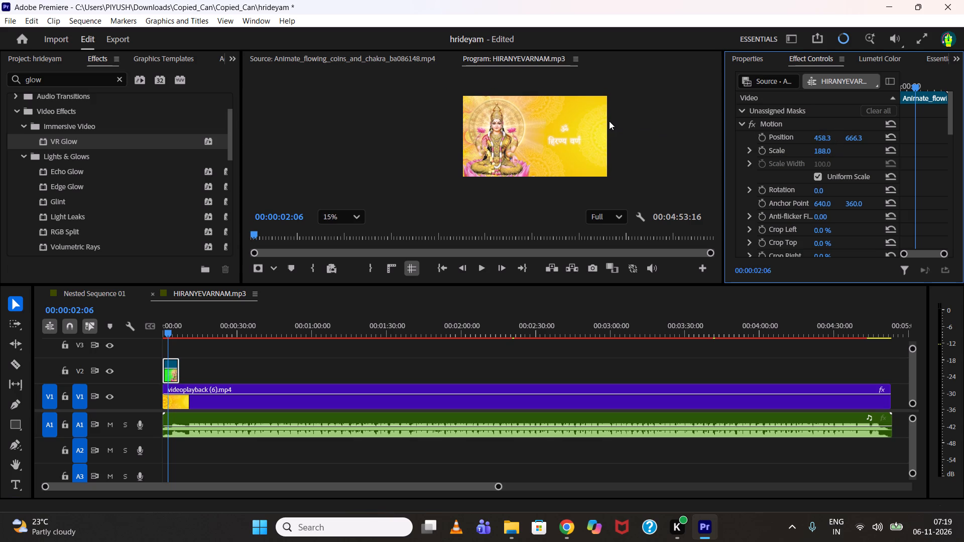
scroll(608, 120, up, 3)
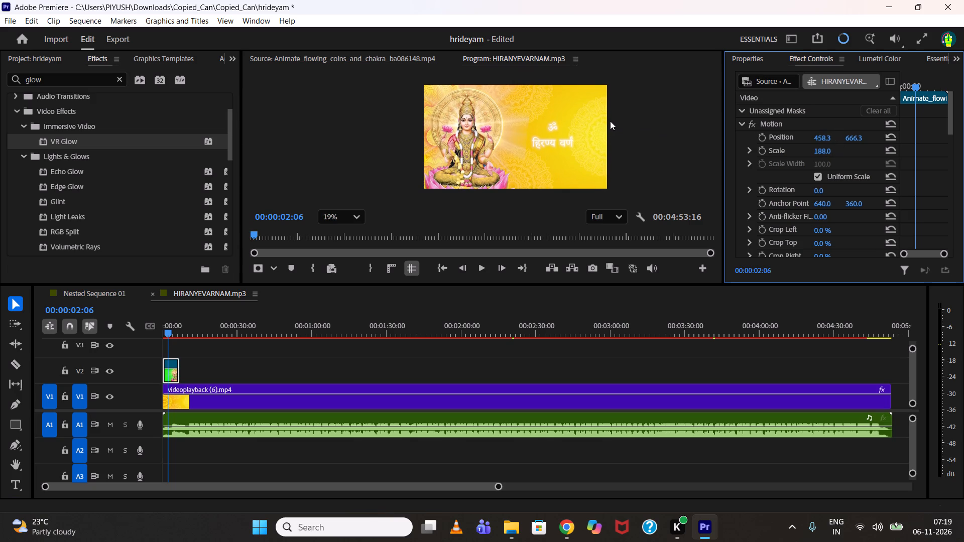
drag(849, 138, 826, 138)
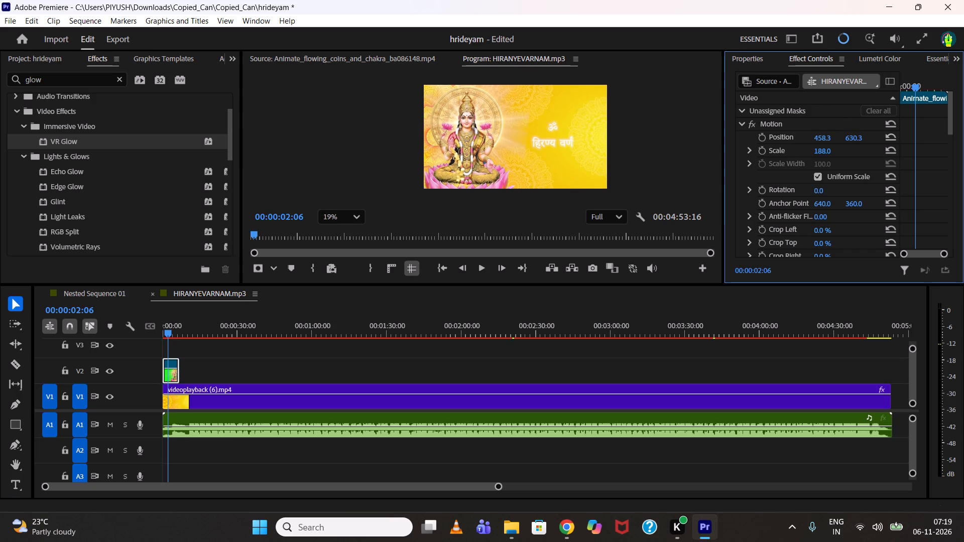
drag(826, 138, 827, 138)
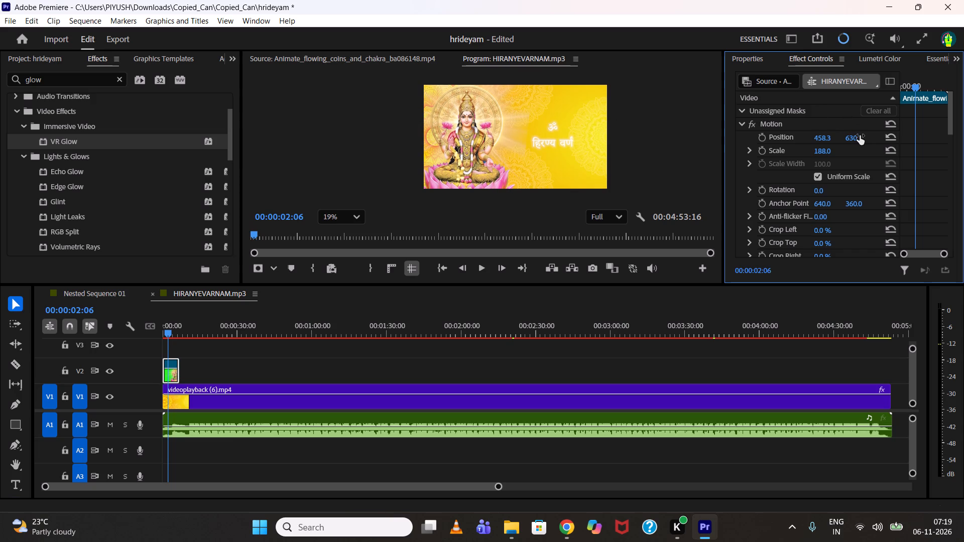
scroll(509, 134, up, 2)
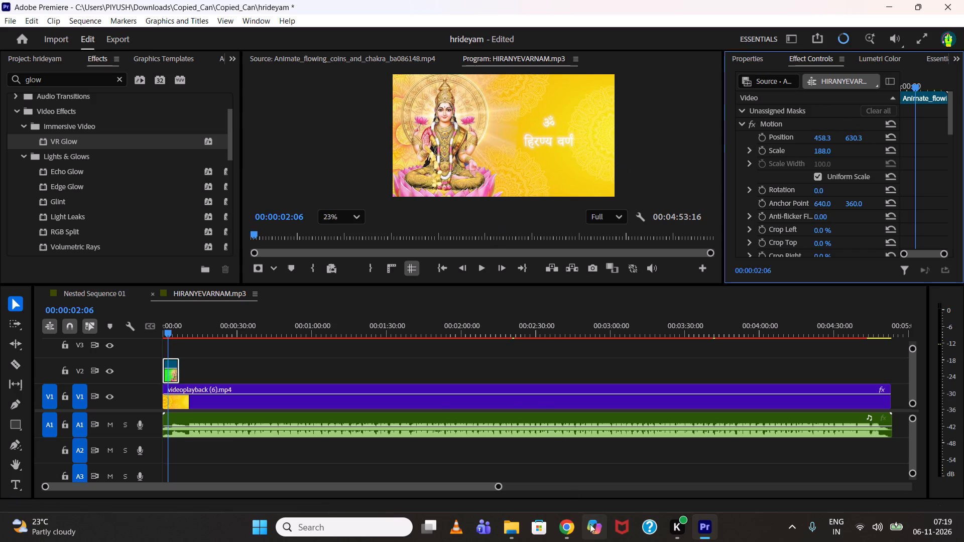
Switch to Chrome and look through the YouTube "laxmi bhajan" results for reference on thumbnail composition and background colours.
click(570, 521)
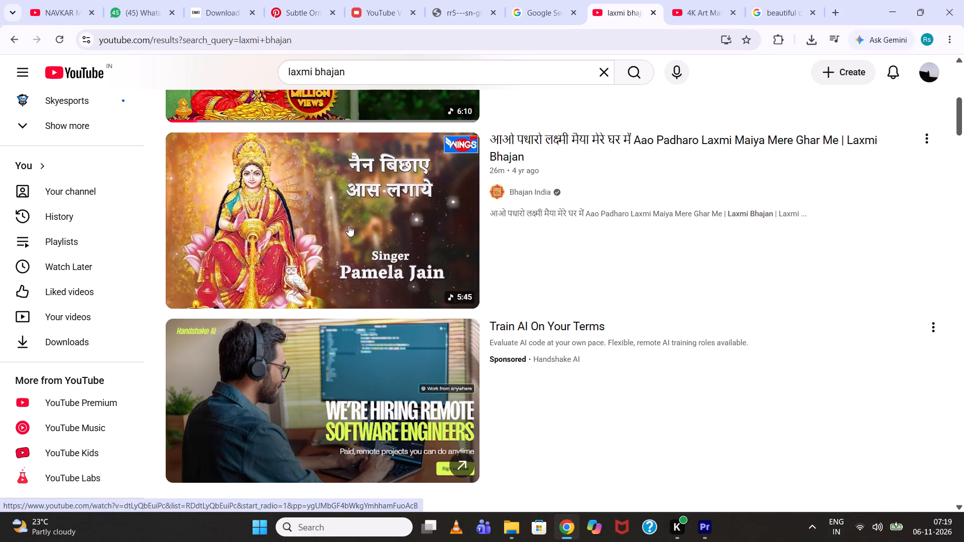
scroll(341, 214, up, 3)
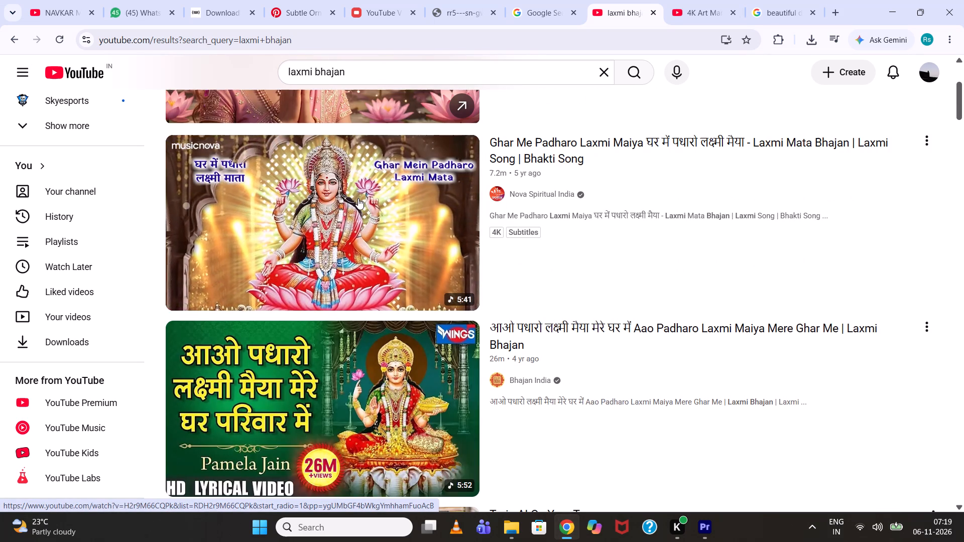
scroll(353, 187, up, 2)
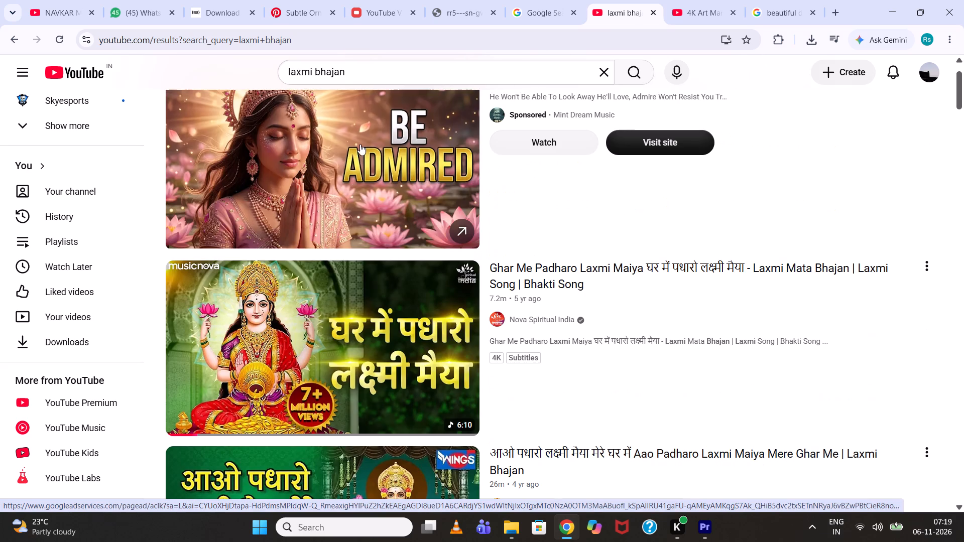
scroll(414, 364, down, 15)
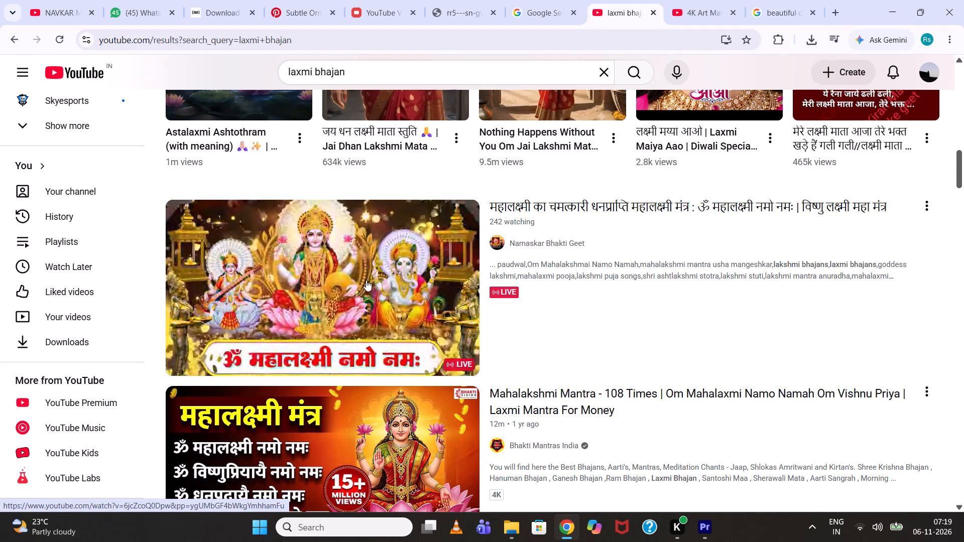
Return to Premiere and move the playhead to the start of the HIRANYEVARNAM.mp3 sequence.
click(701, 527)
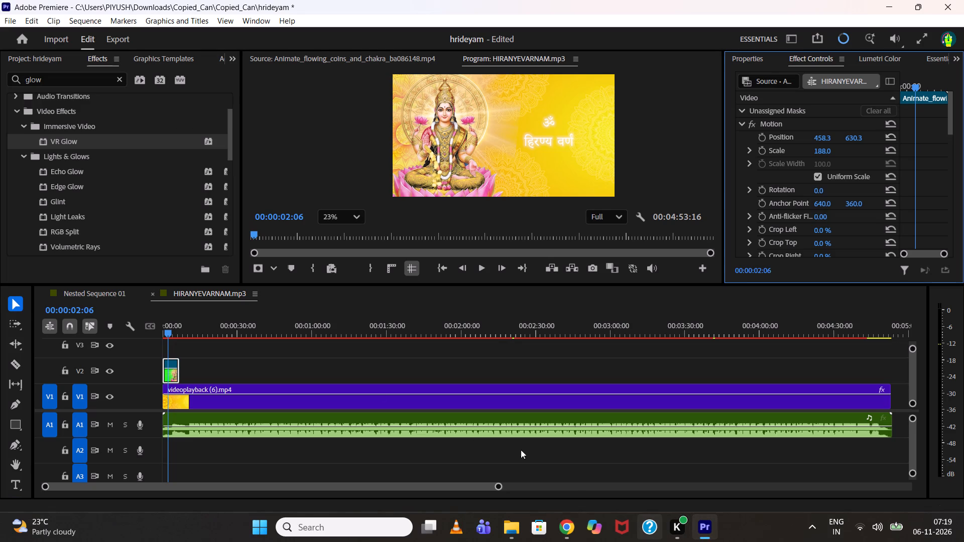
drag(168, 330, 152, 330)
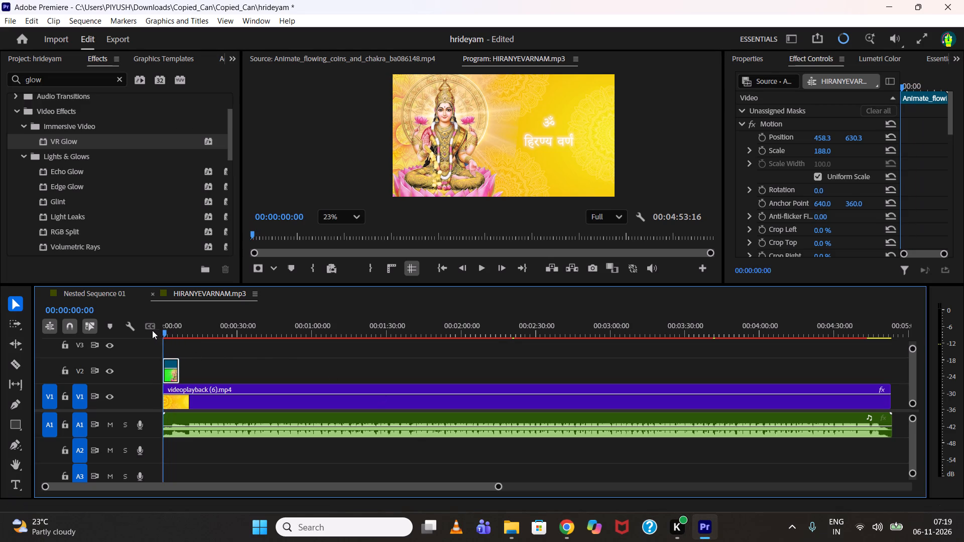
drag(152, 330, 142, 330)
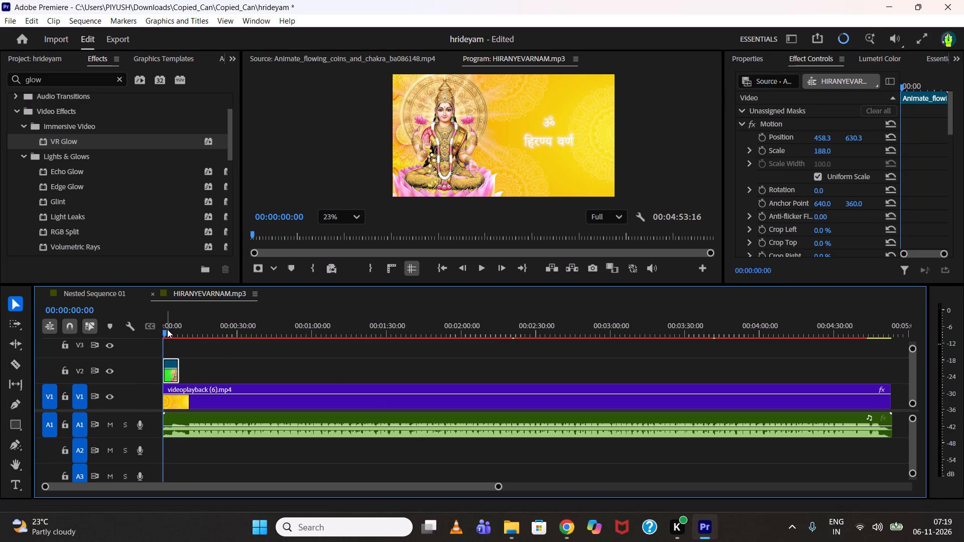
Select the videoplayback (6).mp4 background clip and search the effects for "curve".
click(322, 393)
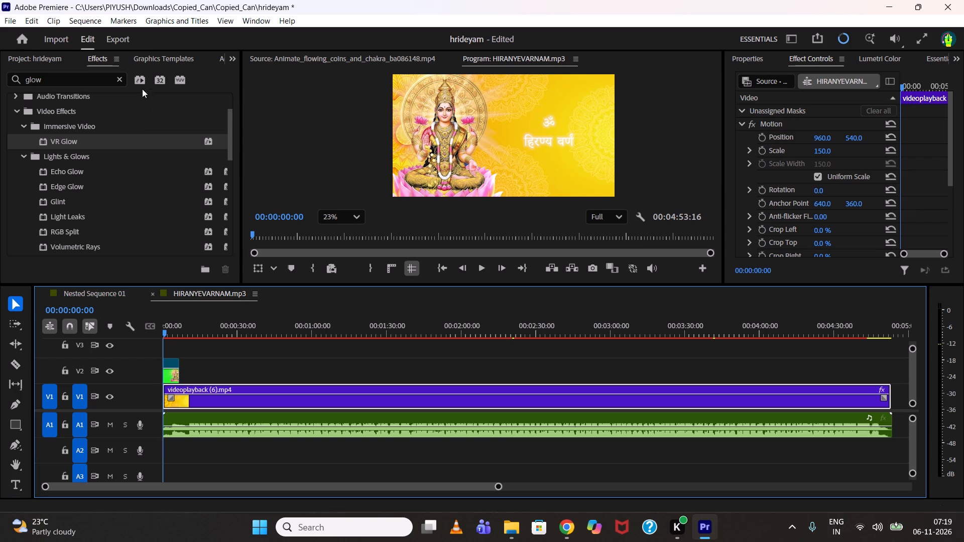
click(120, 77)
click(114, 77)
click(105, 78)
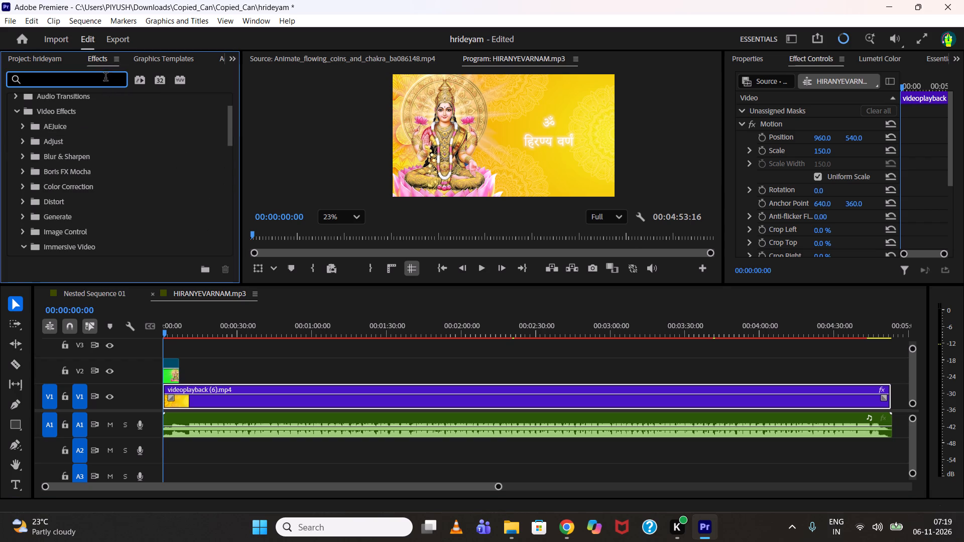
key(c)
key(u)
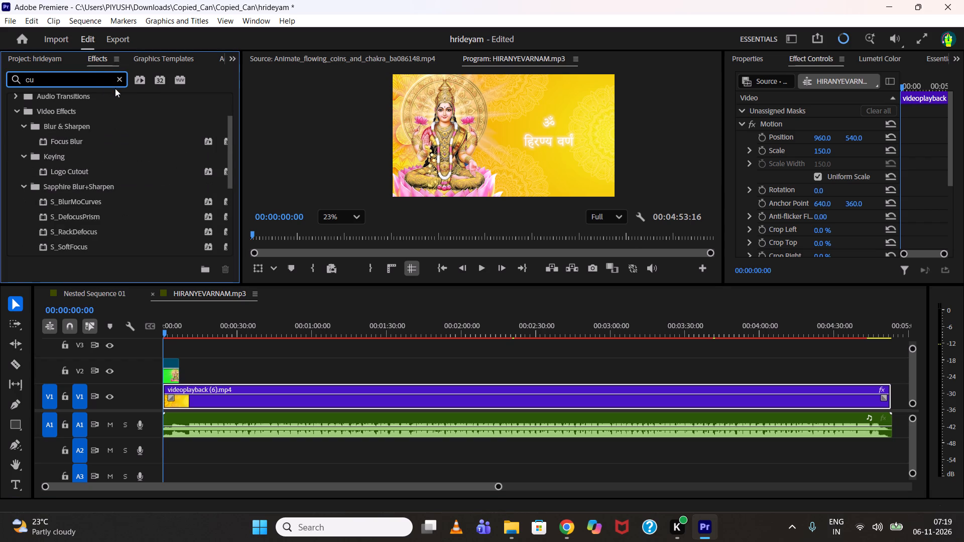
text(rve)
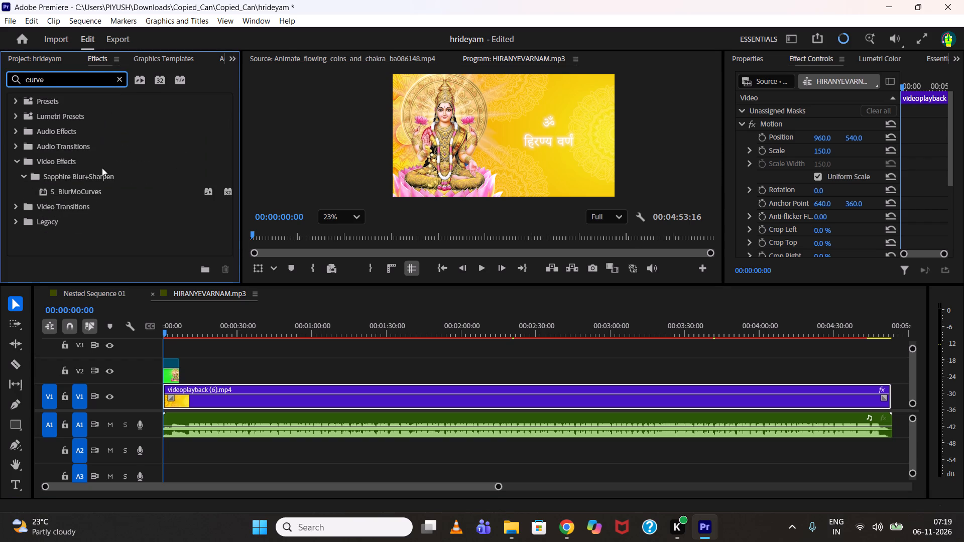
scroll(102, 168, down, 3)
Search the effects for "leve" and apply Levels to the videoplayback (6).mp4 background clip.
drag(64, 79, 36, 77)
drag(36, 77, 16, 85)
key(l)
key(e)
text(ve)
drag(65, 189, 191, 393)
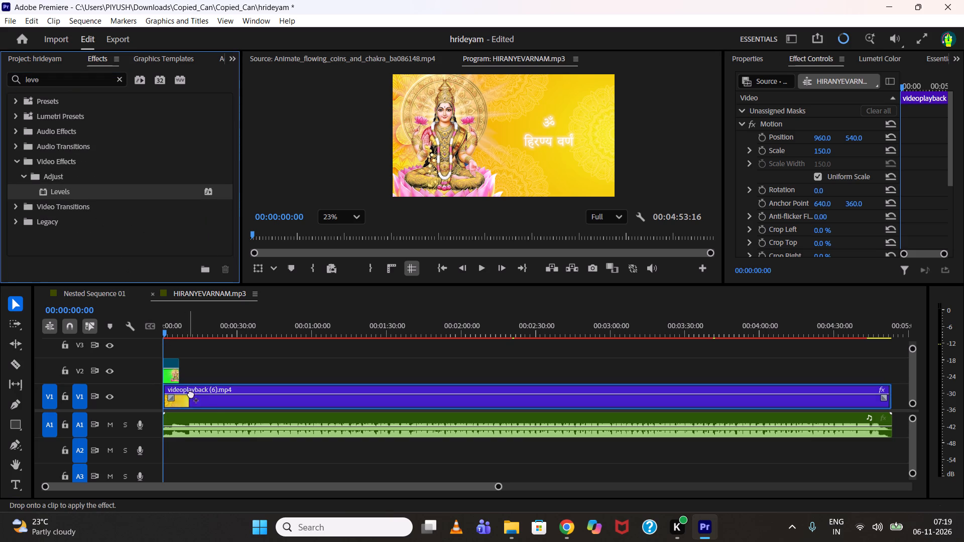
drag(191, 393, 214, 399)
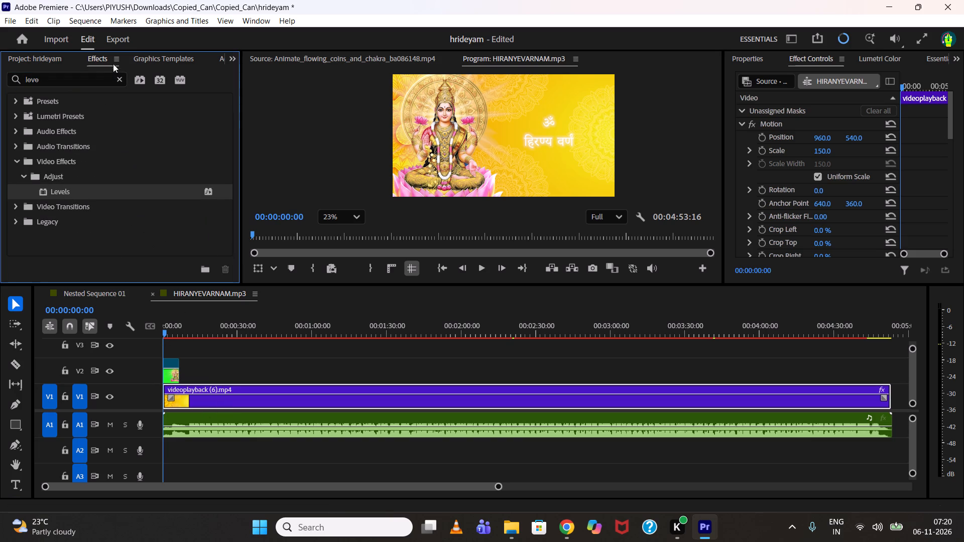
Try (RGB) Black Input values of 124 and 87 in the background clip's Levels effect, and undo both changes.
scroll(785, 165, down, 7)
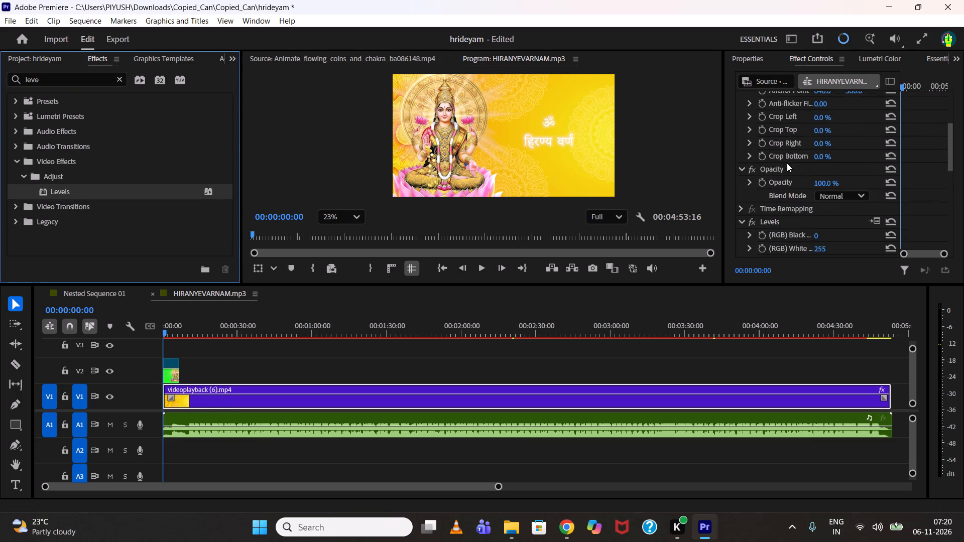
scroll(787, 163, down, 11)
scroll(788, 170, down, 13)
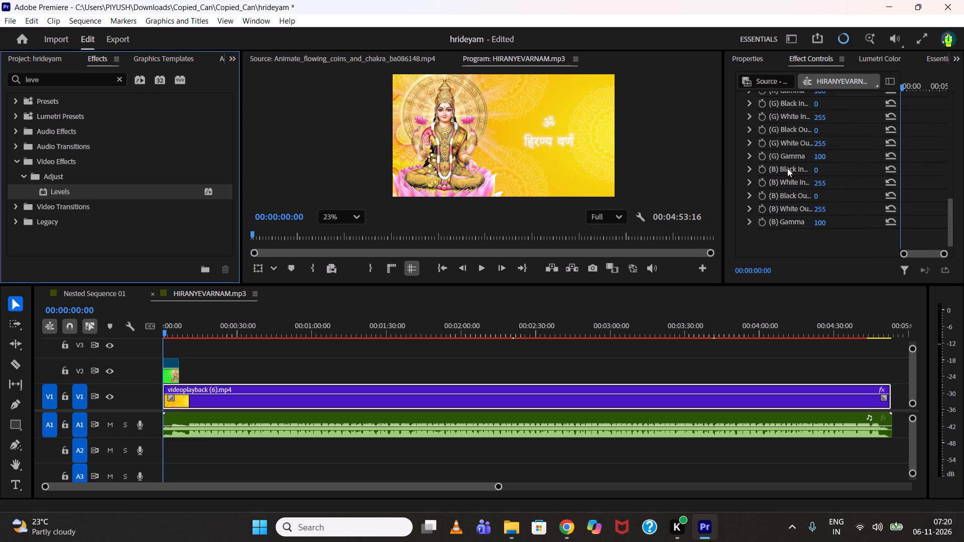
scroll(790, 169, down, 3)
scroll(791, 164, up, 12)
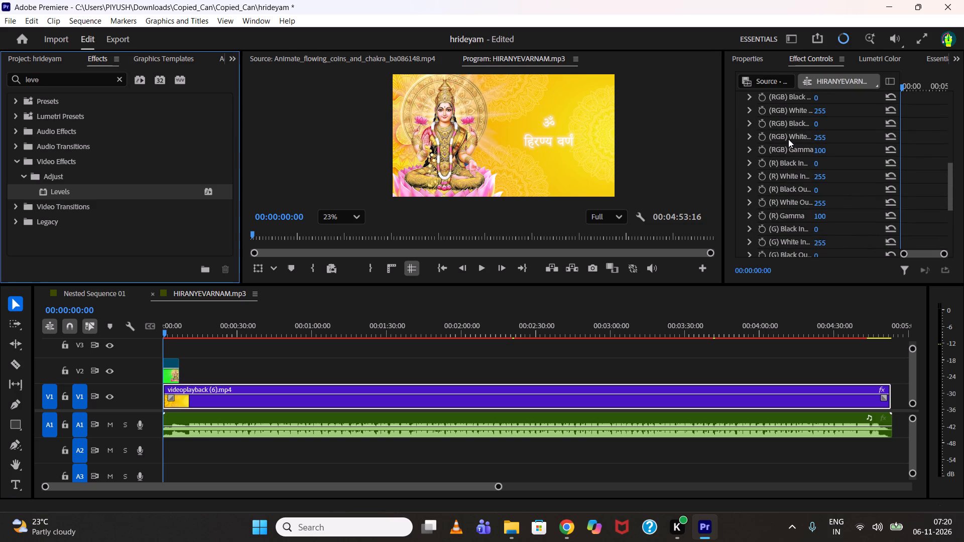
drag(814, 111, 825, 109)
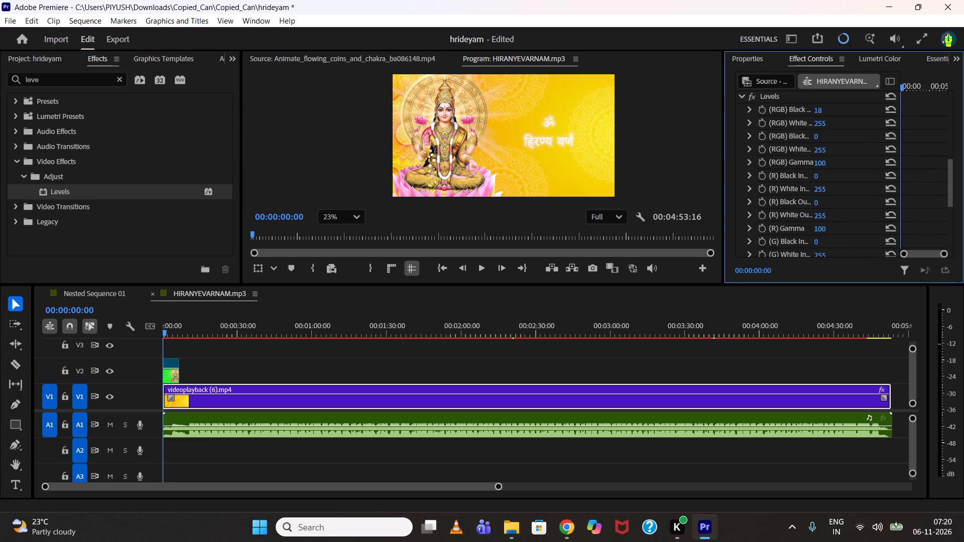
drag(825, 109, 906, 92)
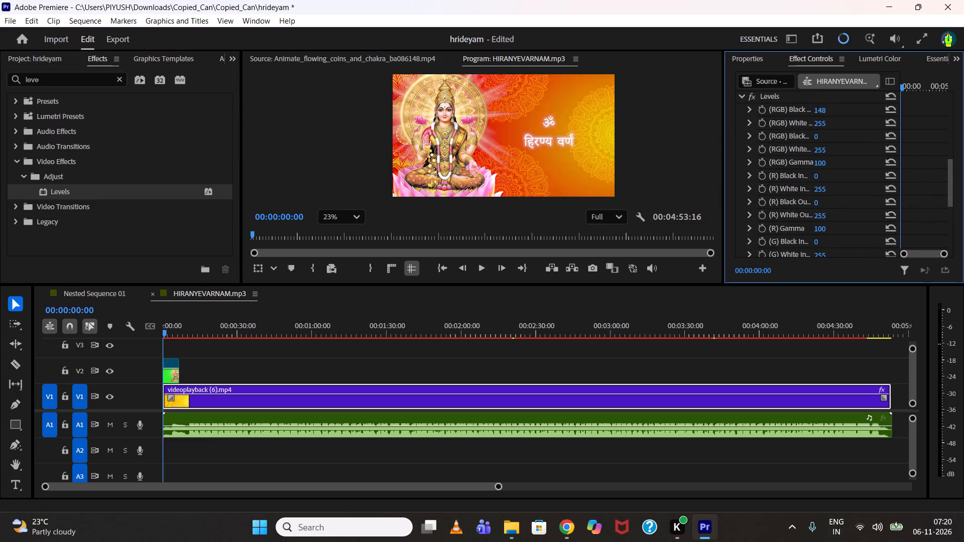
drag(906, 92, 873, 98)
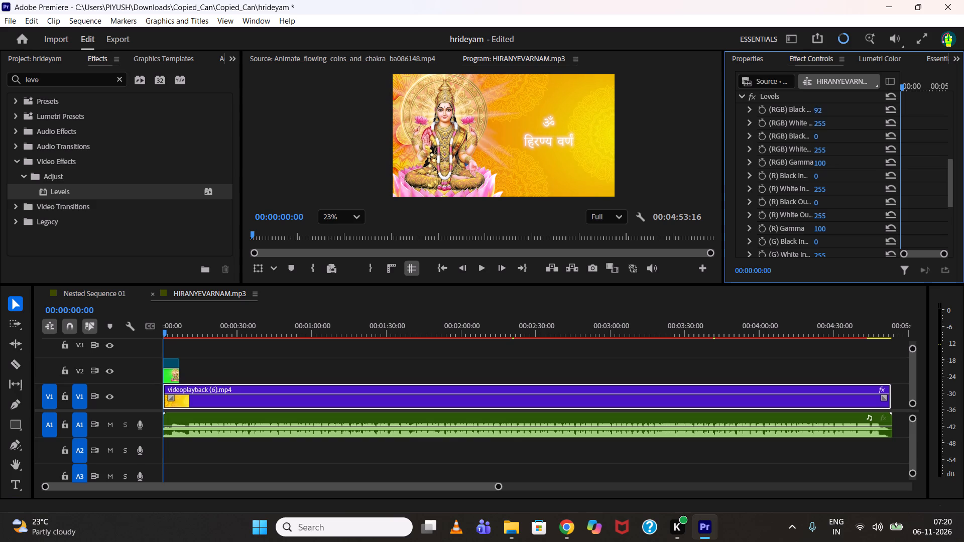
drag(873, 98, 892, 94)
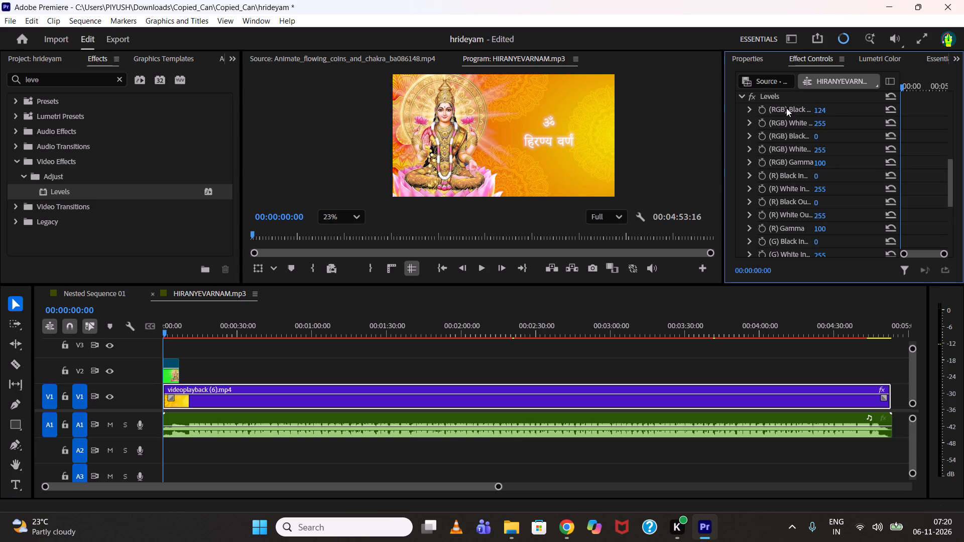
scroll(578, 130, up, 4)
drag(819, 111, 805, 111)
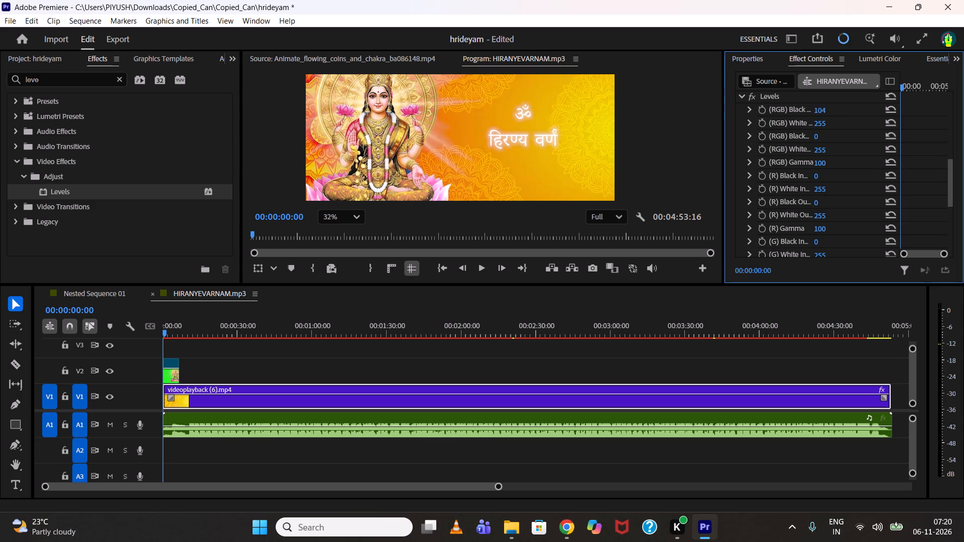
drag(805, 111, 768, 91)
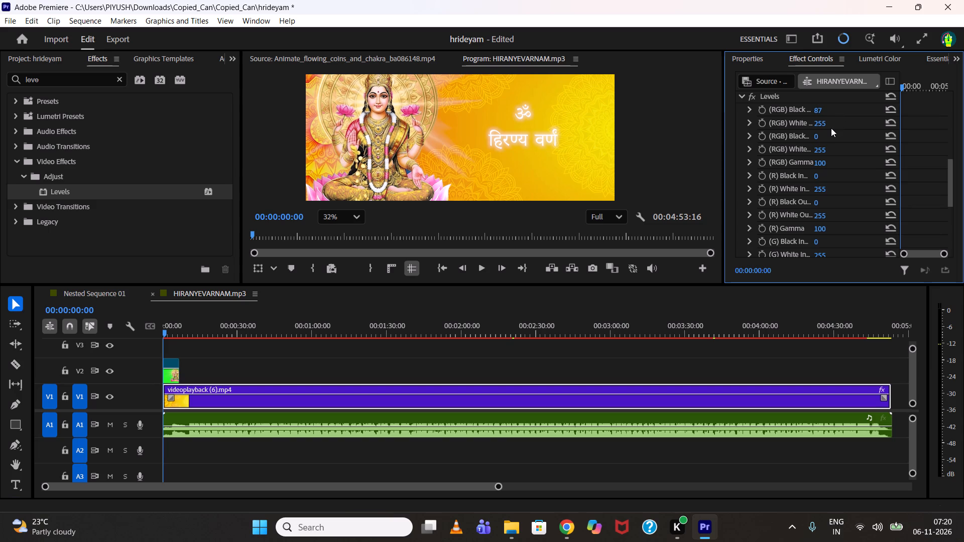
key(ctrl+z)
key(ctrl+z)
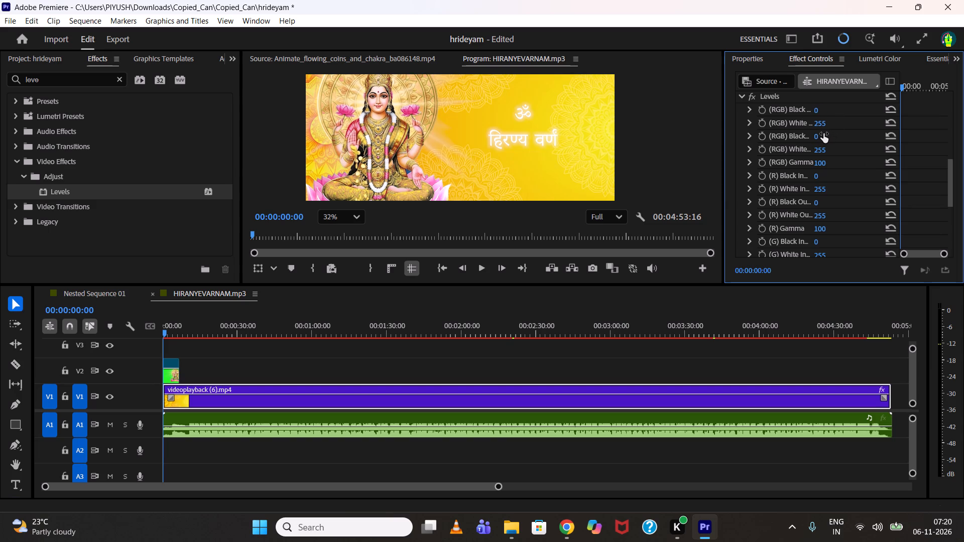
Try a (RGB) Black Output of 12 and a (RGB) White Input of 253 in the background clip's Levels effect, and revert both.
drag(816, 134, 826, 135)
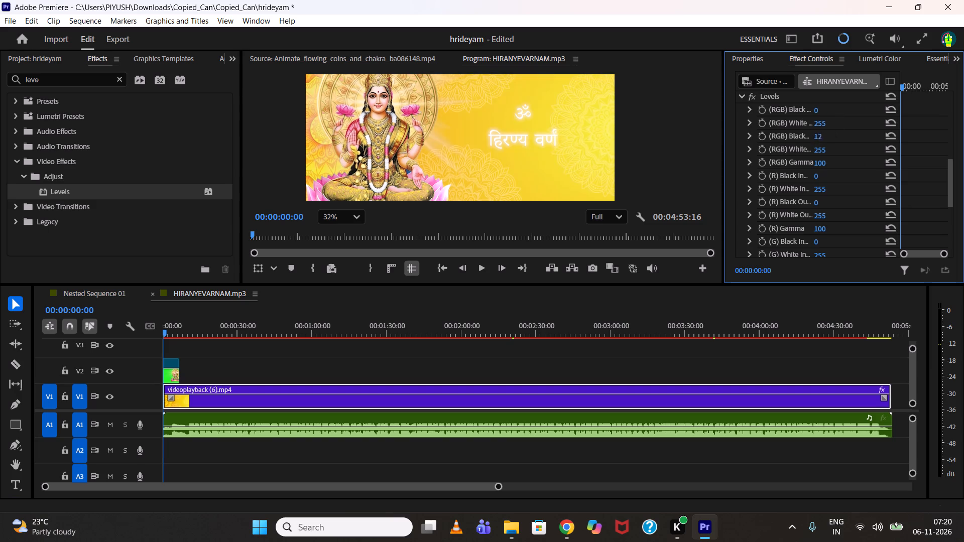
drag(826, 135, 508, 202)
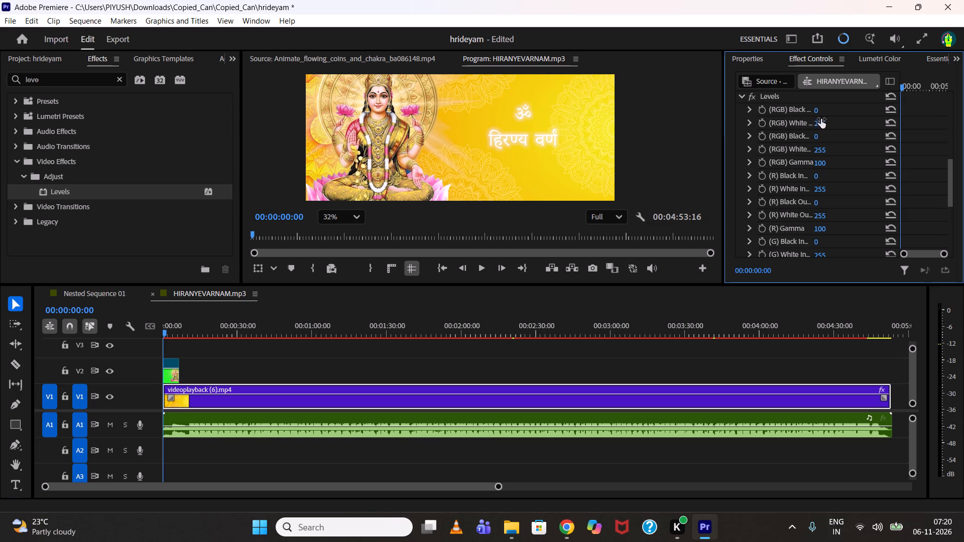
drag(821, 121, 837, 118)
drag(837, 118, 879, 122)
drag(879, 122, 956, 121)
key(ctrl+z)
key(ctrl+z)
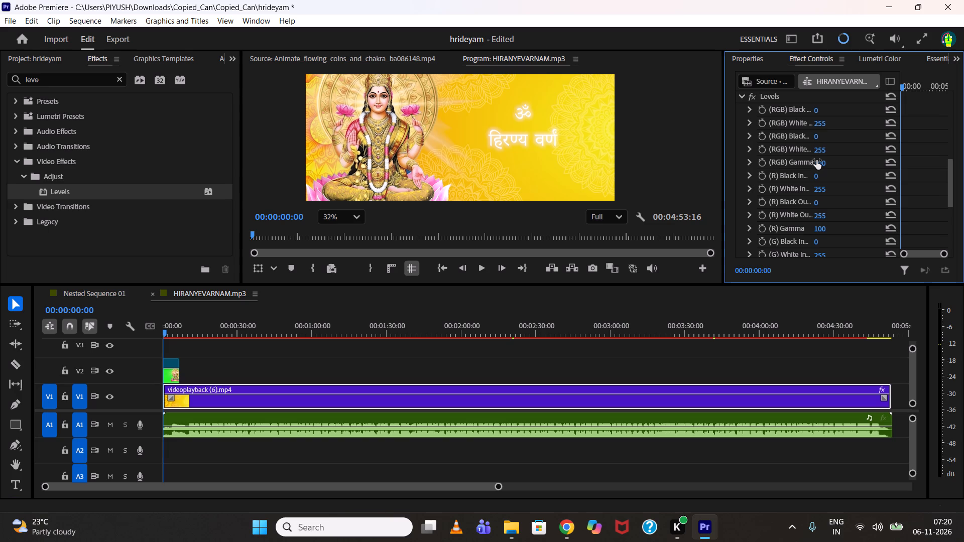
Set the (RGB) Gamma of the background clip's Levels effect to 63.
drag(822, 165, 864, 158)
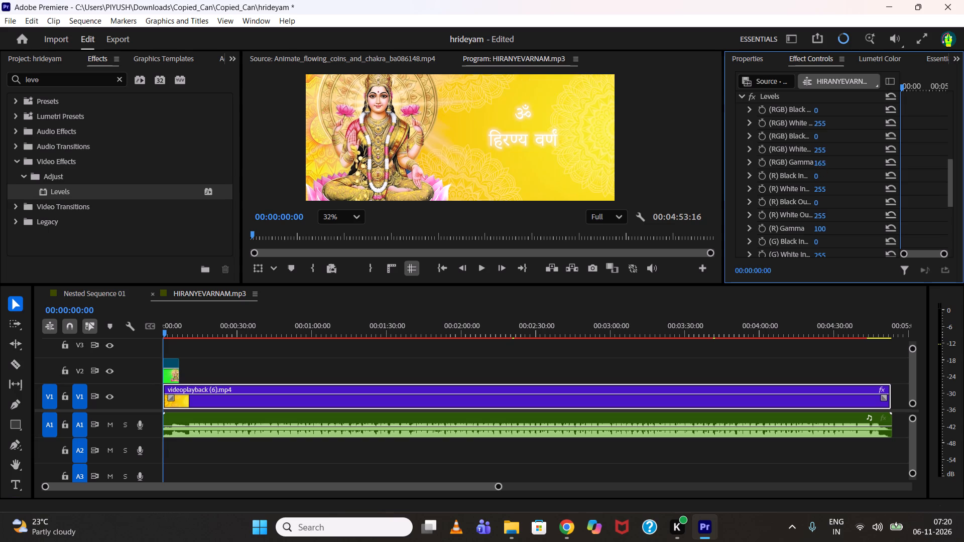
drag(864, 158, 782, 149)
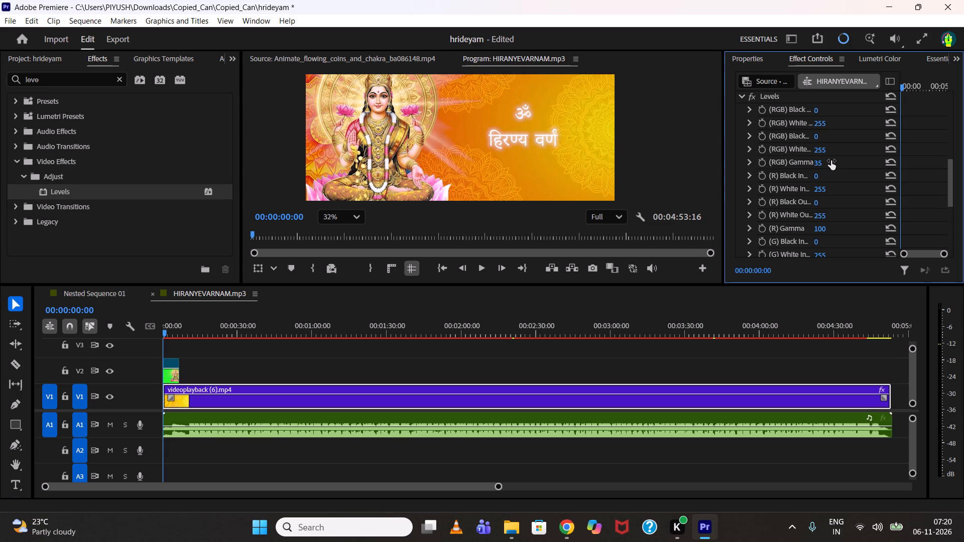
scroll(553, 128, down, 3)
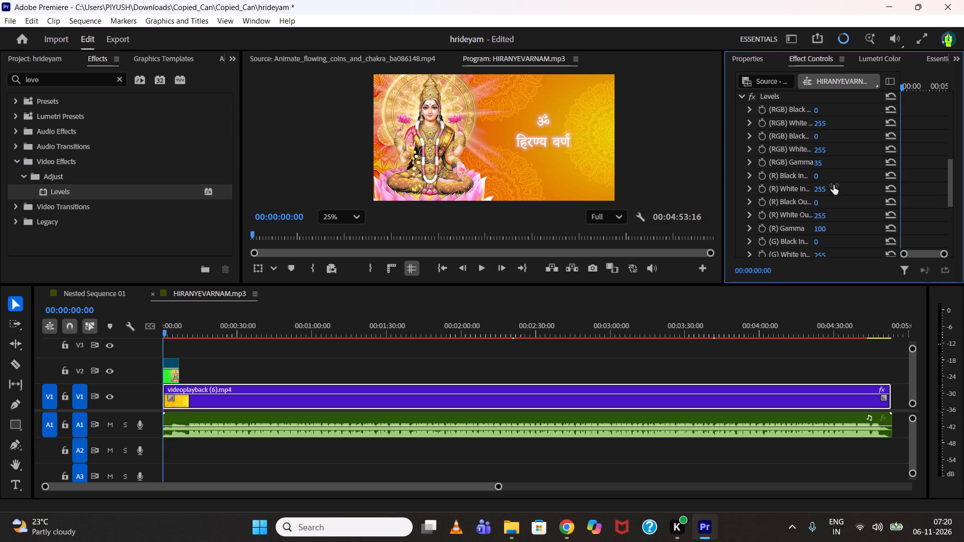
drag(819, 163, 850, 162)
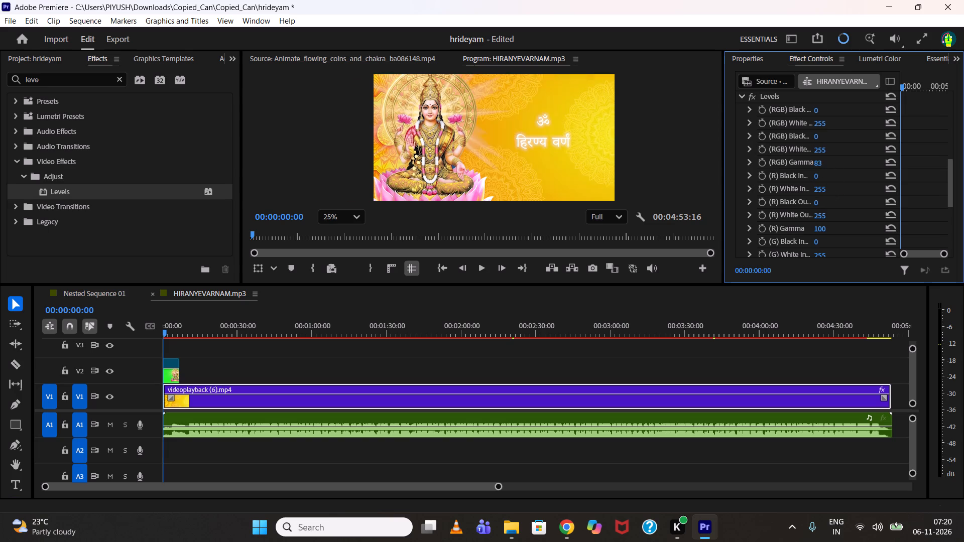
drag(850, 162, 835, 161)
Play the sequence from the start and examine the gamma-adjusted background behind the Lakshmi animation and the enlarged caption area.
drag(183, 329, 172, 330)
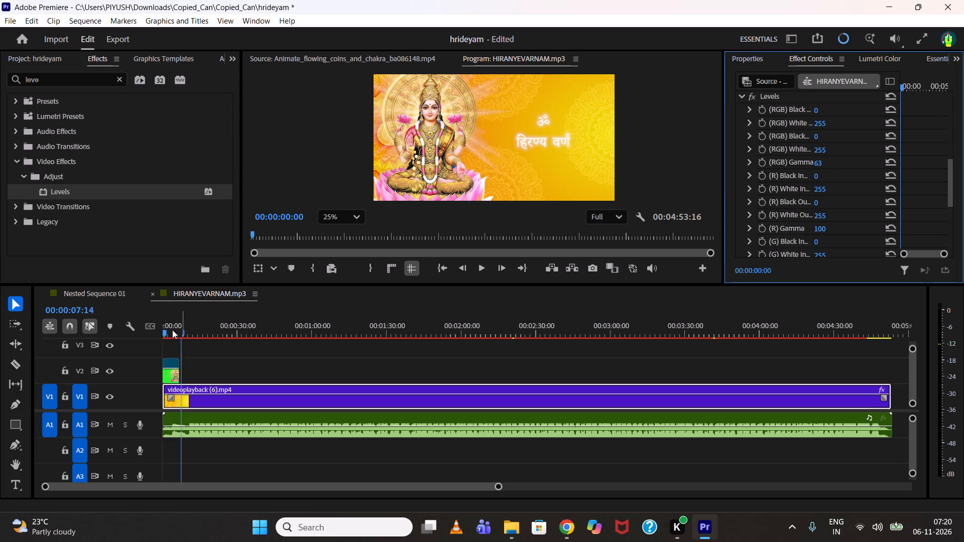
drag(172, 330, 145, 332)
key(space)
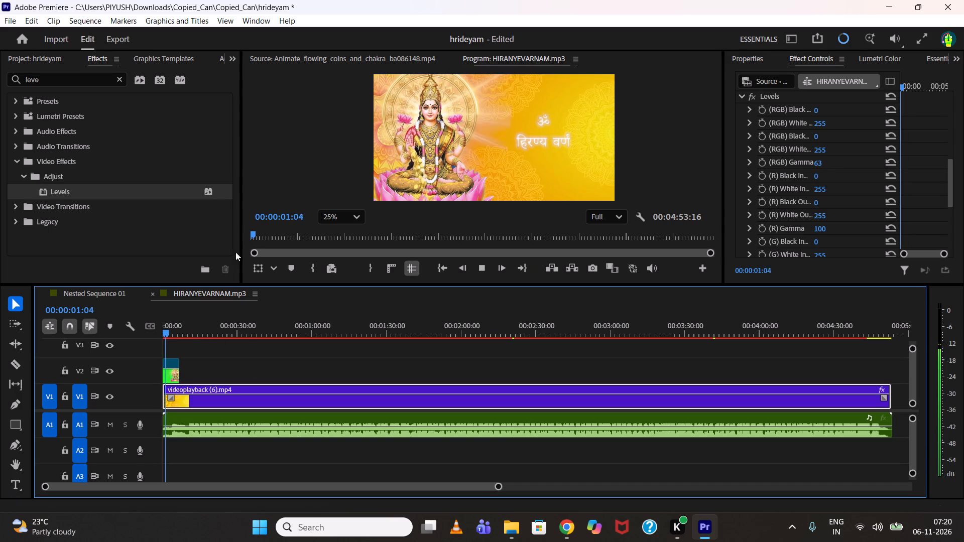
key(space)
scroll(498, 119, up, 3)
key(space)
scroll(507, 121, up, 5)
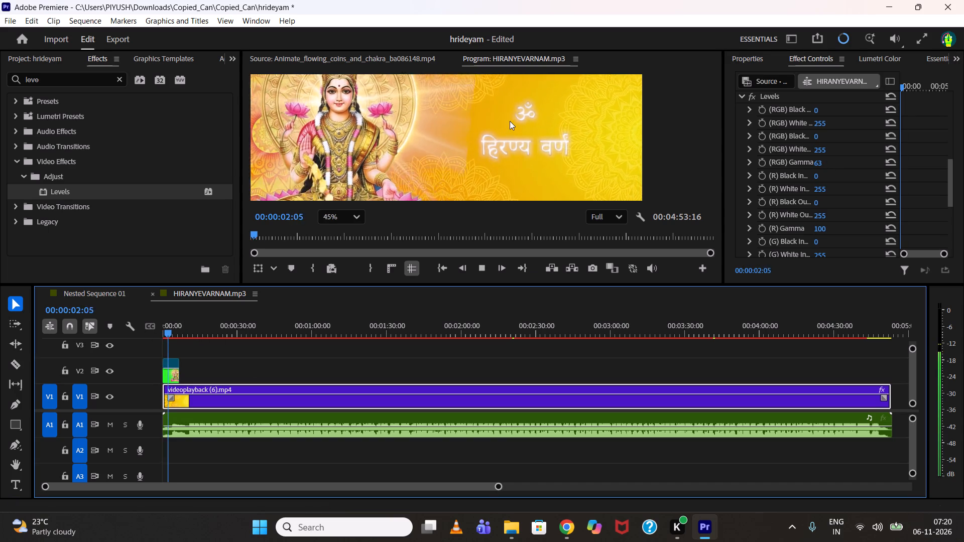
scroll(510, 121, up, 4)
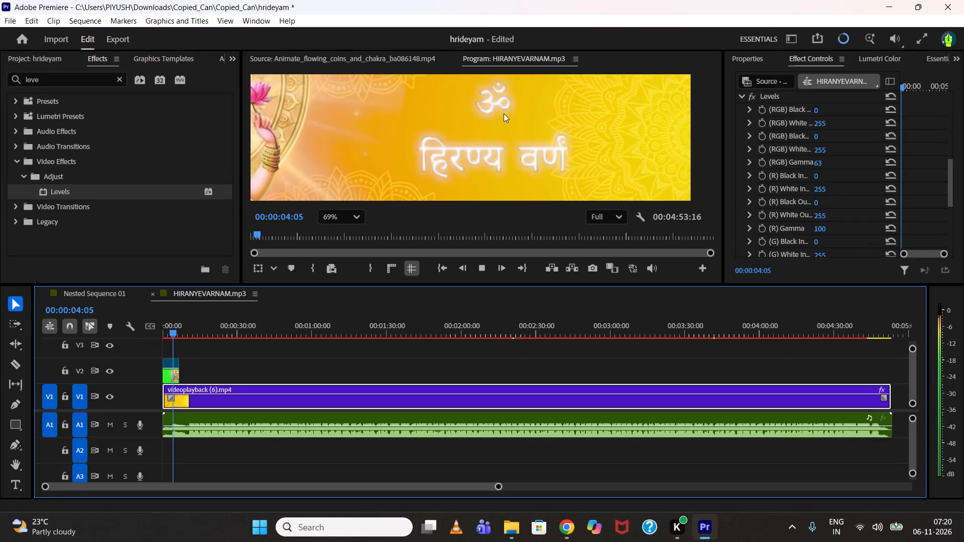
key(space)
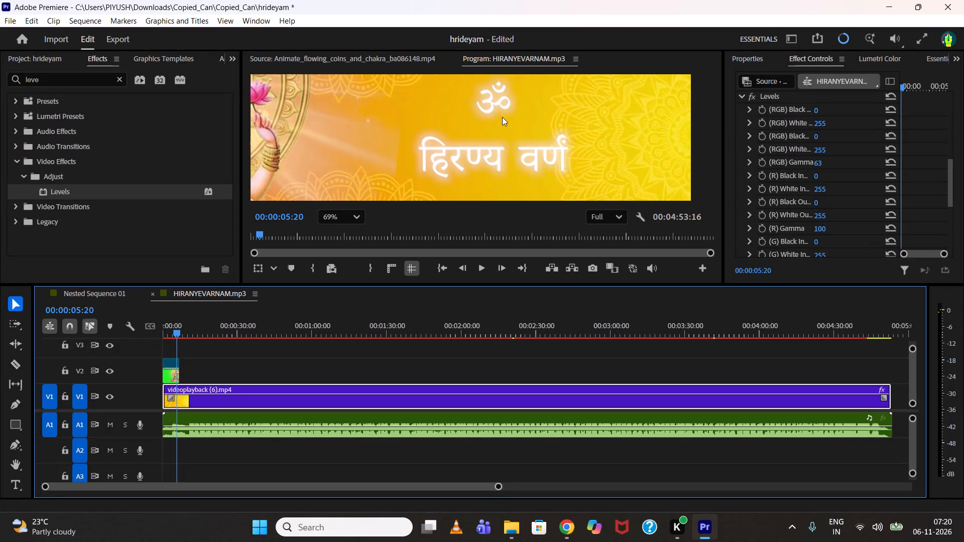
key(space)
key(space)
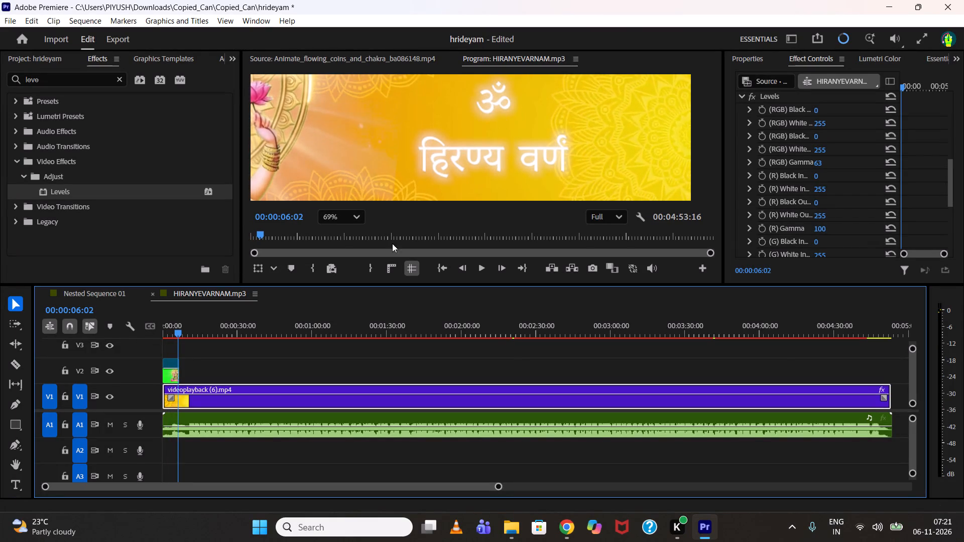
Return to the sequence start, deselect the background clip, render the previews, and stop rendering after the opening section is done.
drag(173, 324, 133, 324)
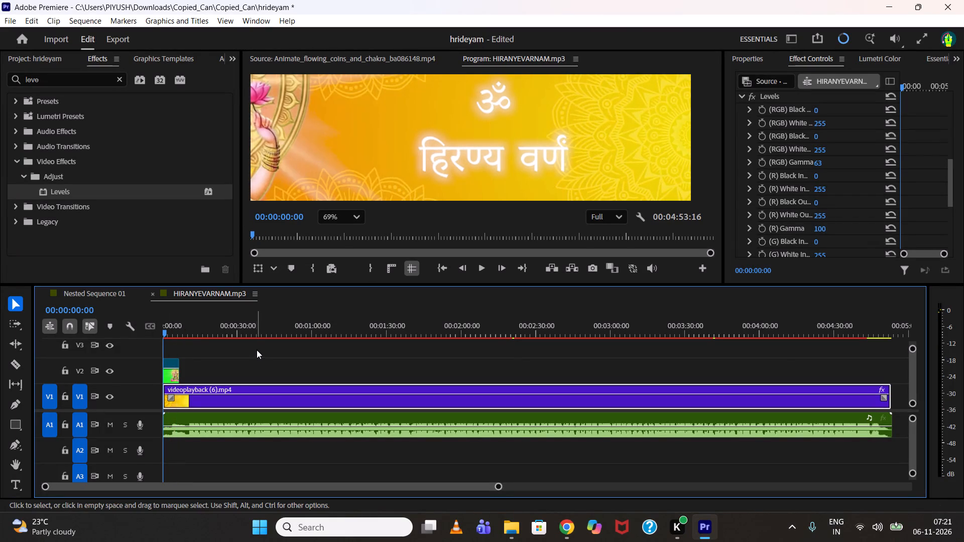
click(259, 350)
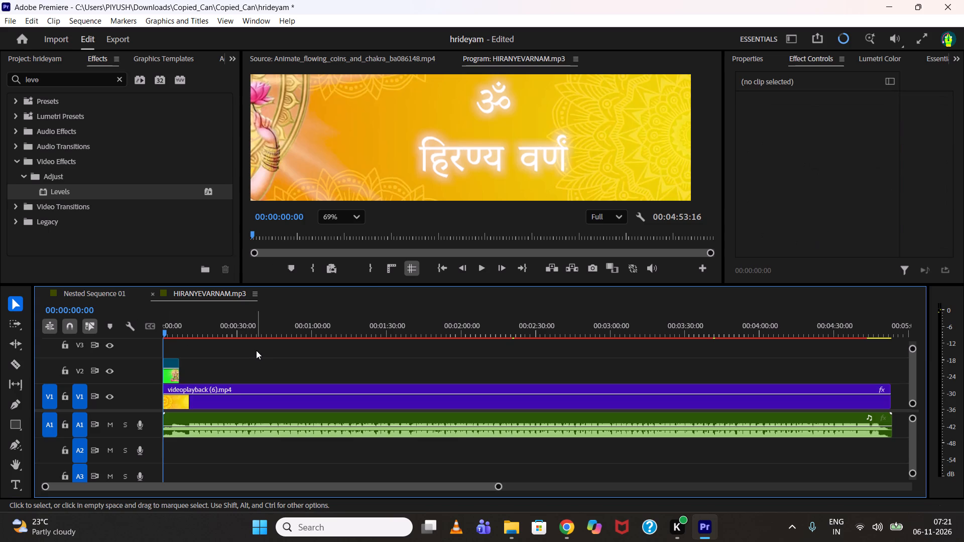
key(Return)
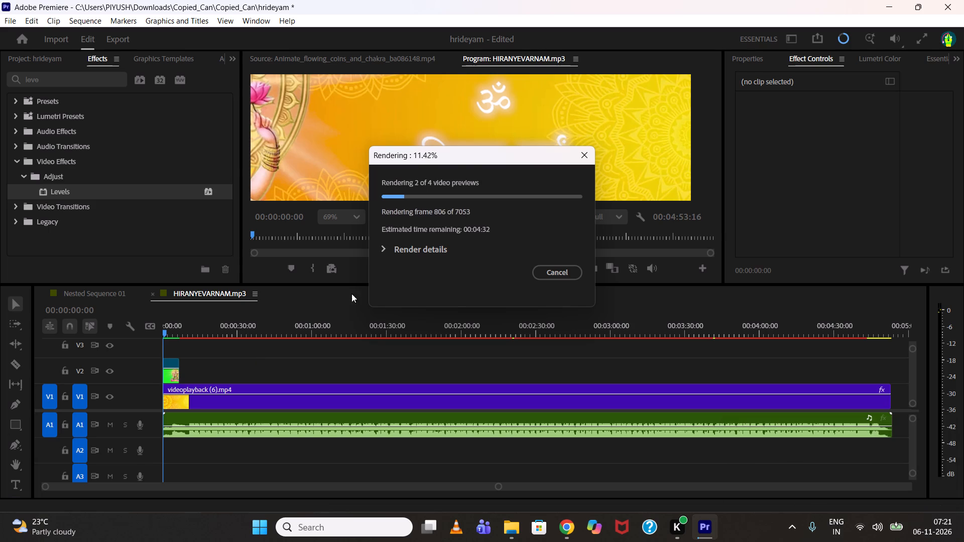
click(543, 275)
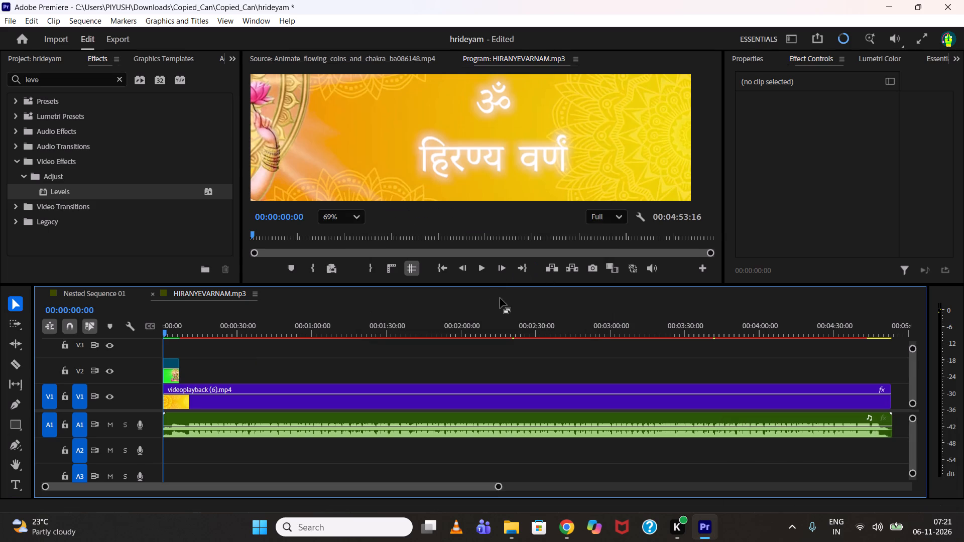
Play the opening of the HIRANYEVARNAM.mp3 sequence repeatedly and check the captions against the audio up to about 15 seconds.
key(space)
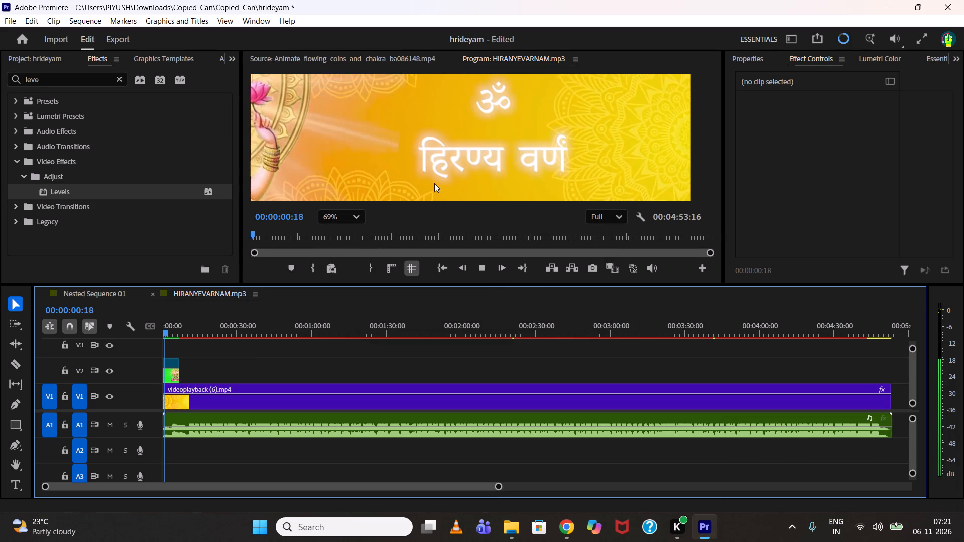
scroll(457, 109, up, 2)
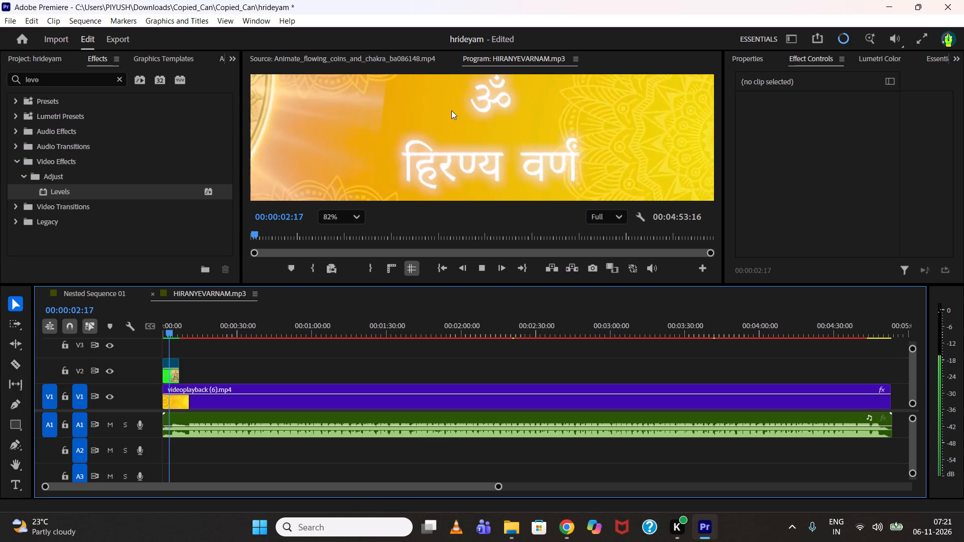
scroll(459, 121, down, 6)
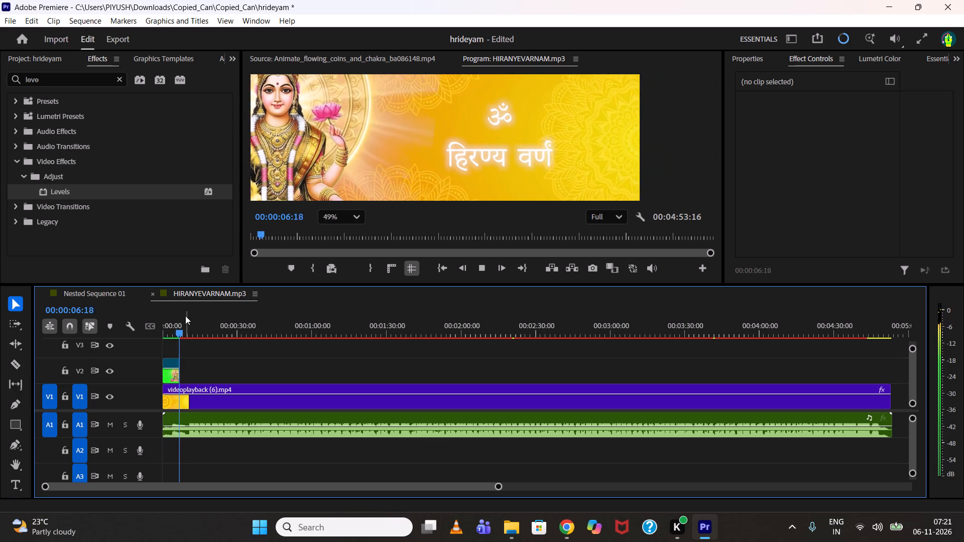
drag(183, 321, 147, 320)
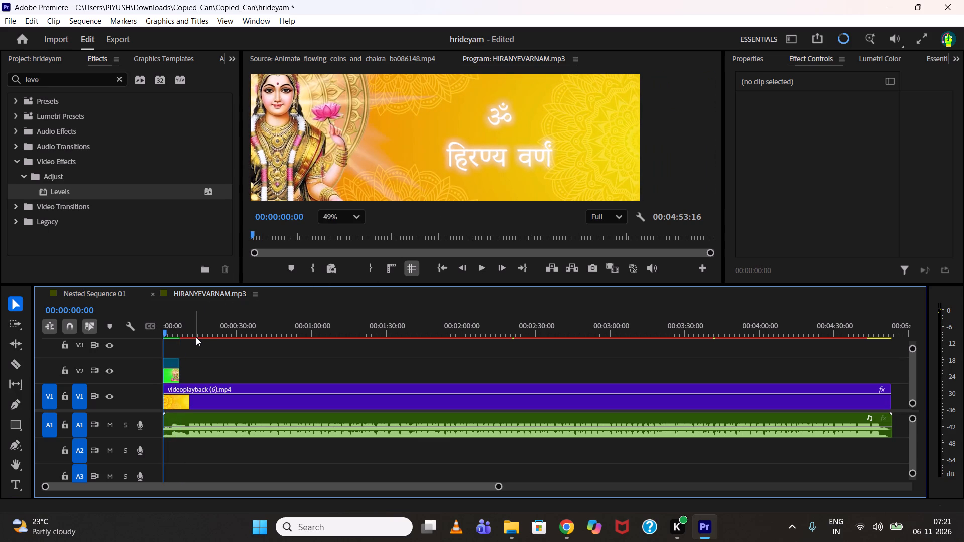
scroll(195, 338, up, 11)
key(space)
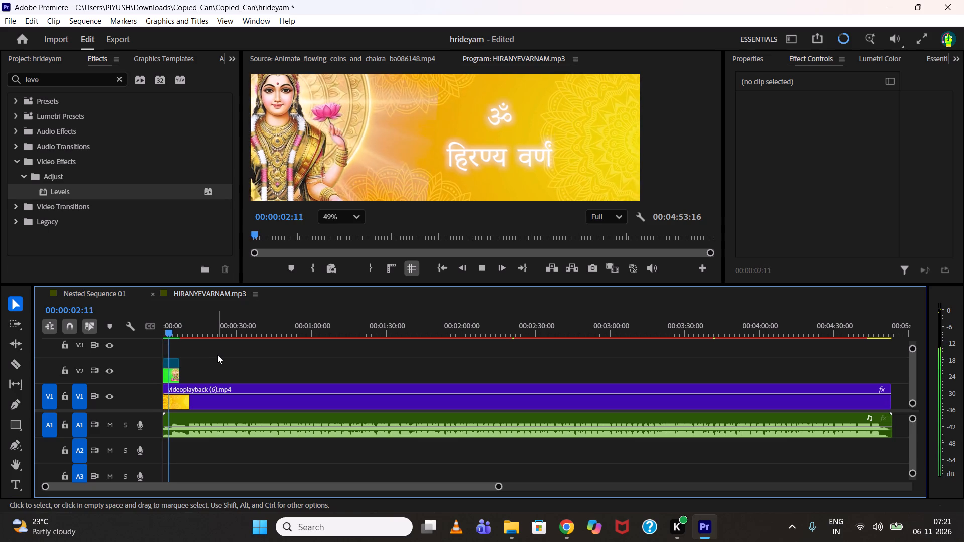
click(195, 332)
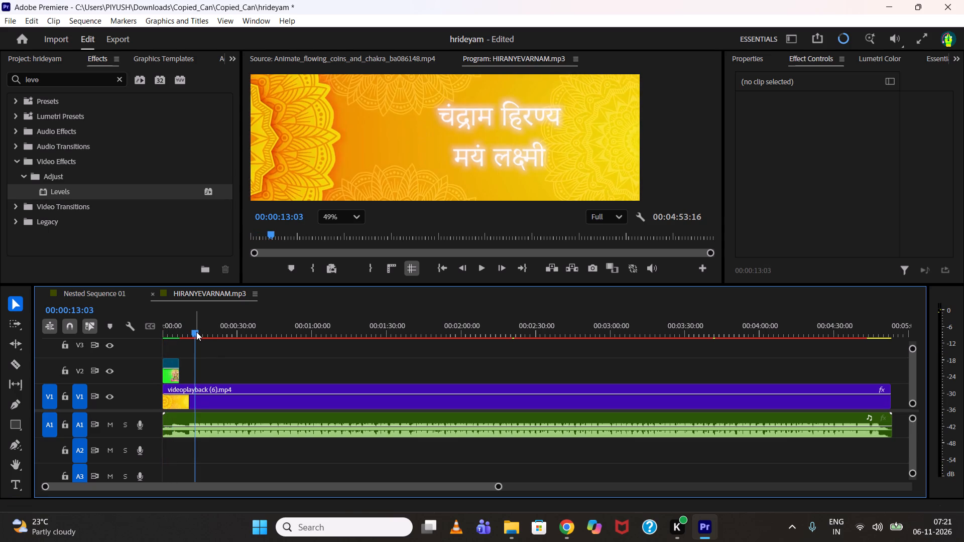
key(space)
drag(196, 332, 187, 330)
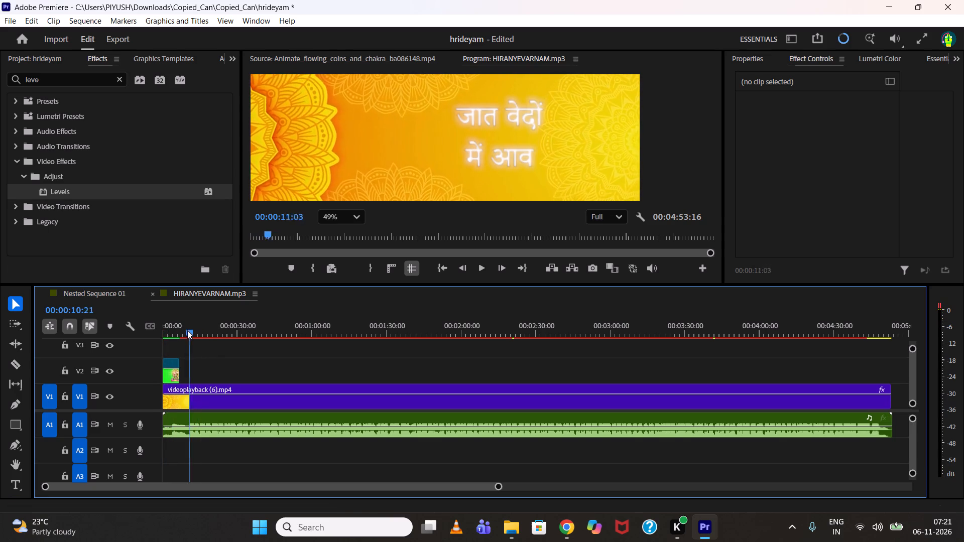
drag(187, 330, 154, 331)
key(space)
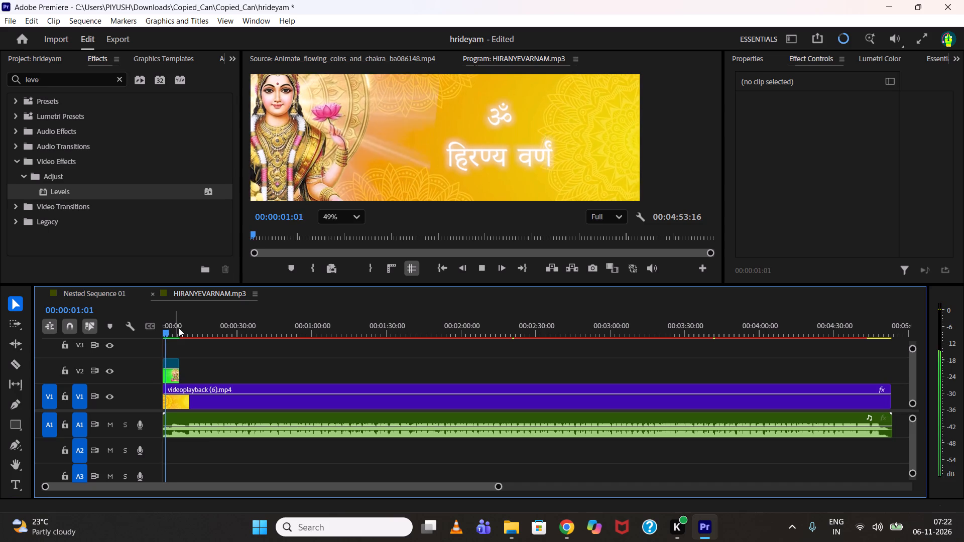
click(179, 329)
key(space)
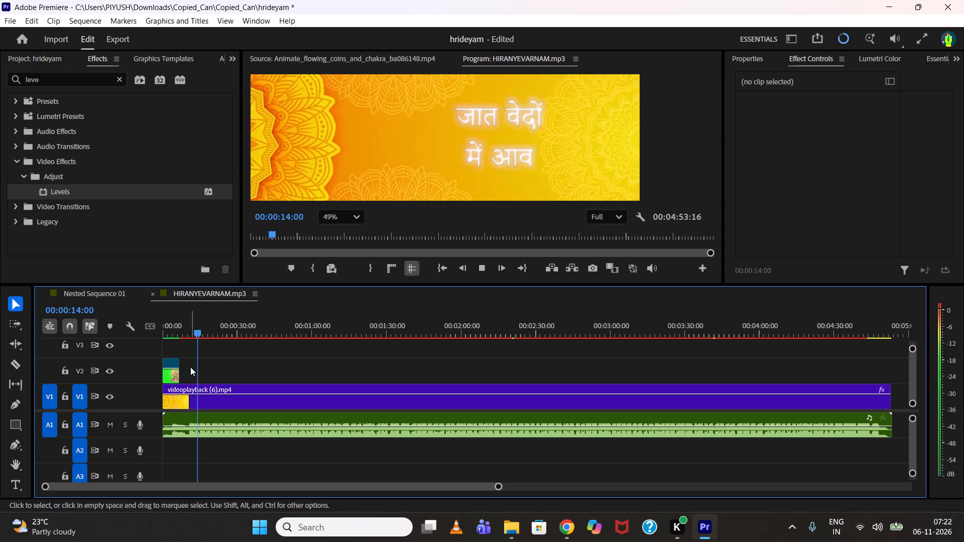
scroll(190, 367, up, 6)
key(space)
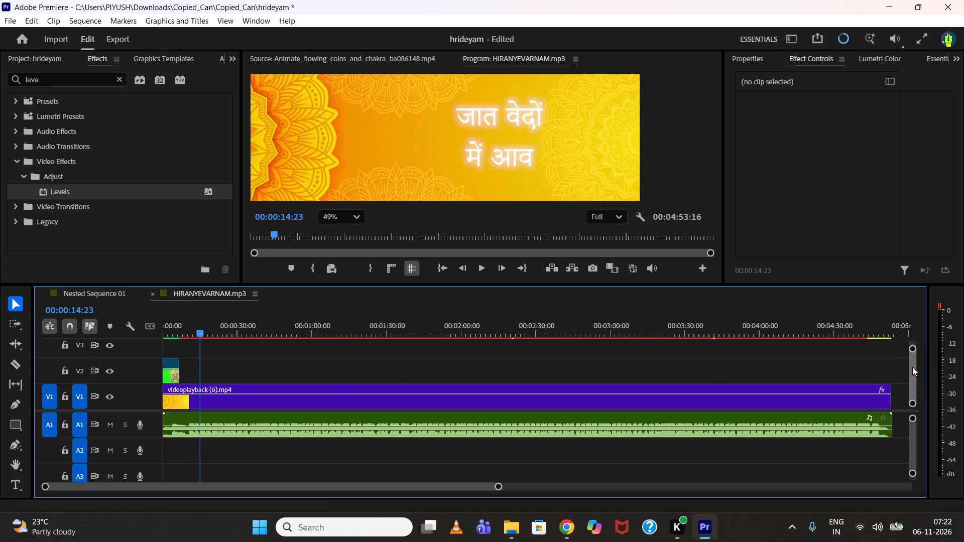
Open Nested Sequence 01 from track V6 to reach its caption clips on V5 and the adjustment layer on V6.
click(912, 368)
double_click(496, 355)
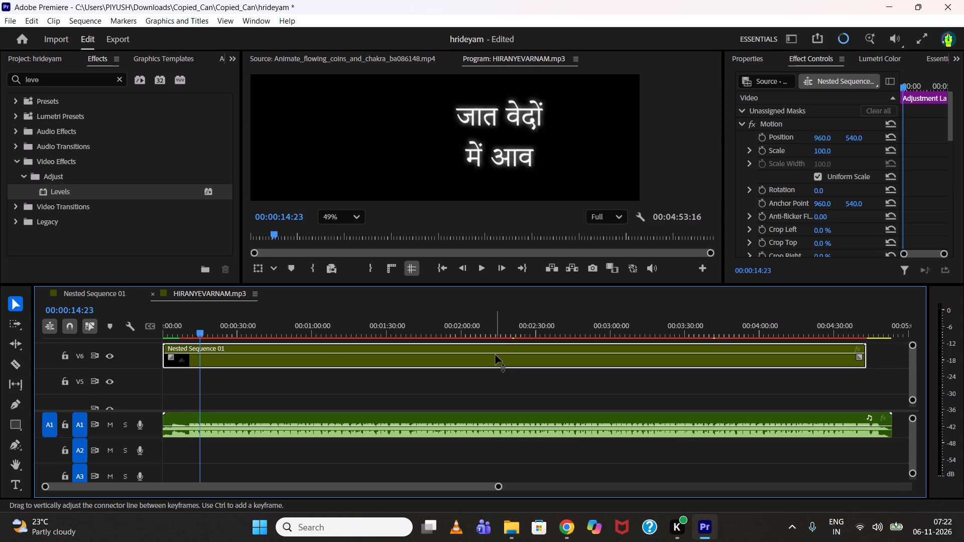
scroll(375, 380, up, 4)
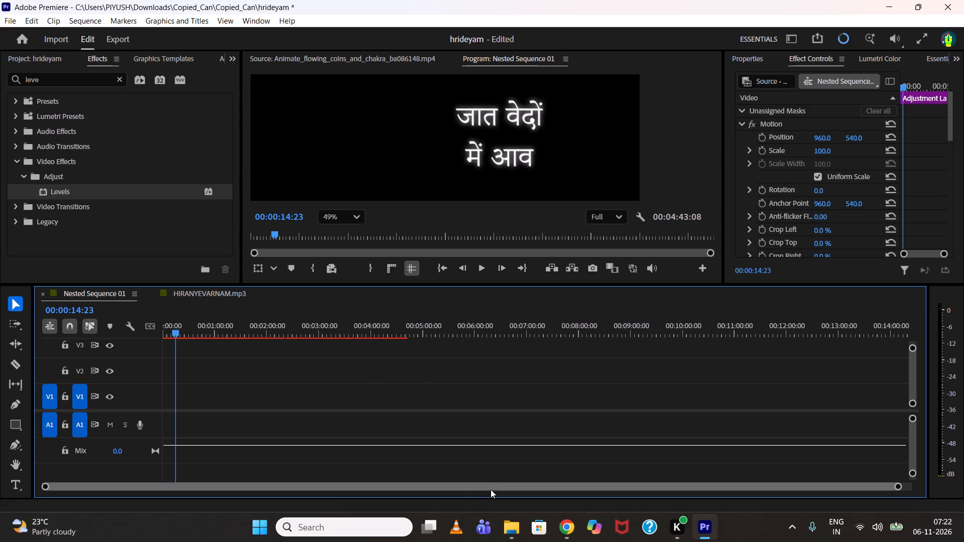
drag(489, 486, 440, 474)
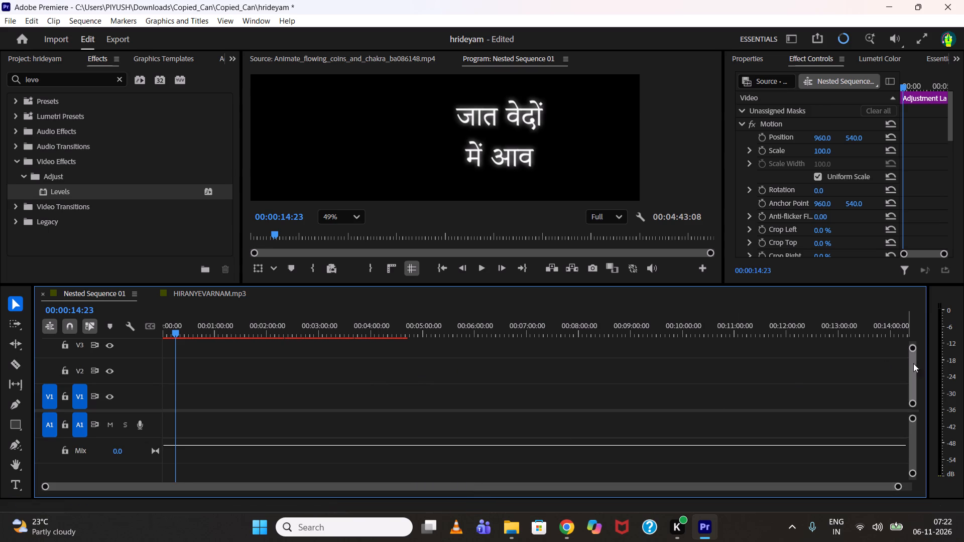
drag(911, 364, 908, 359)
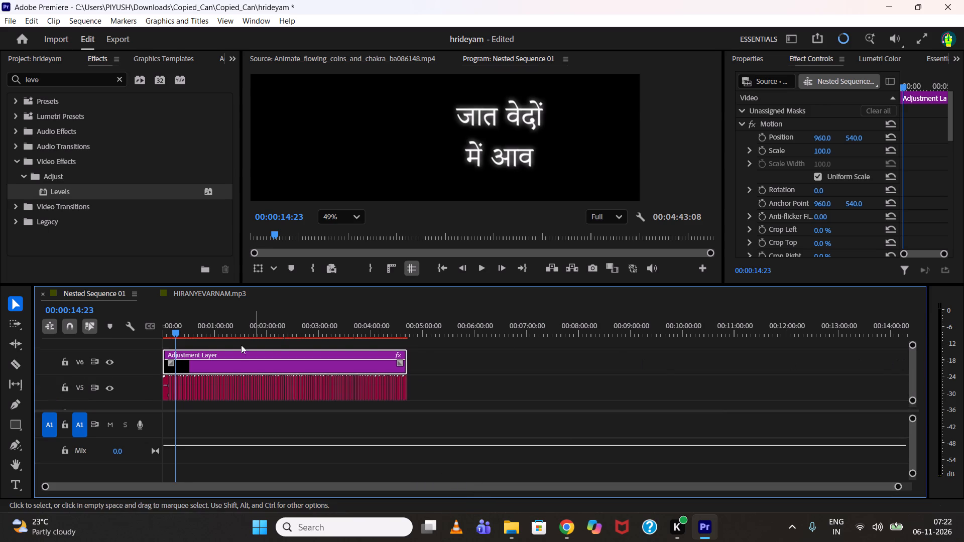
Play Nested Sequence 01 from its start and check the order and timing of the opening captions.
drag(193, 488, 170, 482)
alt+scroll(216, 429, up, 8)
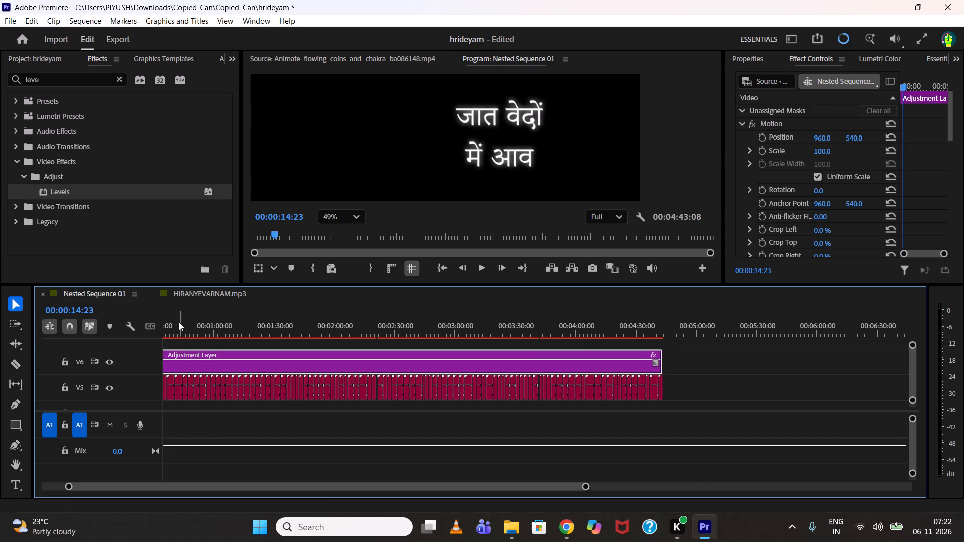
drag(177, 322, 144, 327)
key(space)
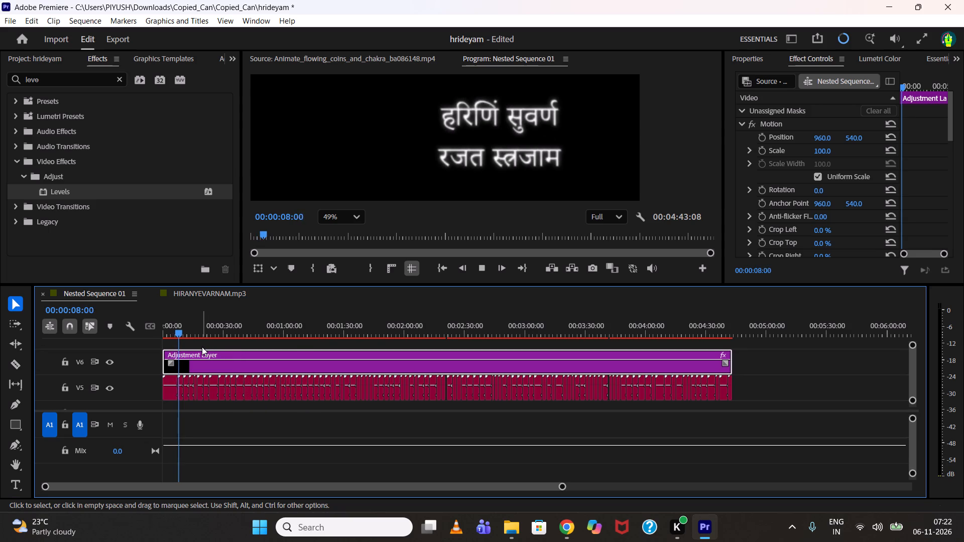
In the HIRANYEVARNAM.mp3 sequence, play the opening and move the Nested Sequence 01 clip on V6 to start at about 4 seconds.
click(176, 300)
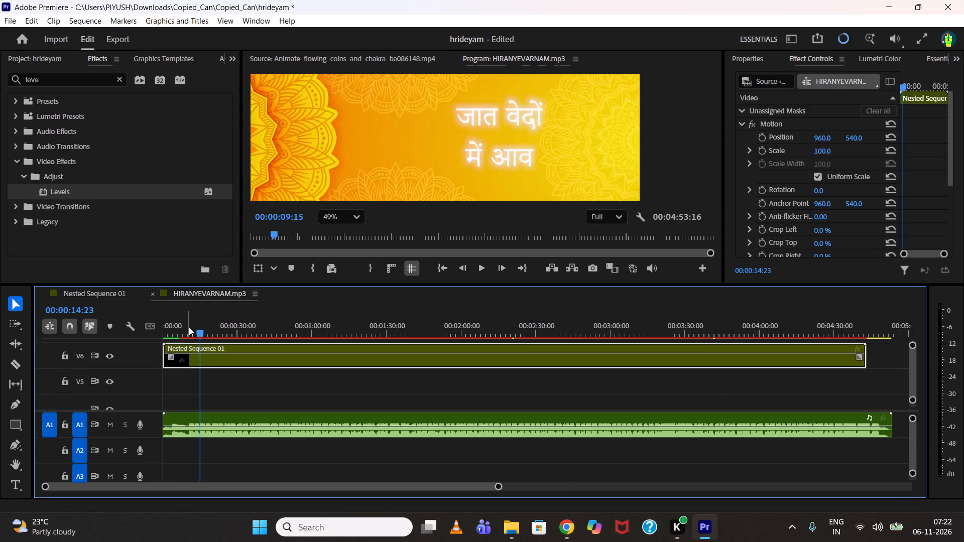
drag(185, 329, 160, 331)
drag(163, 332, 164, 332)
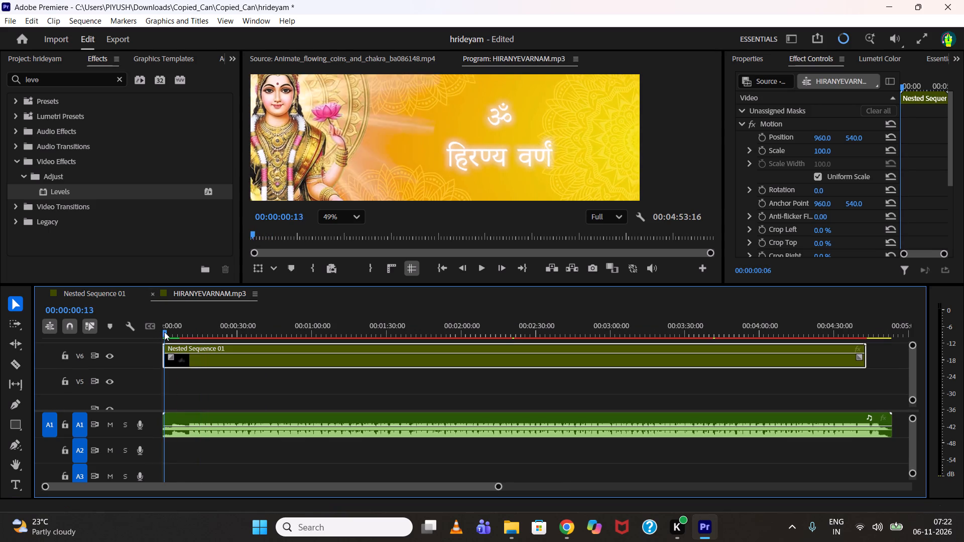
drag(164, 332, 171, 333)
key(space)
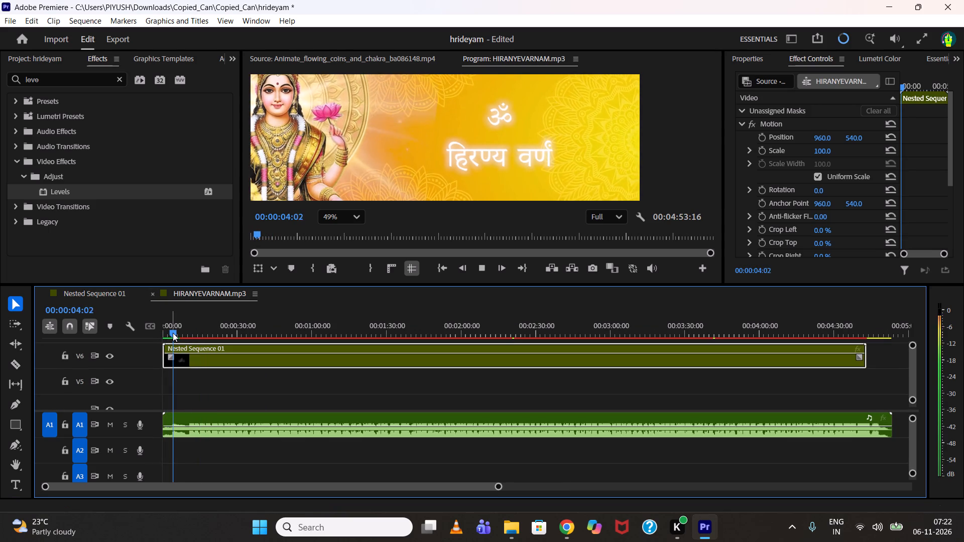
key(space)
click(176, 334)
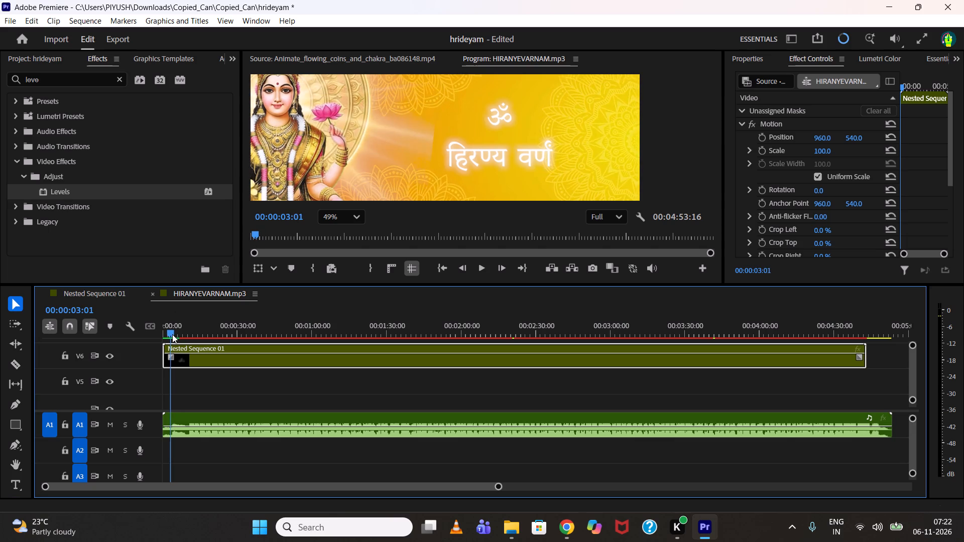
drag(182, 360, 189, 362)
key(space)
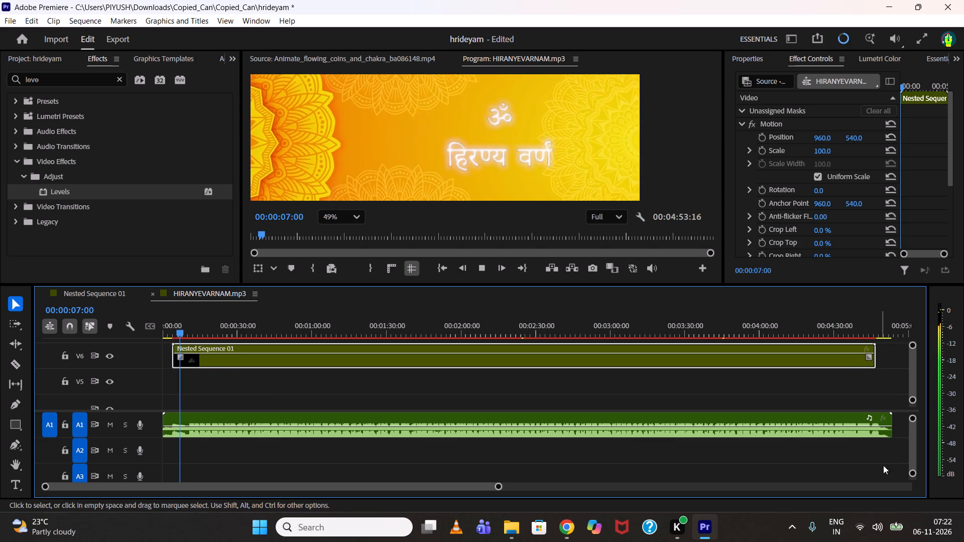
Lower the system volume to about half while the sequence plays, and keep checking the shifted captions to about 37 seconds.
click(890, 532)
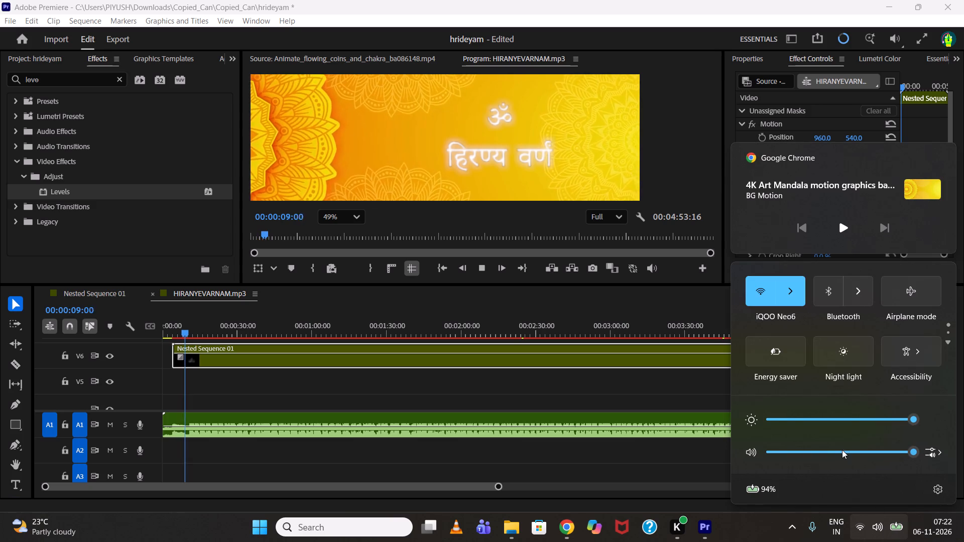
click(842, 451)
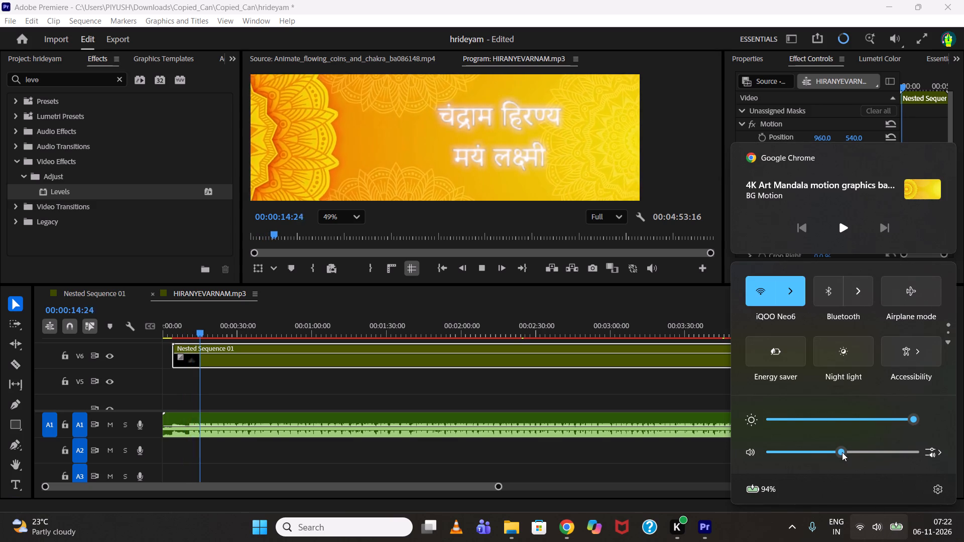
key(space)
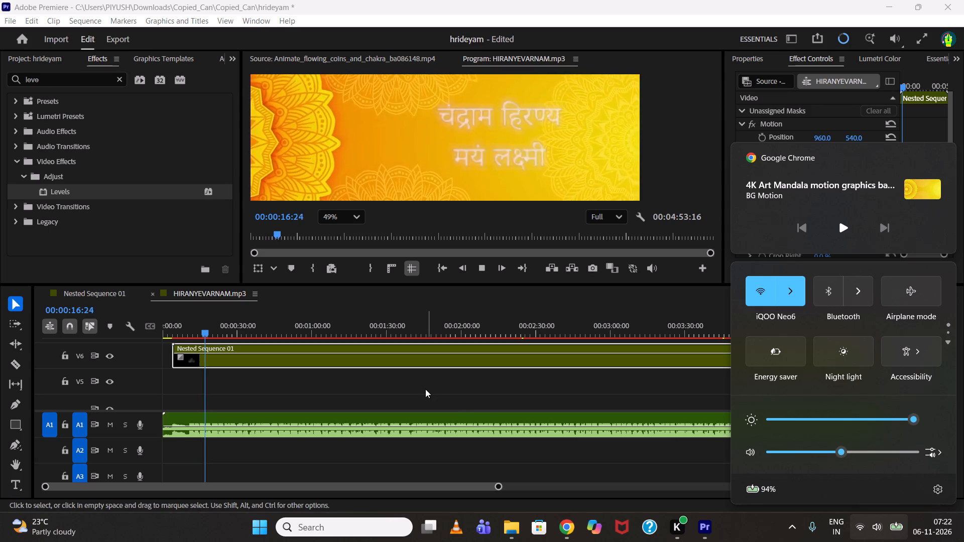
click(422, 388)
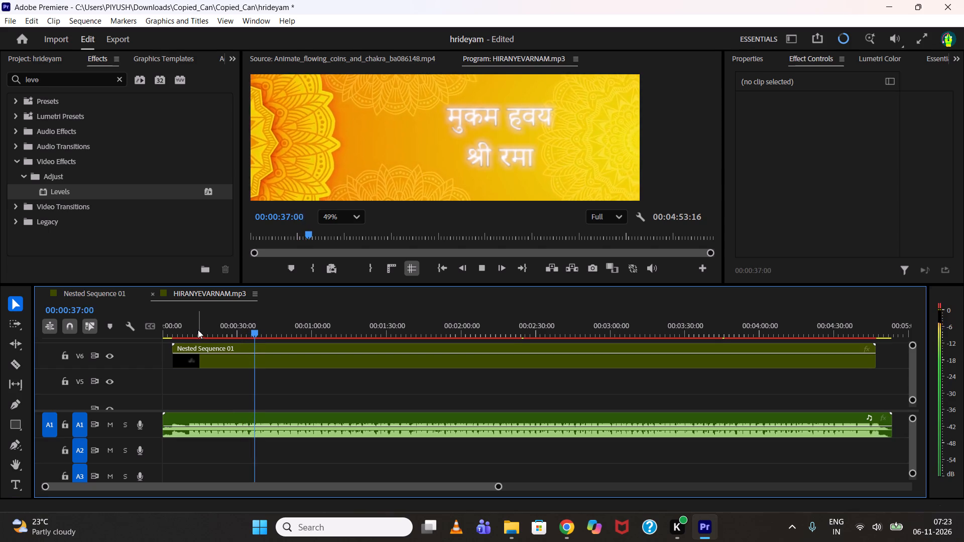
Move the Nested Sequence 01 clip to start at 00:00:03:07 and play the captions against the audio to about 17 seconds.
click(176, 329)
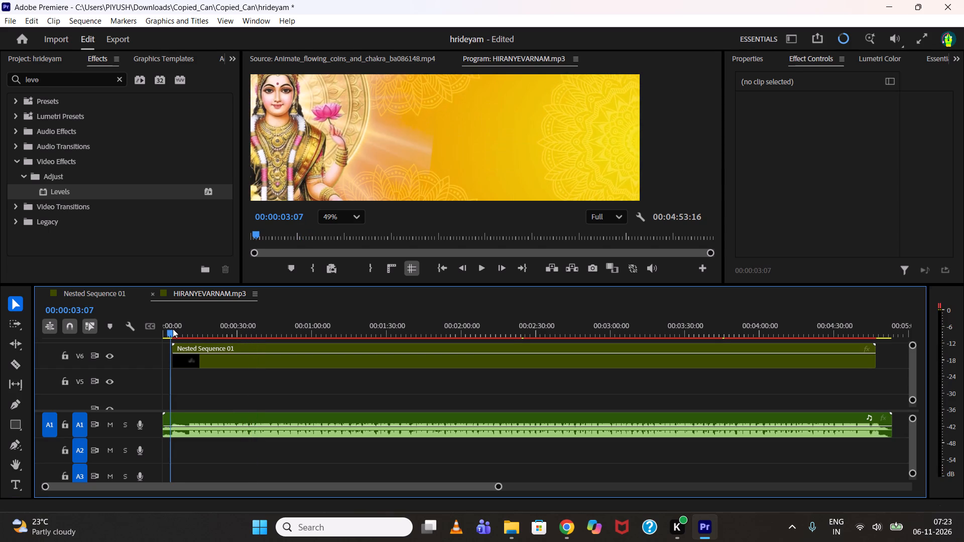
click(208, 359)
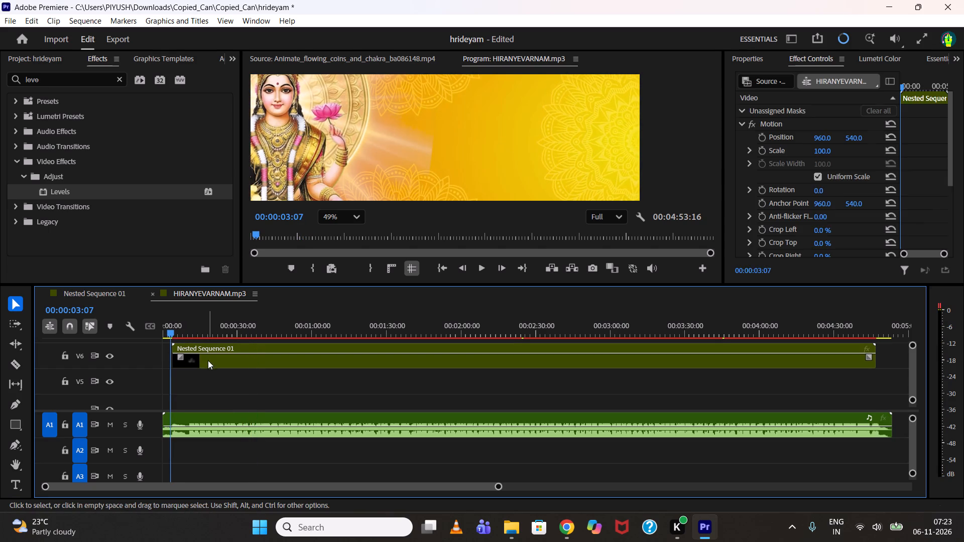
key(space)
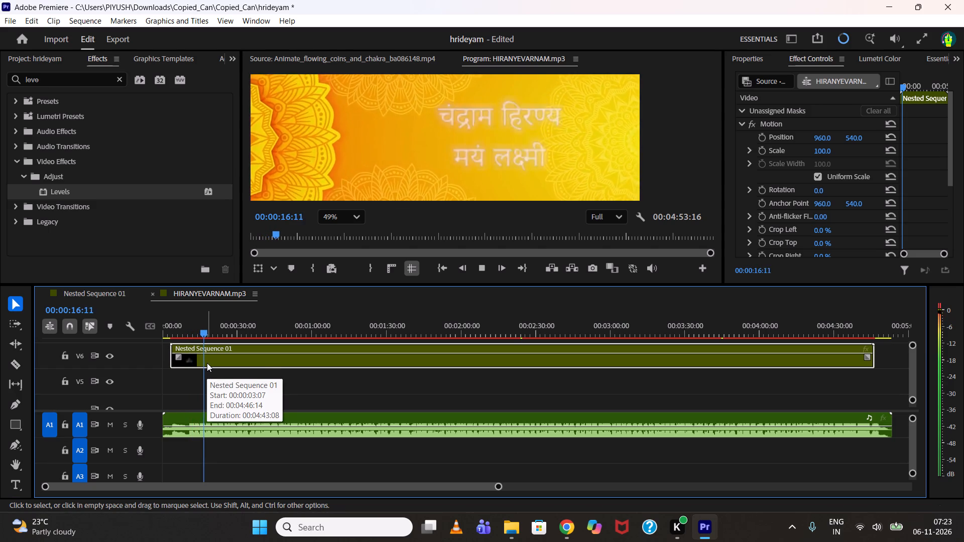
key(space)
Shift the Nested Sequence 01 clip one second later to start at 00:00:04:07, and check the caption sync to about 28 seconds.
click(173, 332)
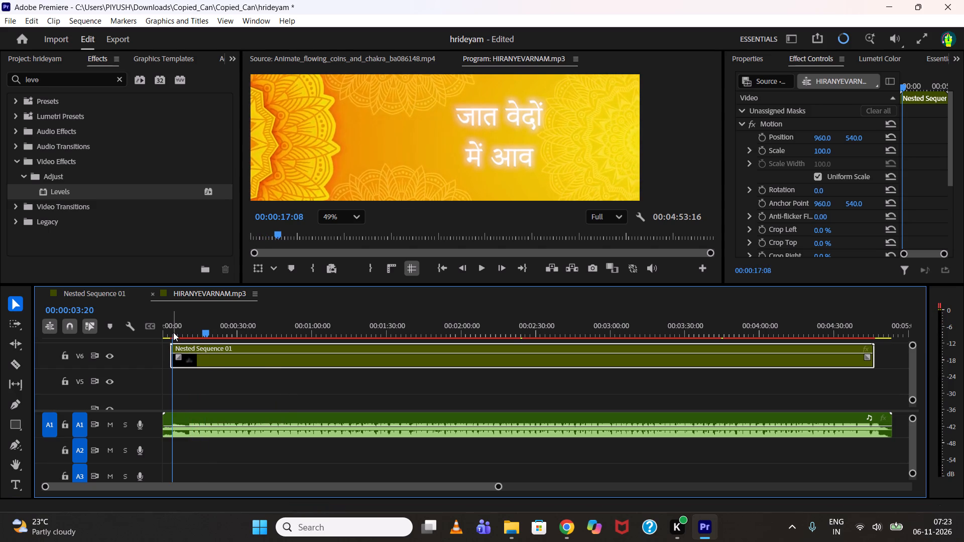
click(174, 333)
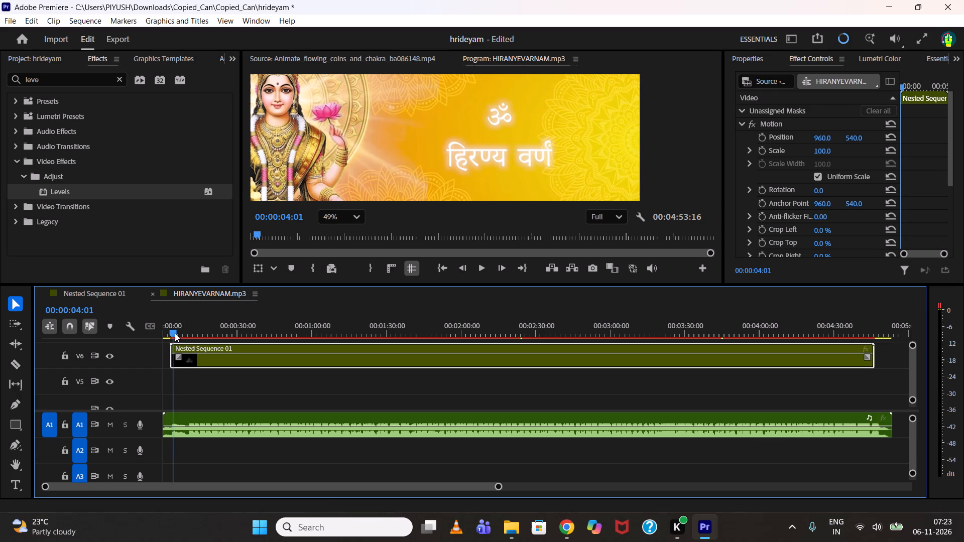
click(215, 359)
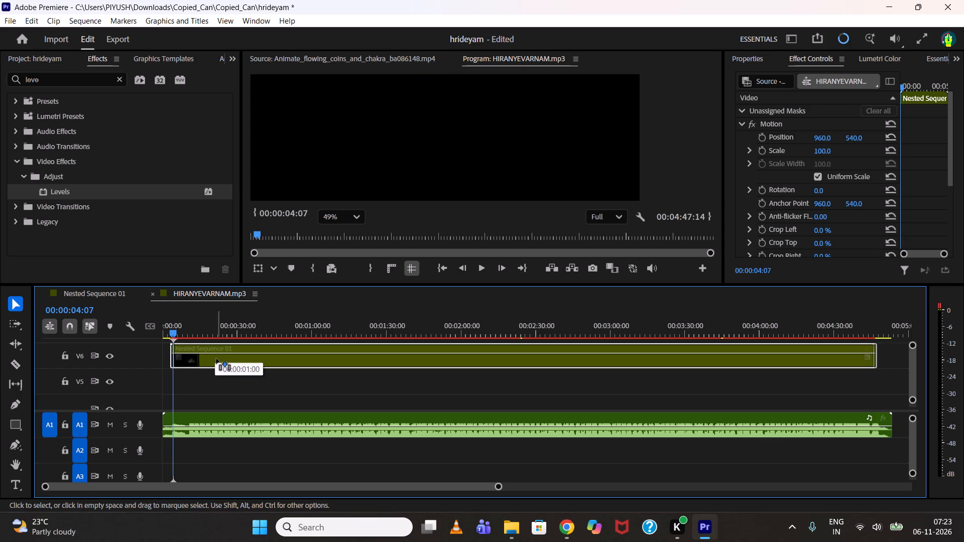
key(space)
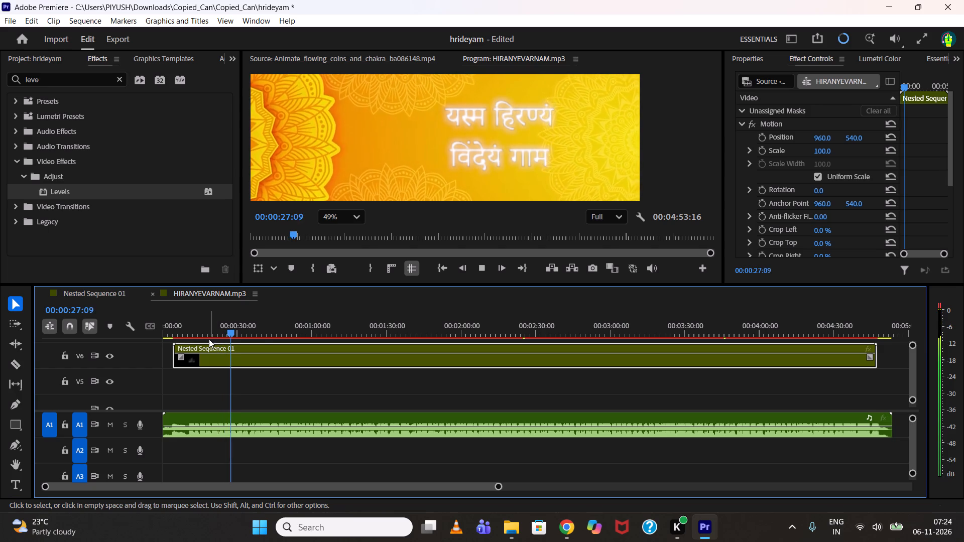
key(space)
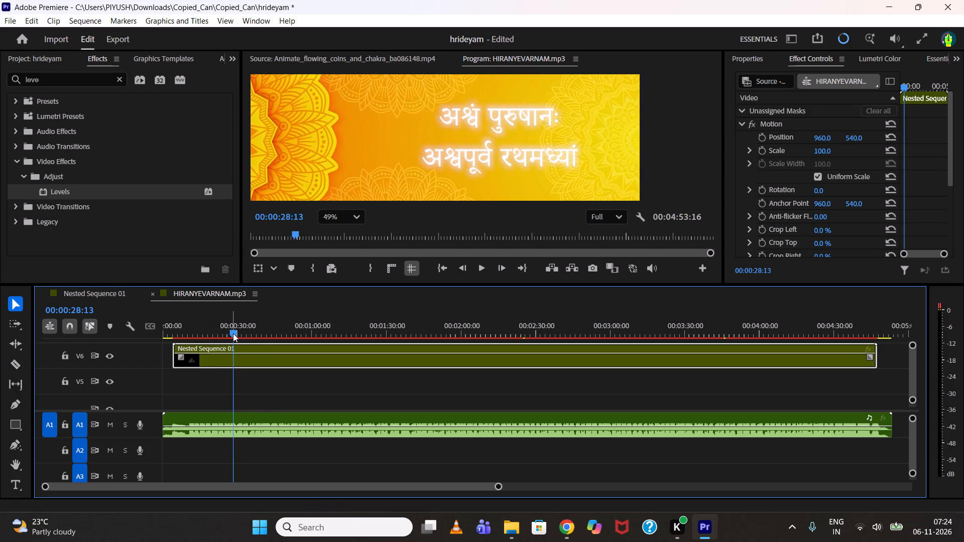
Return to the sequence start and view the whole composition frame at 23% zoom.
drag(229, 333, 146, 337)
scroll(396, 109, down, 4)
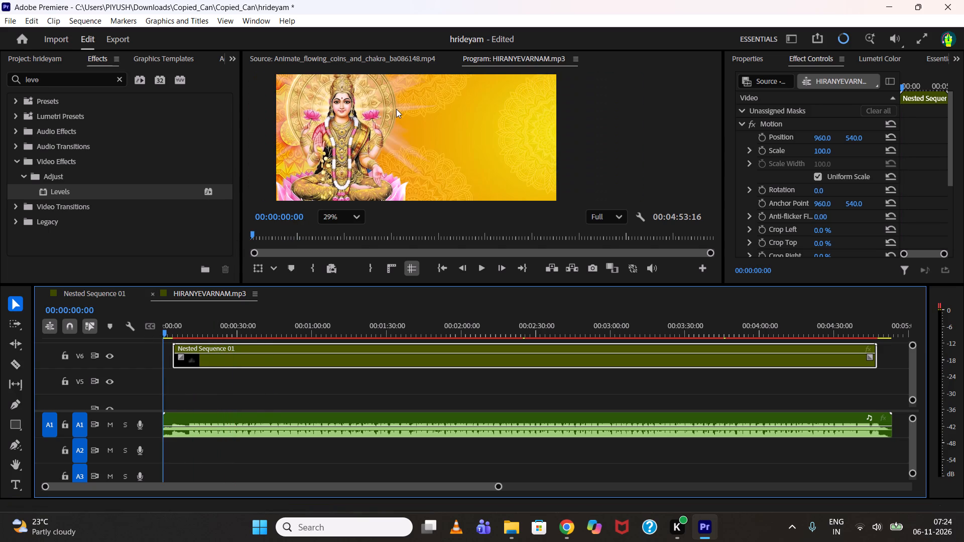
scroll(396, 109, down, 7)
scroll(393, 112, up, 2)
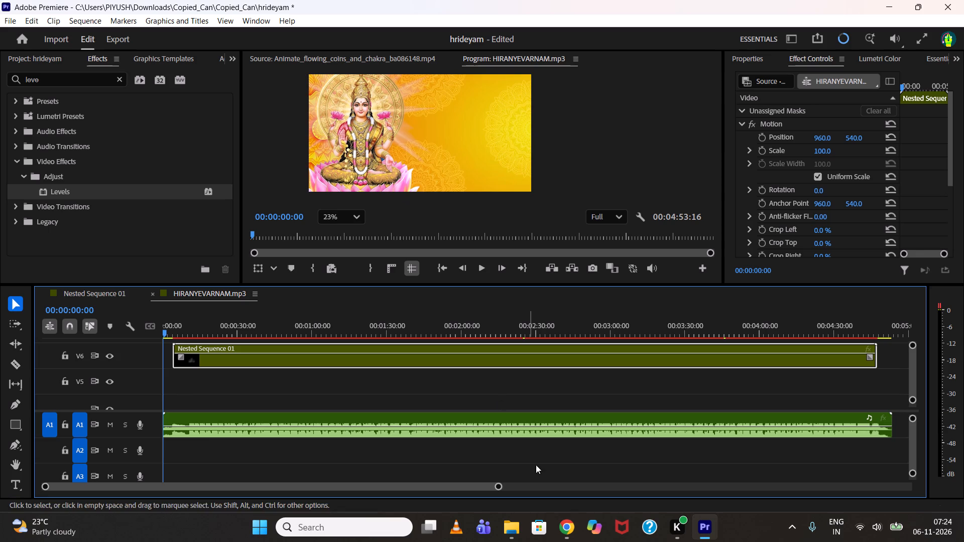
Switch to Chrome, search Google Images for "laxmi mata png", and browse the results for a usable Lakshmi image.
click(556, 538)
click(768, 2)
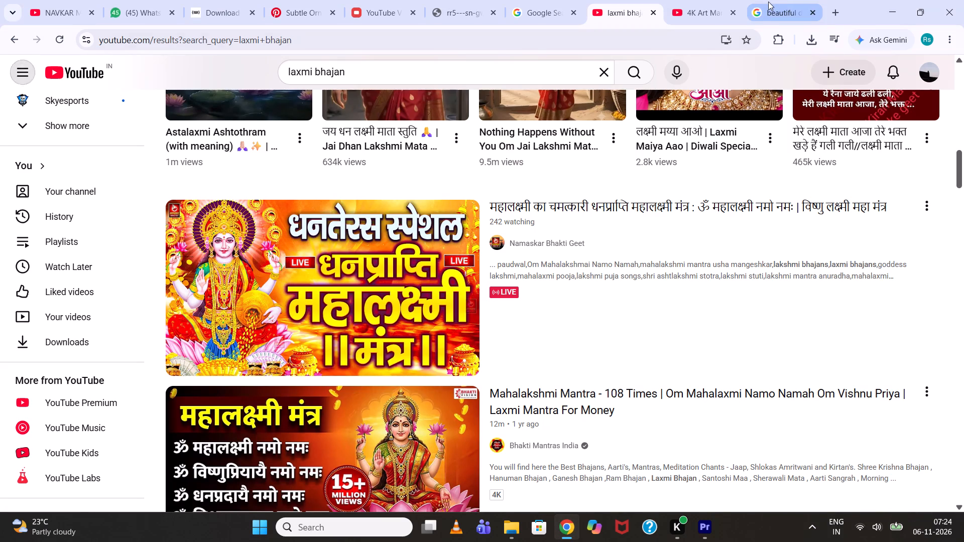
click(628, 47)
text(laxmi mata png)
key(Return)
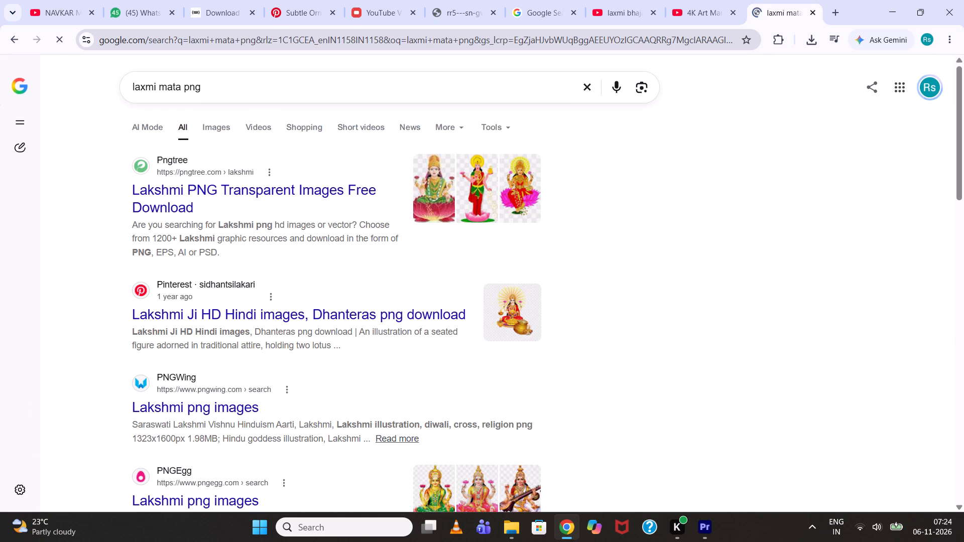
click(223, 122)
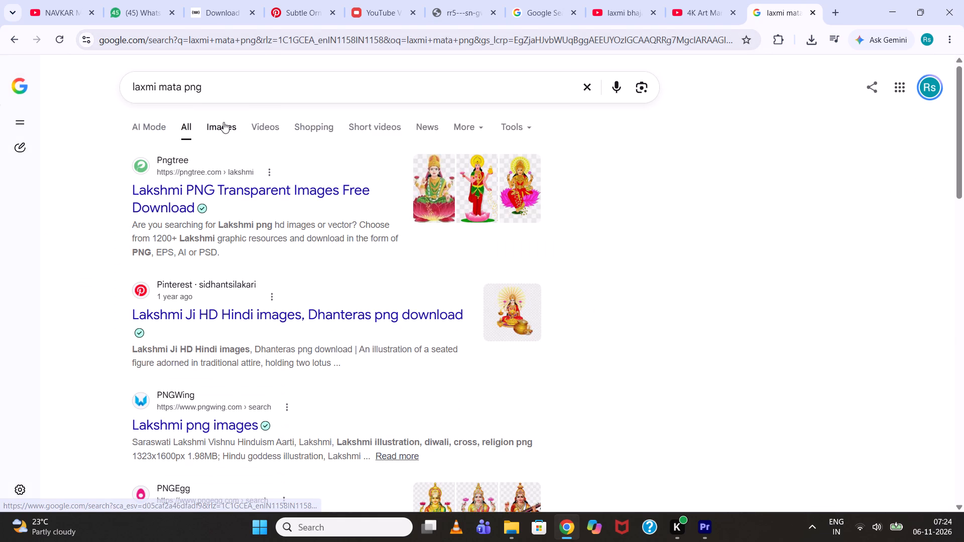
scroll(470, 219, down, 2)
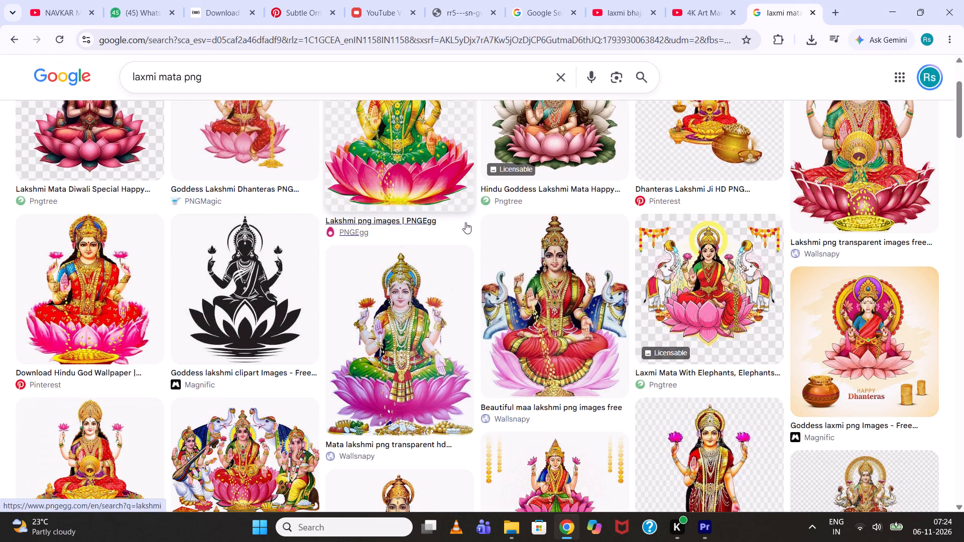
scroll(463, 222, down, 8)
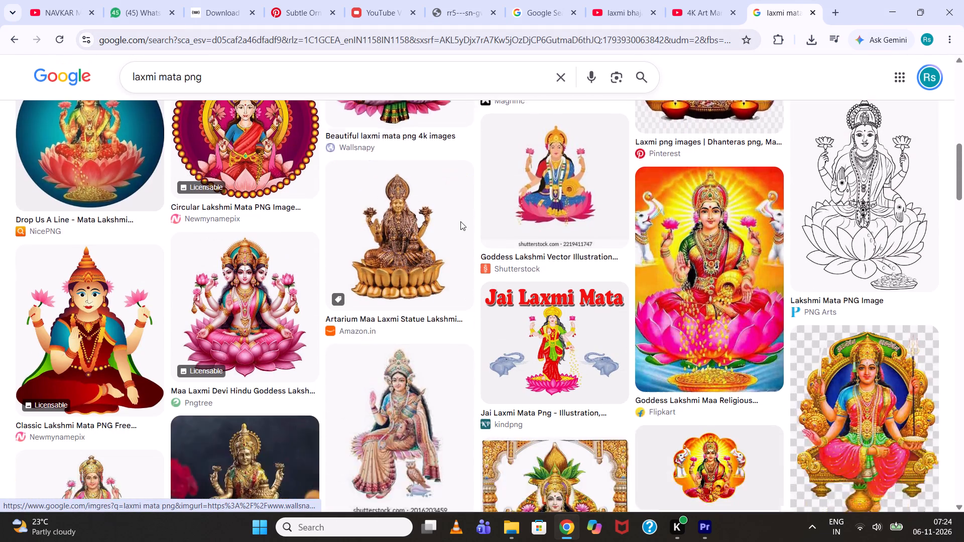
scroll(460, 221, down, 8)
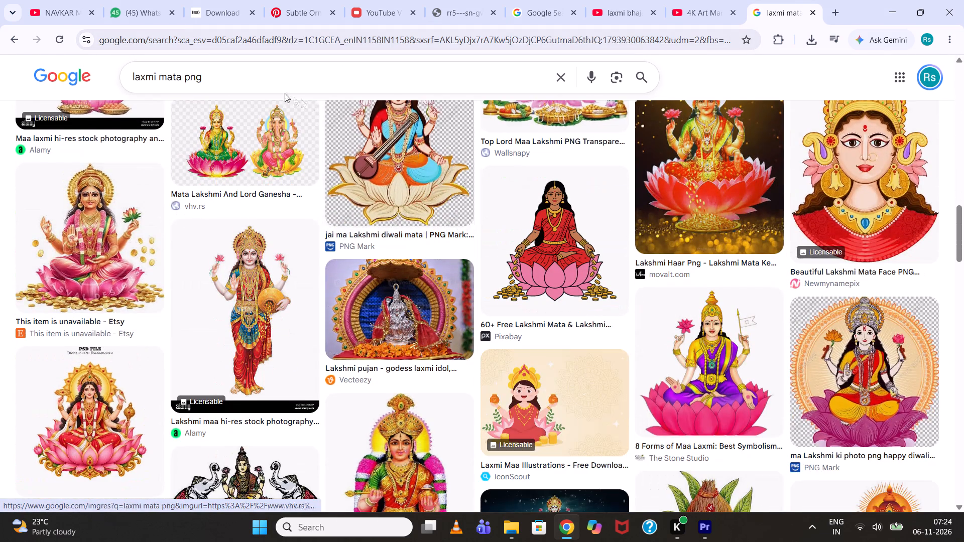
Search Google Images for "kuber png" and browse the results for a usable Kuber image.
drag(222, 78, 80, 81)
text(kuber png)
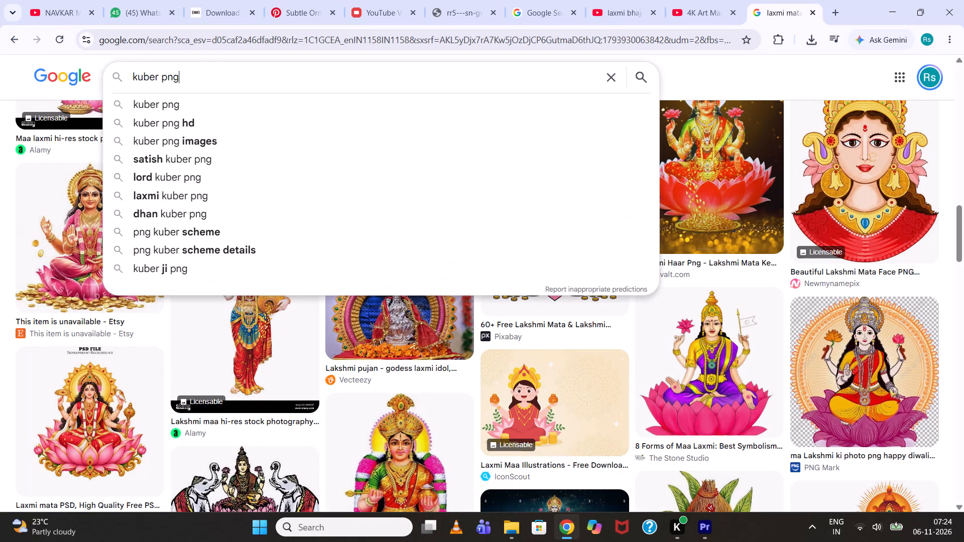
key(Return)
scroll(311, 282, down, 11)
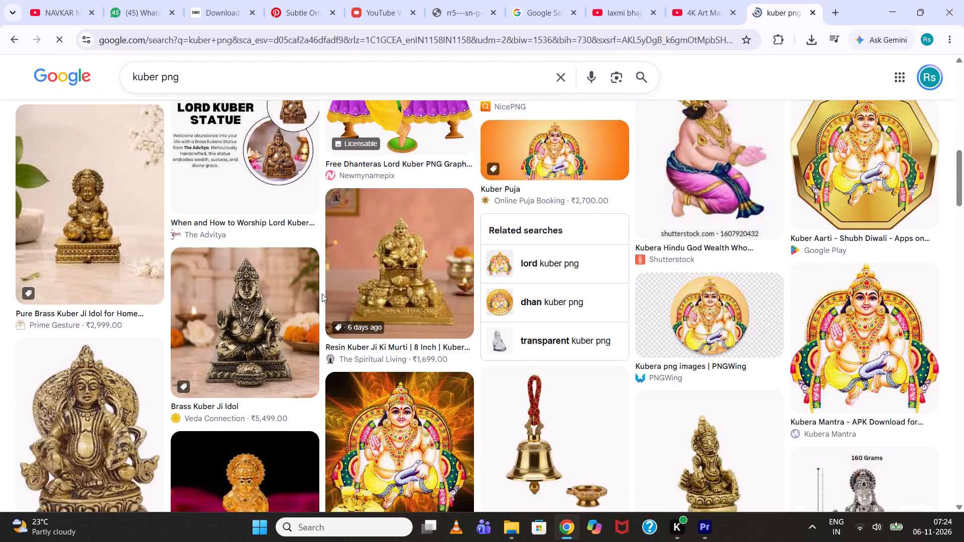
scroll(322, 294, down, 1)
scroll(289, 282, up, 4)
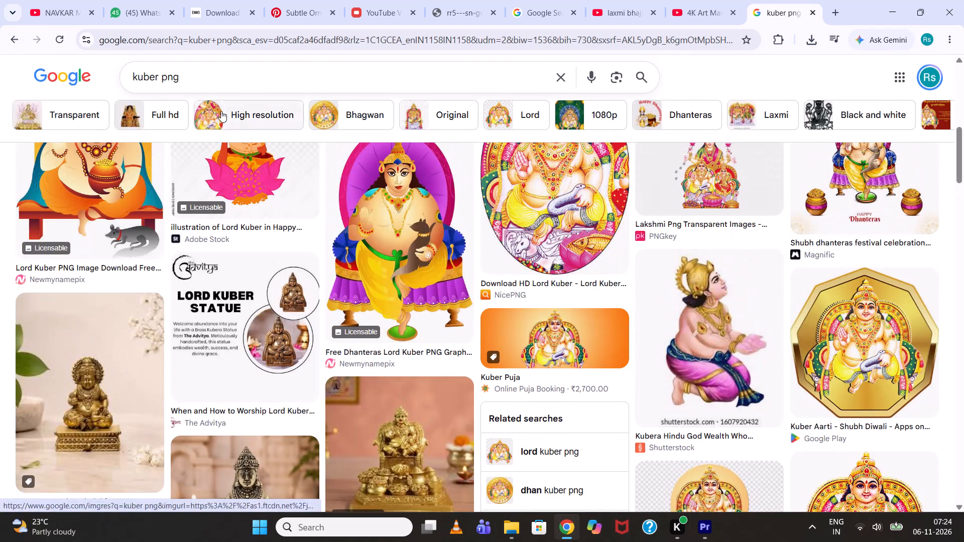
Search Google Images for "gold coin png" and browse the results for usable gold coin artwork.
drag(208, 80, 131, 81)
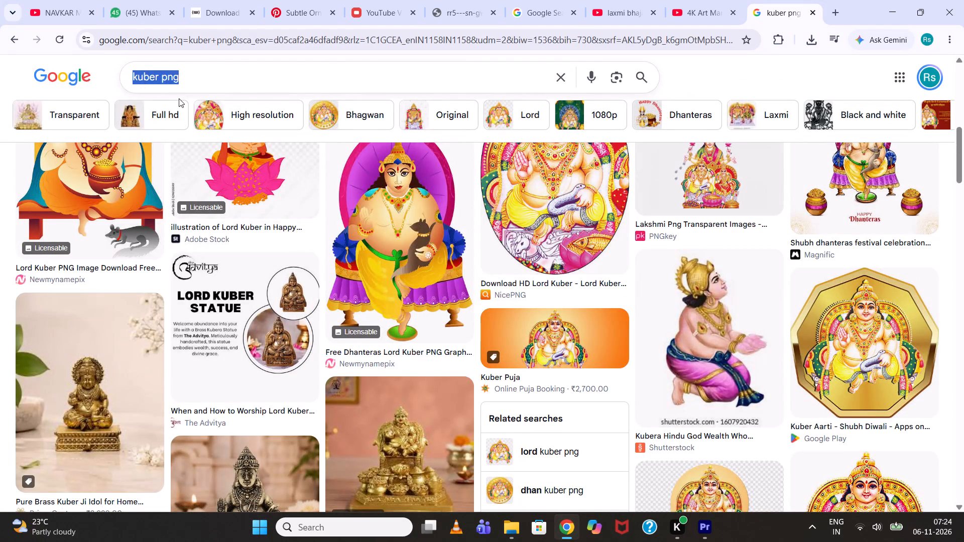
text(gold coin)
key(space)
text(png)
key(Return)
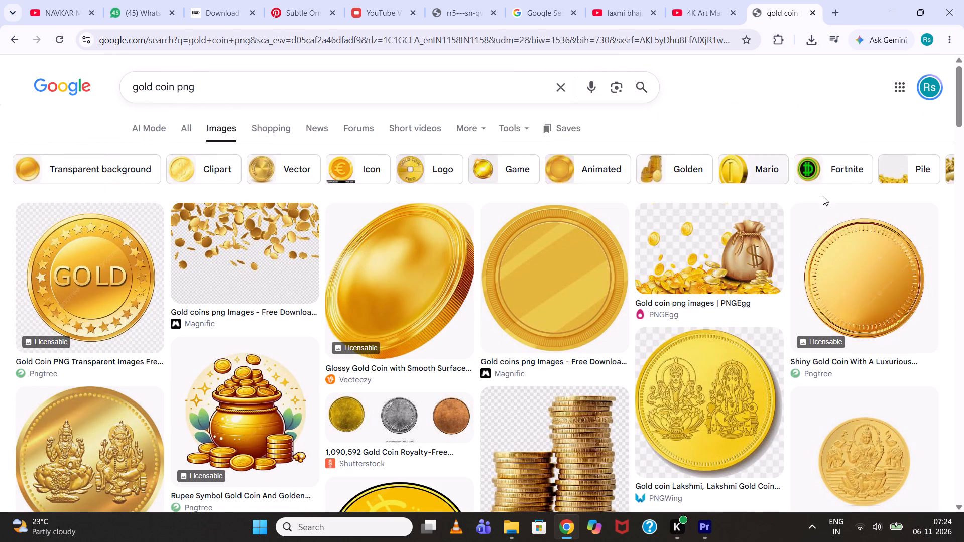
scroll(944, 402, down, 2)
scroll(963, 452, down, 2)
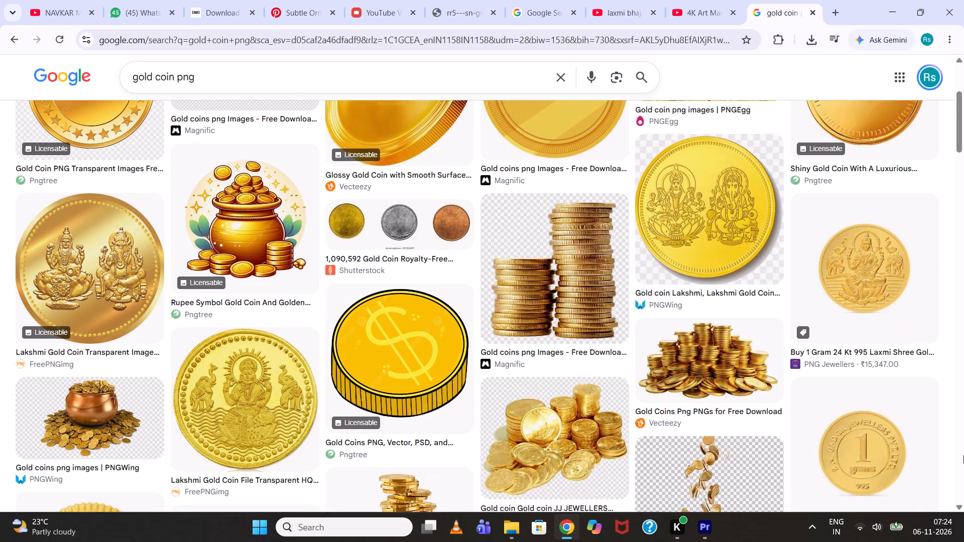
scroll(963, 455, down, 2)
scroll(704, 433, down, 6)
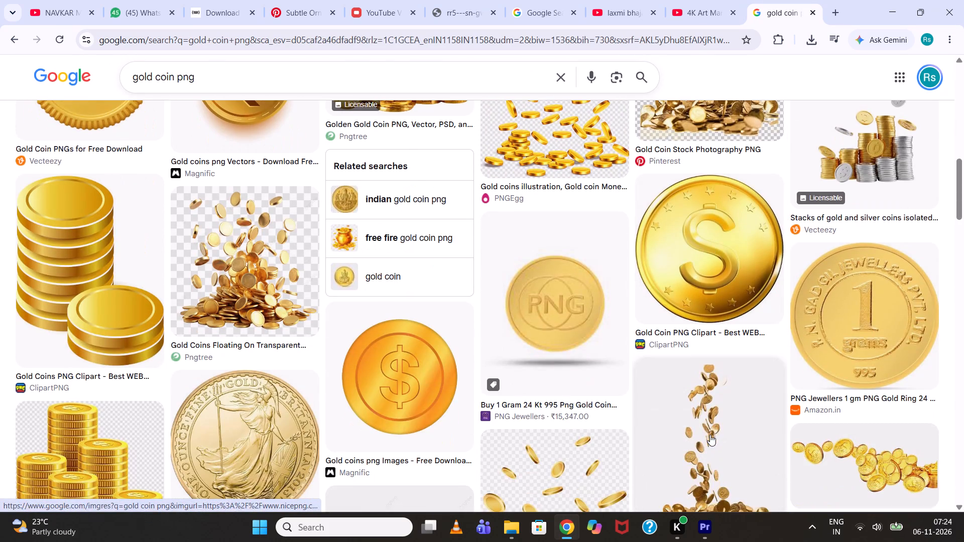
scroll(635, 395, down, 10)
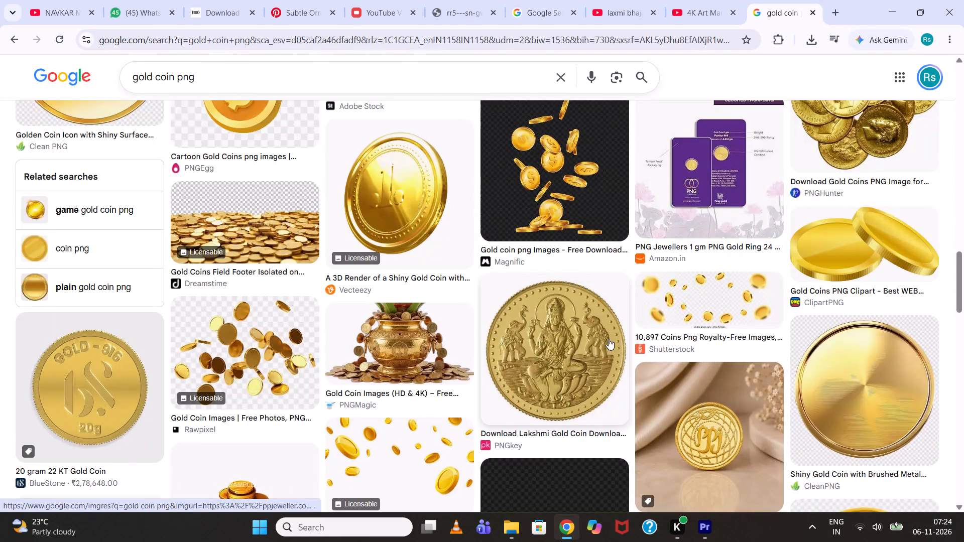
scroll(609, 339, down, 3)
scroll(607, 338, up, 2)
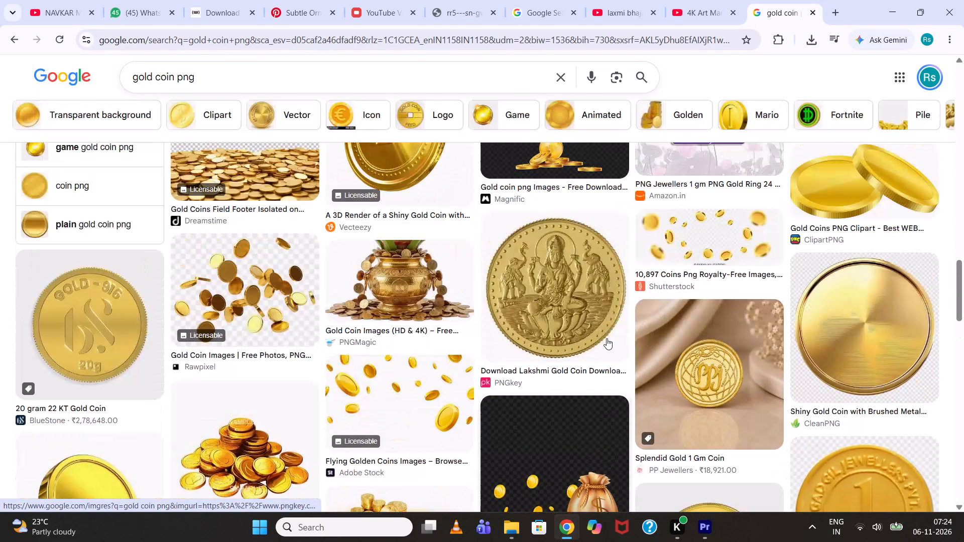
scroll(624, 335, down, 7)
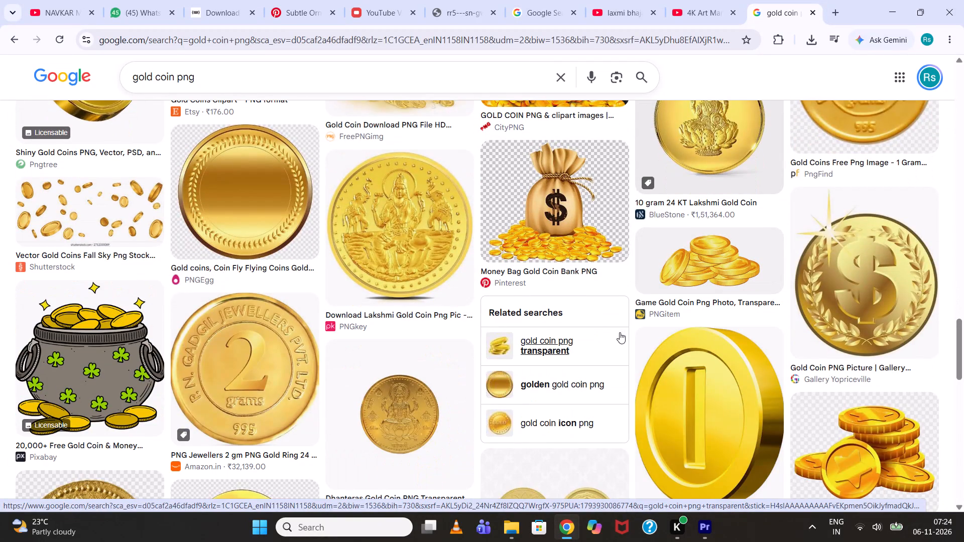
scroll(620, 332, up, 2)
scroll(620, 332, down, 7)
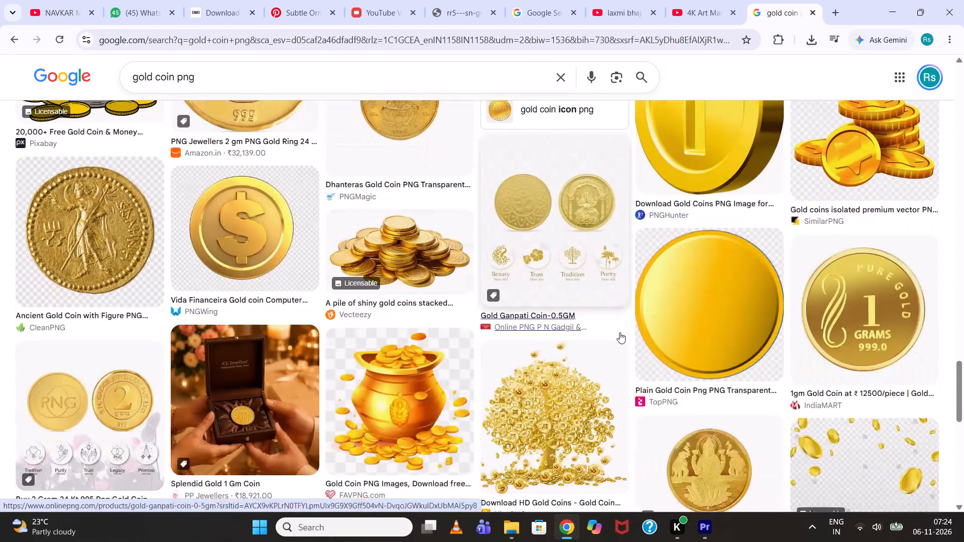
scroll(620, 332, down, 6)
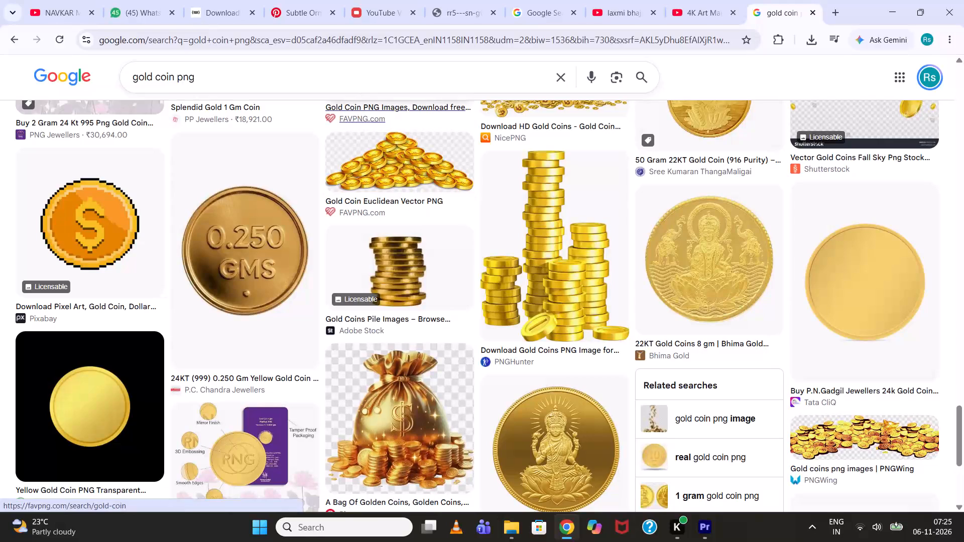
Refine the image search to "gold coin laxmi png" and browse the results for a usable Lakshmi coin.
click(308, 75)
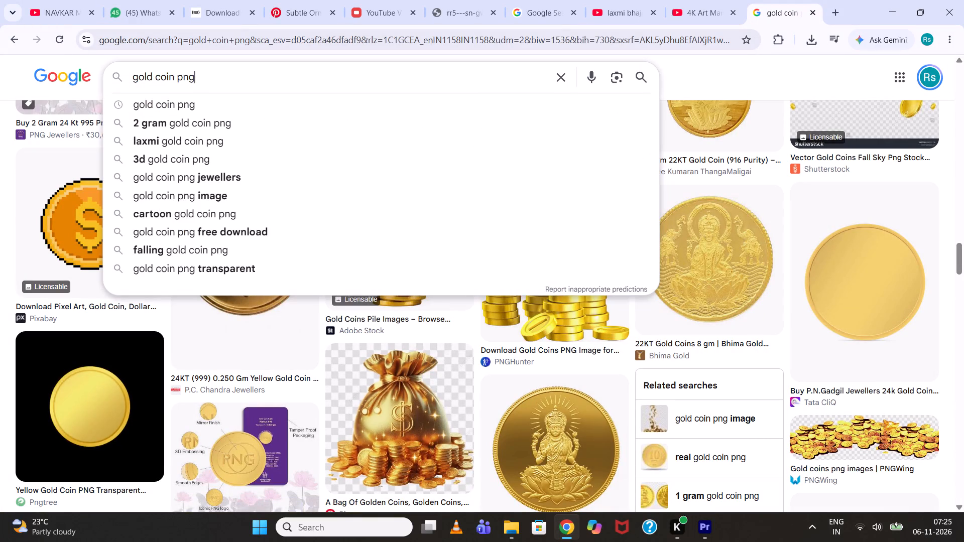
click(172, 76)
key(space)
text(laxm)
key(i)
key(Return)
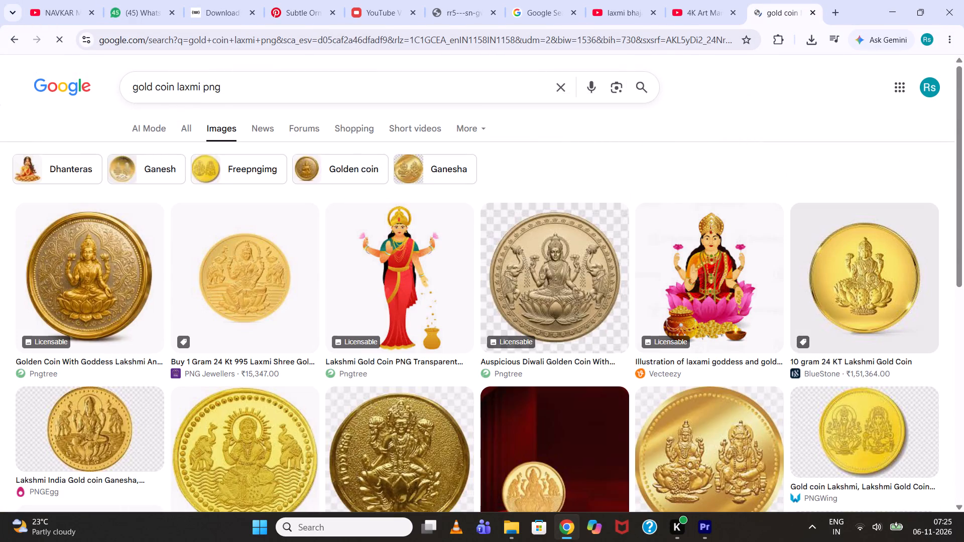
scroll(420, 253, down, 6)
scroll(451, 262, up, 4)
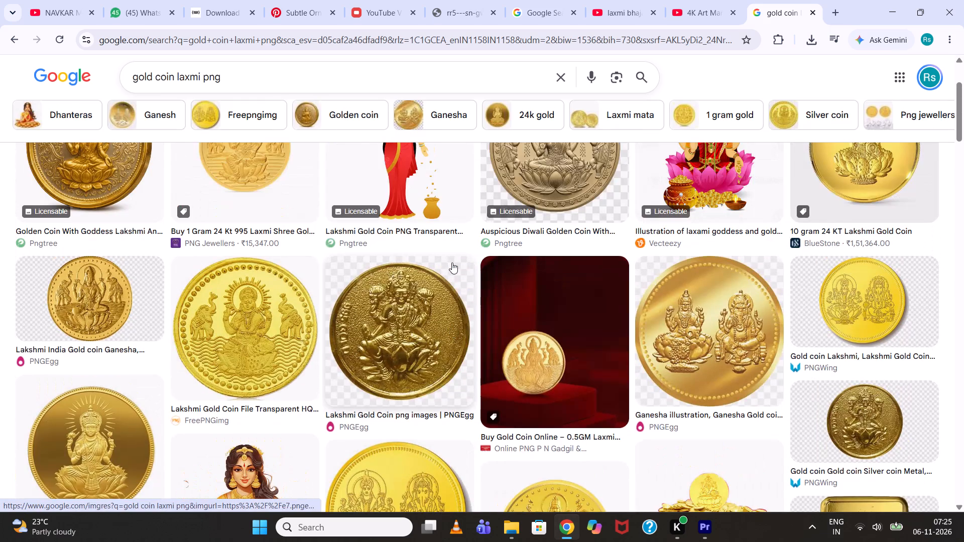
scroll(452, 264, down, 12)
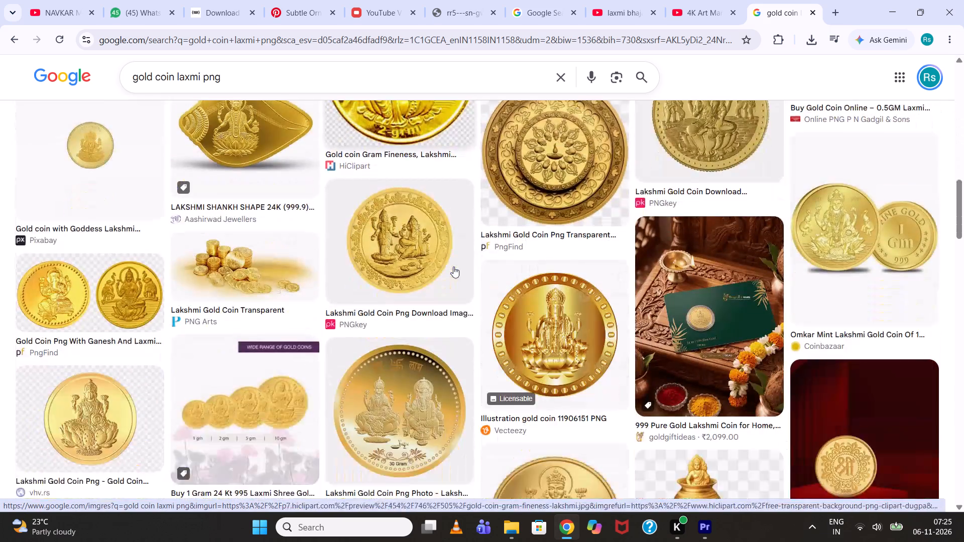
scroll(453, 266, down, 13)
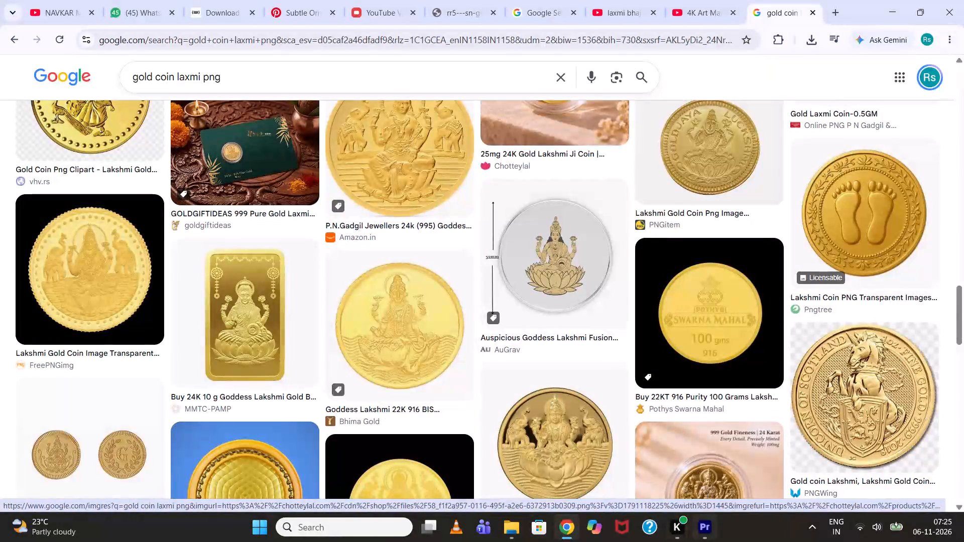
Switch to Premiere, play the first two seconds of the HIRANYEVARNAM.mp3 sequence to review the composition, and return to its start.
click(695, 537)
scroll(334, 149, down, 1)
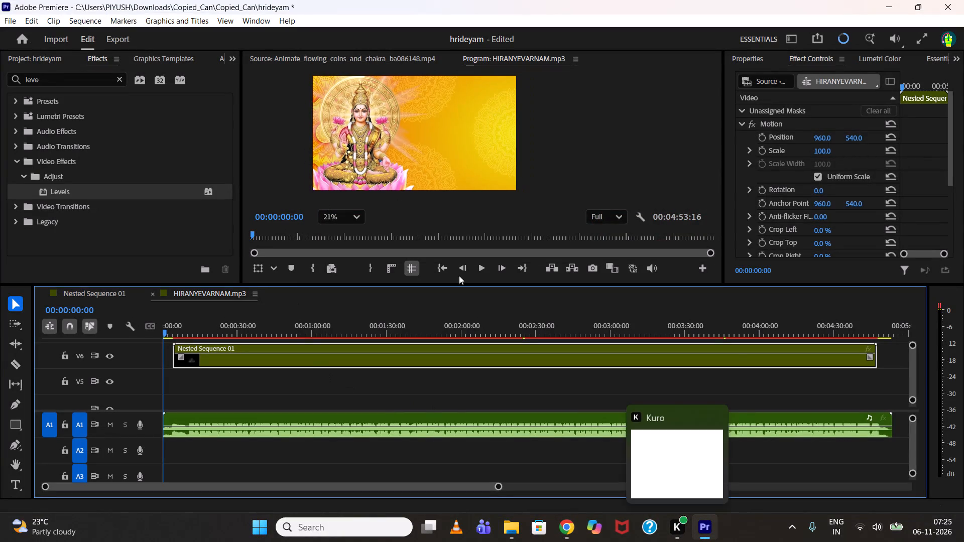
key(space)
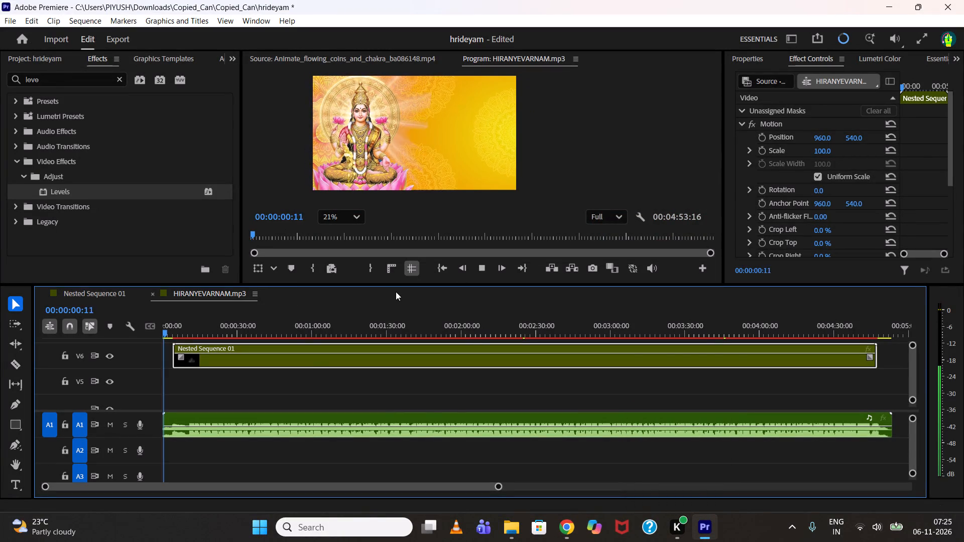
key(space)
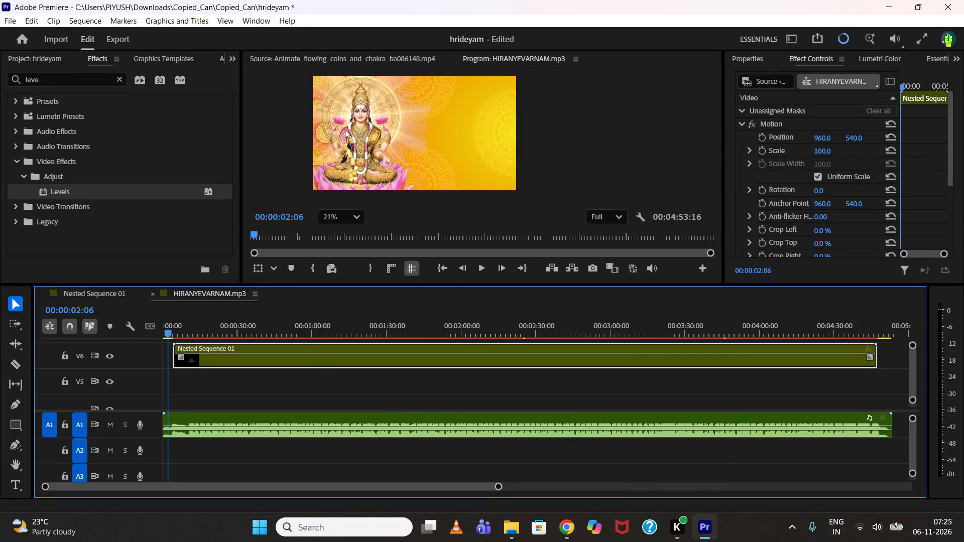
scroll(345, 129, down, 3)
scroll(345, 133, up, 2)
click(363, 147)
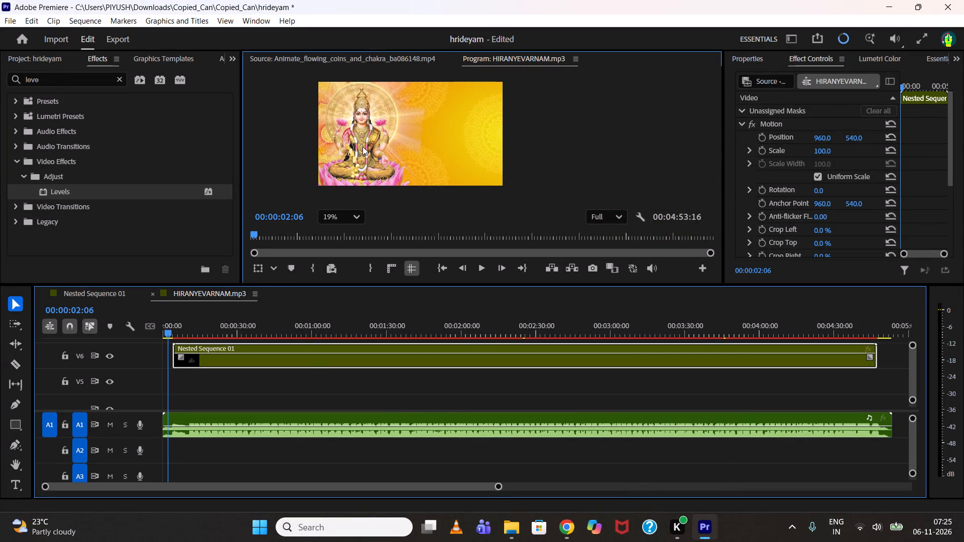
drag(164, 329, 145, 329)
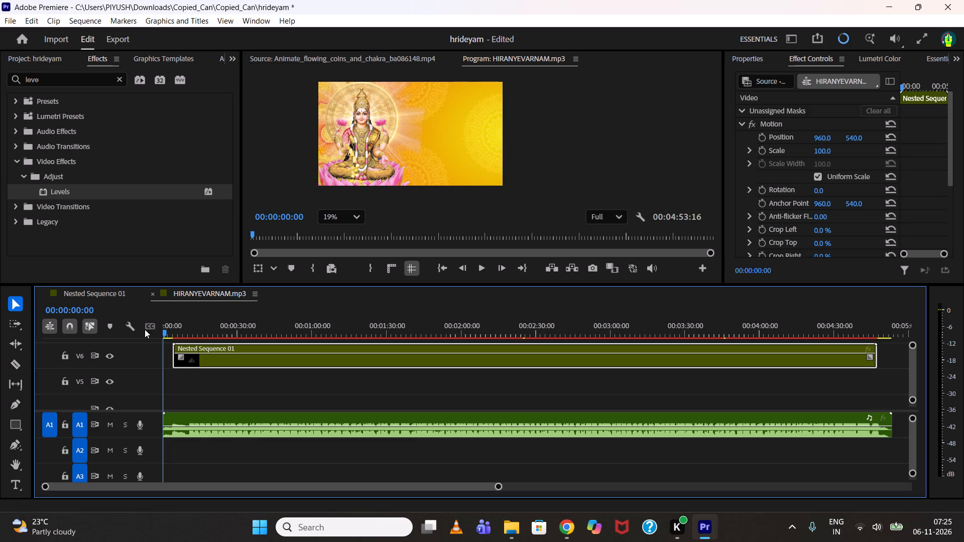
drag(145, 329, 146, 329)
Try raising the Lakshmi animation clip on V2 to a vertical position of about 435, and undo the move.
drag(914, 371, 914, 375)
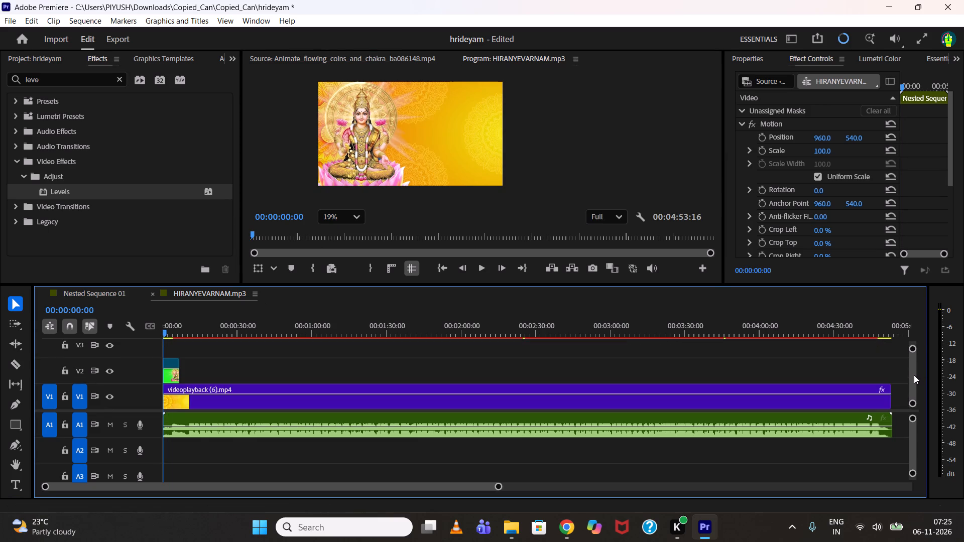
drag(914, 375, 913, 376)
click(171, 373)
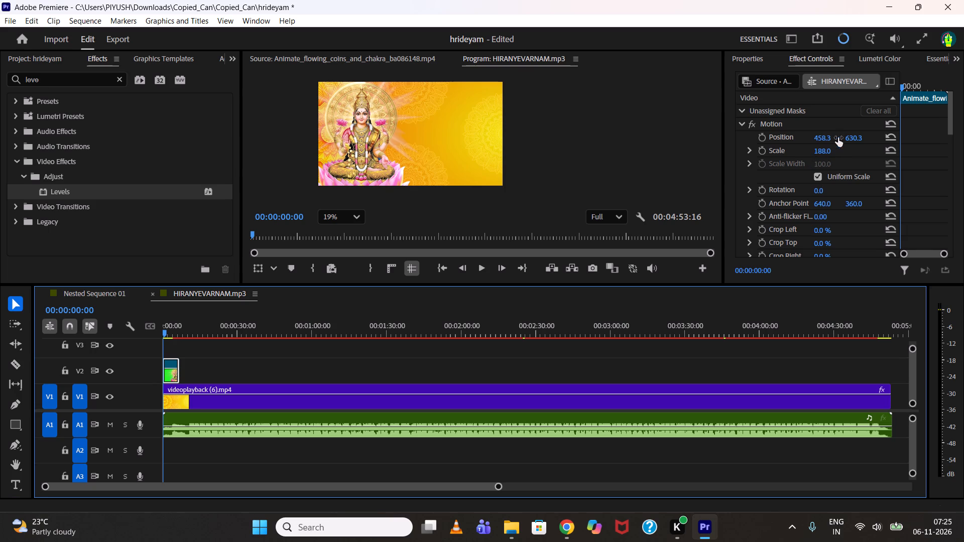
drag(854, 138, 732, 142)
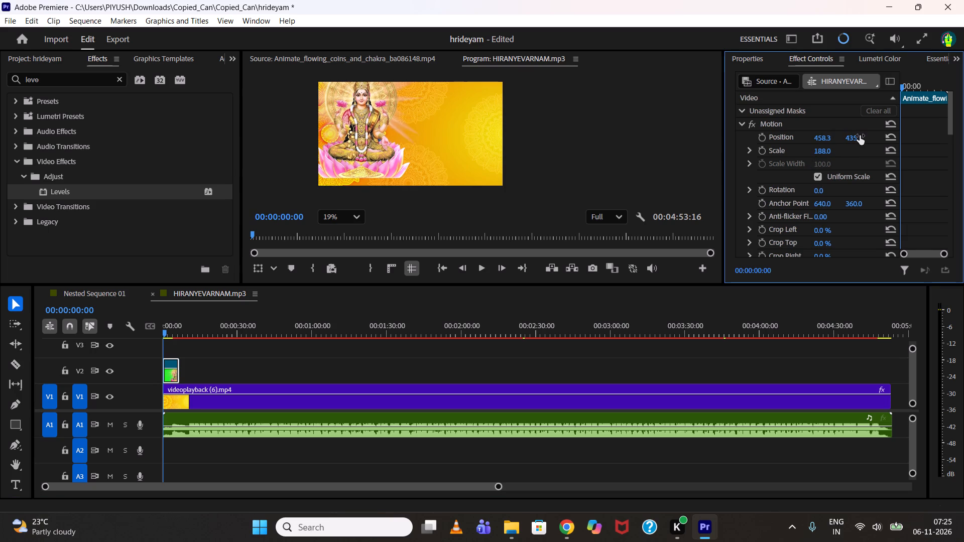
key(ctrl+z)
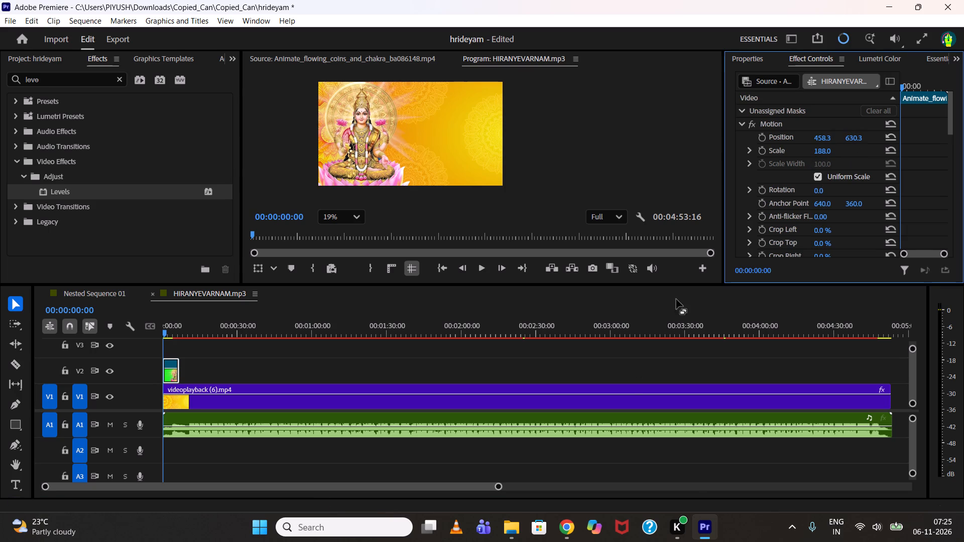
Switch to Chrome and examine further "gold coin laxmi png" image results for a usable coin.
click(570, 538)
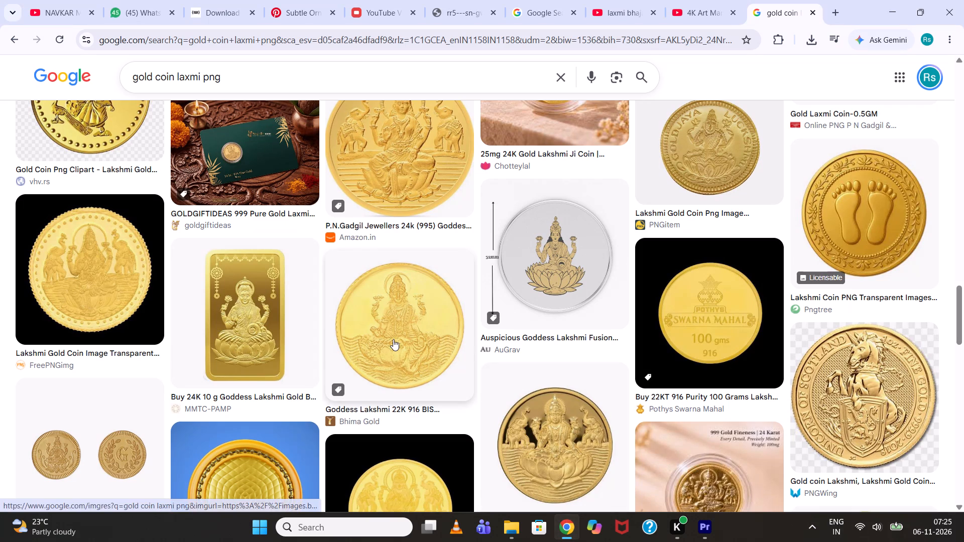
scroll(388, 340, down, 20)
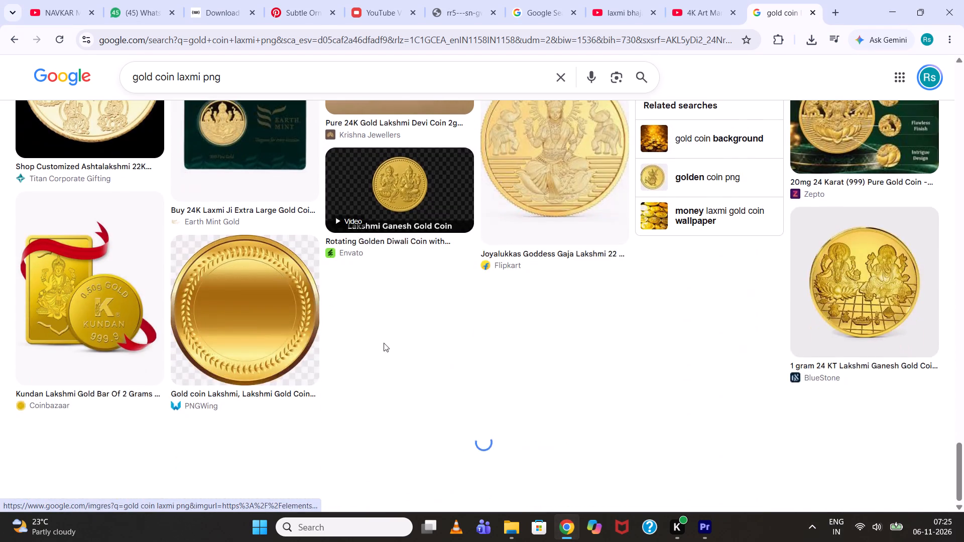
scroll(309, 324, up, 1)
Change the image search to "laxmi pot png" and examine the results for a usable Lakshmi pot.
drag(197, 72, 182, 77)
drag(199, 74, 85, 97)
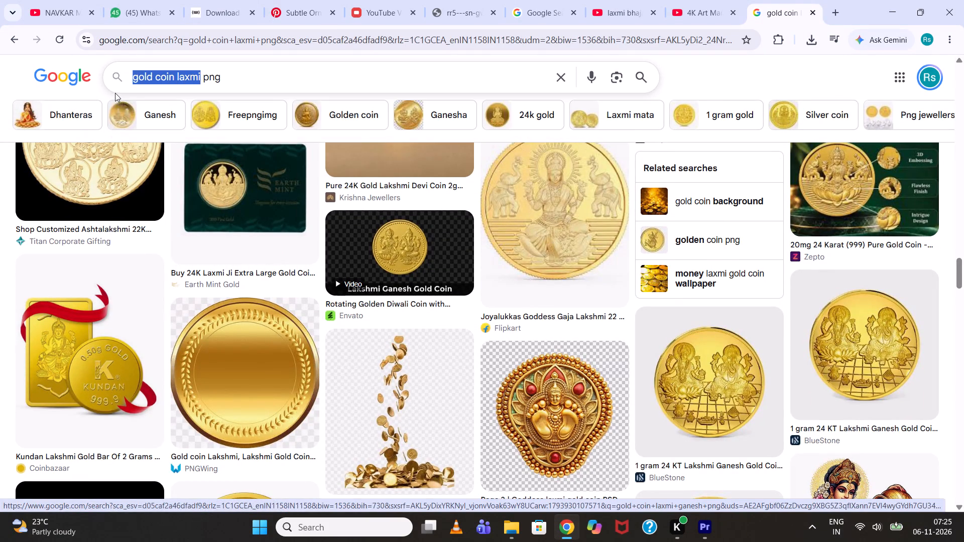
text(laxmi p)
text(ot)
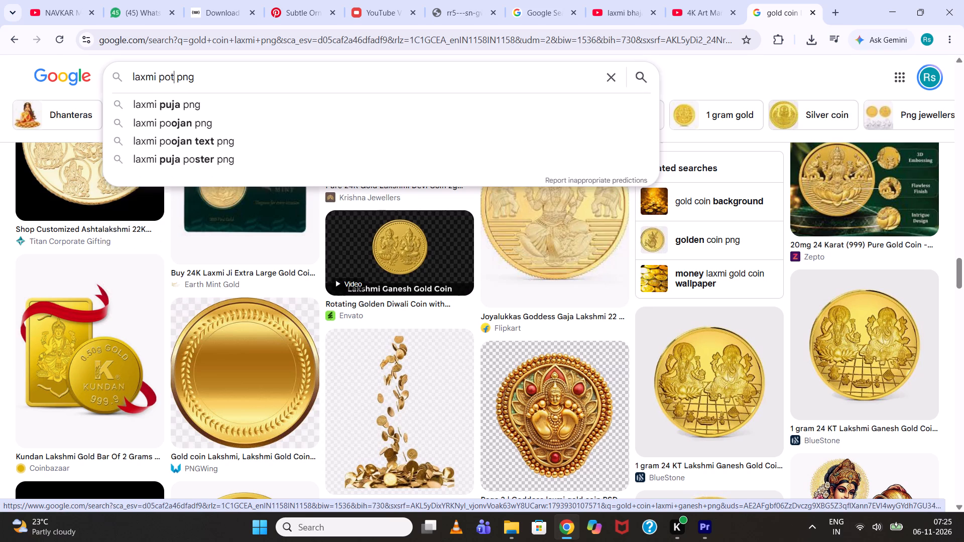
key(Return)
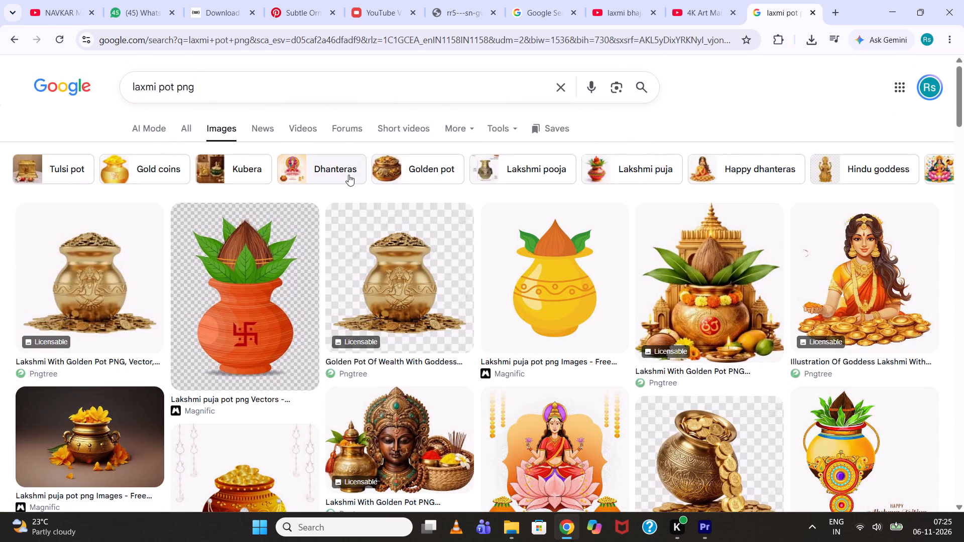
scroll(385, 225, down, 3)
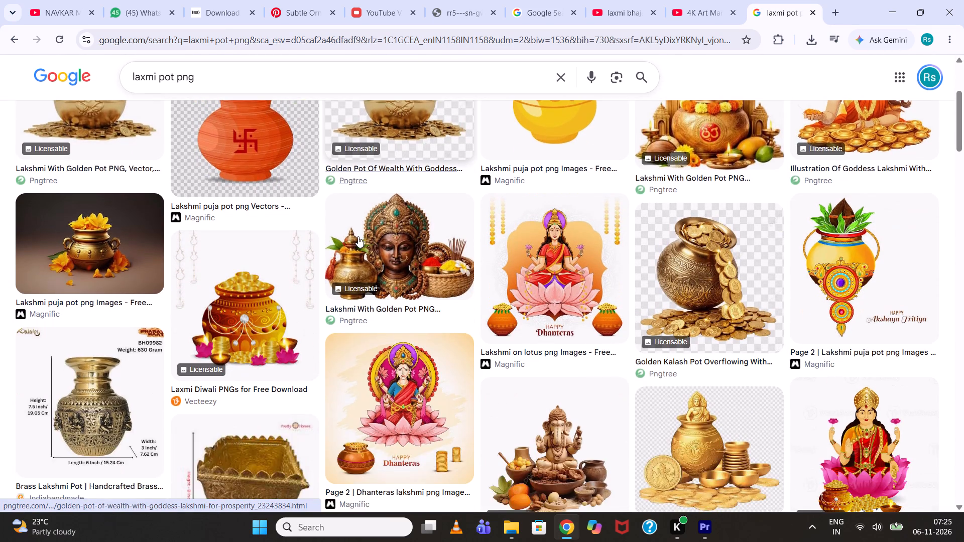
scroll(352, 236, down, 3)
scroll(352, 237, up, 2)
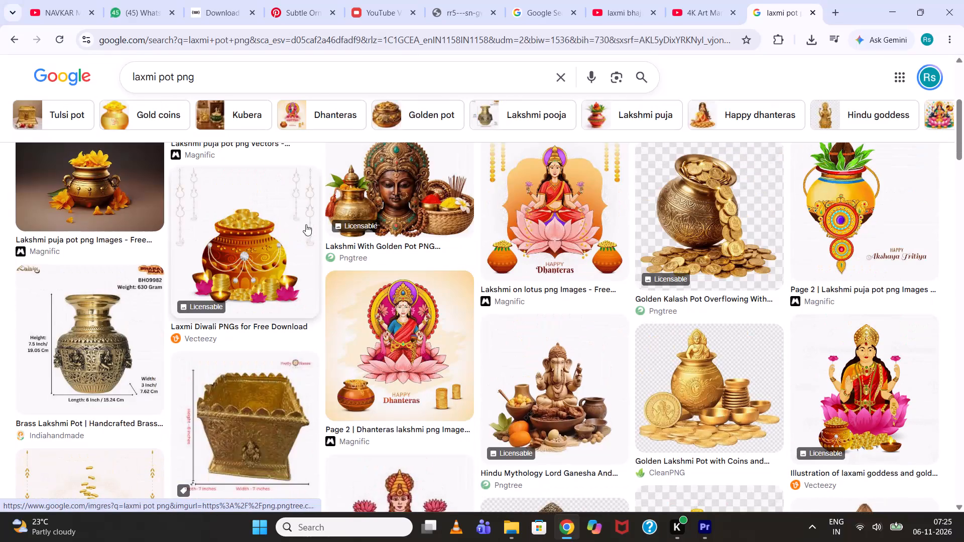
scroll(343, 244, down, 4)
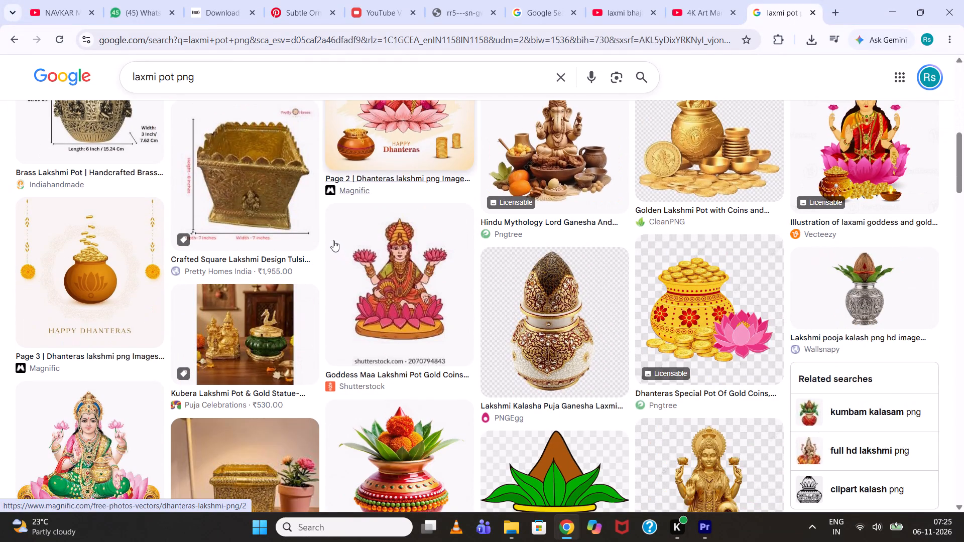
scroll(333, 240, down, 7)
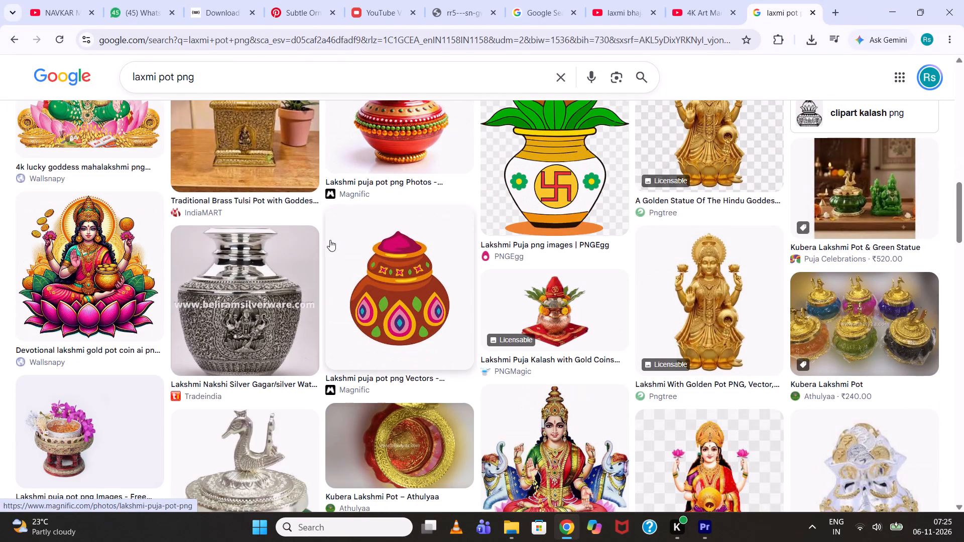
scroll(330, 240, down, 10)
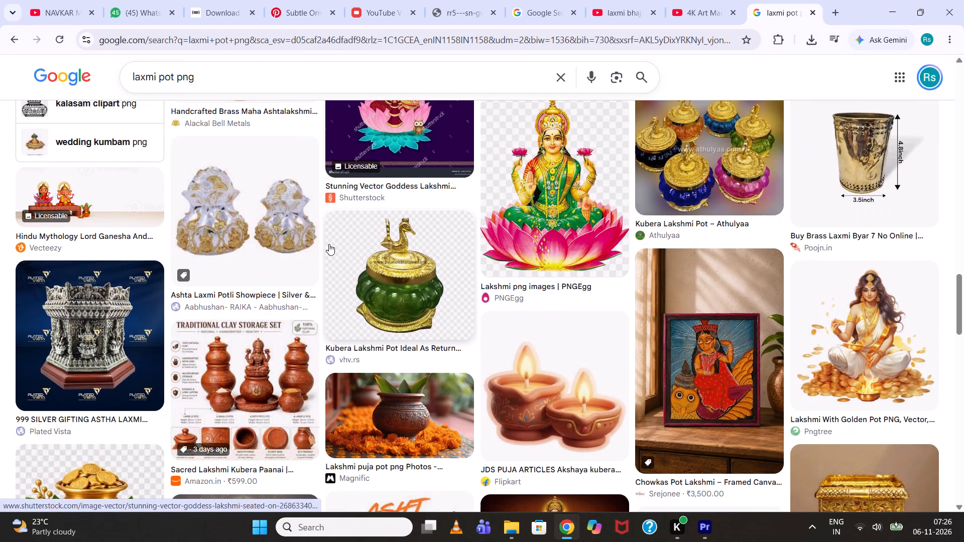
scroll(329, 244, down, 8)
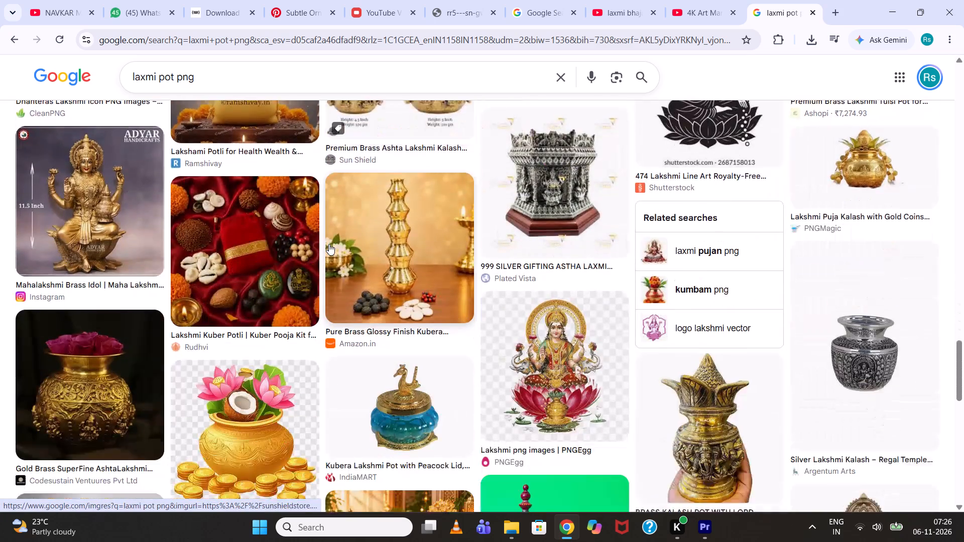
scroll(329, 244, down, 4)
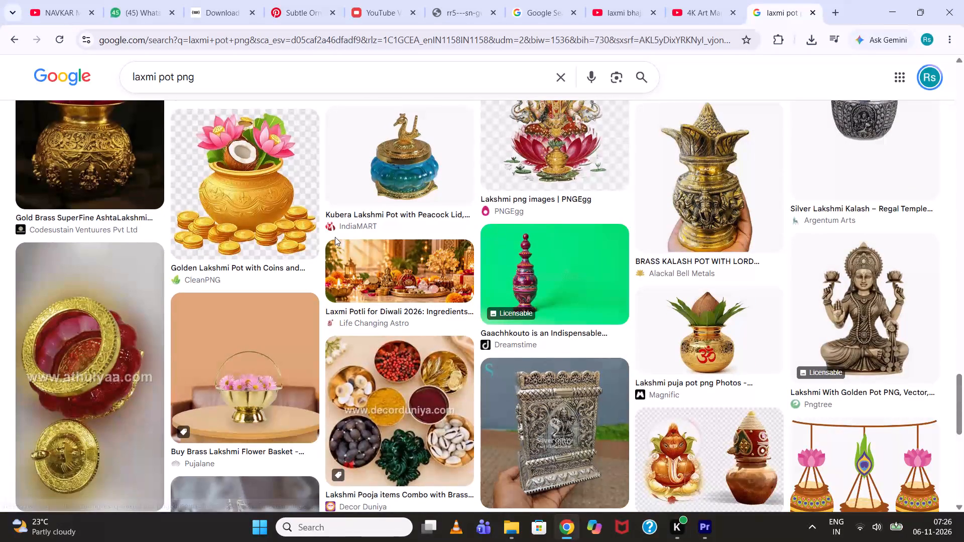
scroll(336, 237, down, 4)
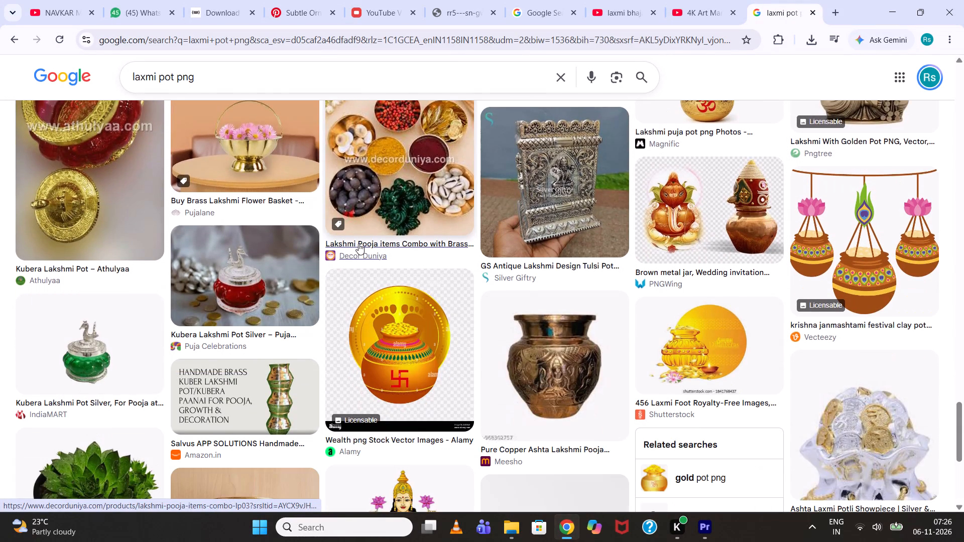
scroll(358, 243, down, 3)
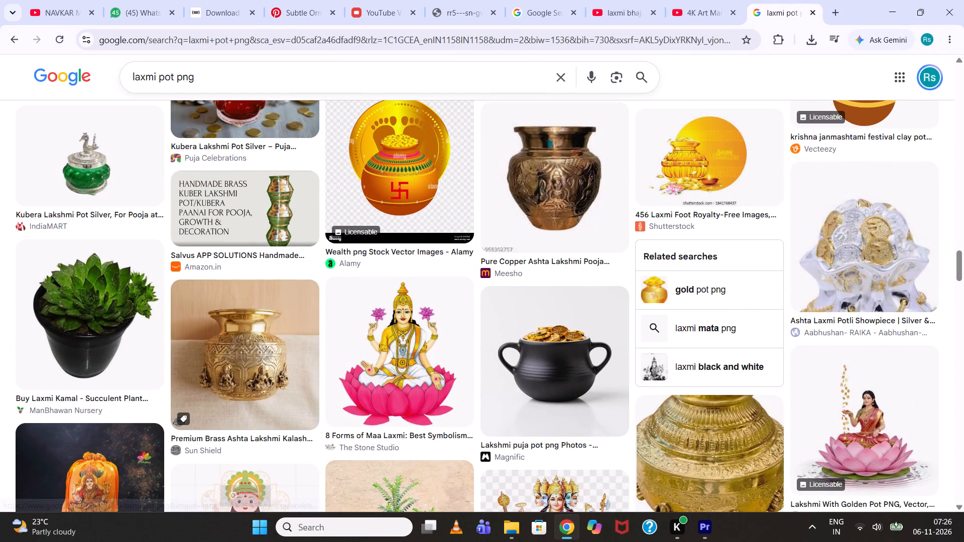
Change the image search to "laxmi aarti png" and look through the results for suitable artwork.
drag(172, 77, 167, 79)
drag(174, 79, 167, 79)
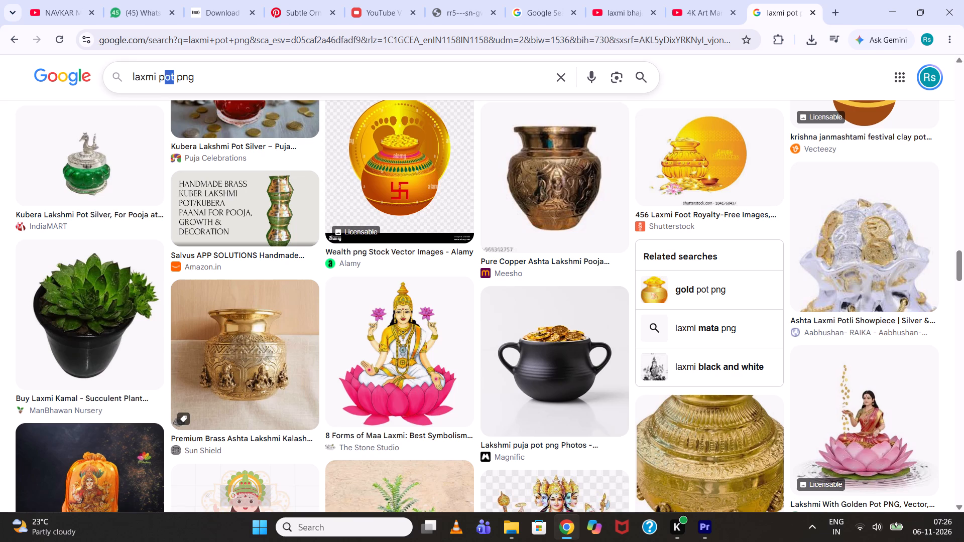
drag(167, 79, 159, 83)
key(a)
key(a)
key(r)
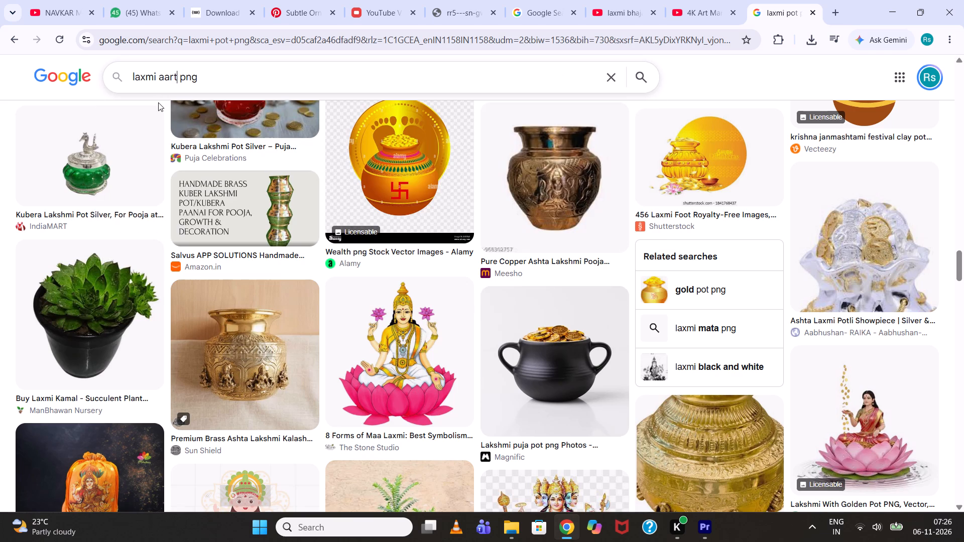
key(t)
key(i)
key(Return)
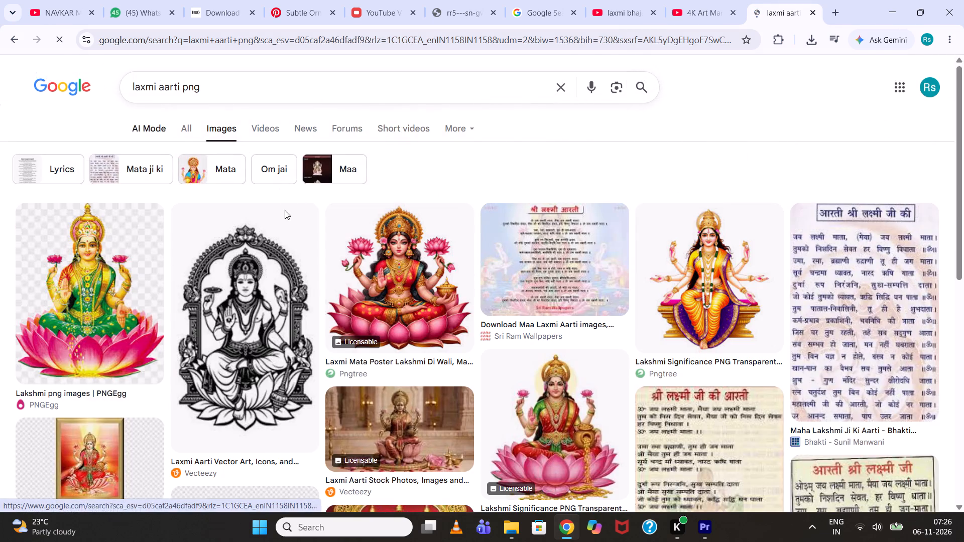
scroll(285, 204, down, 12)
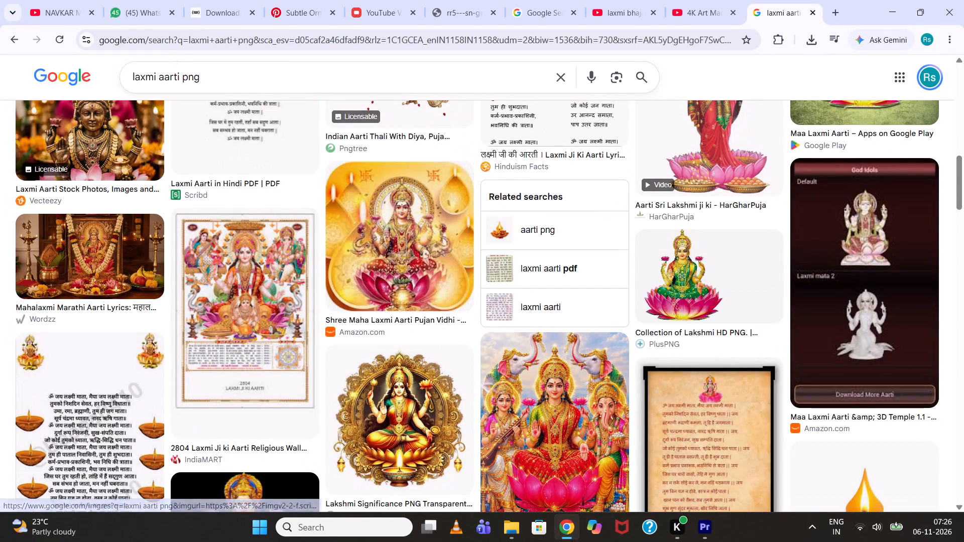
Change the image search to "coin thali png" and examine the results for a usable plate of coins.
drag(178, 76, 120, 79)
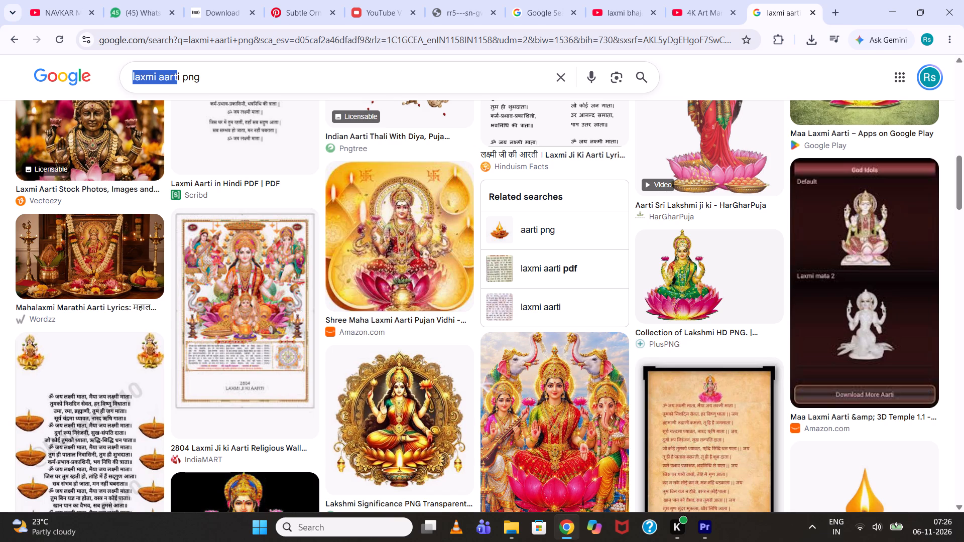
drag(179, 75, 125, 79)
text(coin ta)
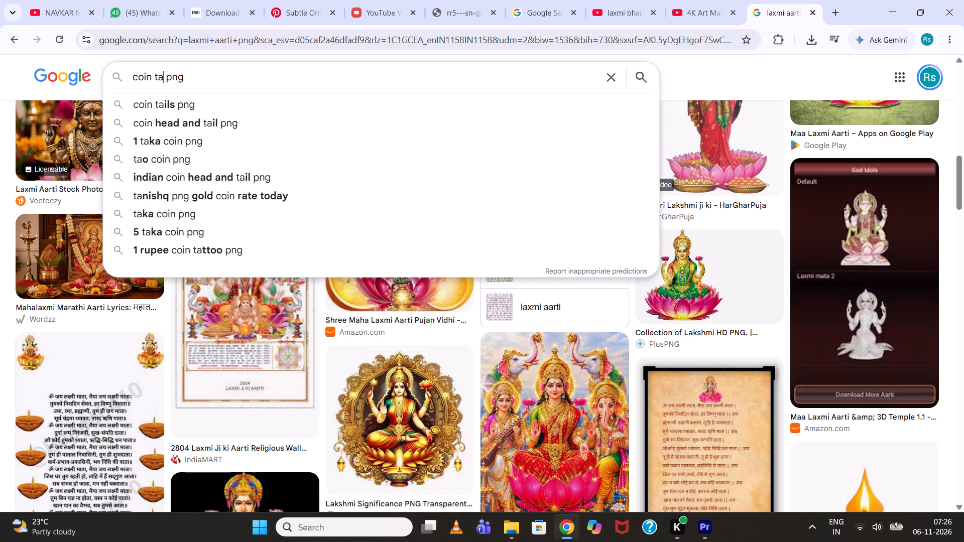
key(BackSpace)
text(hali)
key(Return)
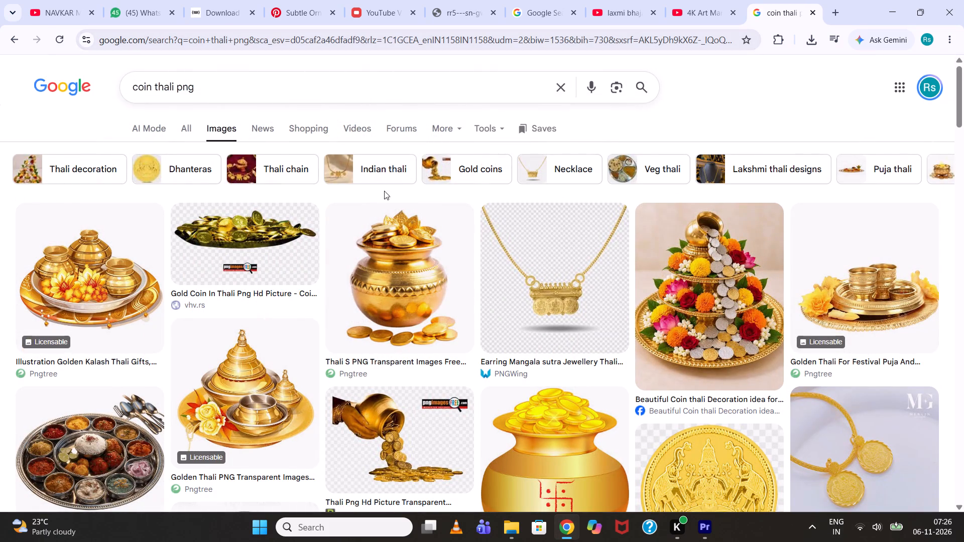
scroll(384, 192, down, 1)
scroll(583, 227, down, 6)
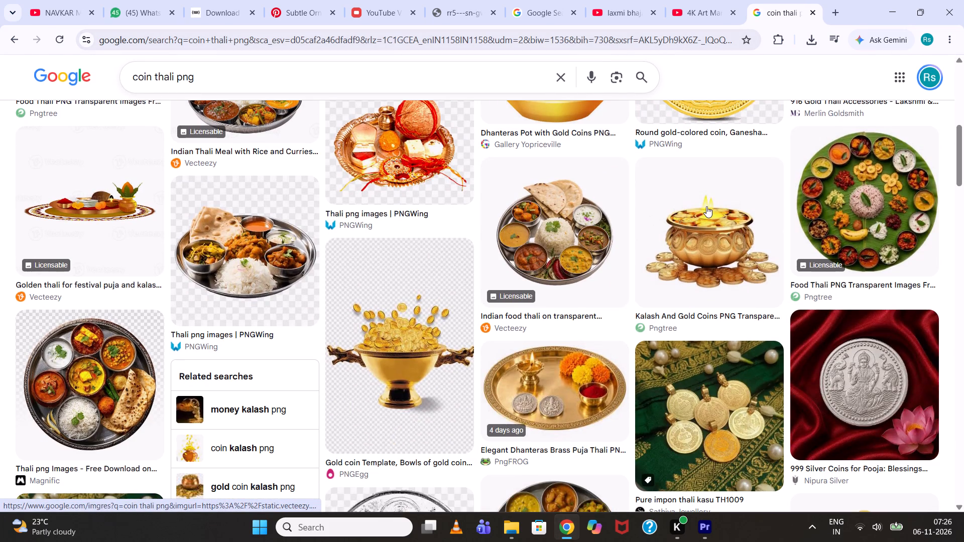
scroll(706, 206, down, 2)
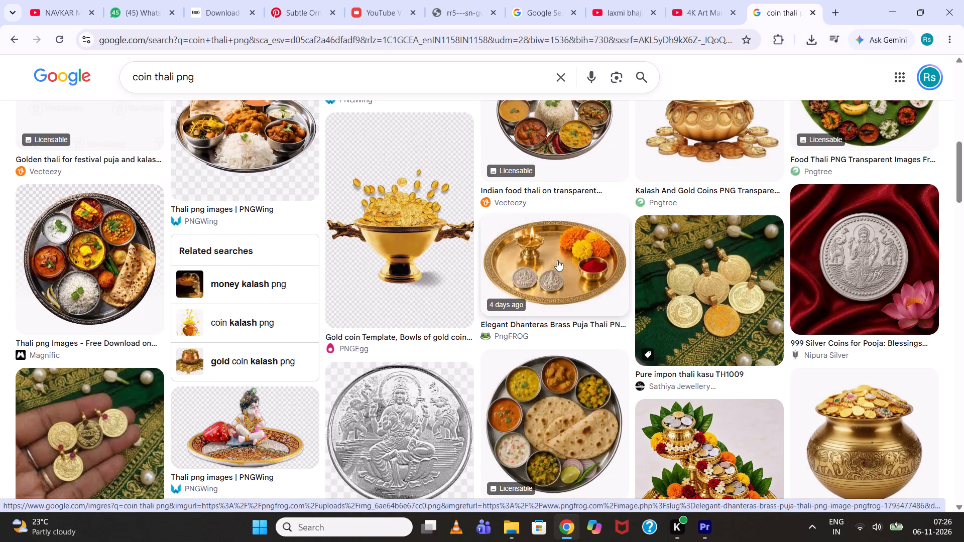
scroll(382, 264, down, 5)
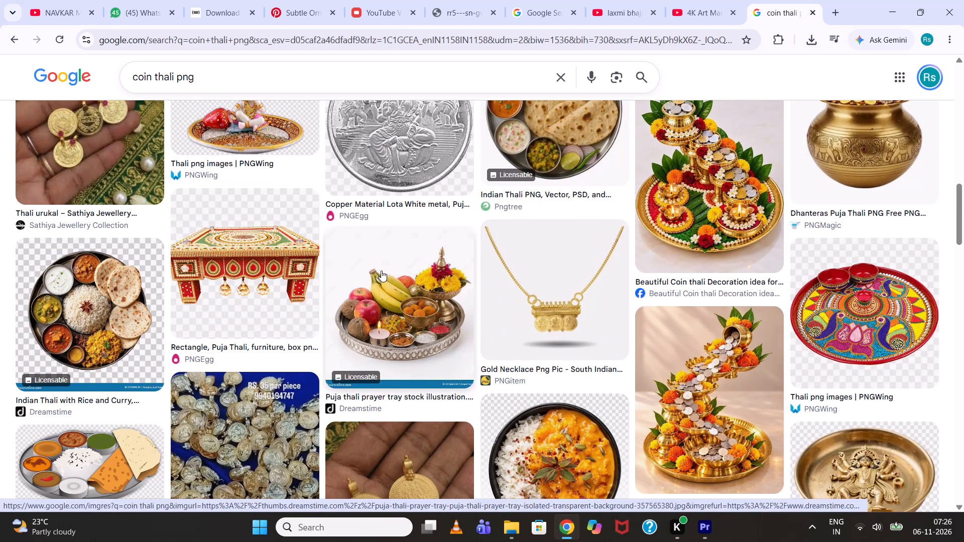
scroll(382, 272, down, 9)
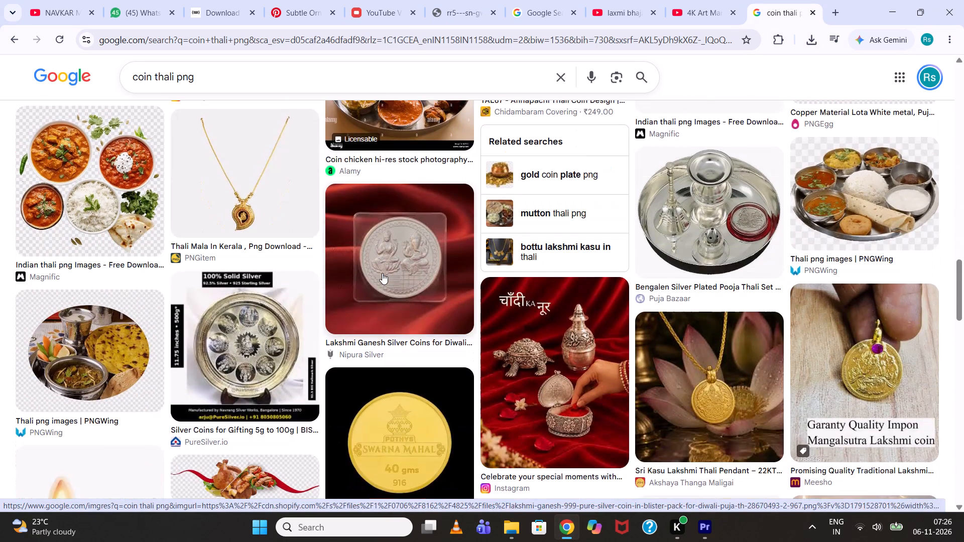
scroll(382, 273, down, 8)
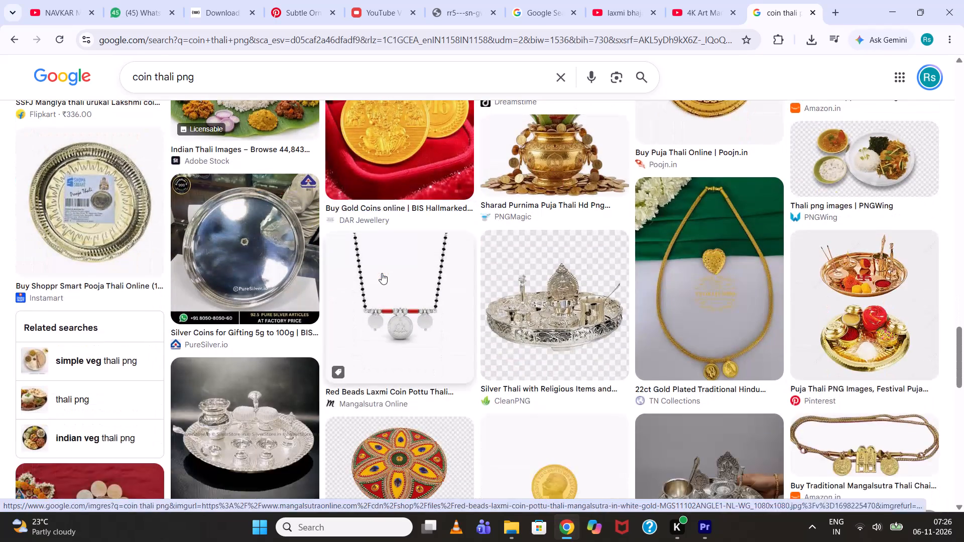
scroll(382, 273, down, 13)
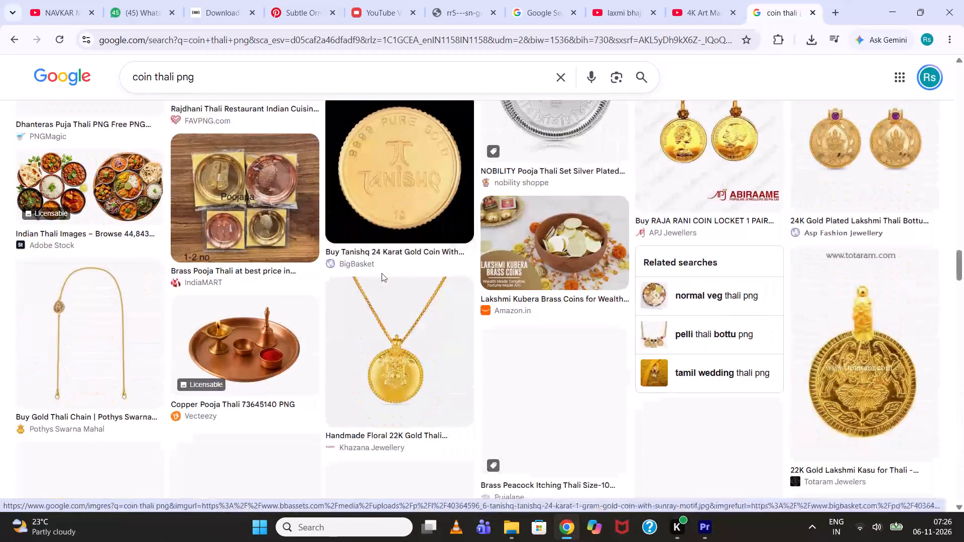
scroll(382, 273, down, 16)
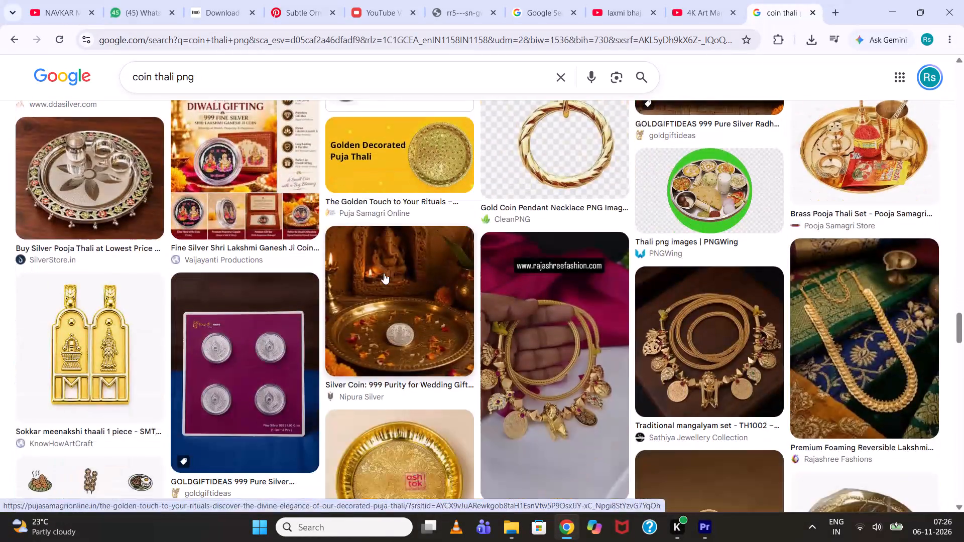
scroll(384, 273, down, 13)
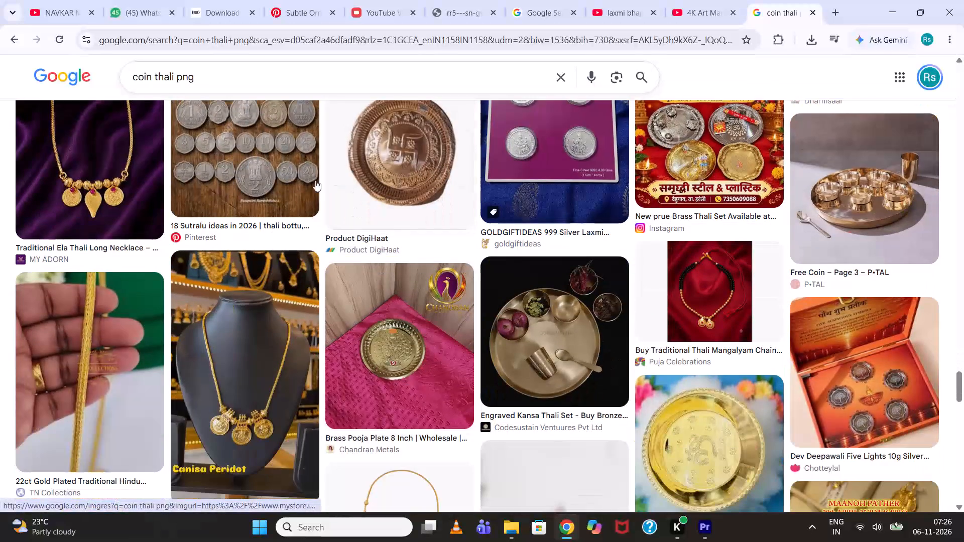
scroll(368, 199, down, 5)
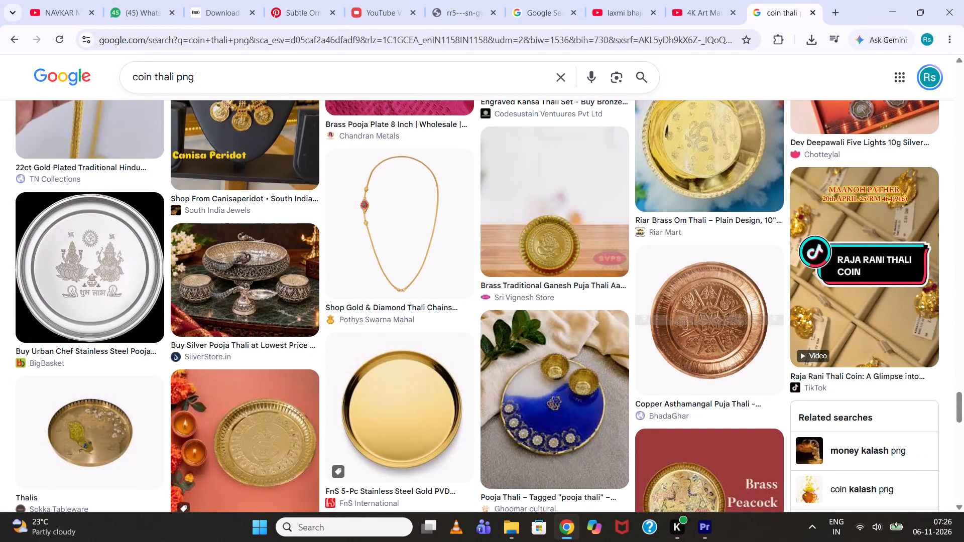
Change the image search to "gold coin thali png" and examine the results for a usable coin plate or pot.
click(135, 73)
text(gold)
key(space)
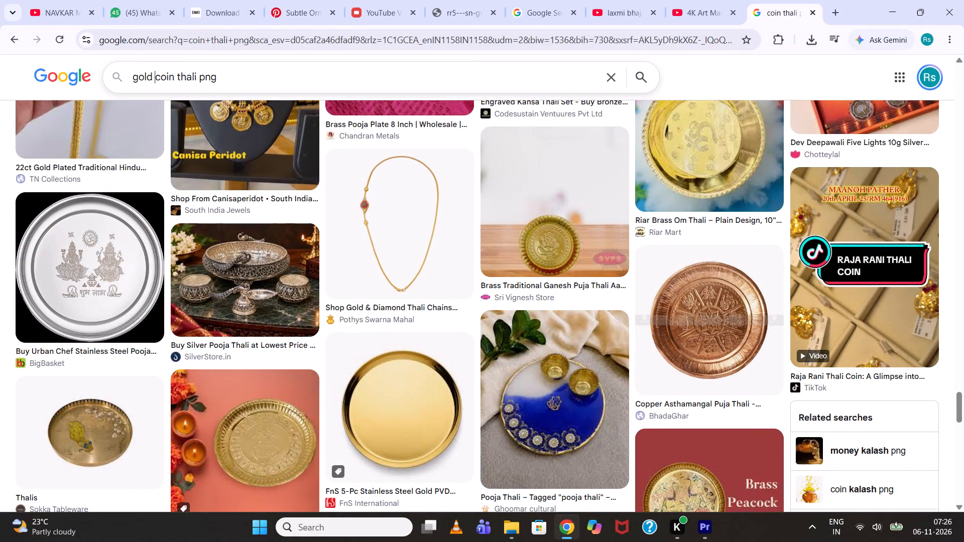
key(Return)
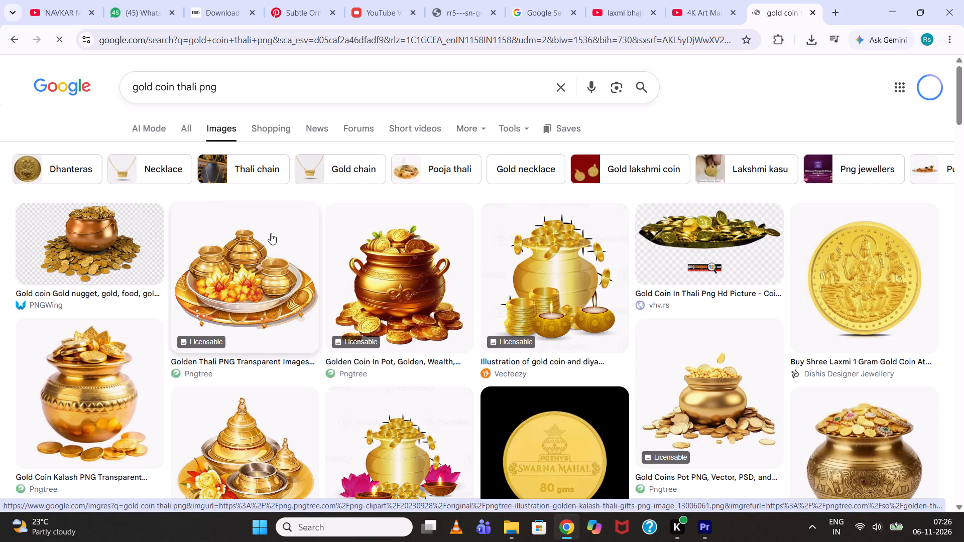
scroll(285, 250, down, 1)
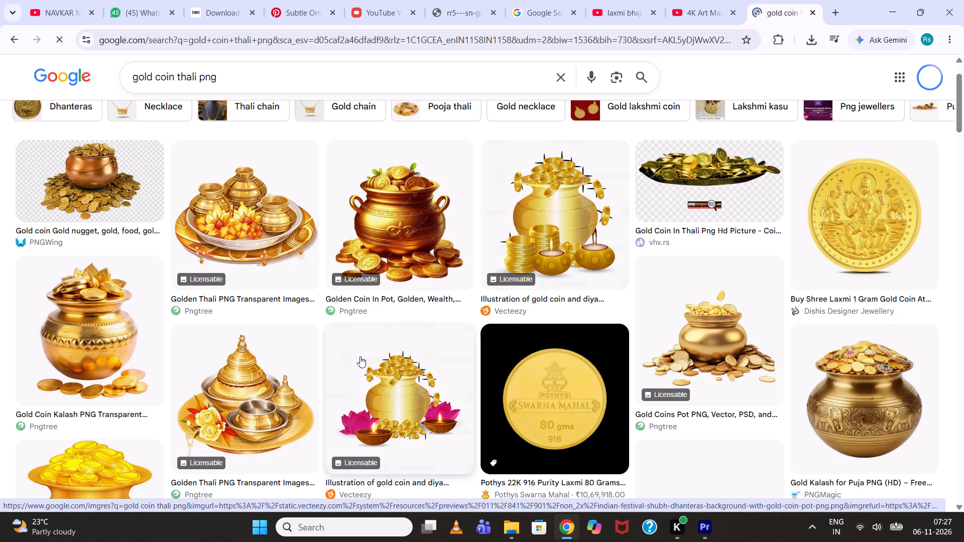
scroll(360, 357, down, 5)
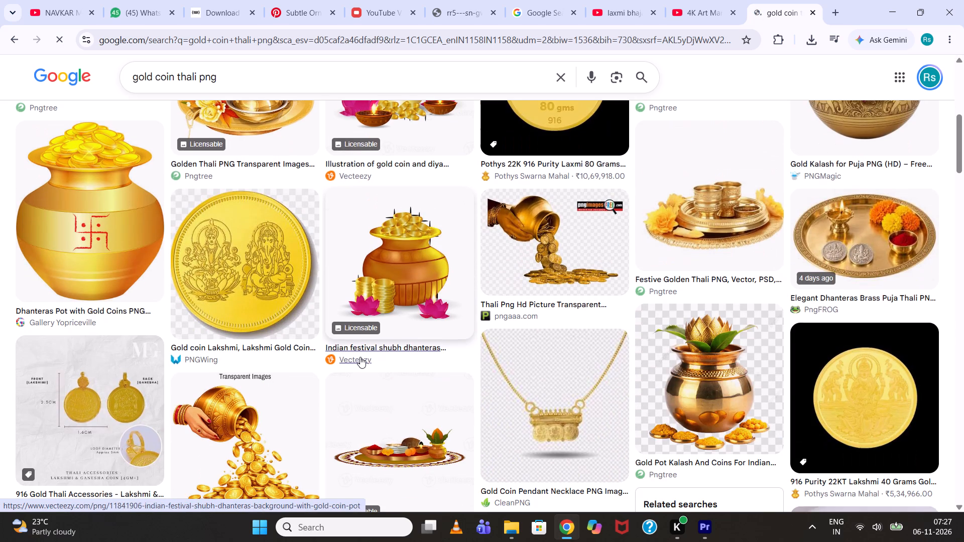
scroll(360, 357, up, 2)
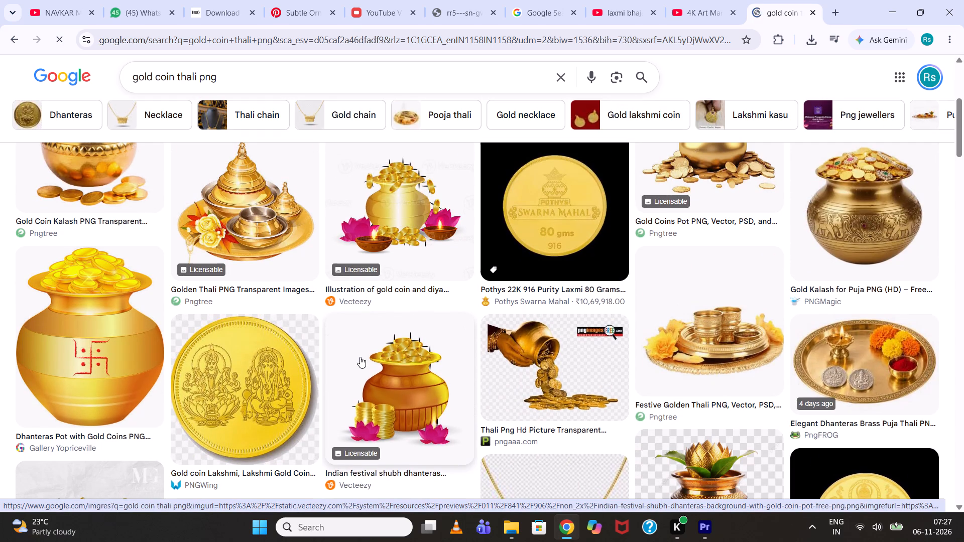
scroll(360, 357, down, 9)
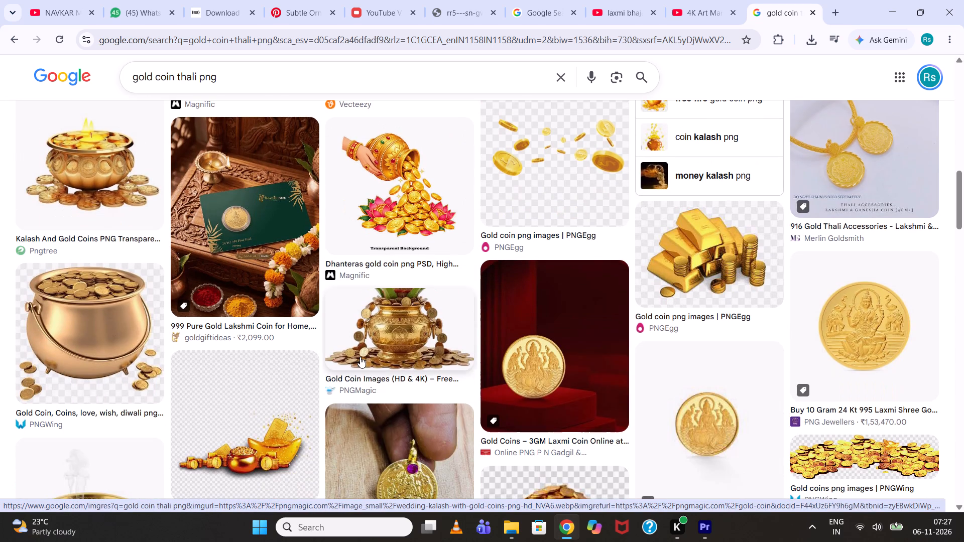
scroll(360, 359, down, 3)
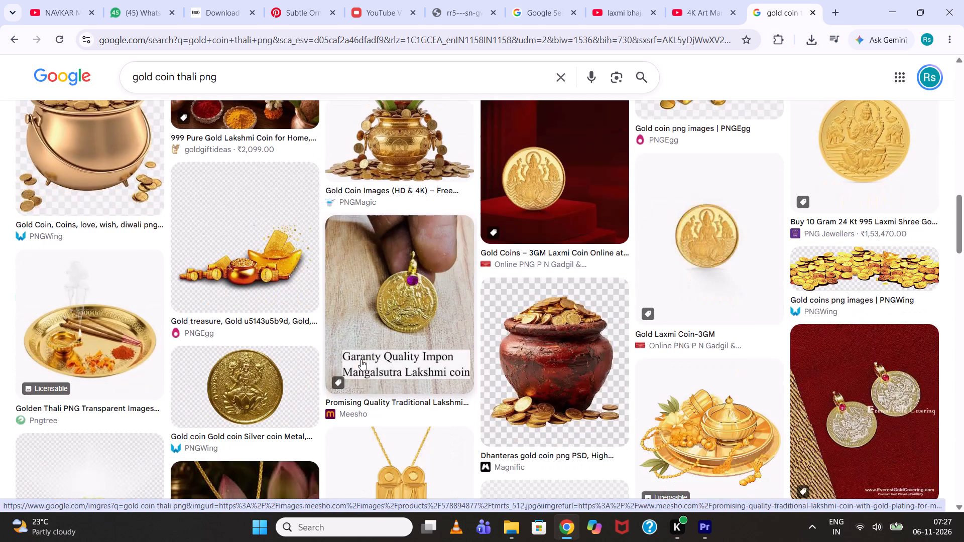
scroll(361, 359, down, 7)
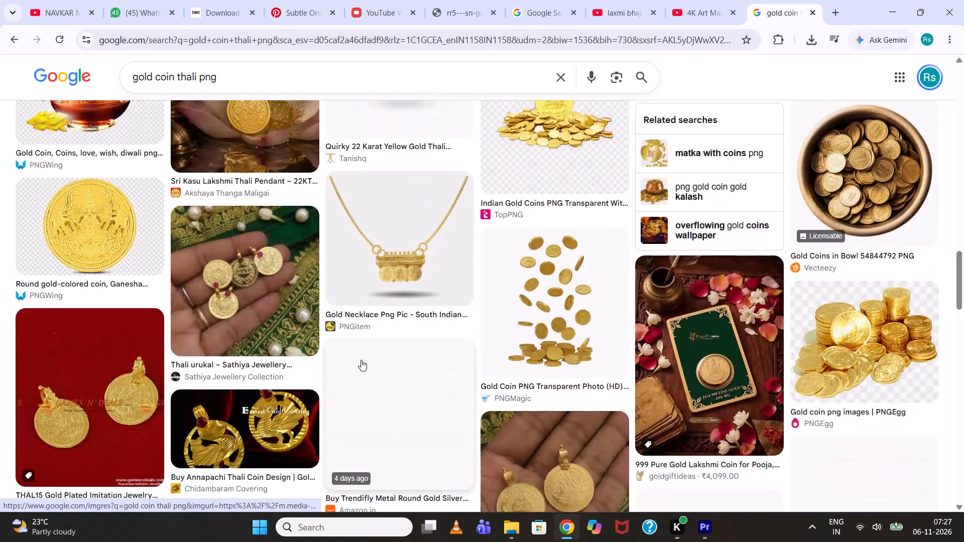
scroll(361, 360, up, 2)
scroll(361, 360, down, 16)
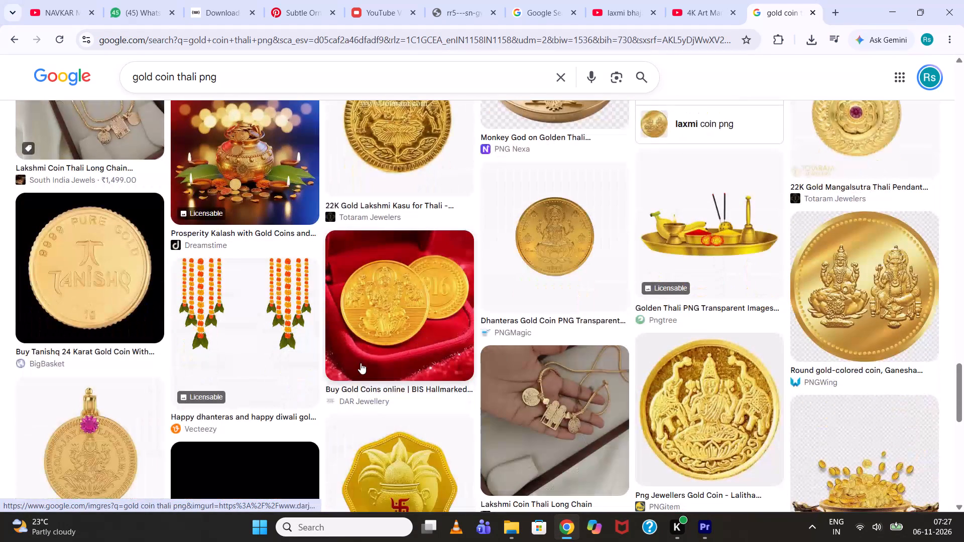
scroll(360, 363, down, 3)
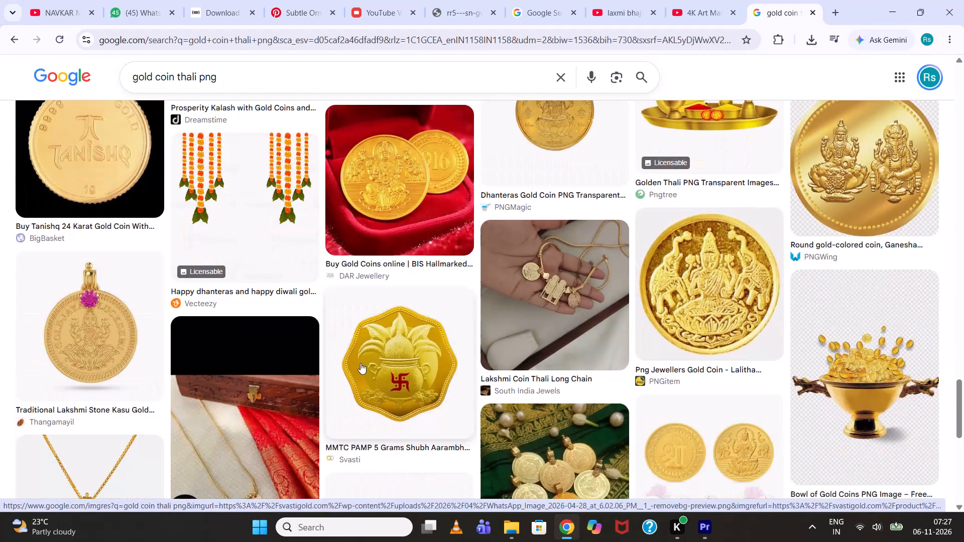
scroll(360, 363, down, 11)
scroll(360, 364, up, 7)
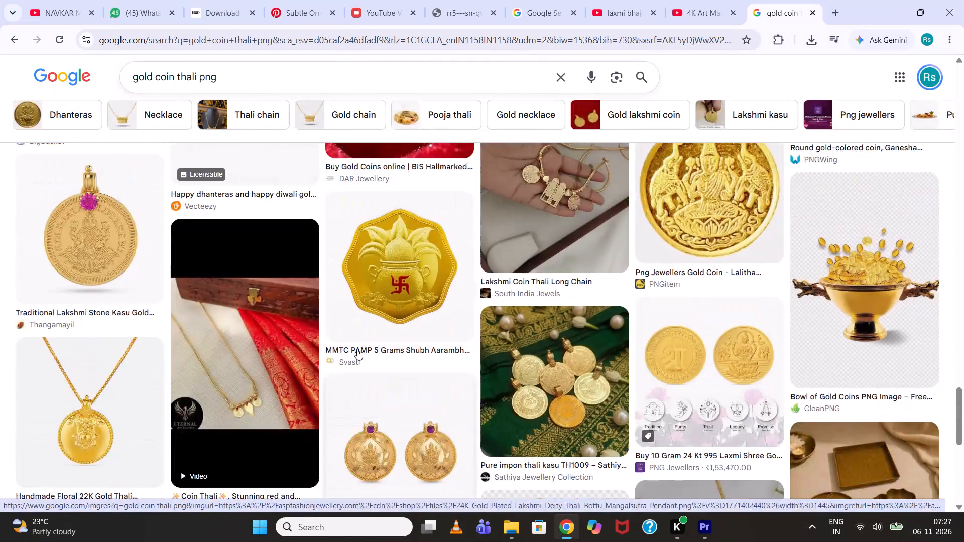
scroll(357, 349, up, 20)
scroll(352, 327, up, 10)
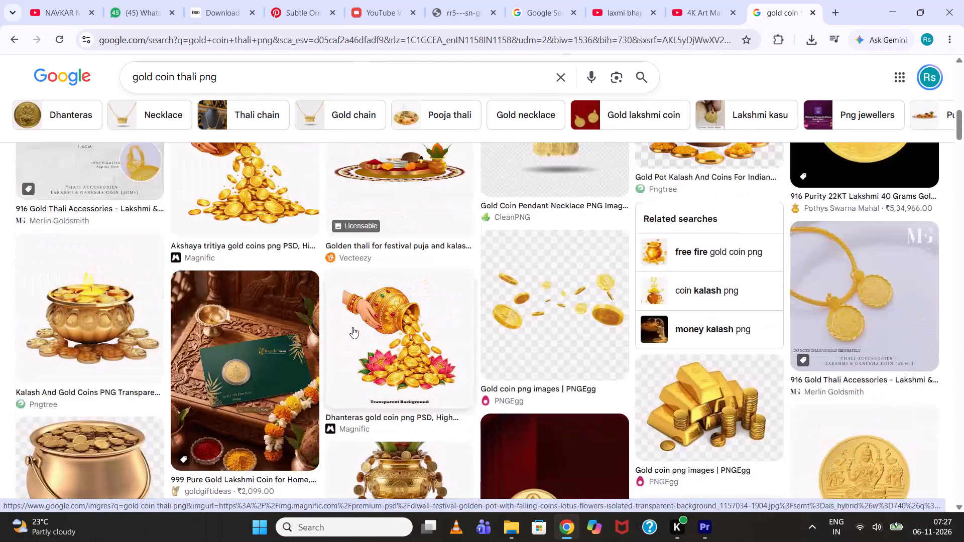
scroll(369, 262, up, 7)
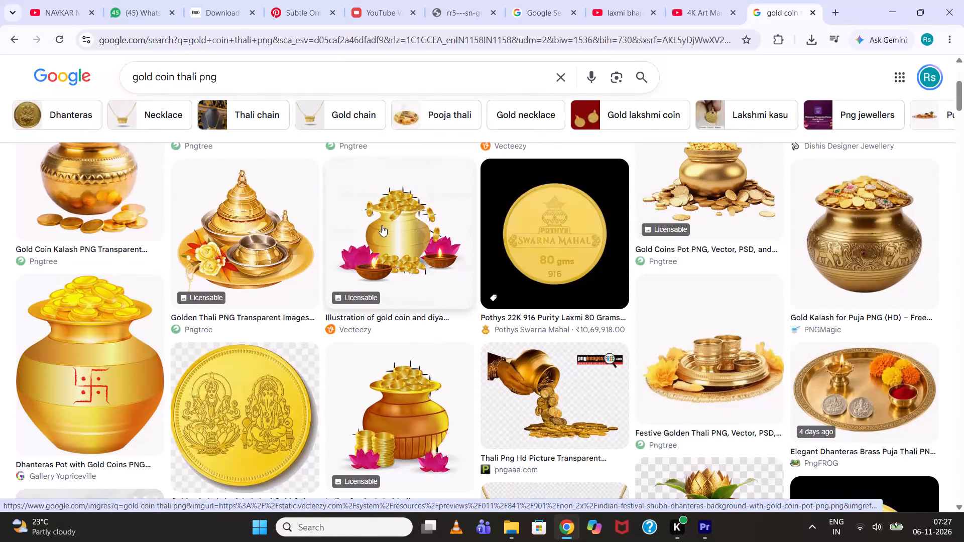
Open the preview of the Vecteezy gold coin pot with diyas and pink lotuses, and examine its related images.
click(383, 222)
scroll(764, 315, down, 5)
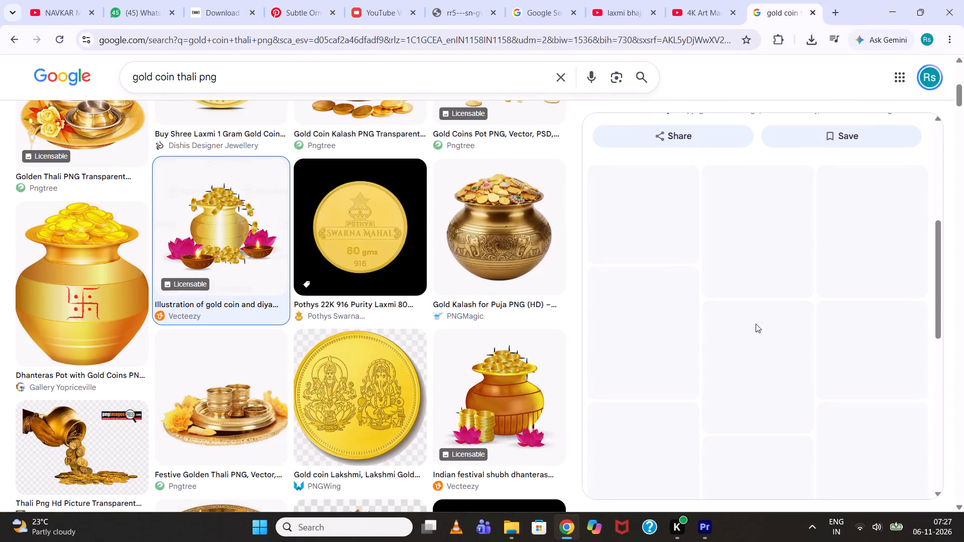
scroll(767, 295, up, 2)
scroll(765, 299, down, 2)
scroll(765, 300, up, 5)
scroll(758, 302, down, 3)
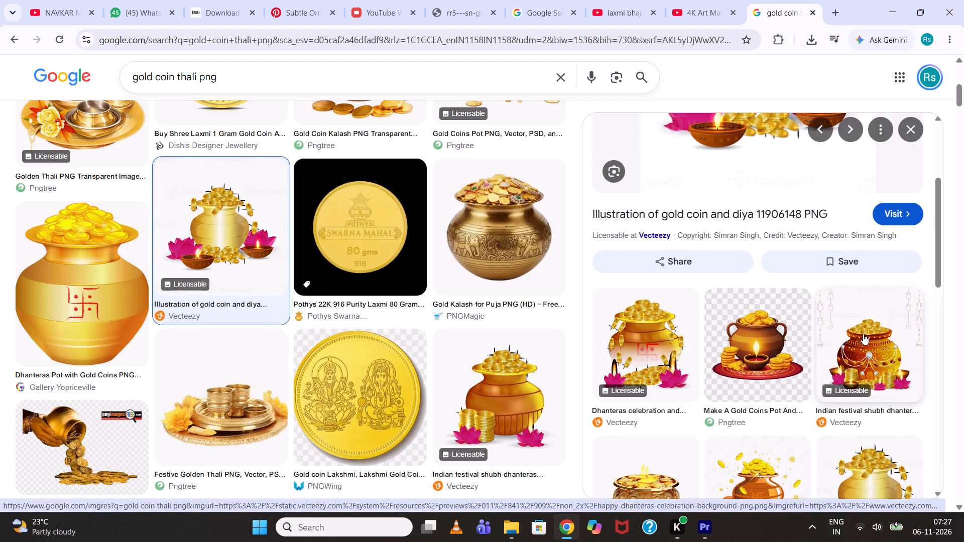
scroll(863, 334, down, 5)
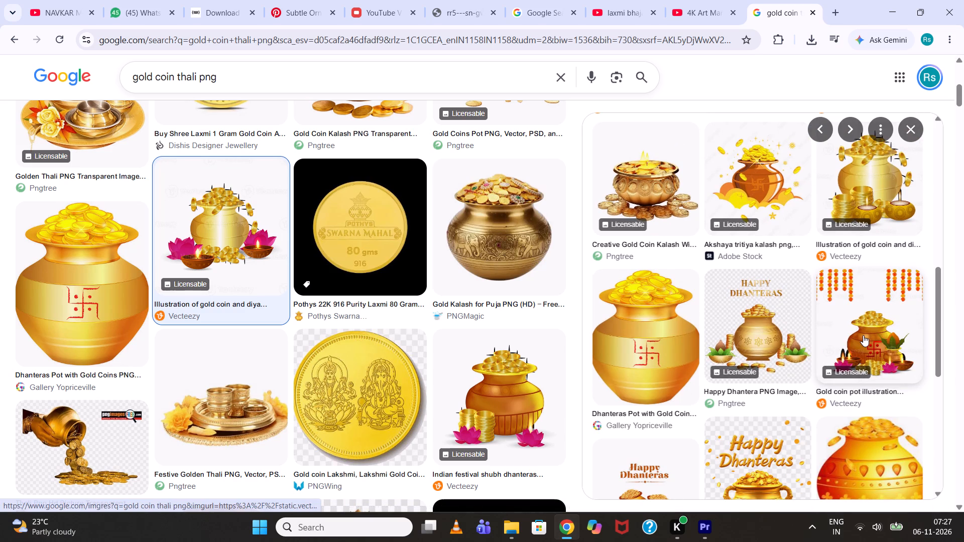
scroll(863, 336, down, 2)
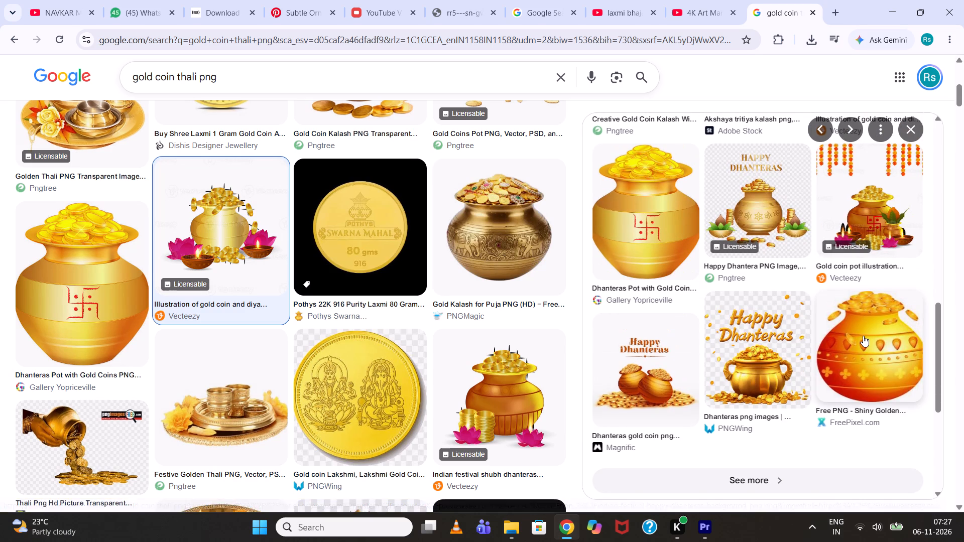
scroll(879, 334, down, 1)
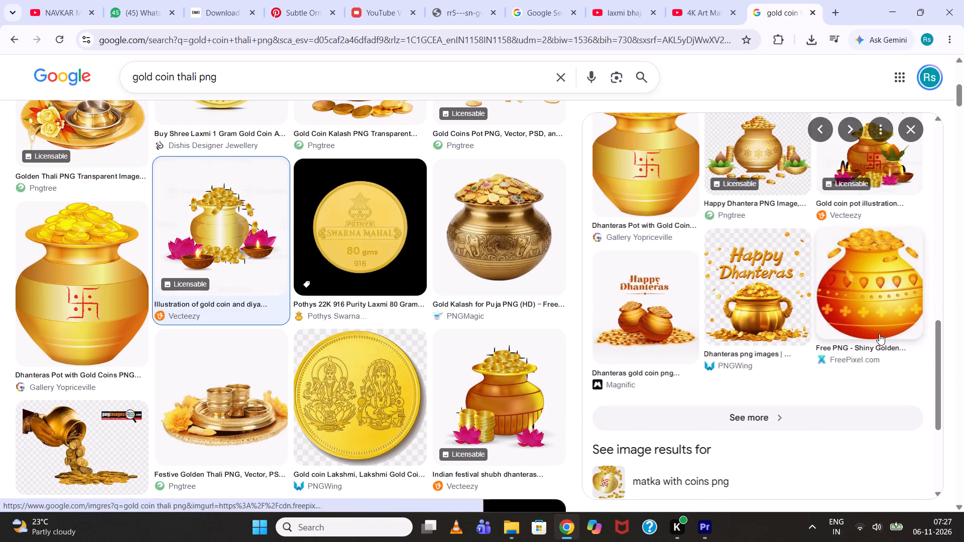
Expand the full set of images related to the gold coin and diya illustration and look through them for suitable artwork.
click(762, 406)
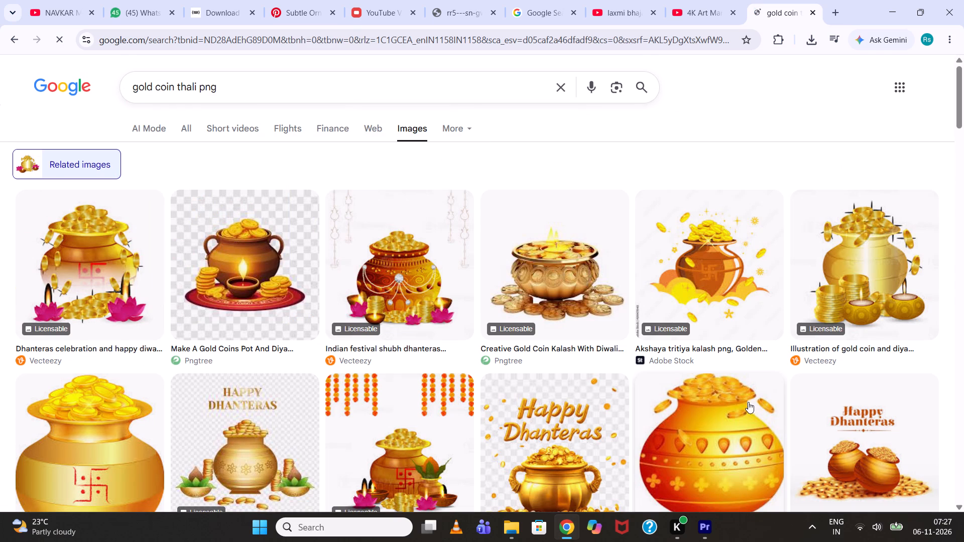
scroll(747, 392, down, 1)
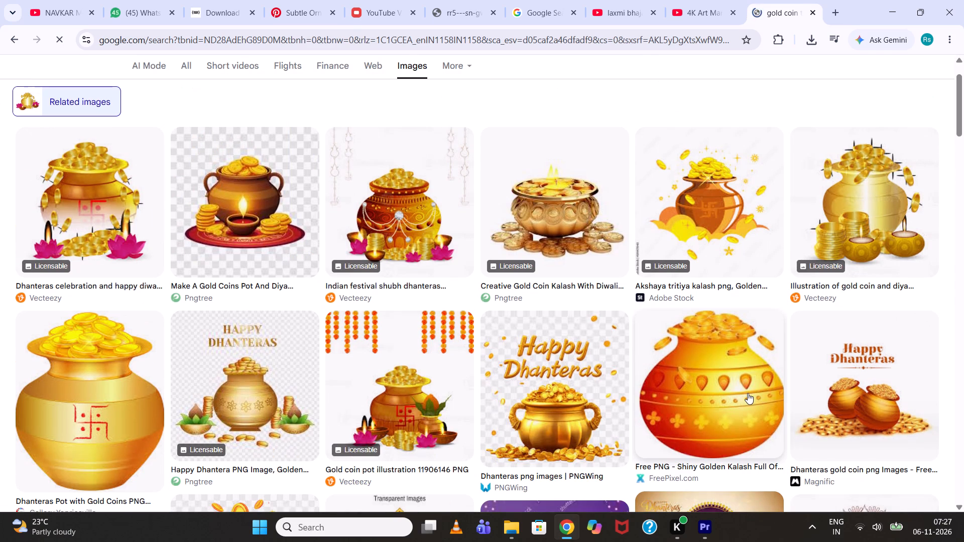
scroll(749, 393, down, 4)
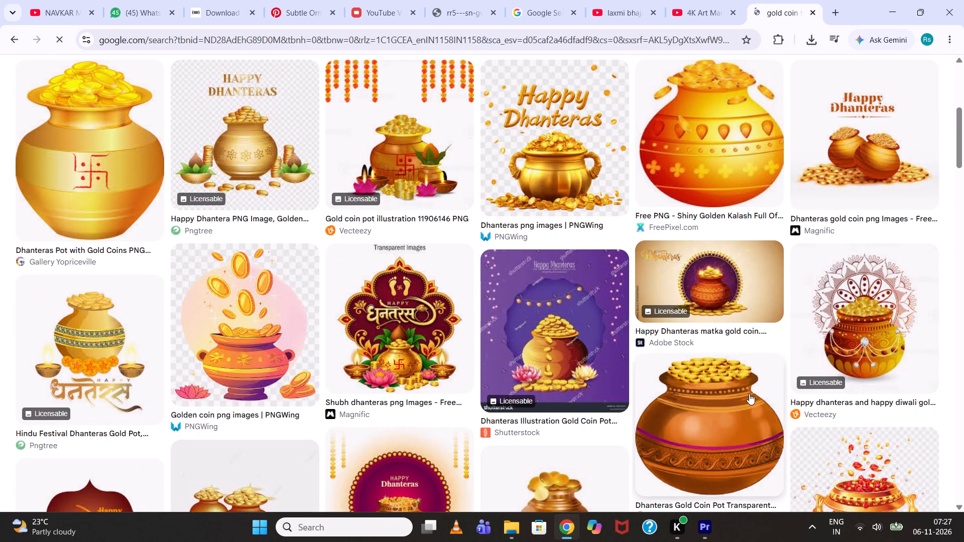
scroll(749, 393, down, 5)
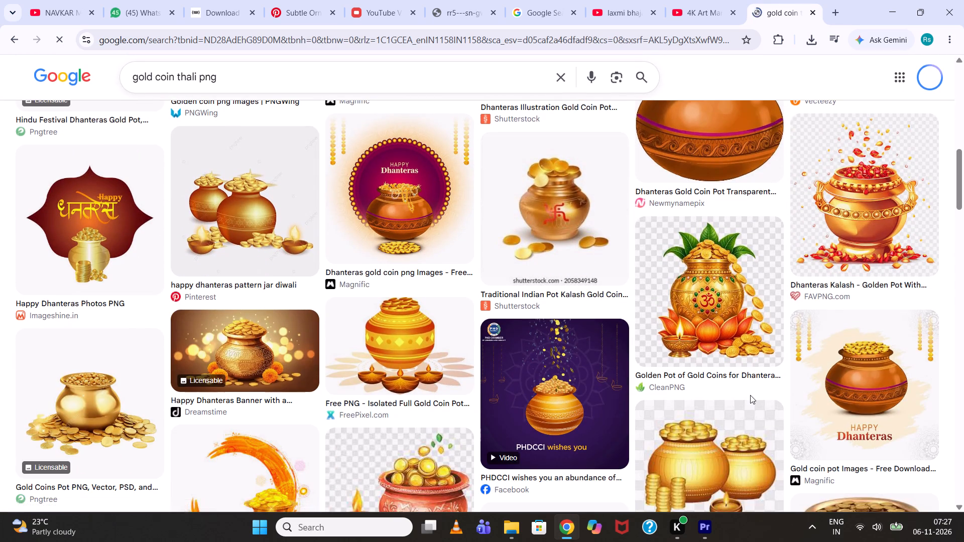
scroll(750, 395, down, 4)
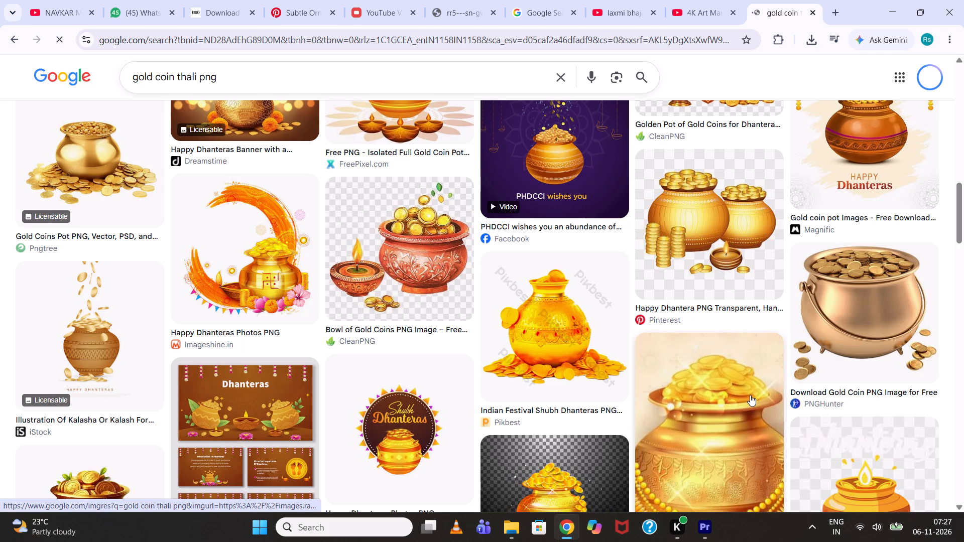
scroll(750, 395, down, 5)
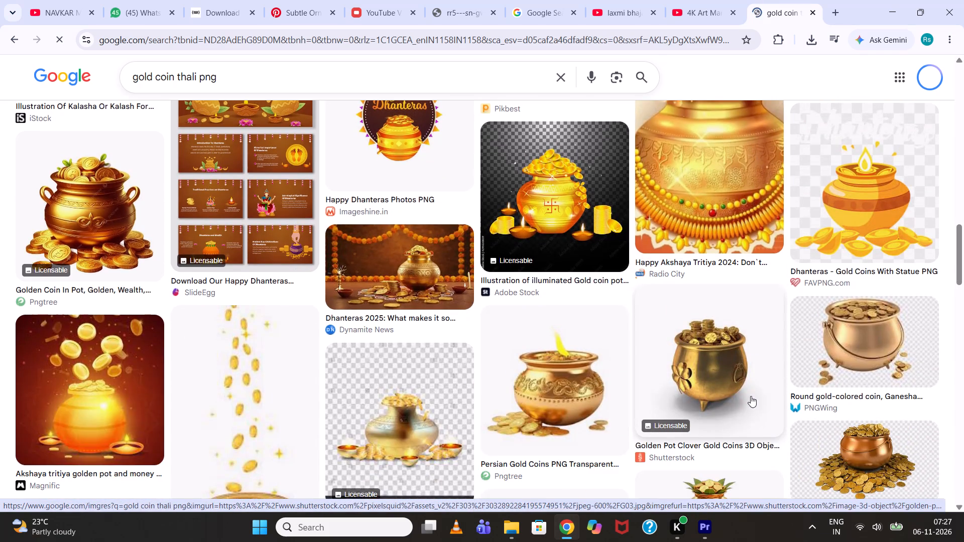
scroll(751, 396, down, 7)
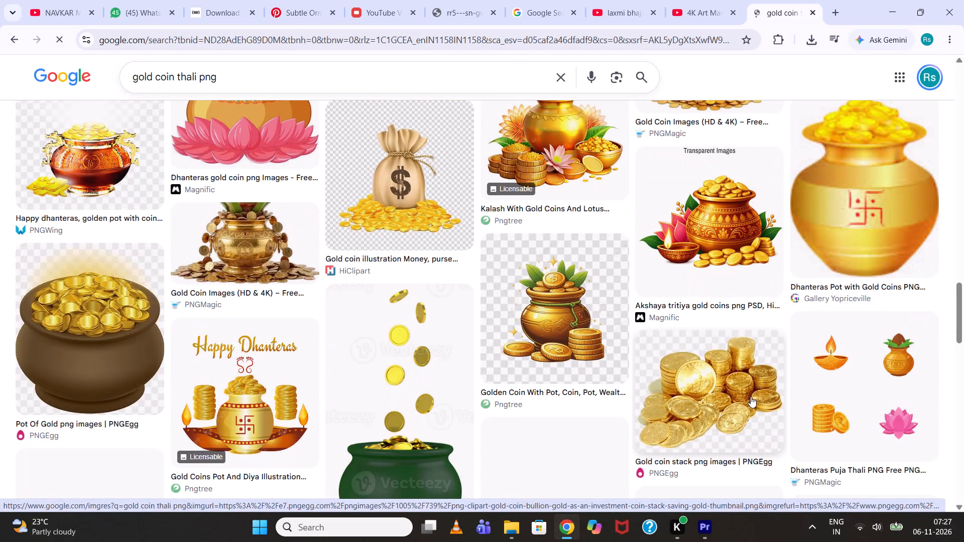
scroll(669, 241, up, 1)
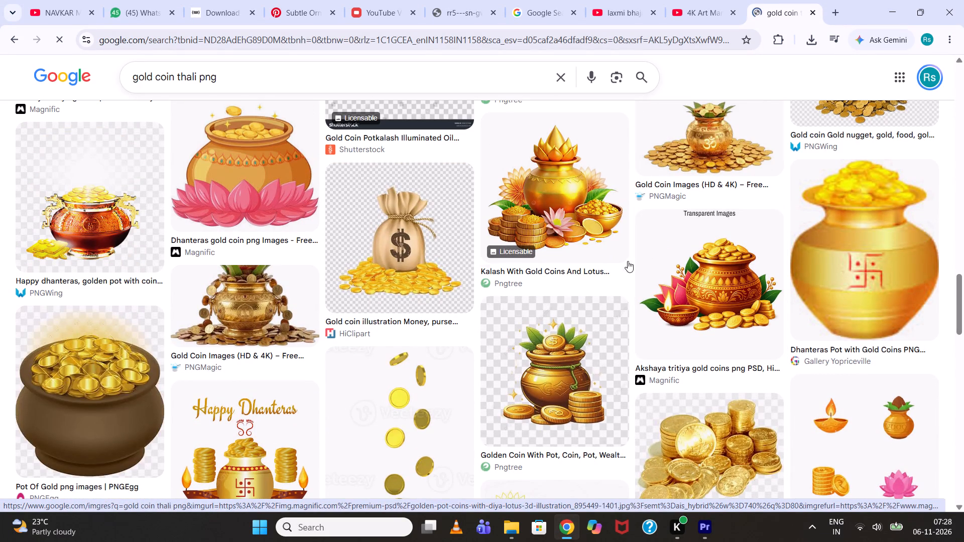
scroll(578, 209, down, 7)
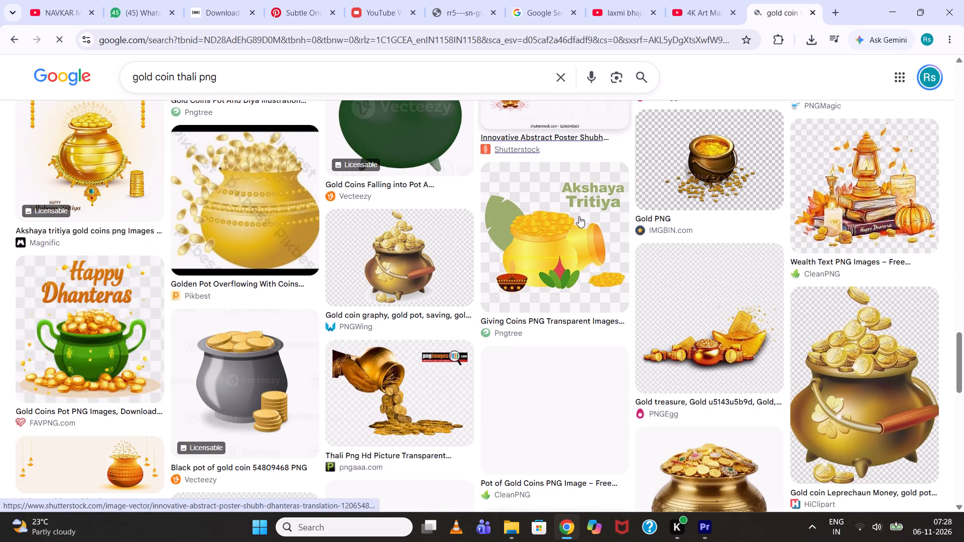
scroll(578, 216, down, 4)
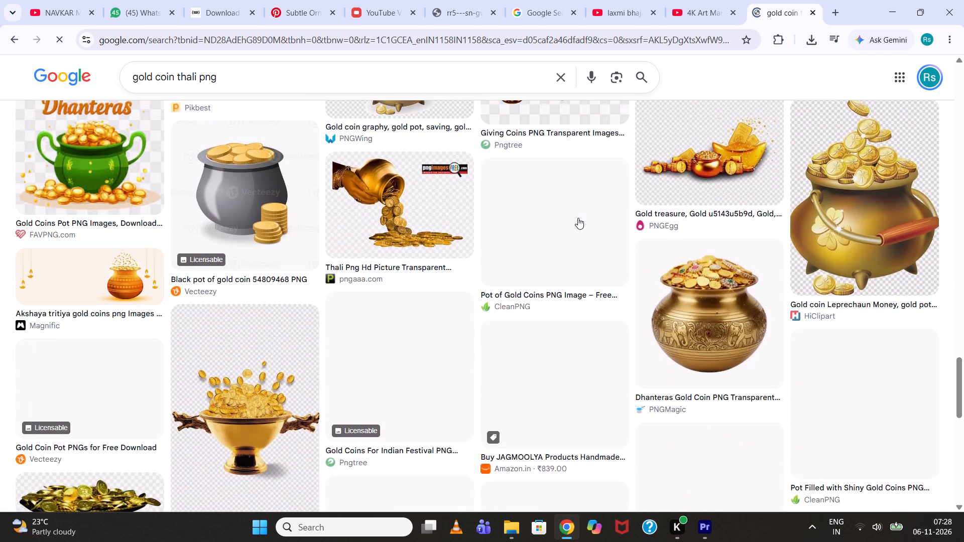
scroll(578, 218, down, 4)
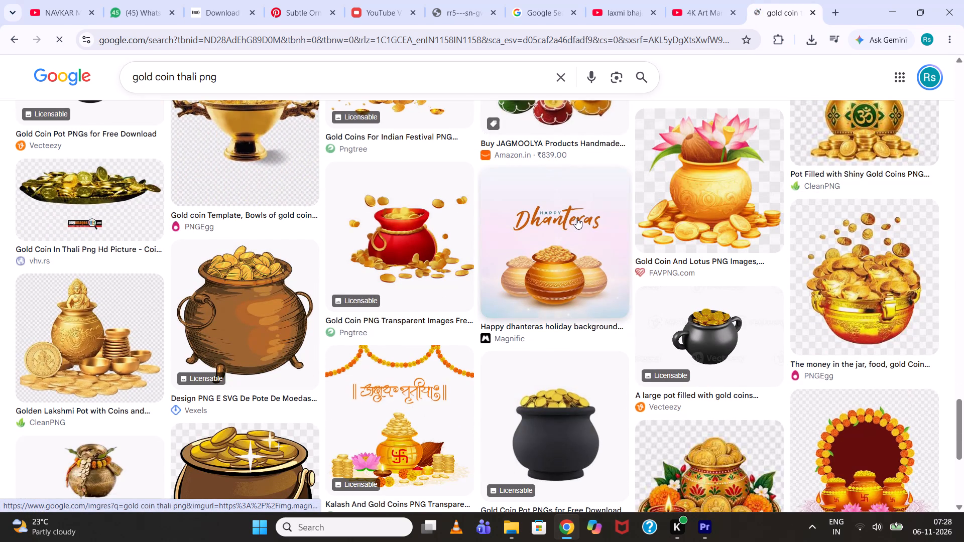
scroll(576, 218, down, 3)
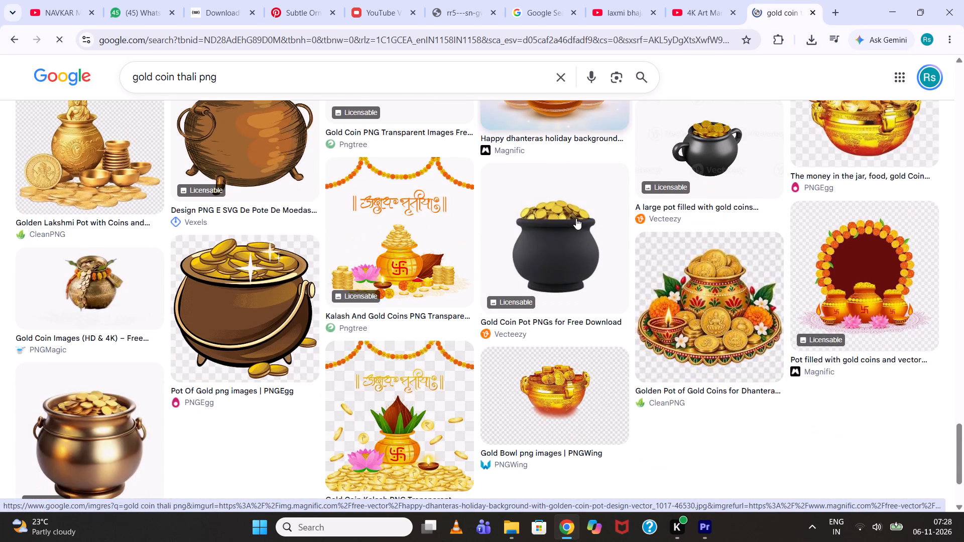
scroll(576, 224, down, 4)
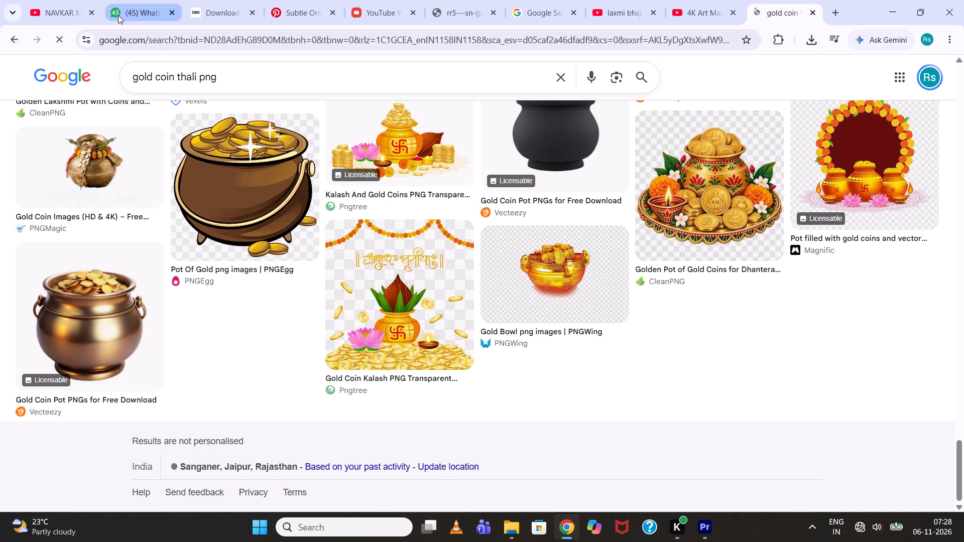
Change the image search to "dhanteras png" and look through the results for suitable pot or coin artwork.
drag(231, 74, 131, 81)
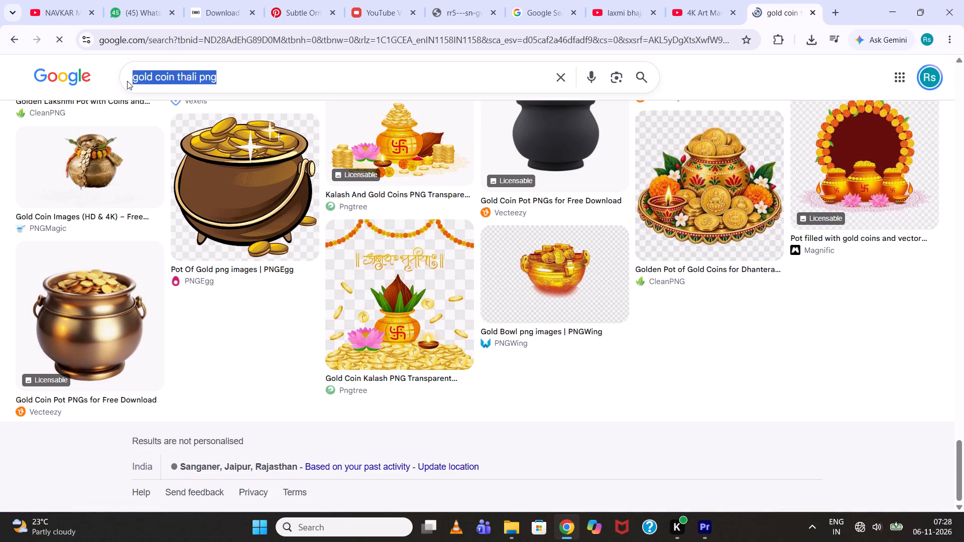
key(s)
key(BackSpace)
key(BackSpace)
text(dhanteras o)
key(BackSpace)
text(png)
key(Return)
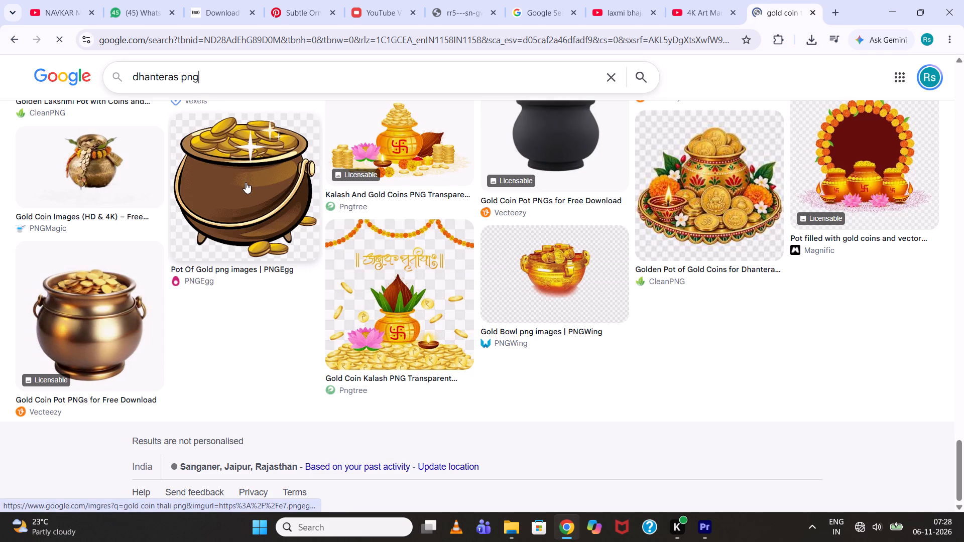
scroll(252, 196, down, 3)
scroll(256, 202, up, 4)
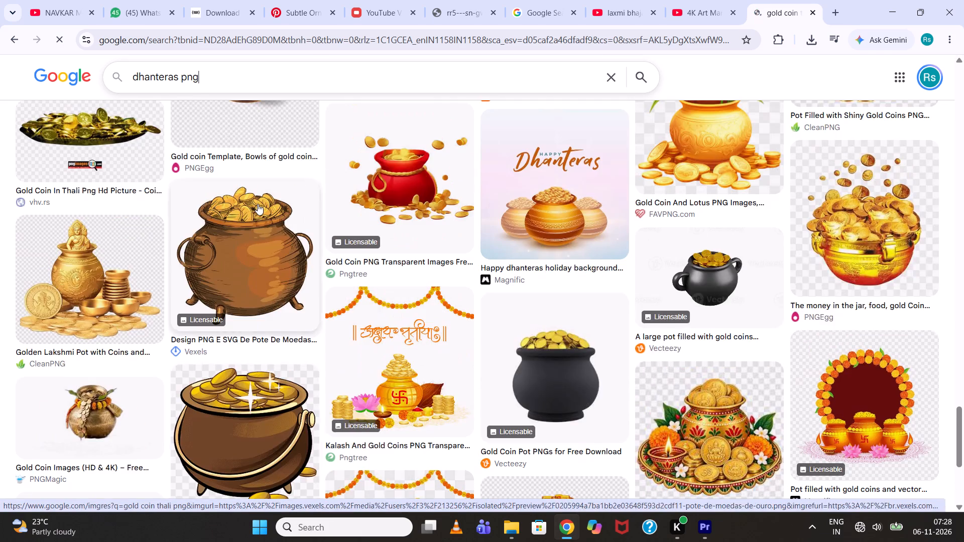
scroll(258, 204, up, 7)
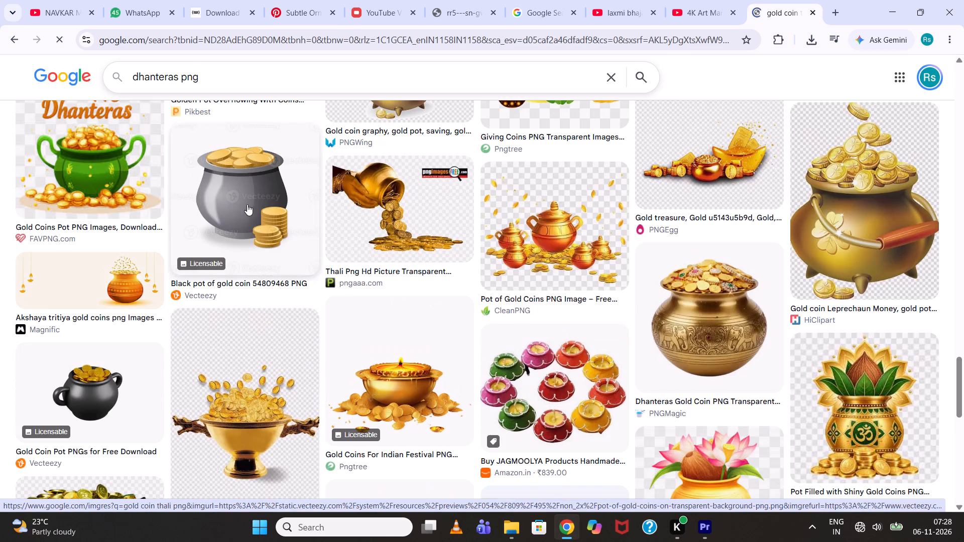
Run the image search for "dhanteras png".
scroll(247, 204, up, 4)
click(637, 78)
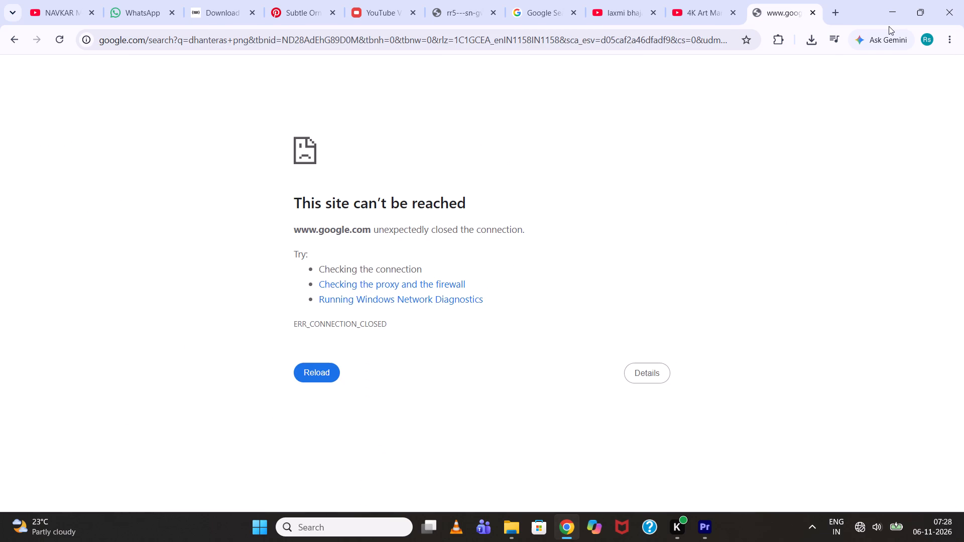
Check the Wi-Fi connection in the list of networks and reload the "dhanteras png" image results page.
click(870, 524)
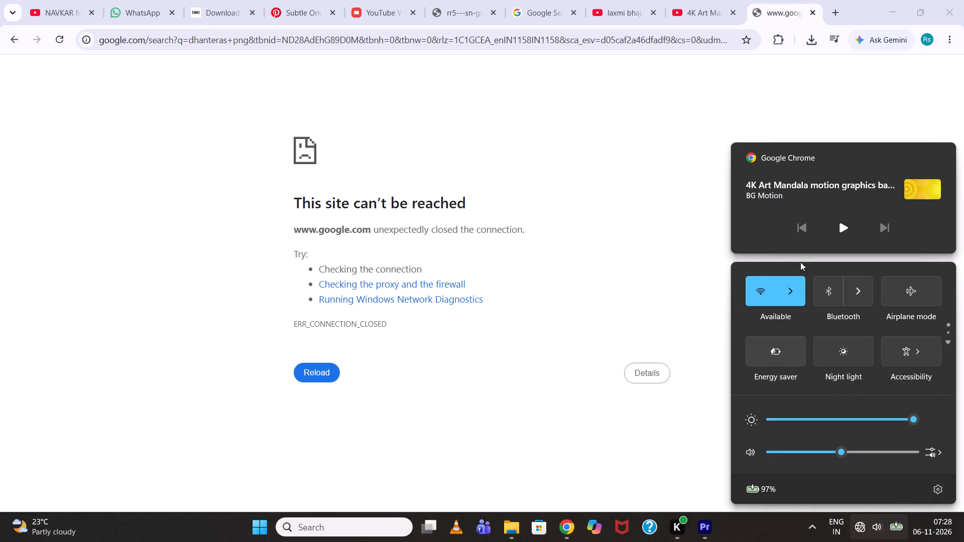
click(795, 277)
click(795, 300)
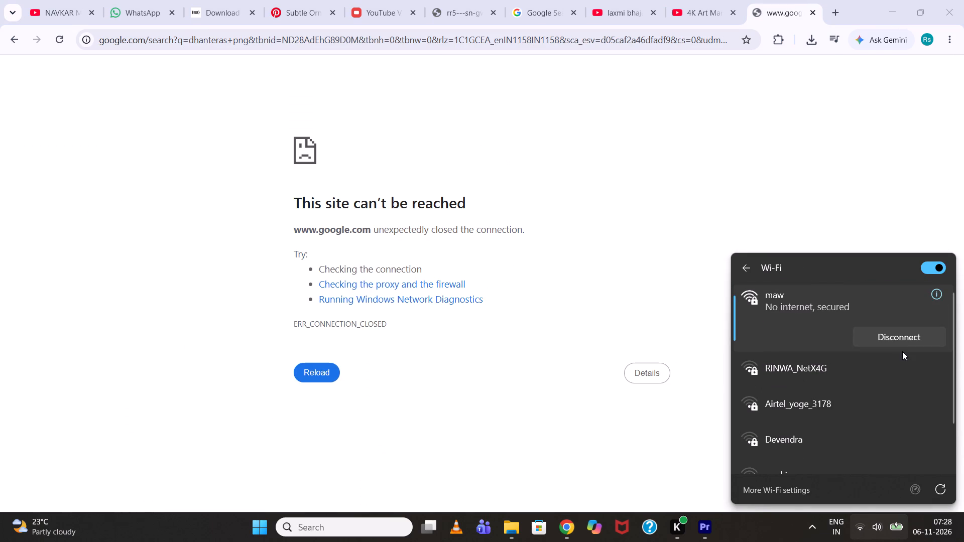
click(313, 370)
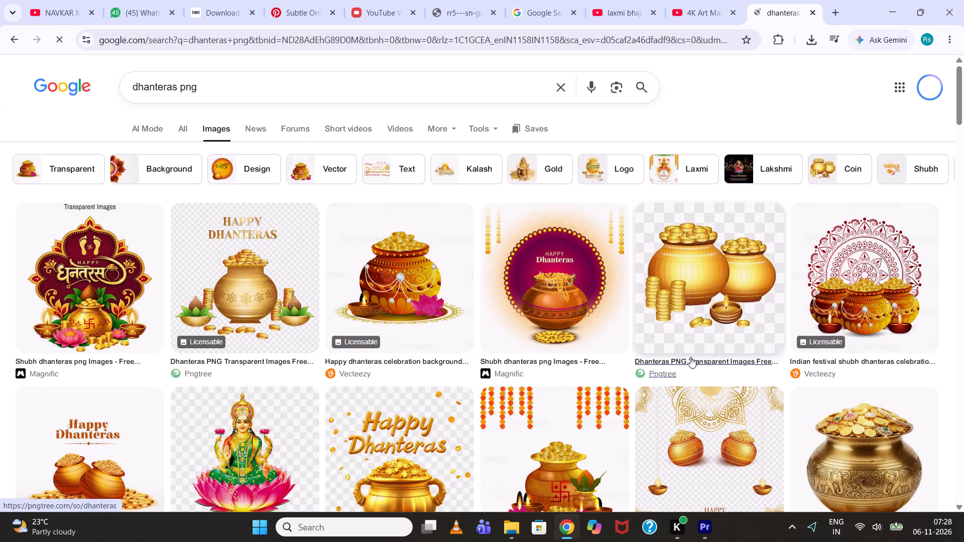
Look through the Dhanteras images and open the CleanPNG golden coin pot with the peacock feather and marigolds.
scroll(771, 396, down, 2)
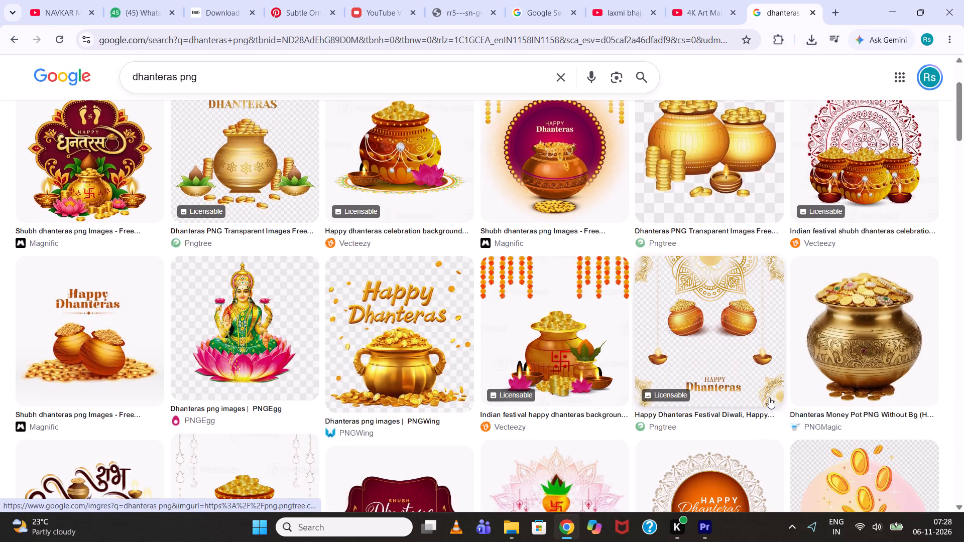
scroll(748, 398, down, 3)
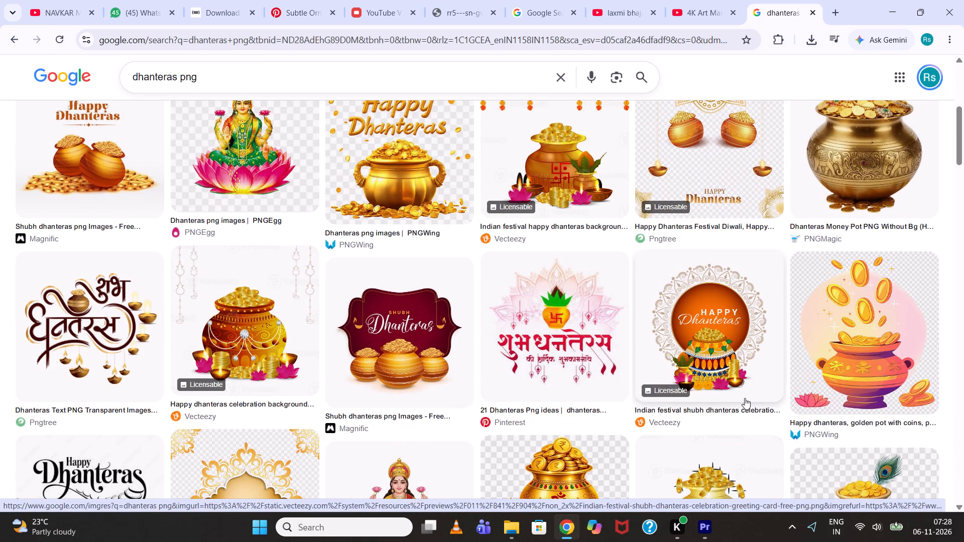
scroll(676, 410, down, 5)
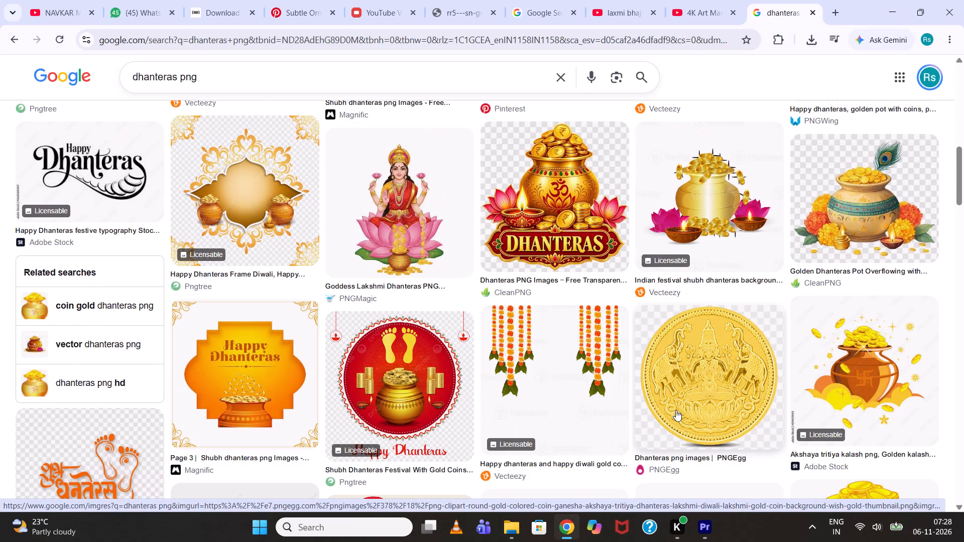
click(857, 235)
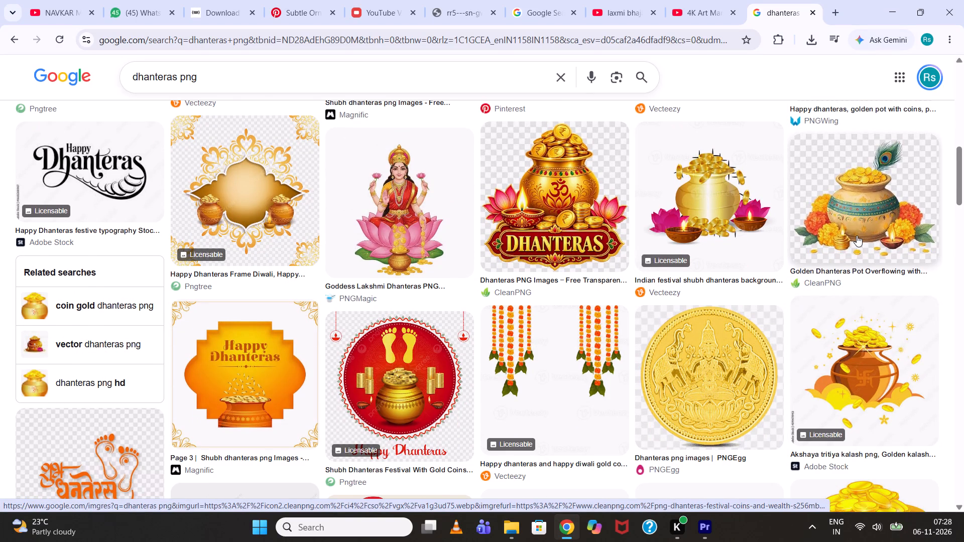
Examine the preview and related images of the CleanPNG golden Dhanteras pot with the peacock feather for suitable artwork.
scroll(767, 254, down, 2)
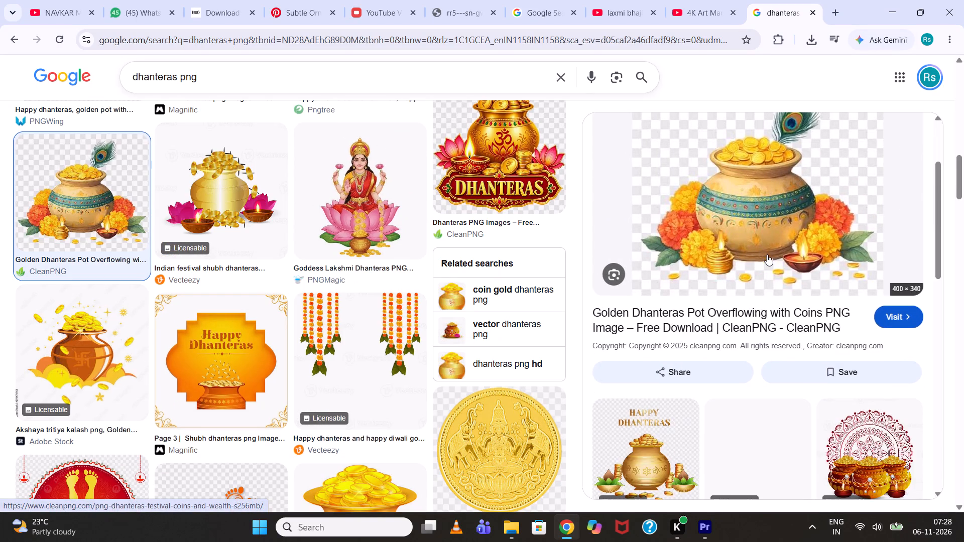
scroll(767, 255, down, 2)
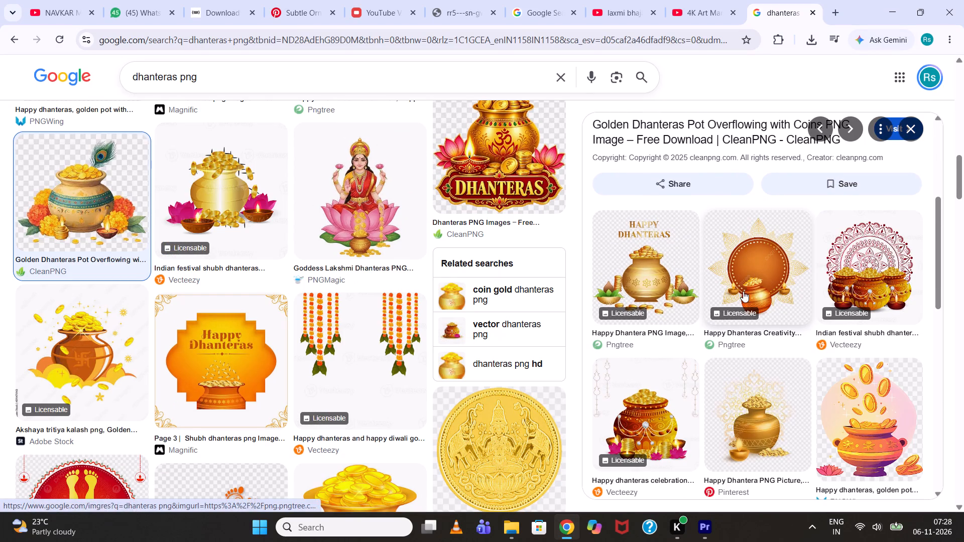
scroll(700, 363, down, 3)
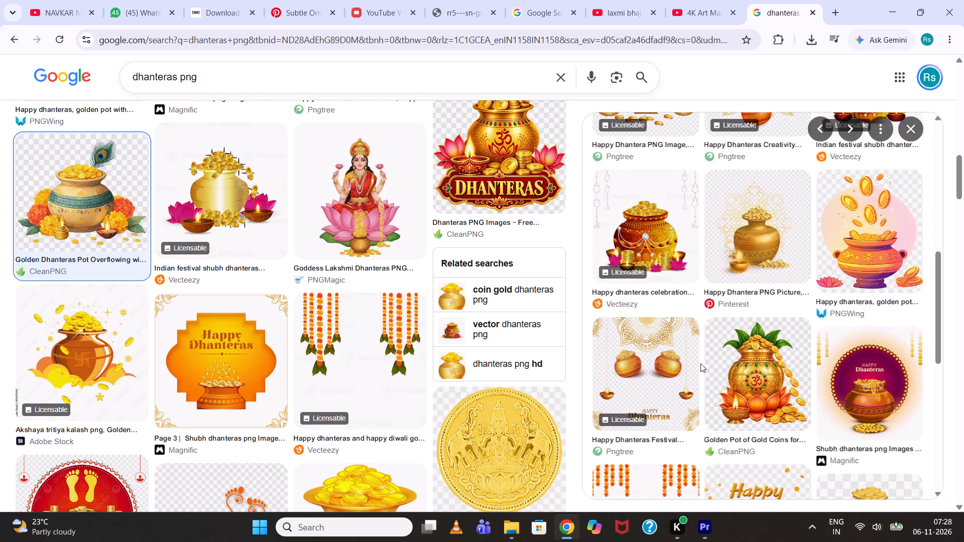
scroll(700, 363, down, 4)
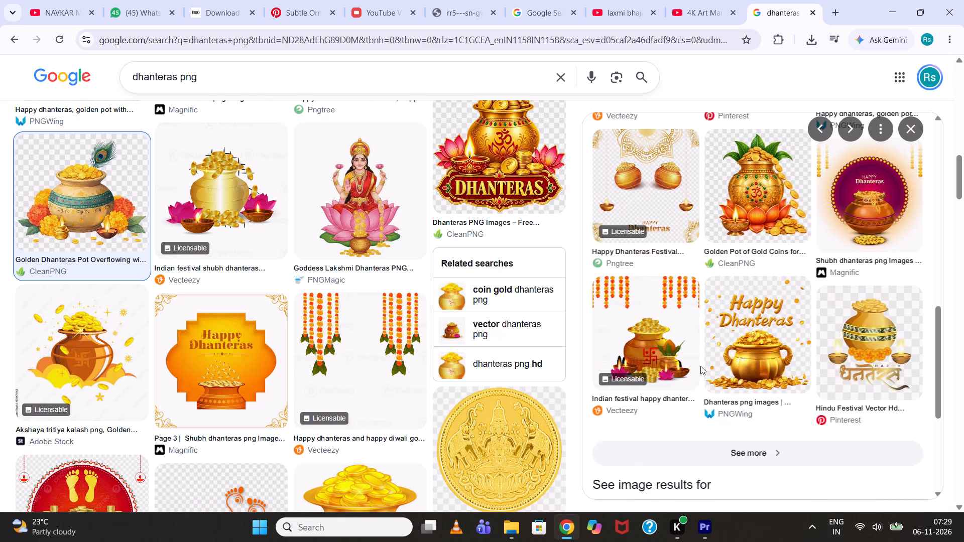
scroll(700, 365, down, 3)
scroll(700, 365, up, 2)
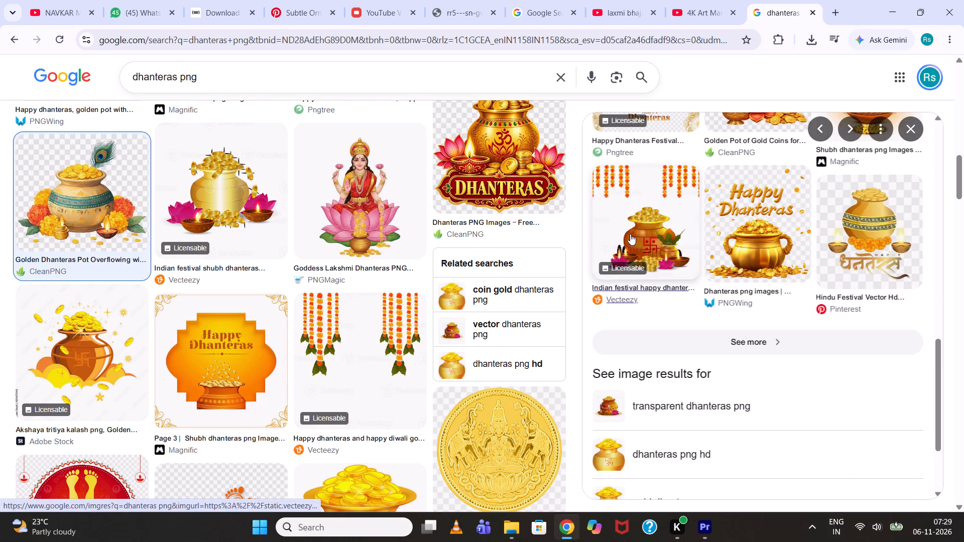
Open the preview of the Vecteezy Dhanteras coin pot with marigold garlands and pink lotuses, and bring up the options for its image.
click(630, 234)
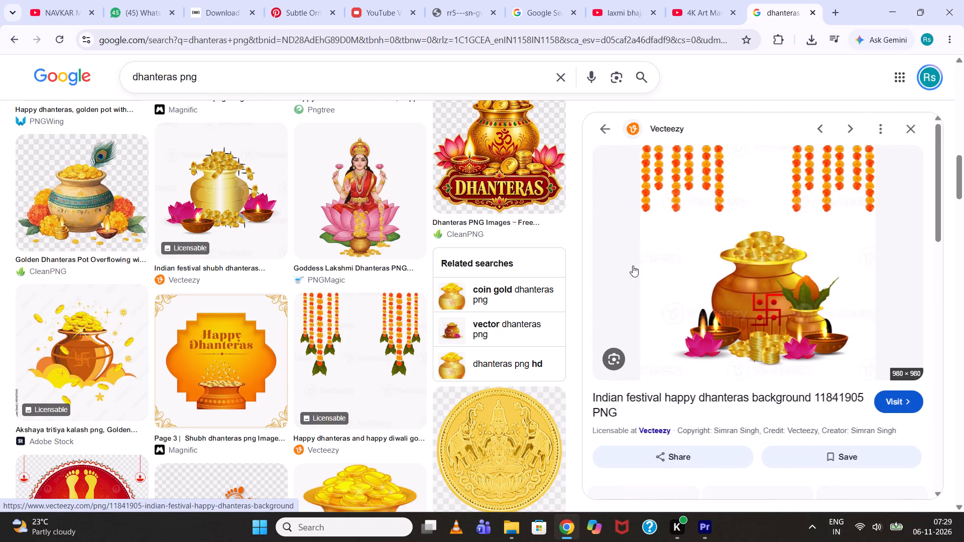
right_click(756, 273)
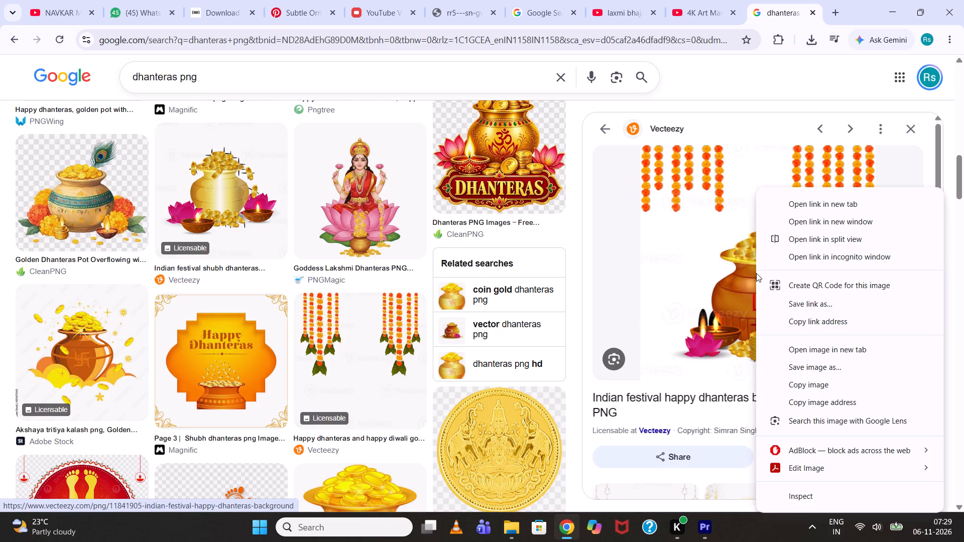
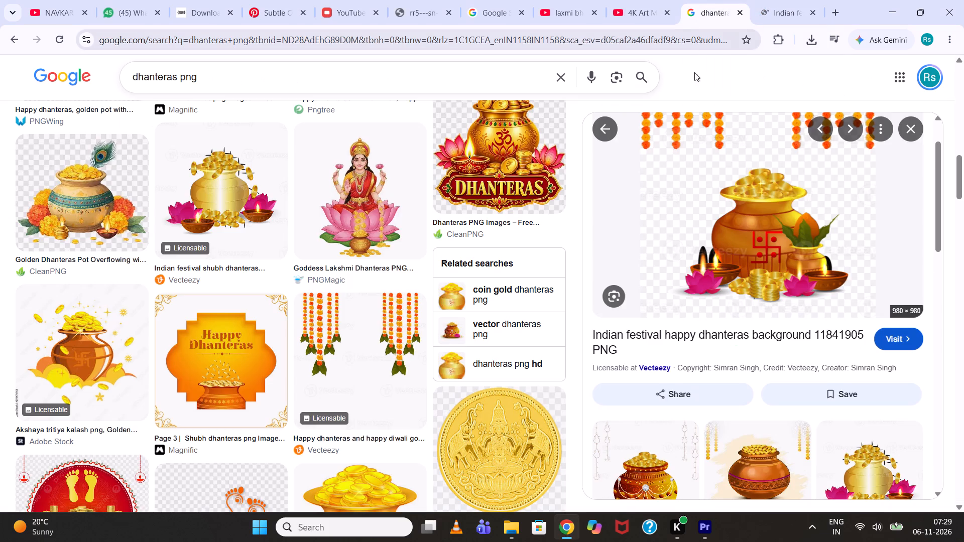
Look through the images related to the Vecteezy coin pot and further "dhanteras png" results for suitable pot or coin artwork.
scroll(683, 155, down, 4)
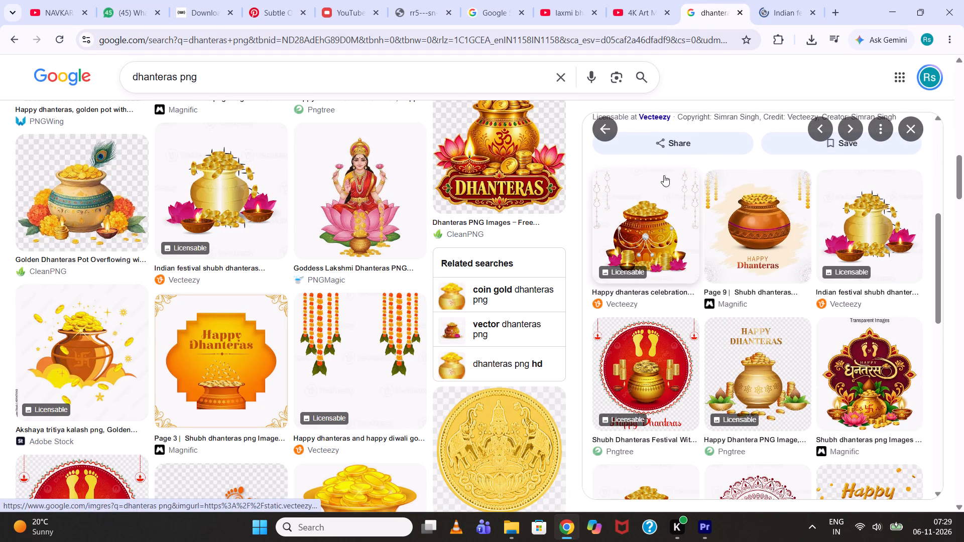
scroll(646, 188, down, 5)
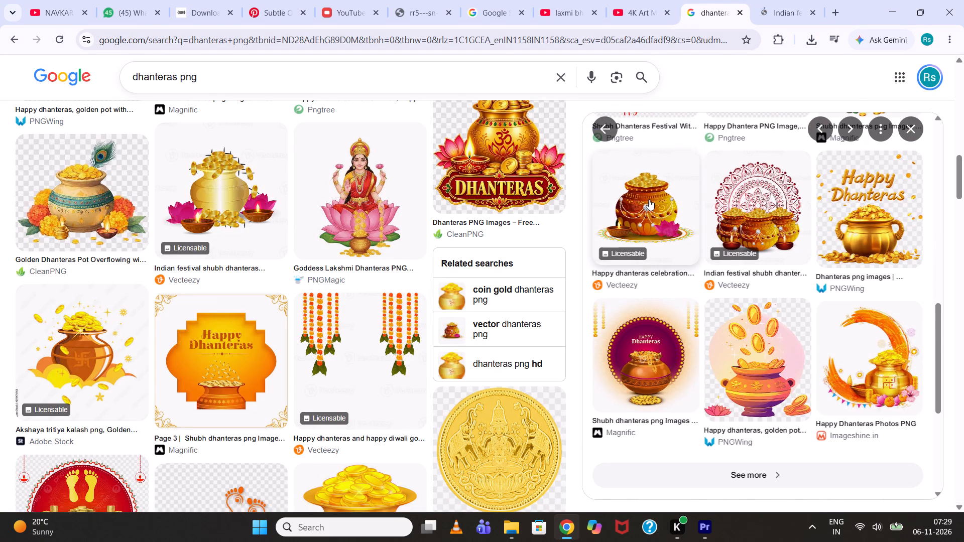
scroll(649, 200, down, 2)
scroll(503, 303, down, 4)
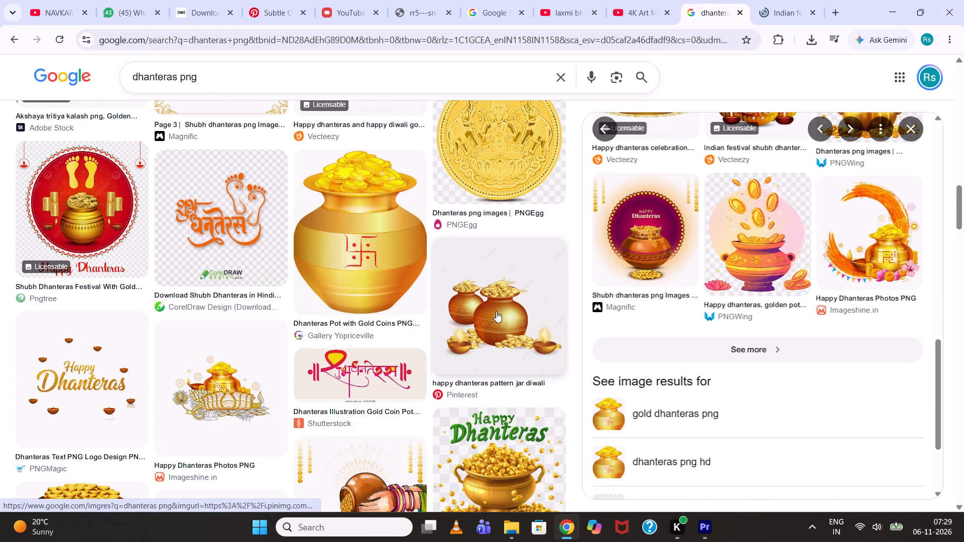
scroll(496, 311, down, 4)
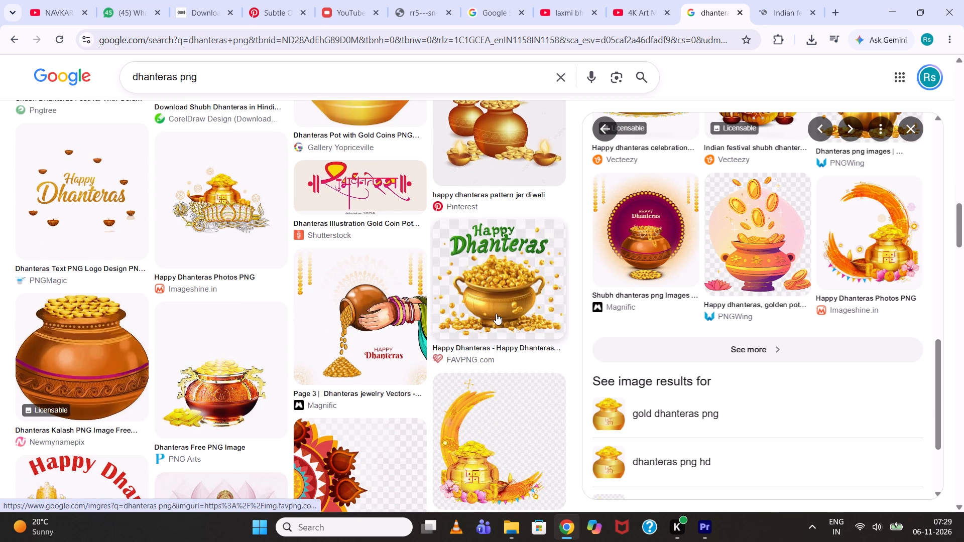
Open the preview of the PNG Arts copper Dhanteras pot with gold bars and examine its related images for suitable artwork.
click(207, 372)
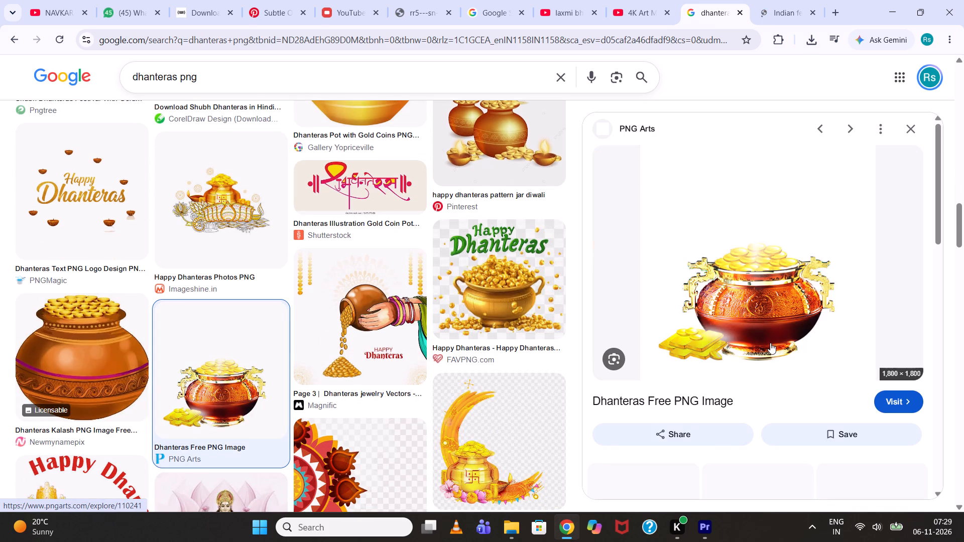
scroll(767, 344, down, 3)
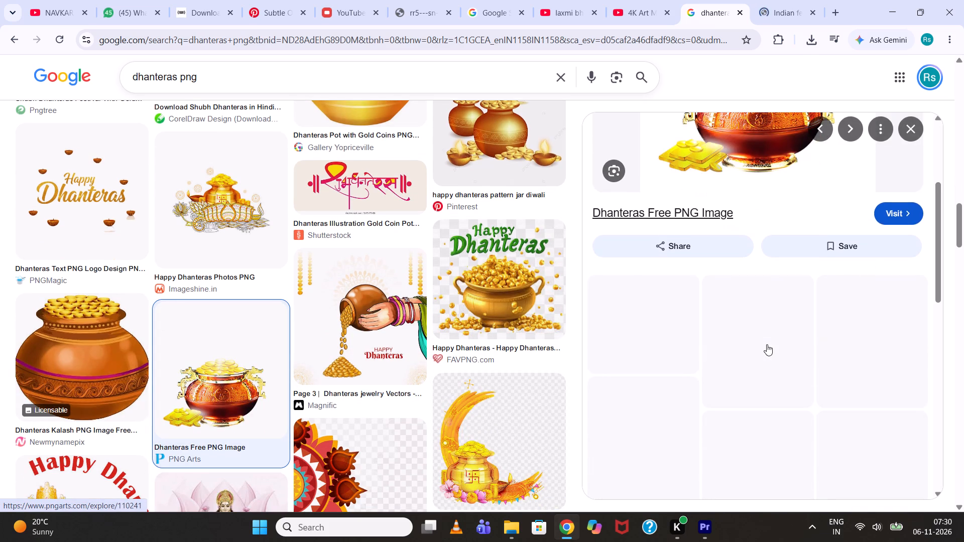
scroll(767, 344, up, 3)
scroll(767, 322, down, 2)
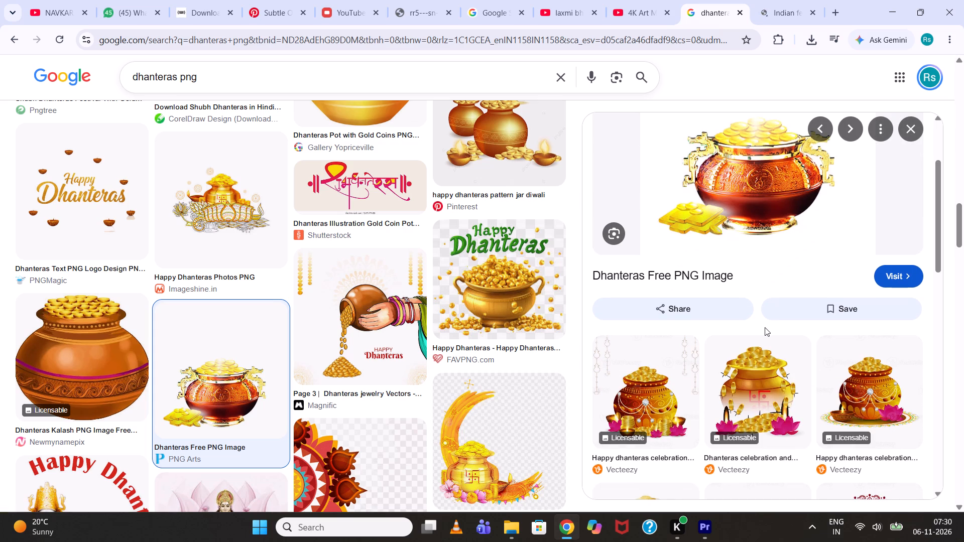
scroll(765, 329, down, 3)
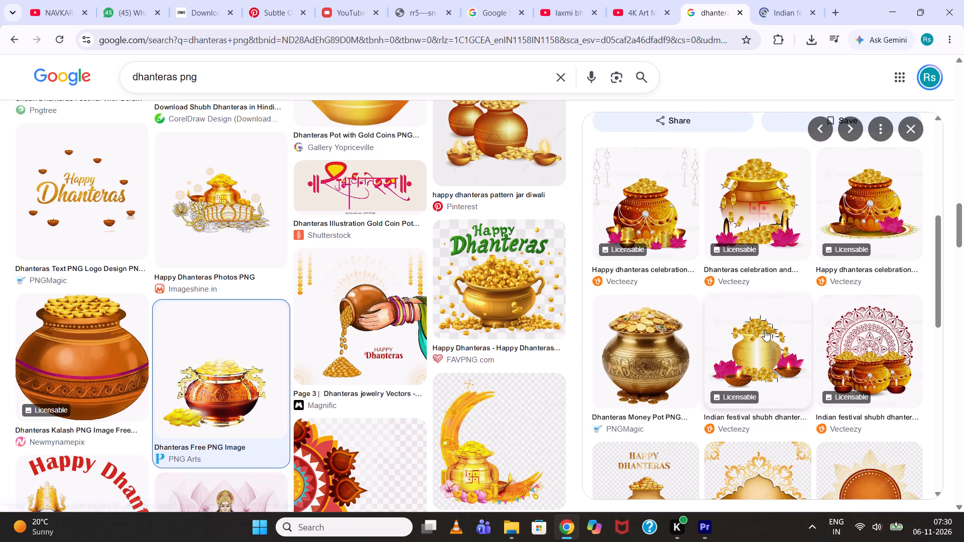
scroll(909, 341, down, 3)
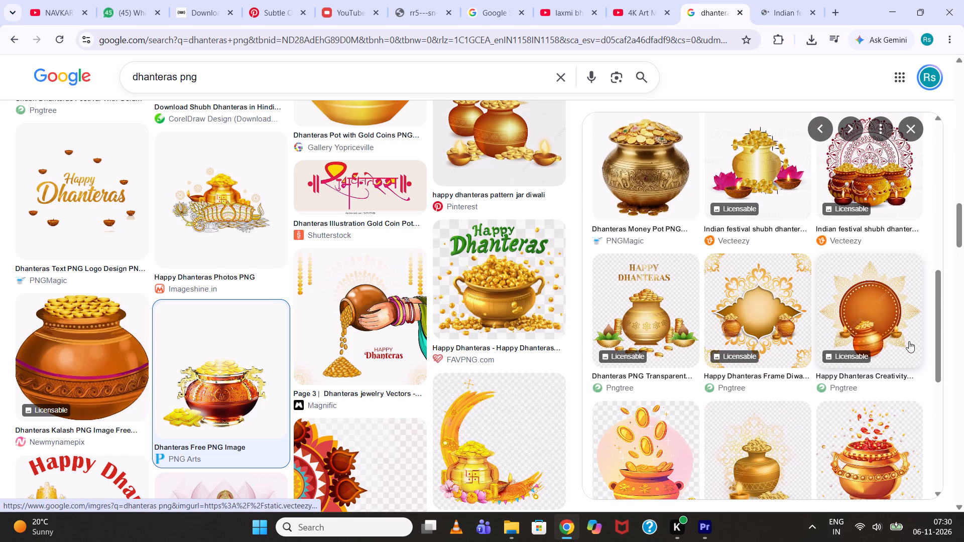
scroll(907, 343, down, 3)
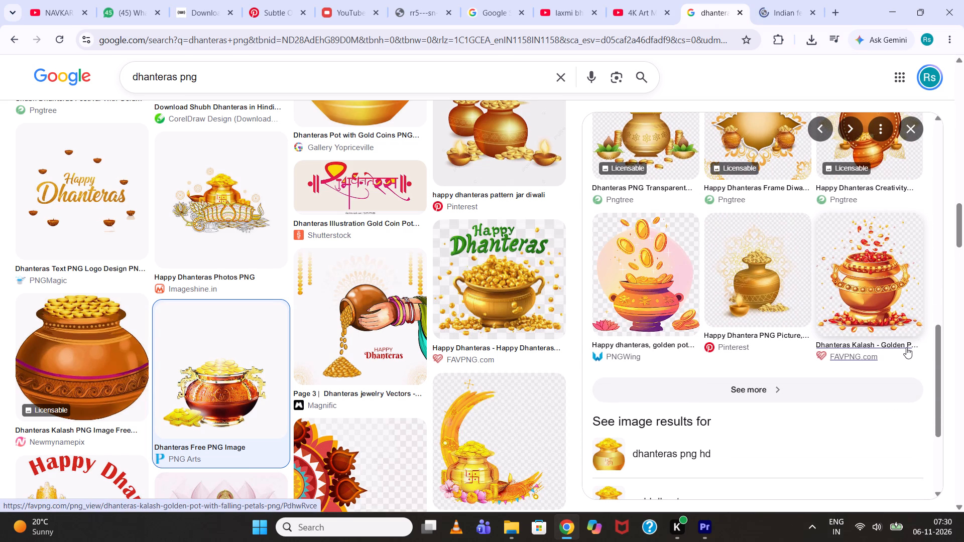
scroll(905, 346, up, 4)
scroll(903, 344, down, 2)
scroll(903, 344, up, 4)
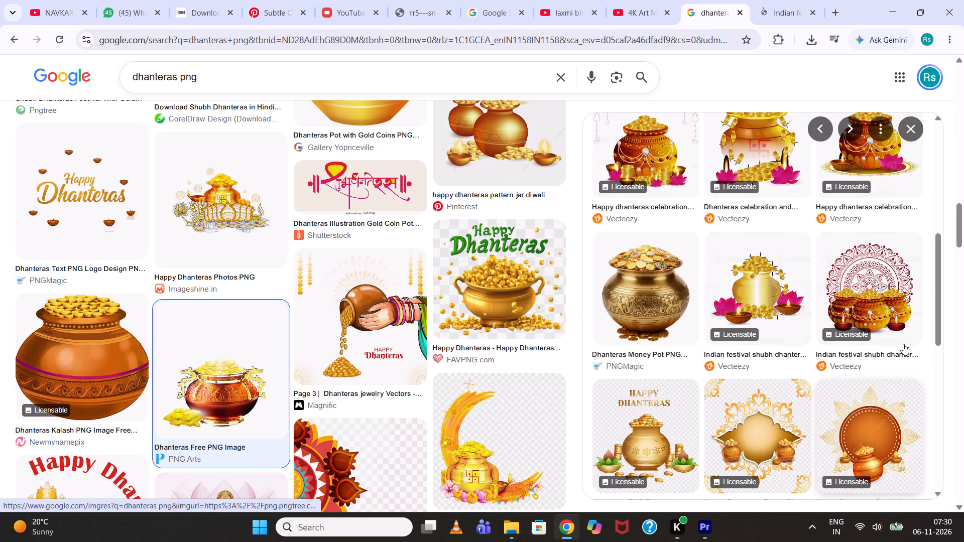
scroll(903, 344, up, 5)
Save the PNG Arts copper Dhanteras pot image to the Downloads folder as Dhanteras-Free-PNG-Image and check its download.
click(799, 327)
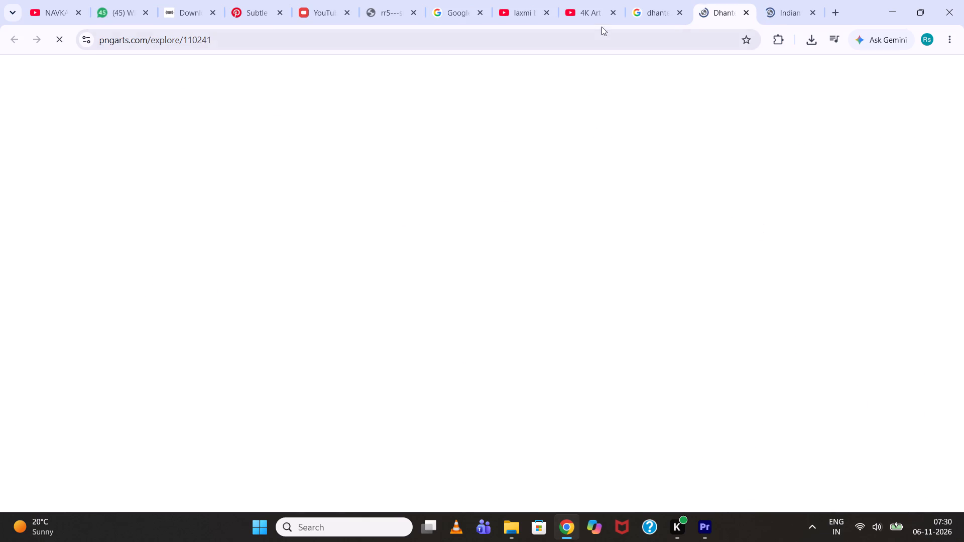
click(626, 3)
right_click(770, 320)
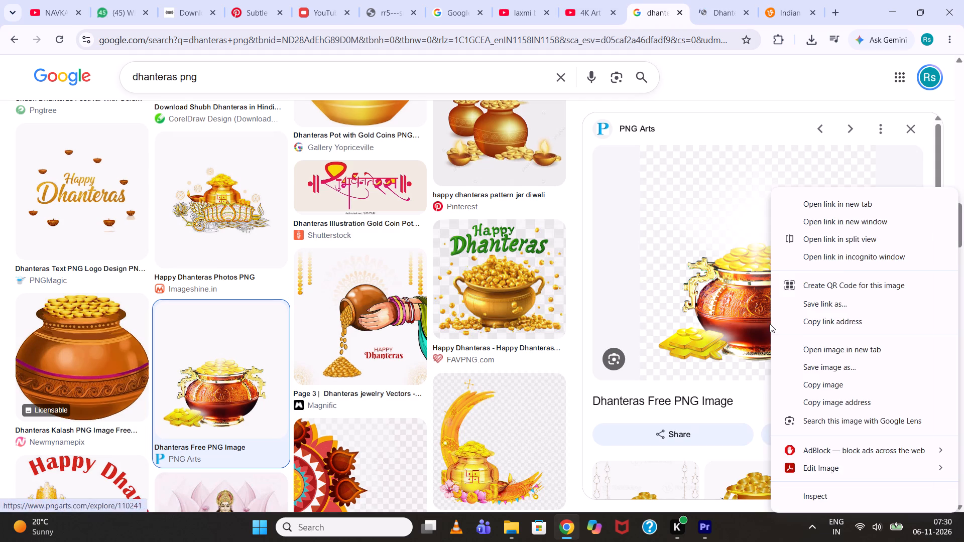
drag(739, 311, 733, 299)
right_click(733, 299)
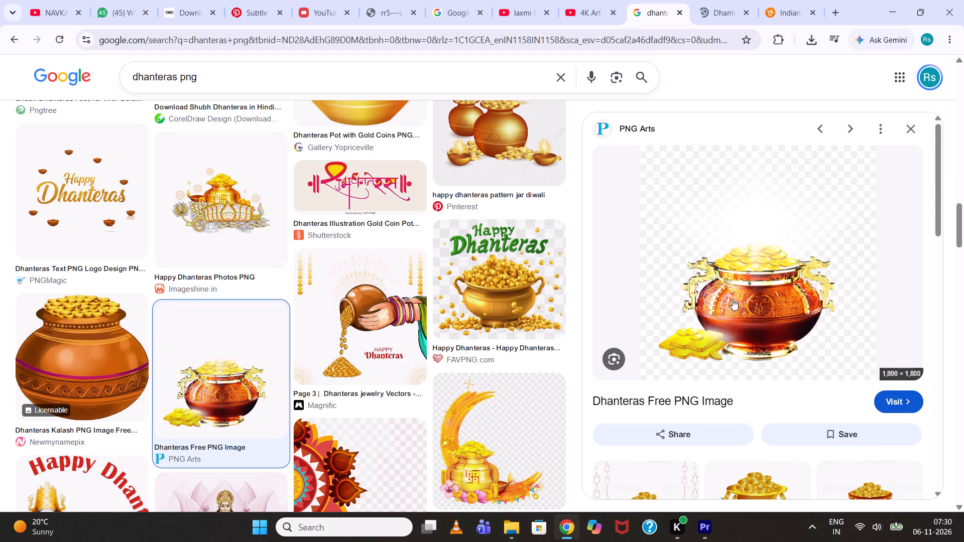
right_click(733, 299)
click(801, 370)
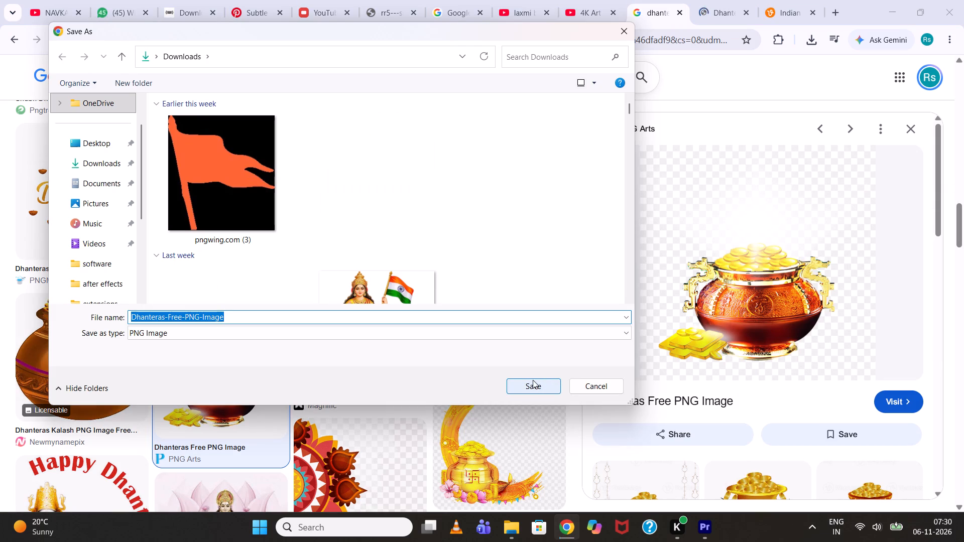
click(533, 383)
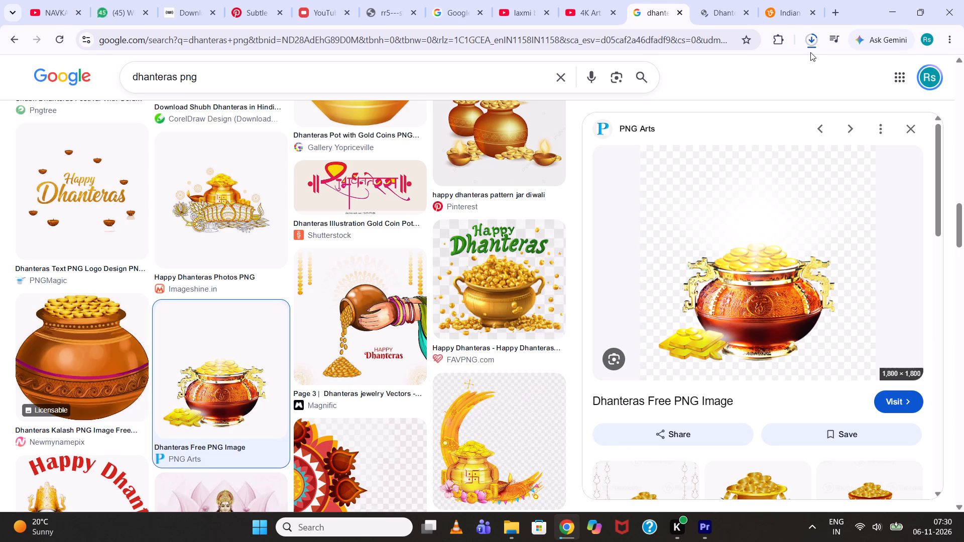
click(810, 50)
click(810, 45)
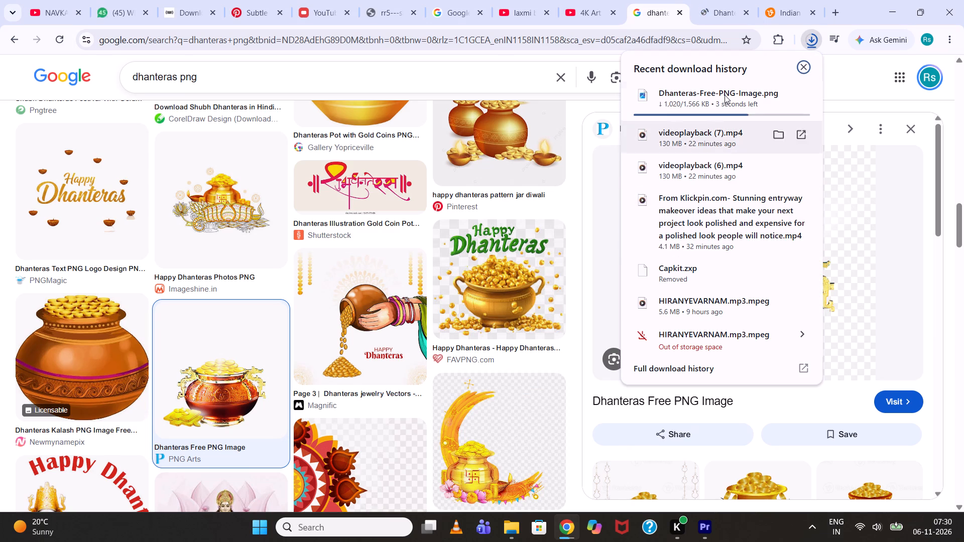
click(703, 14)
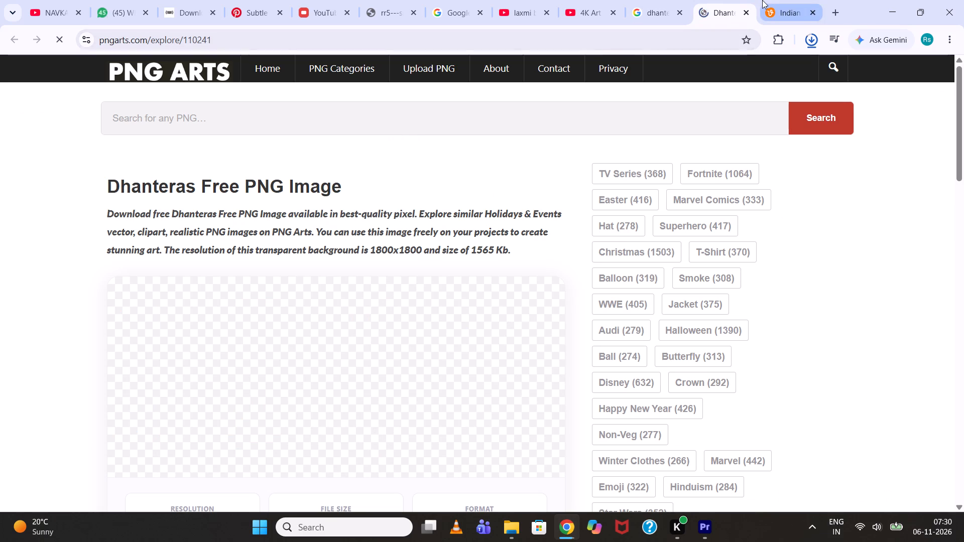
click(663, 2)
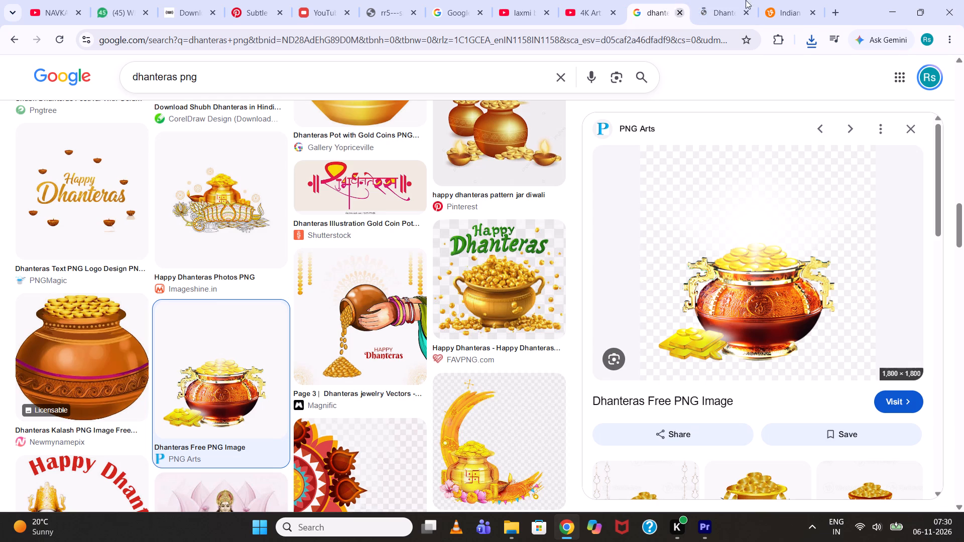
Switch to Premiere and import the downloaded Dhanteras-Free-PNG-Image file into the hrideyam project.
click(708, 541)
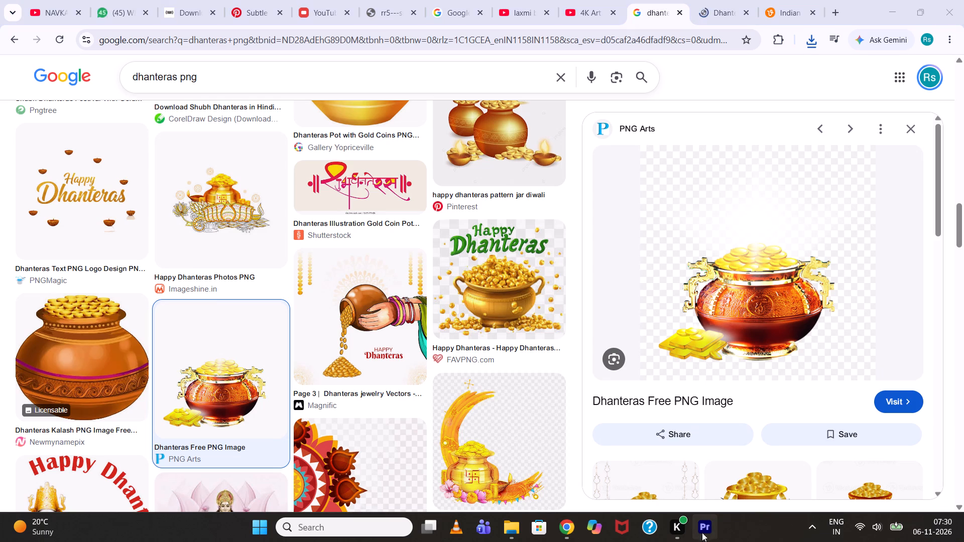
click(713, 533)
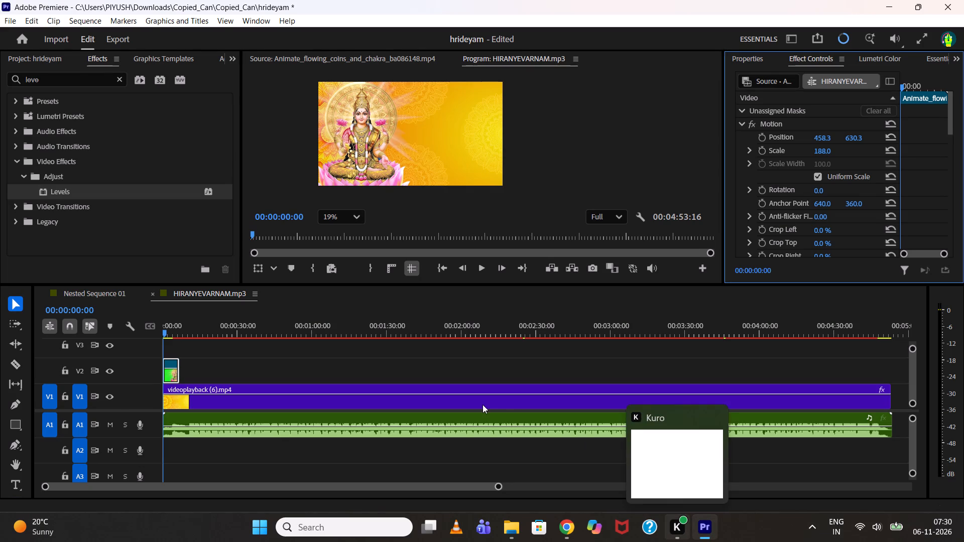
key(ctrl+i)
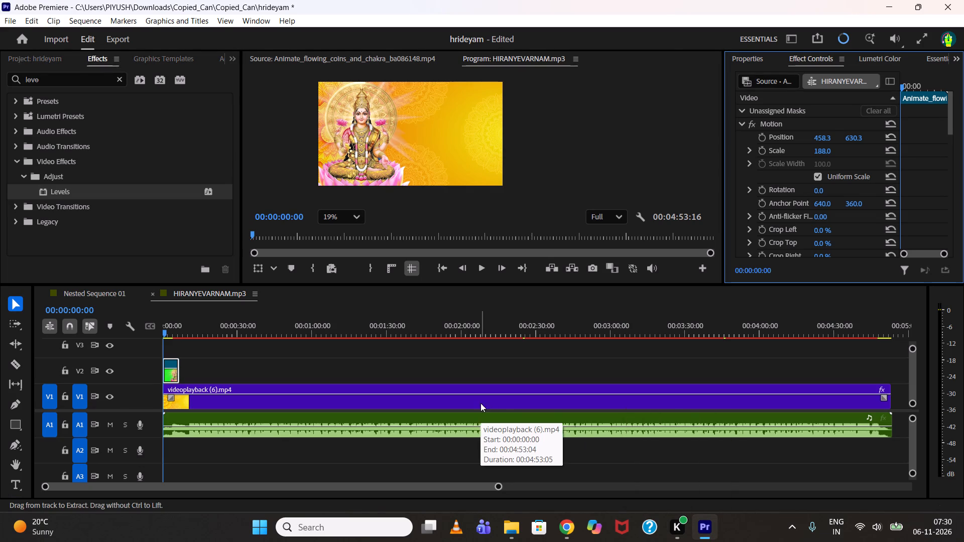
scroll(187, 251, up, 2)
double_click(176, 207)
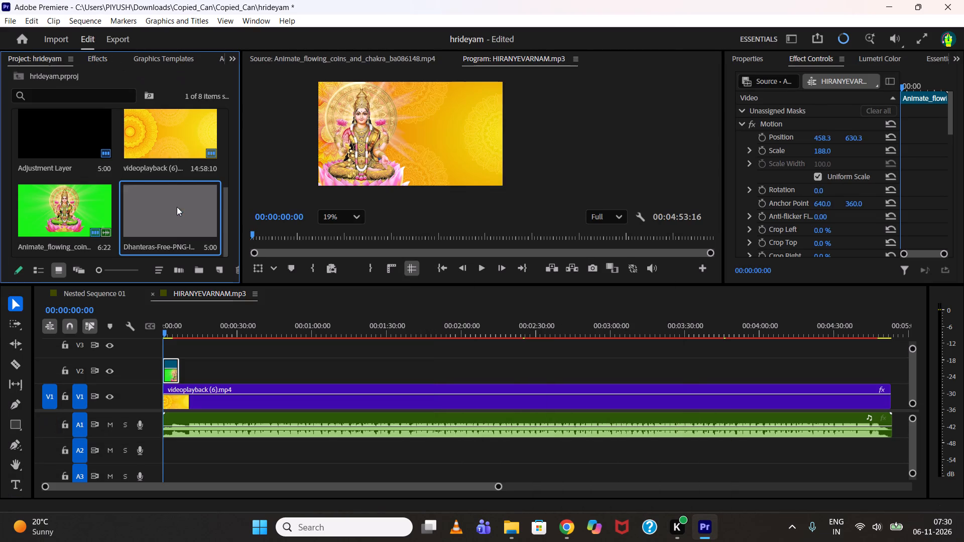
Place the Dhanteras pot image on V3 at the sequence start and extend it to the end of the background video, about 00:04:53.
drag(175, 213, 170, 355)
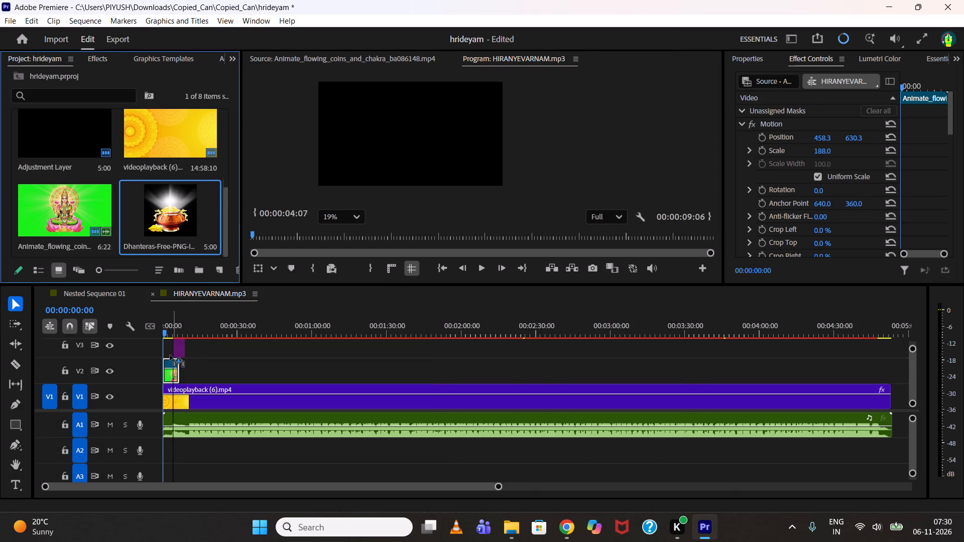
drag(170, 355, 164, 354)
drag(176, 352, 773, 352)
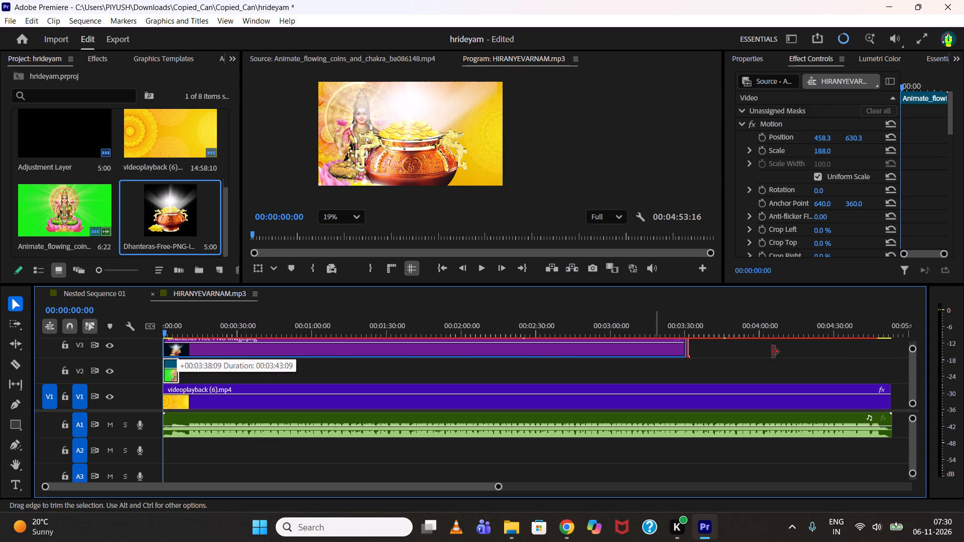
drag(773, 352, 888, 365)
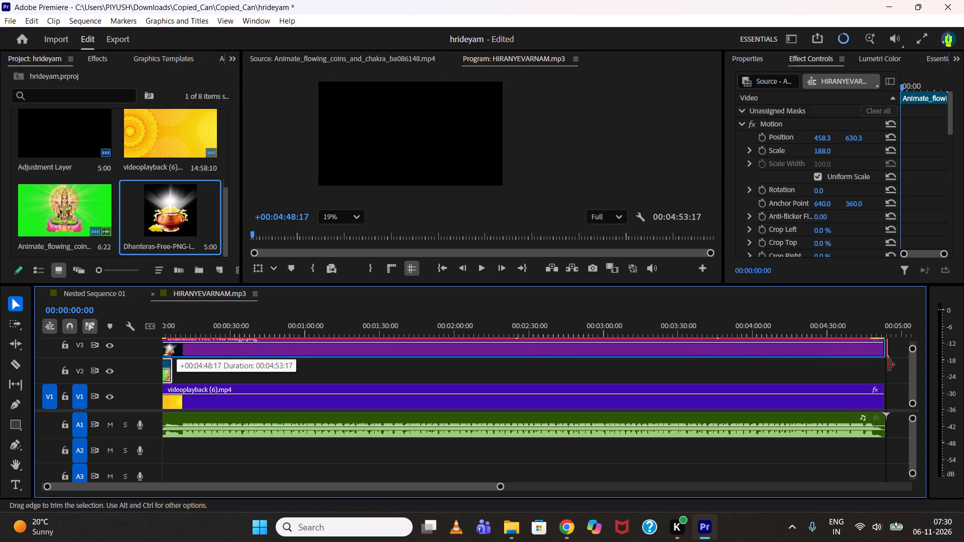
drag(888, 365, 881, 365)
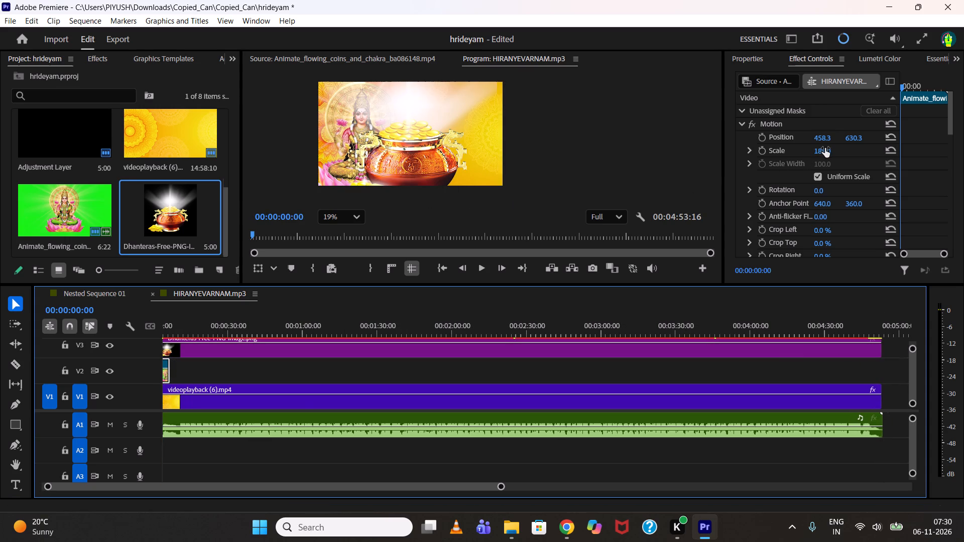
Scale the Dhanteras pot clip to 36 and move it to position 455, 843 in front of Lakshmi.
click(661, 352)
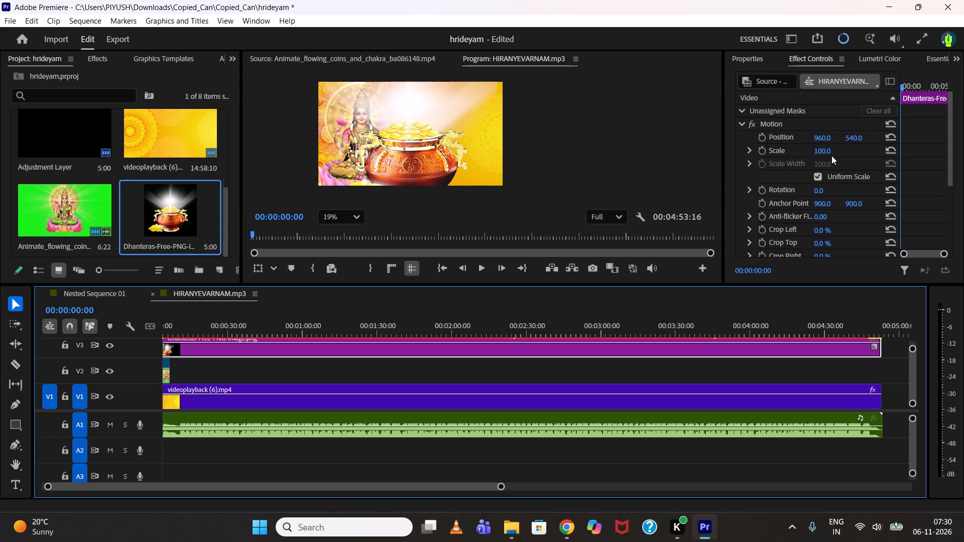
drag(825, 153, 783, 152)
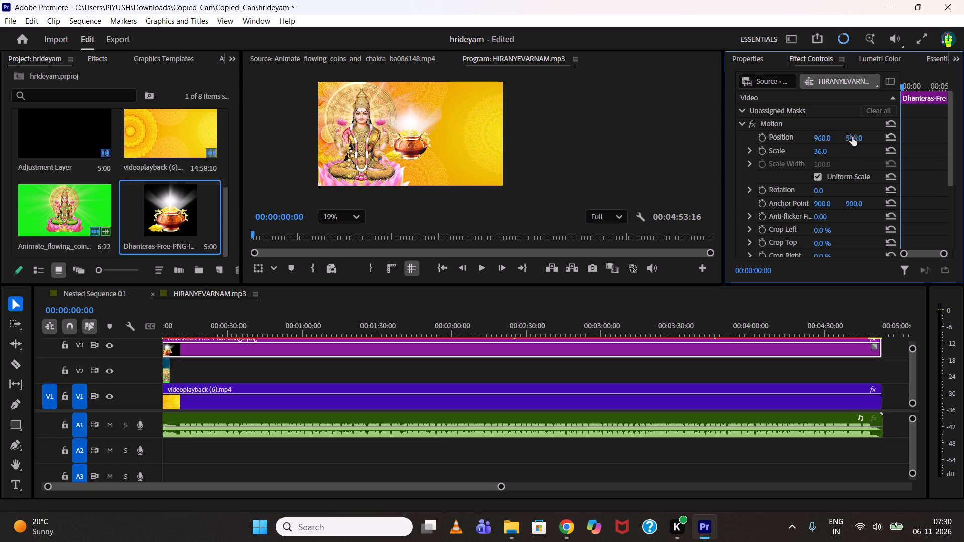
drag(852, 137, 946, 146)
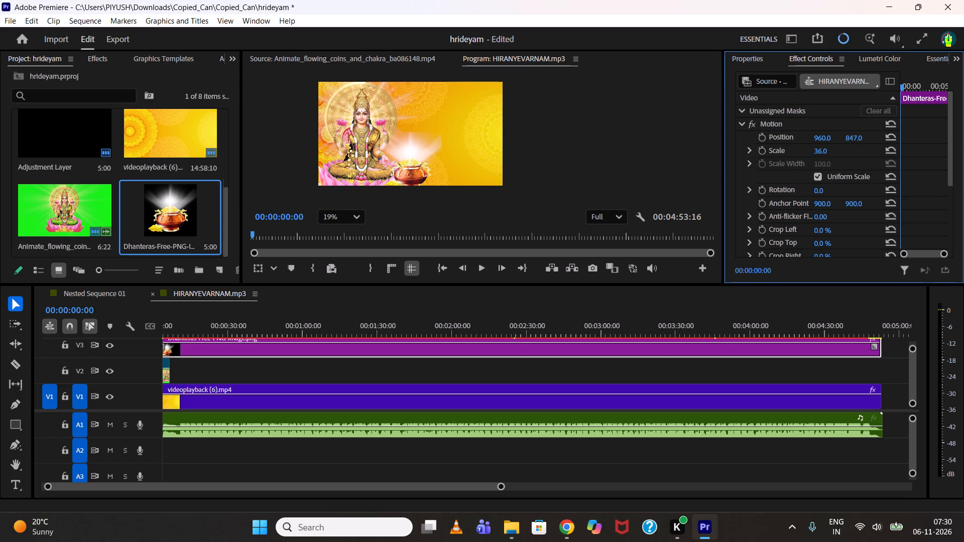
drag(946, 146, 941, 144)
drag(822, 137, 660, 163)
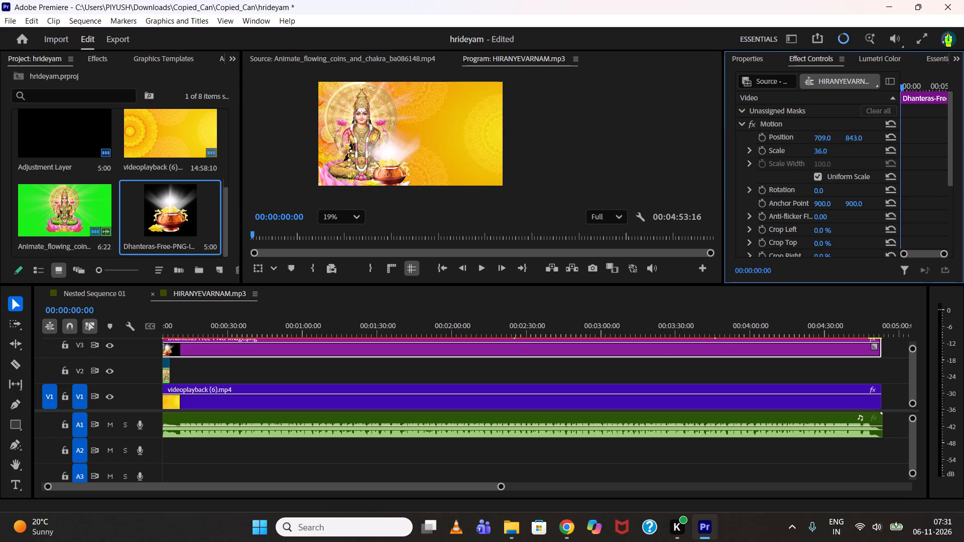
drag(660, 163, 505, 180)
Refine the Dhanteras pot's scale to 23 and its vertical position to 931 so it sits at Lakshmi's lotus base.
drag(829, 151, 816, 149)
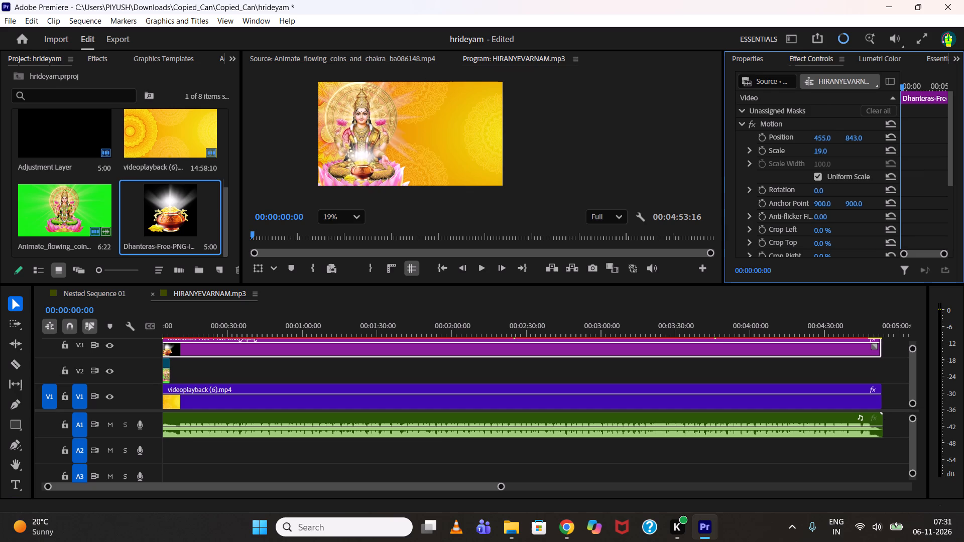
drag(816, 149, 824, 150)
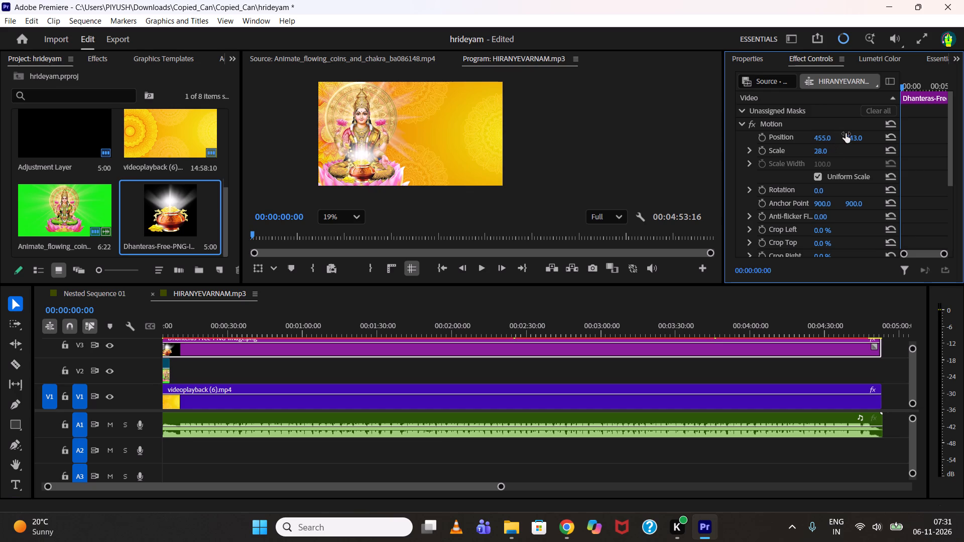
drag(850, 134, 949, 142)
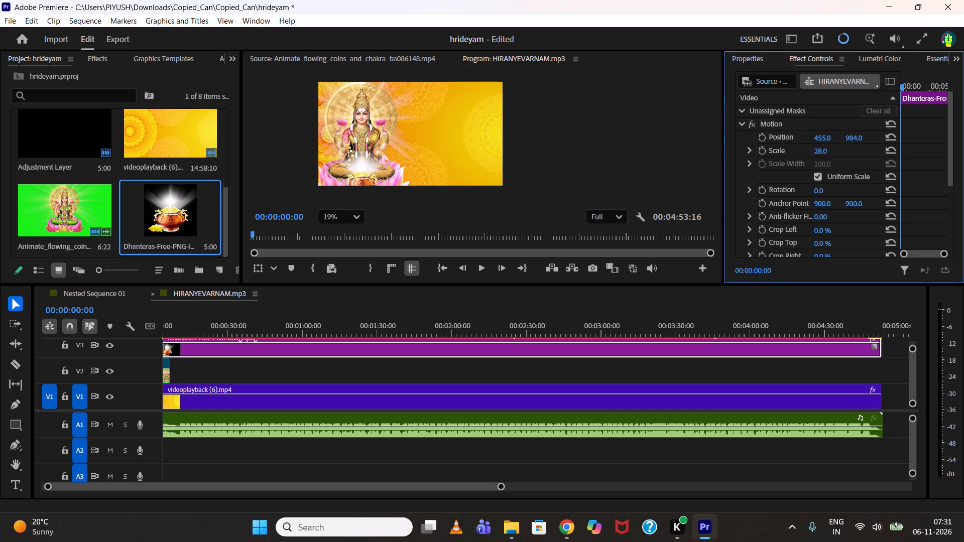
drag(949, 142, 813, 135)
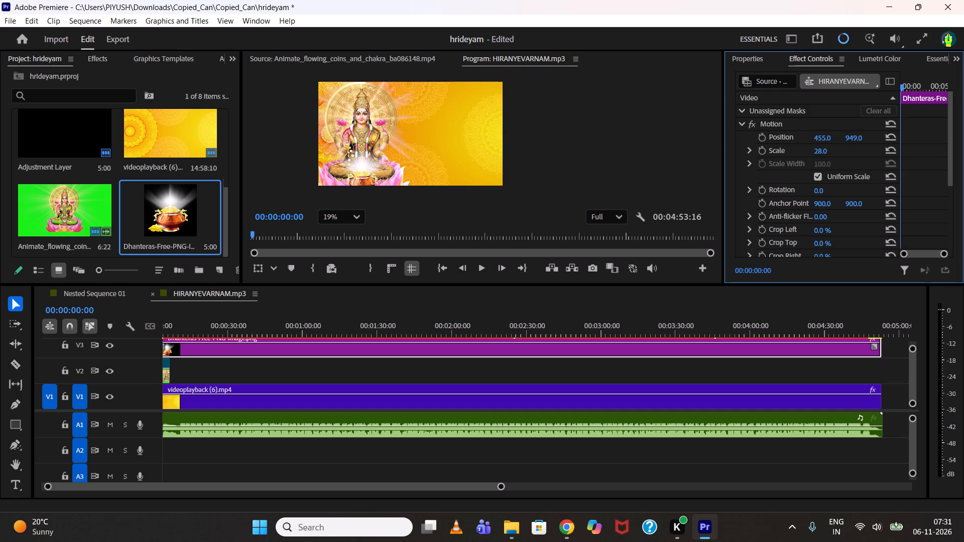
drag(813, 135, 767, 129)
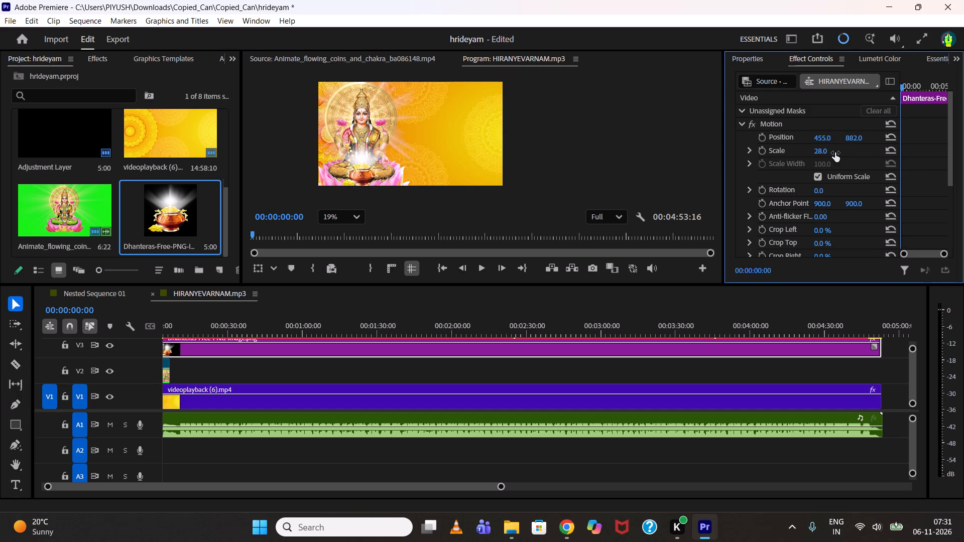
drag(827, 152, 823, 150)
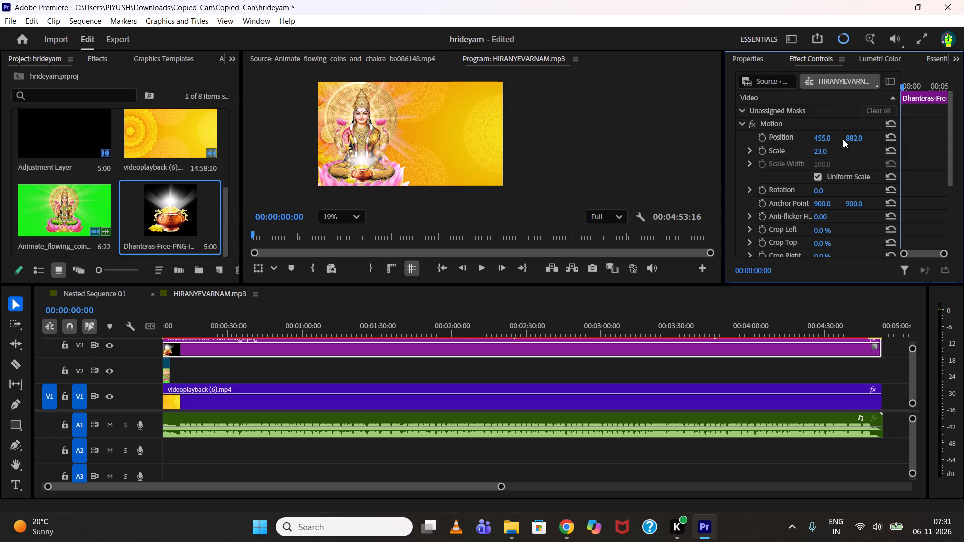
drag(852, 135, 884, 137)
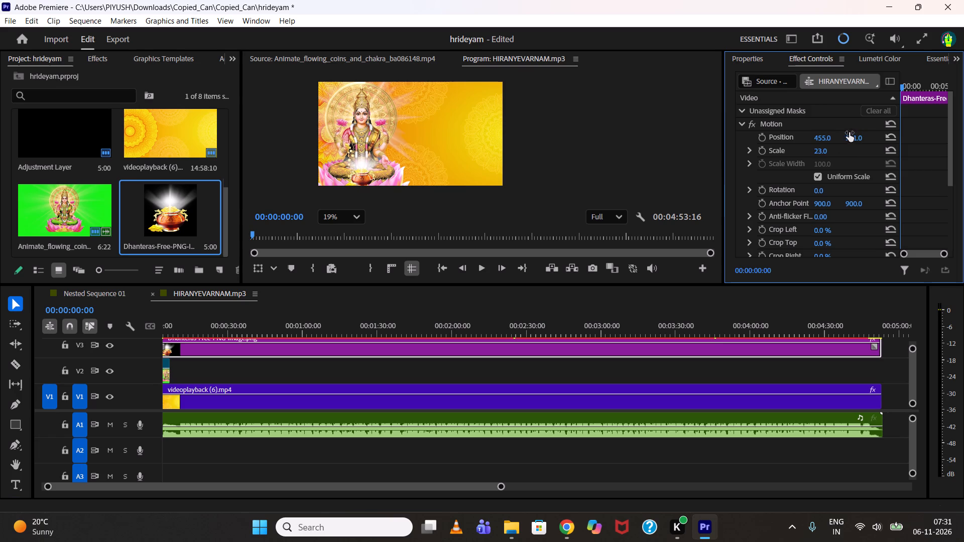
scroll(320, 173, up, 11)
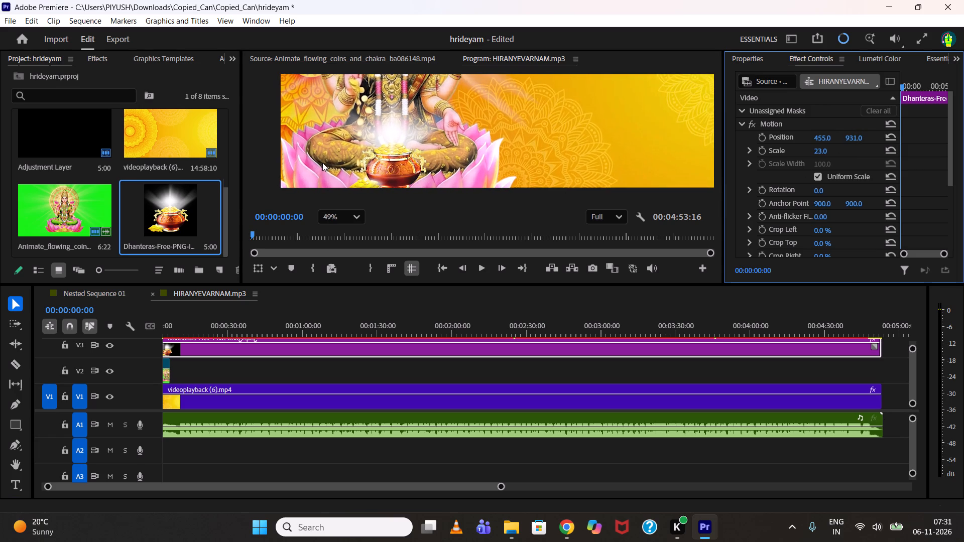
Play the sequence from the start with the preview reduced to the whole frame to check the pot in front of Lakshmi.
drag(205, 320, 178, 327)
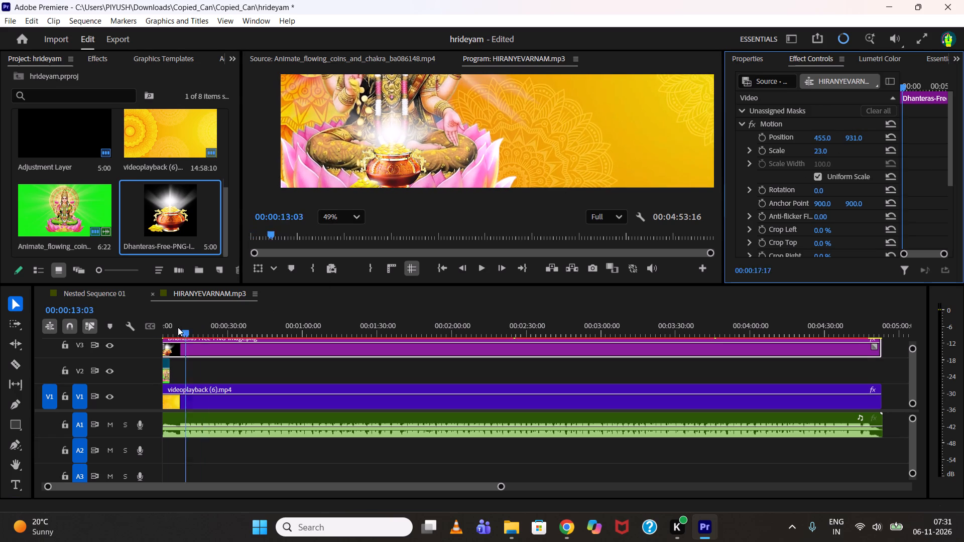
drag(178, 327, 95, 324)
key(space)
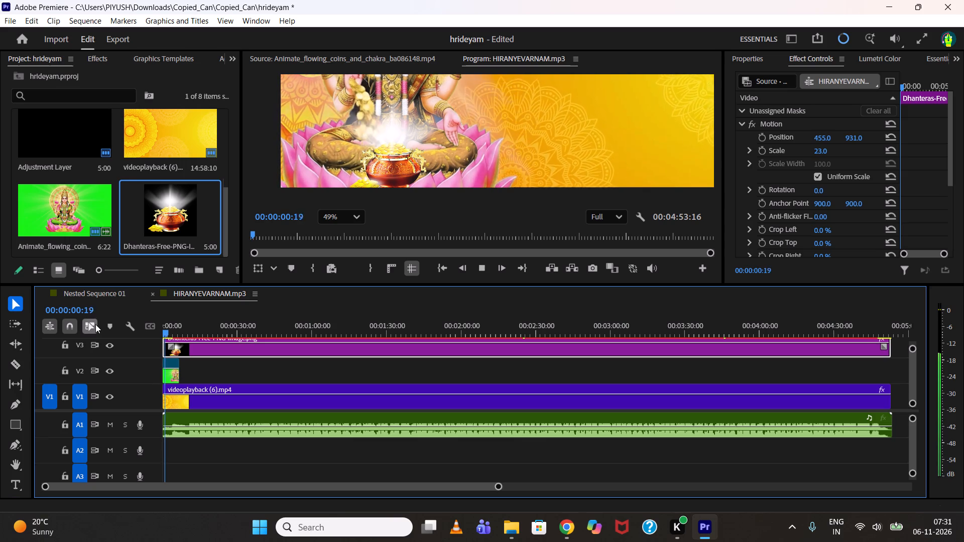
scroll(393, 140, down, 2)
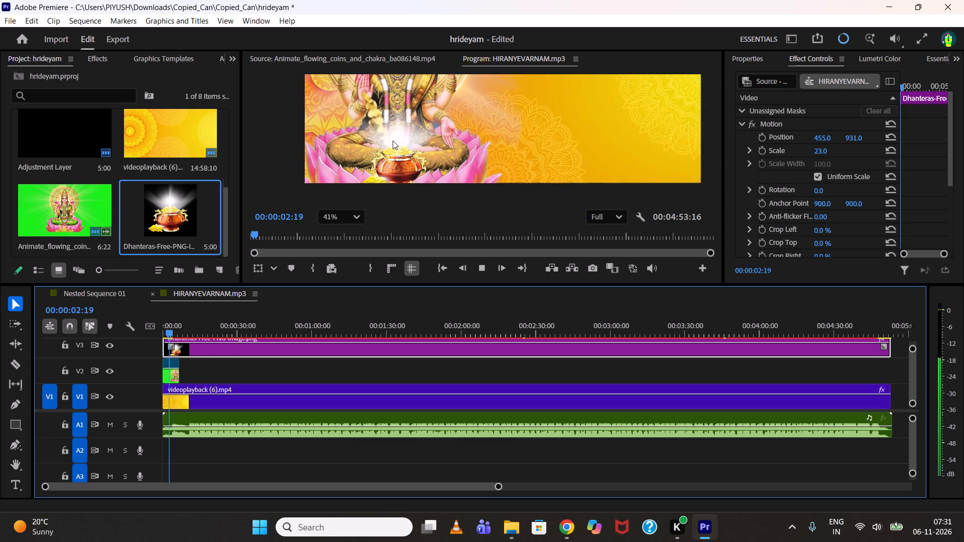
scroll(395, 145, down, 4)
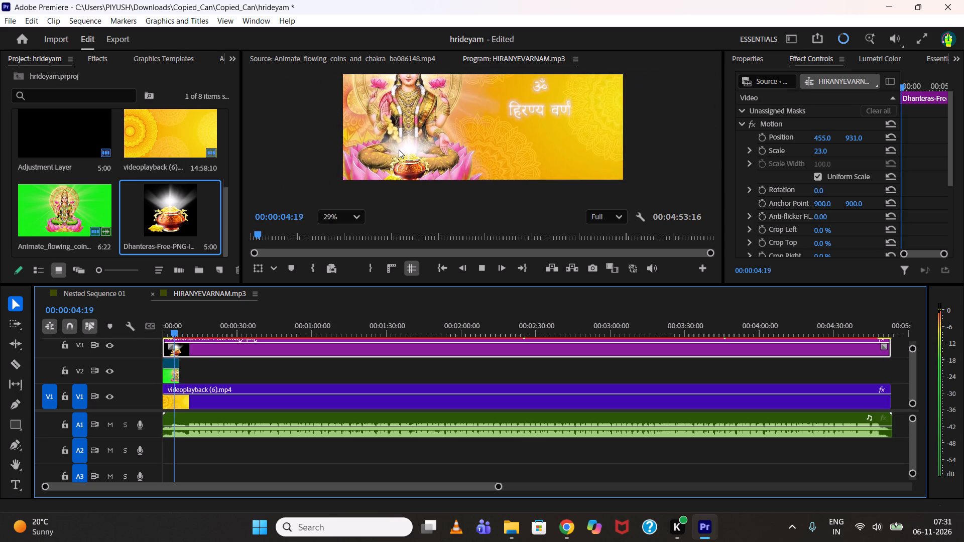
scroll(399, 151, down, 1)
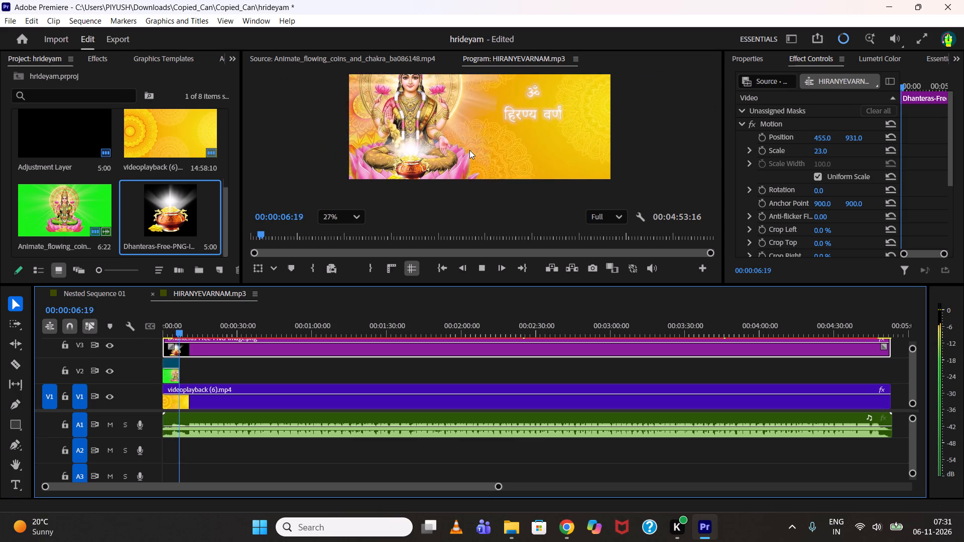
key(space)
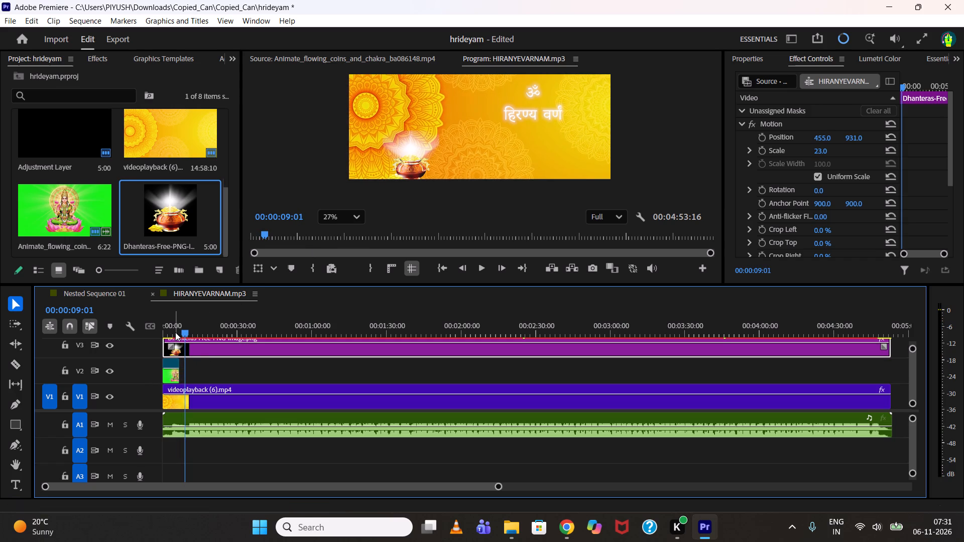
Duplicate the Lakshmi coin animation clip on V2 and place the copy directly after the original.
drag(176, 331, 142, 328)
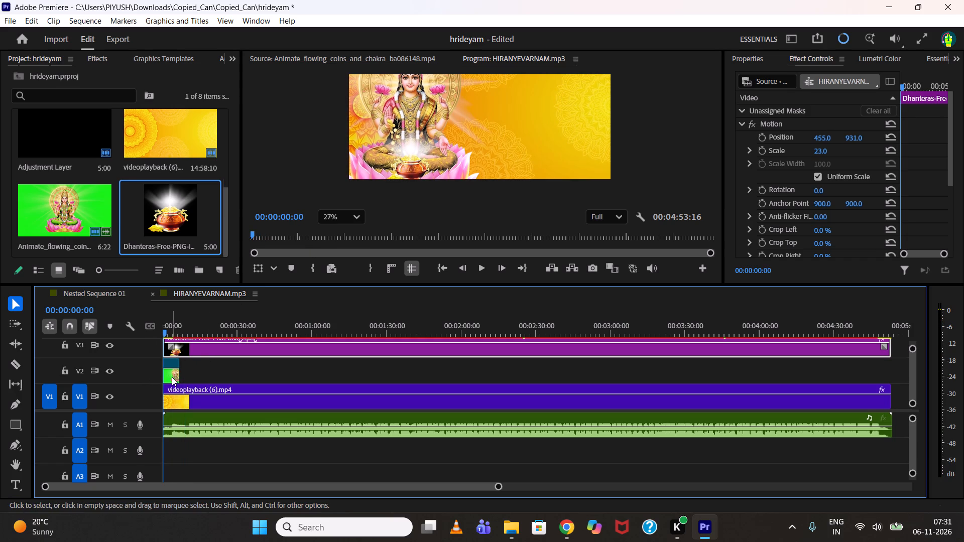
alt+drag(169, 377, 186, 375)
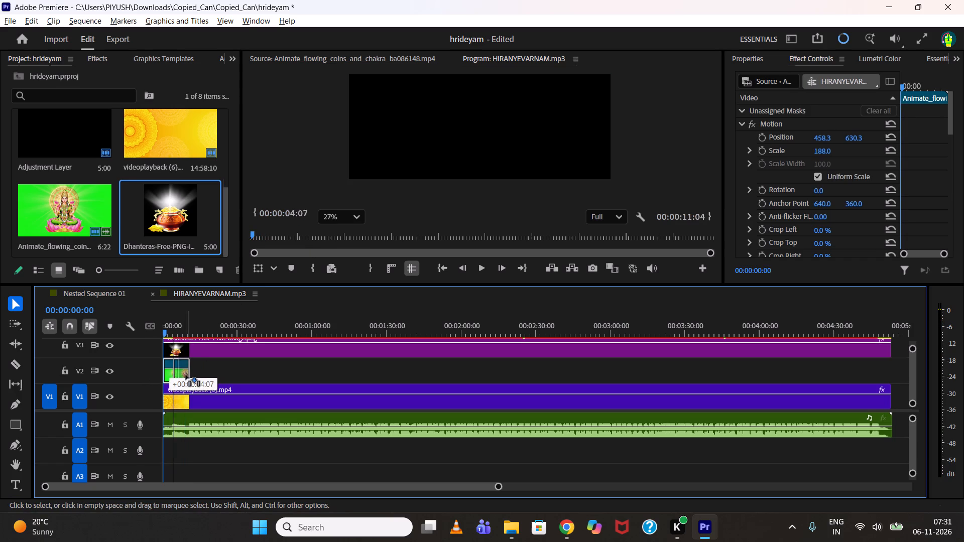
alt+drag(186, 375, 190, 375)
click(190, 375)
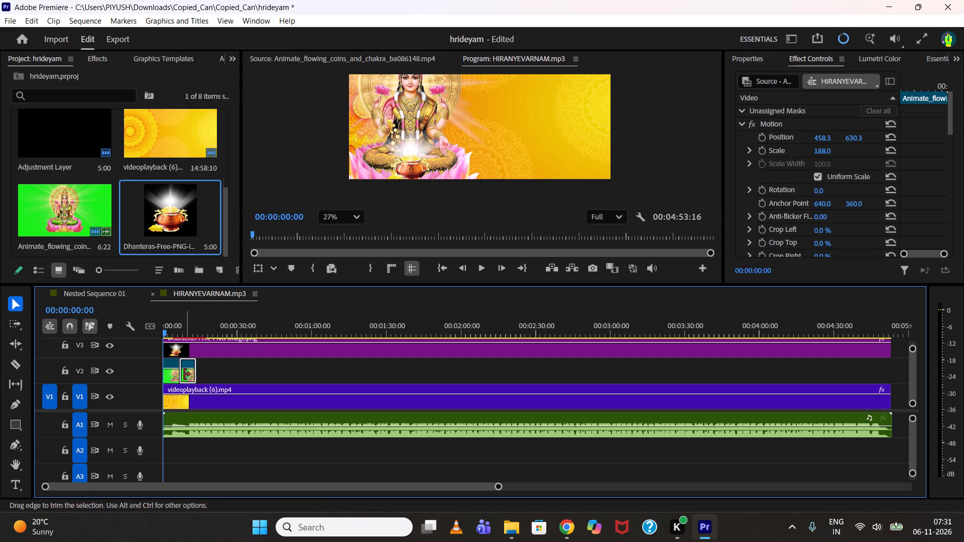
Search the effects for dissolve and apply Cross Dissolve at the join between the two Lakshmi clips on V2.
click(229, 62)
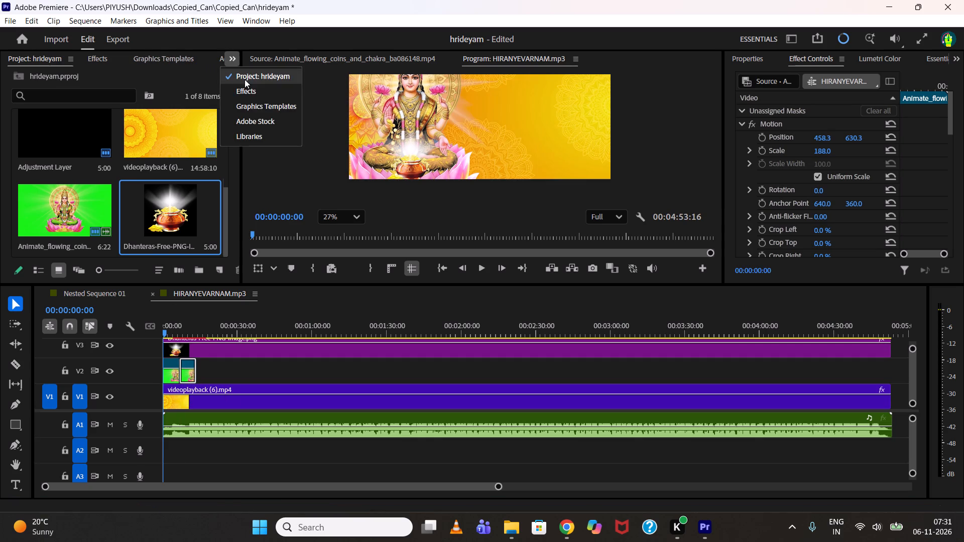
click(256, 90)
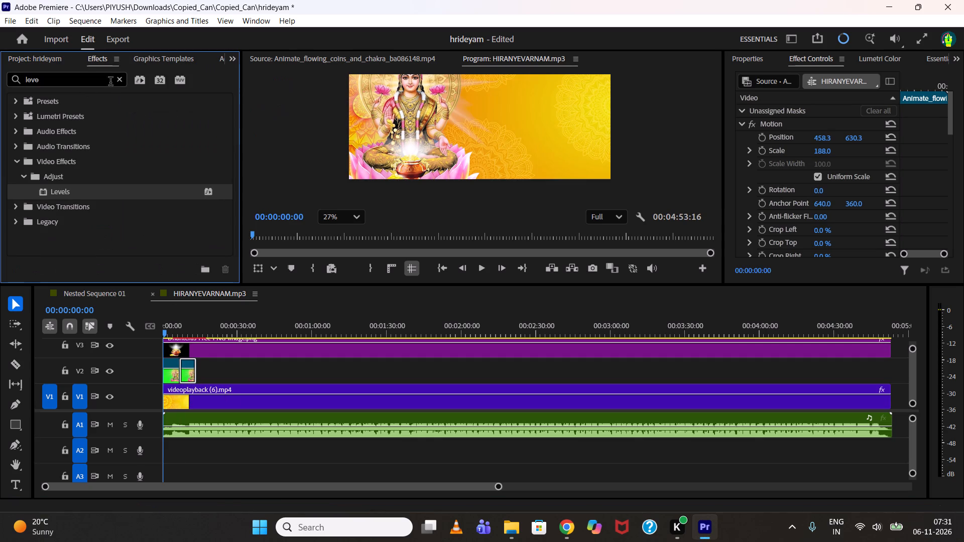
click(120, 81)
click(105, 81)
key(d)
key(i)
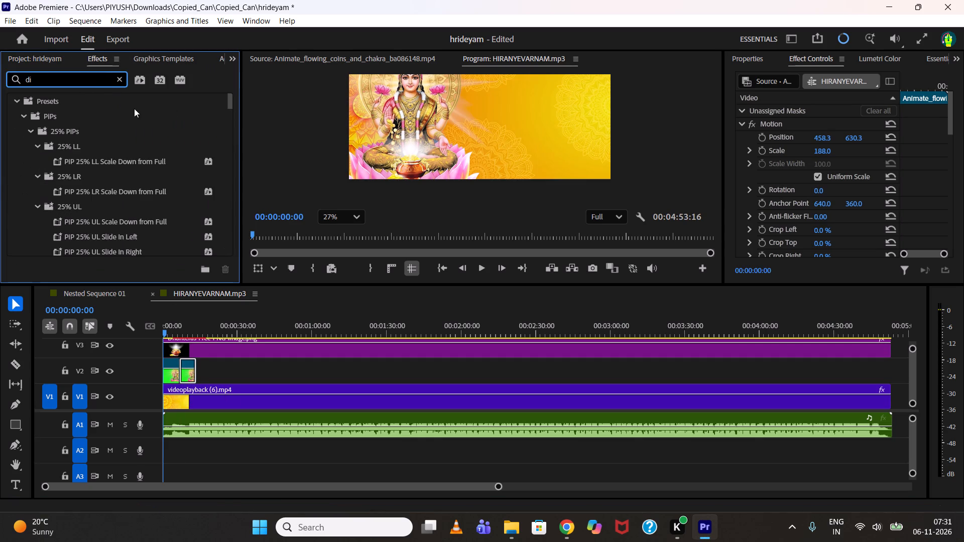
key(s)
key(s)
key(o)
key(l)
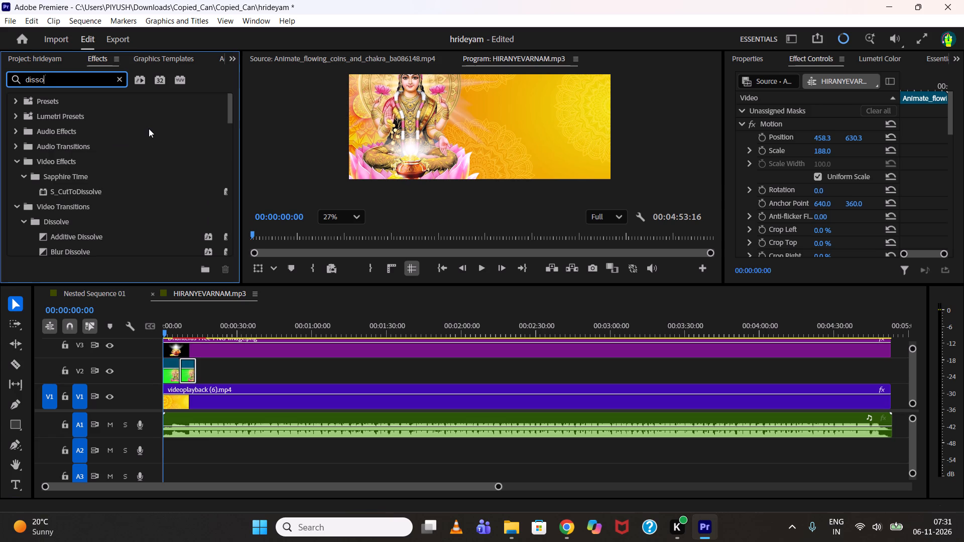
key(v)
key(e)
scroll(69, 212, down, 2)
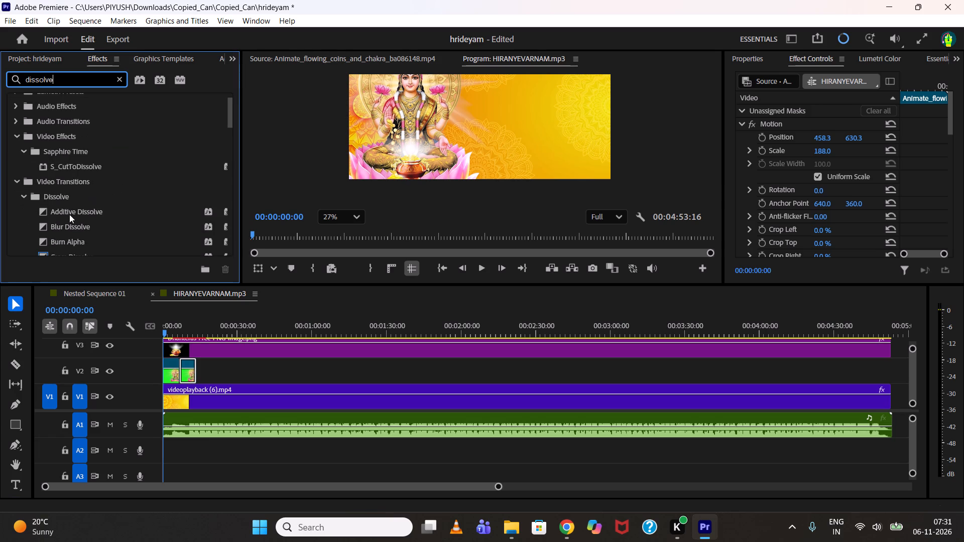
scroll(70, 219, down, 3)
drag(70, 219, 180, 373)
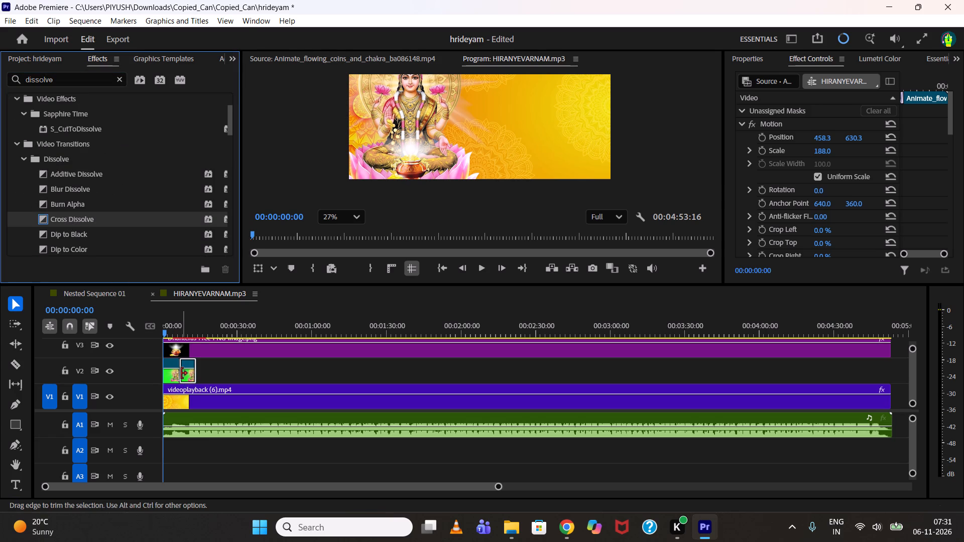
Examine the Cross Dissolve between the two Lakshmi clips by scrubbing from about 00:00:06 to 00:00:07.
alt+scroll(181, 375, up, 15)
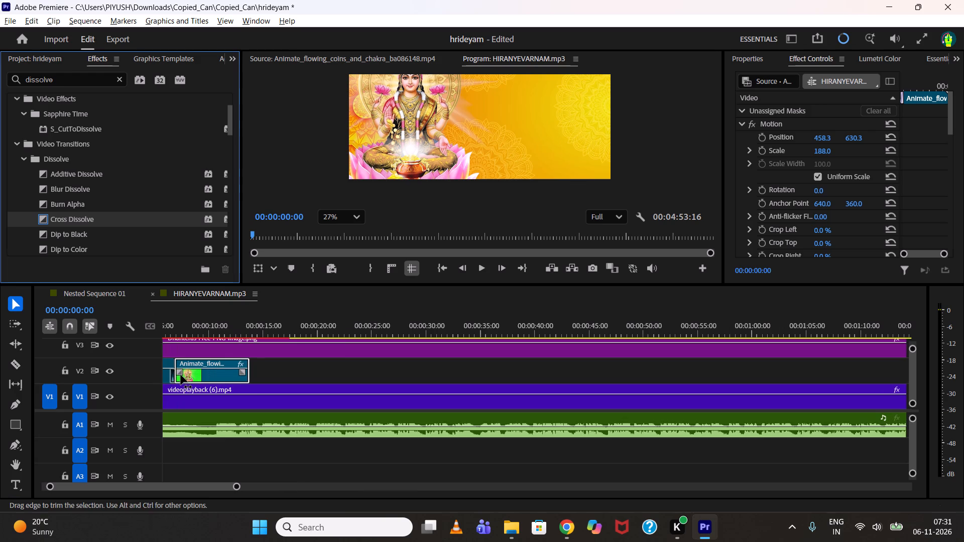
alt+scroll(181, 375, up, 7)
scroll(181, 375, up, 4)
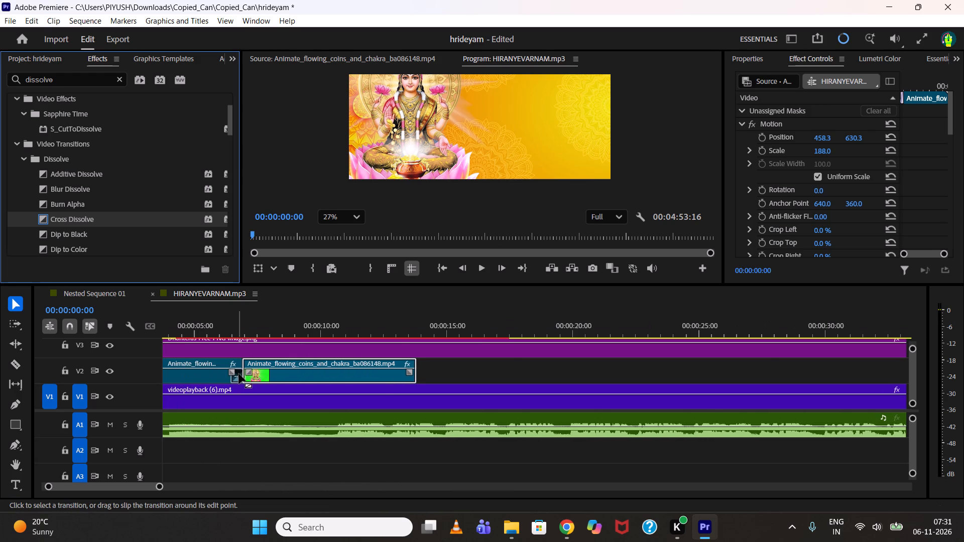
click(239, 375)
drag(235, 330, 238, 330)
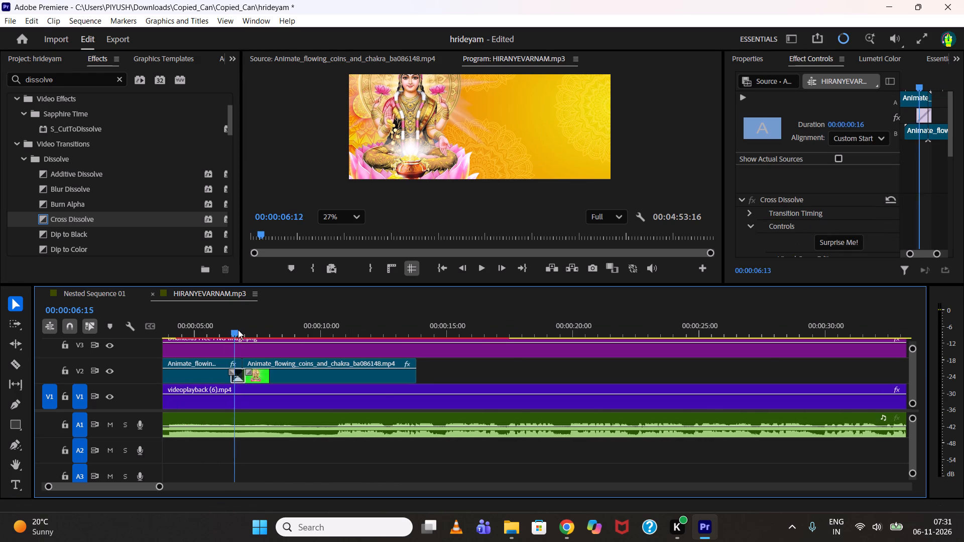
drag(238, 330, 227, 330)
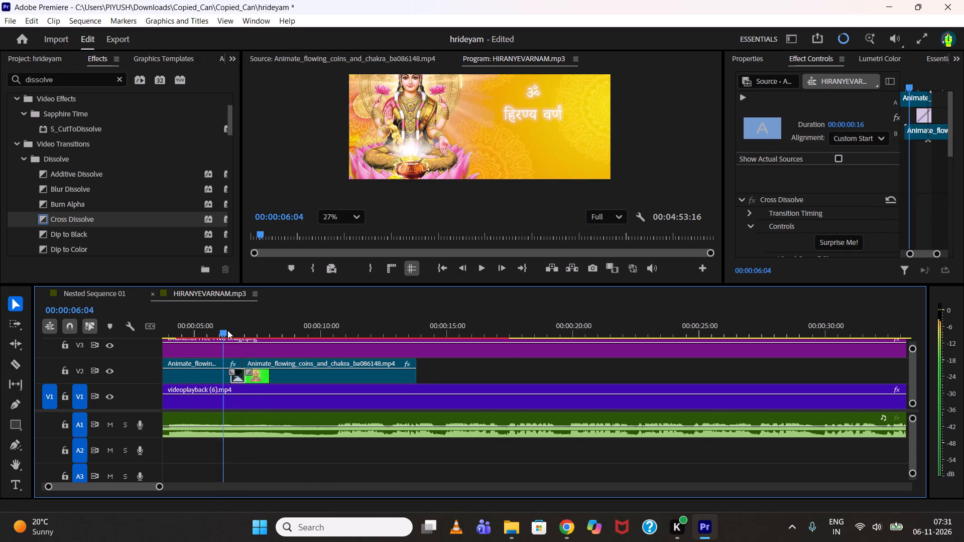
drag(227, 330, 254, 333)
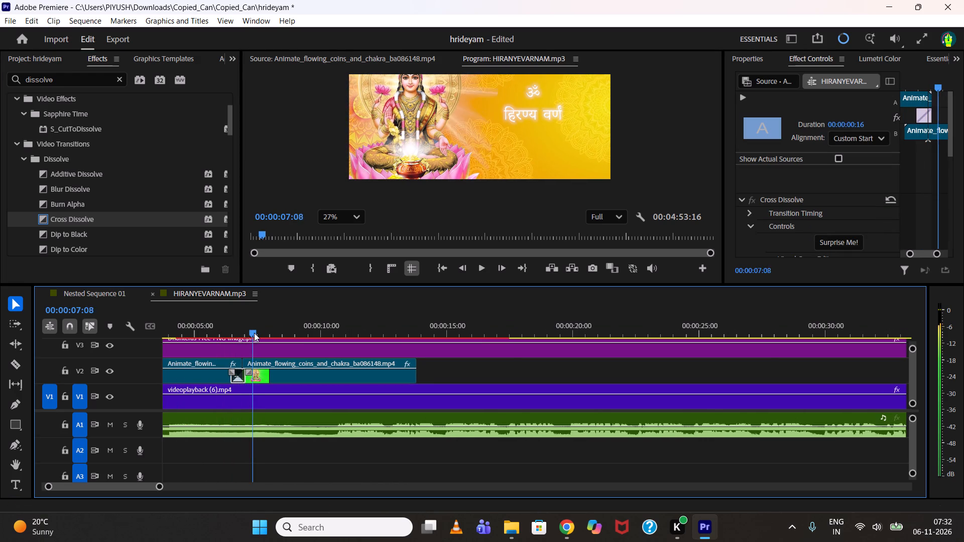
drag(254, 333, 257, 333)
Duplicate the two dissolved Lakshmi clips directly after themselves on V2 and add Cross Dissolve at the new join, about 00:00:13.
alt+scroll(257, 333, down, 9)
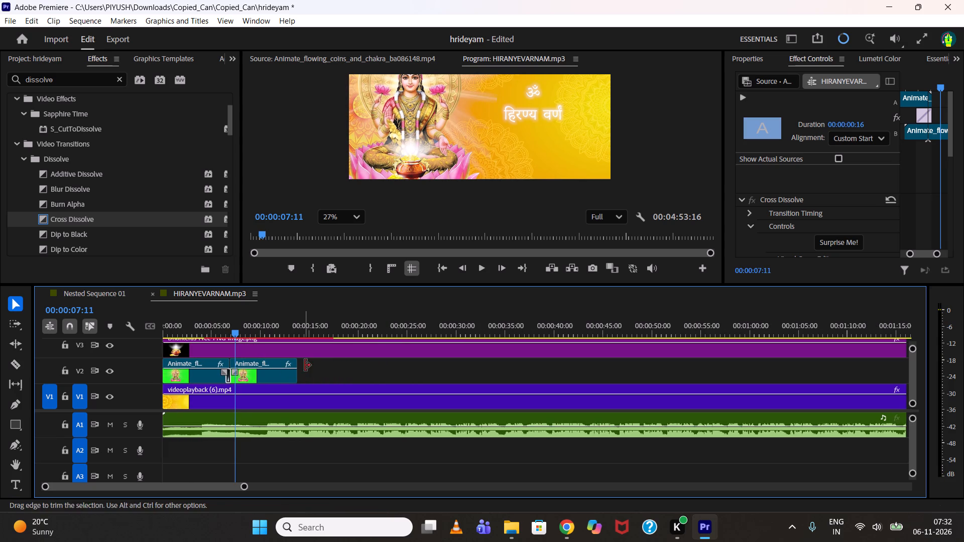
alt+drag(308, 364, 208, 365)
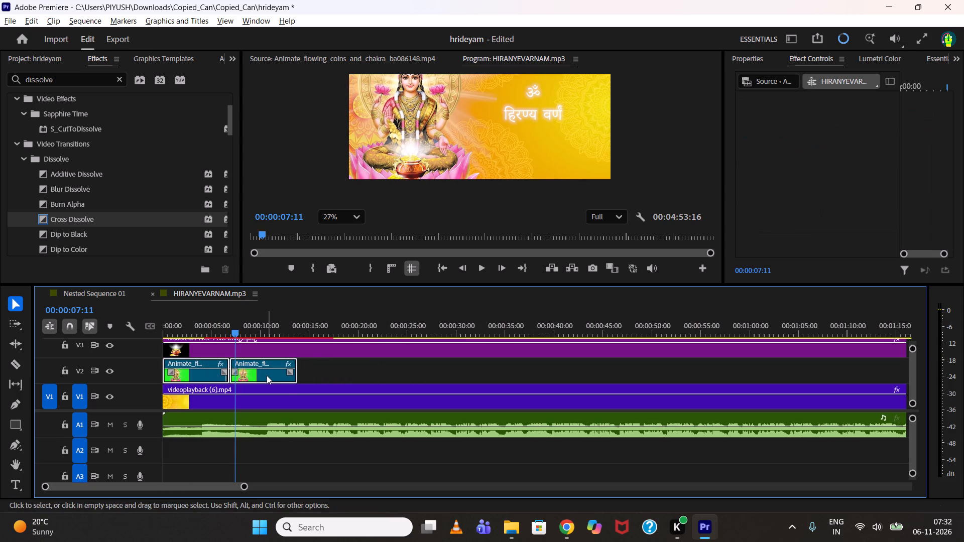
alt+drag(267, 375, 402, 380)
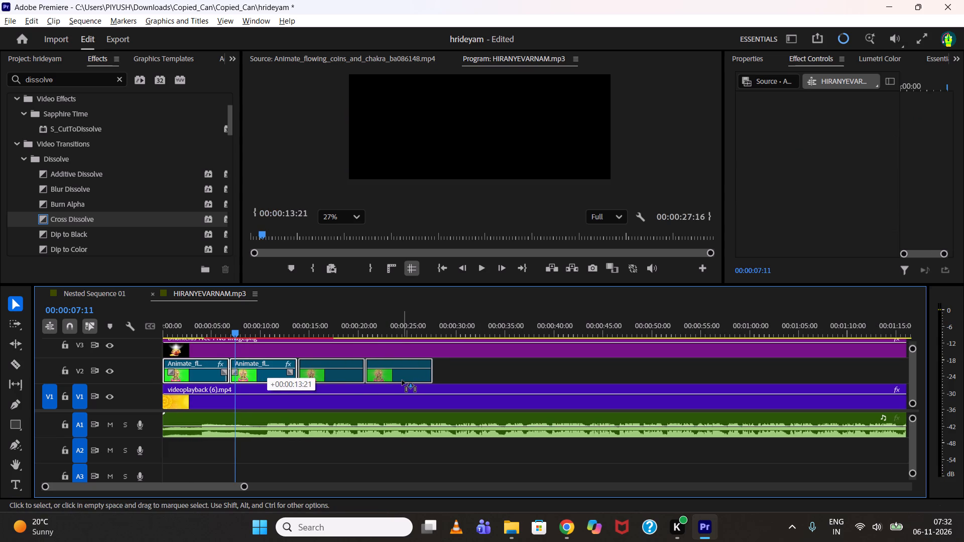
alt+drag(402, 380, 401, 380)
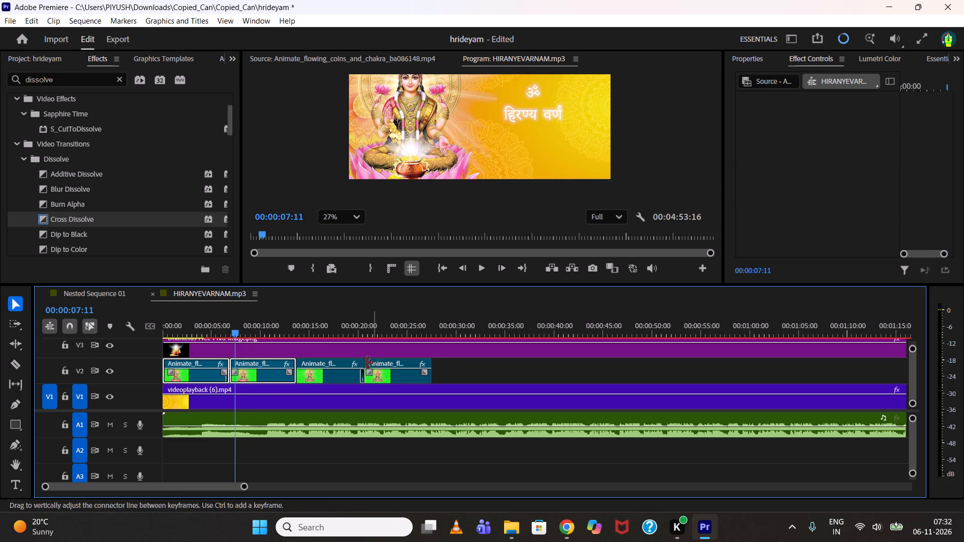
drag(78, 219, 271, 319)
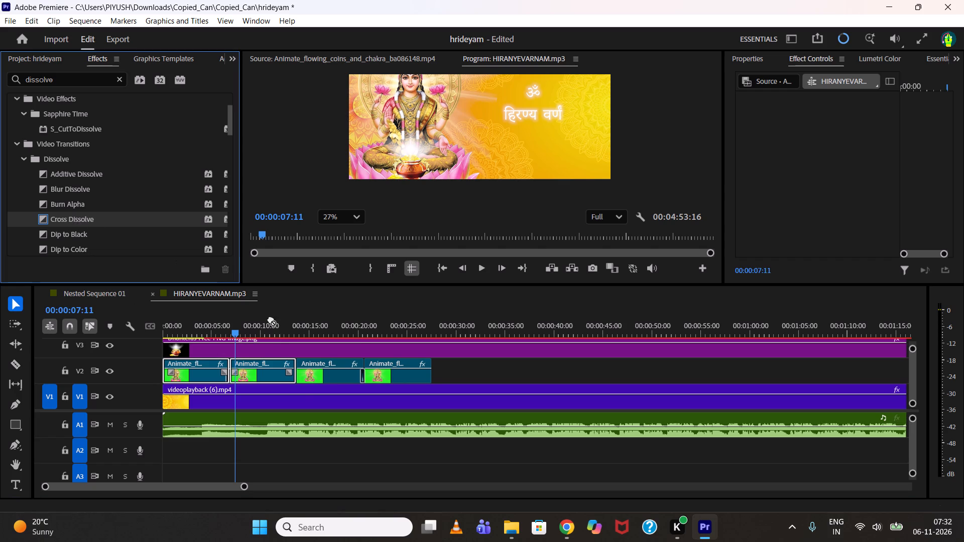
drag(271, 319, 295, 379)
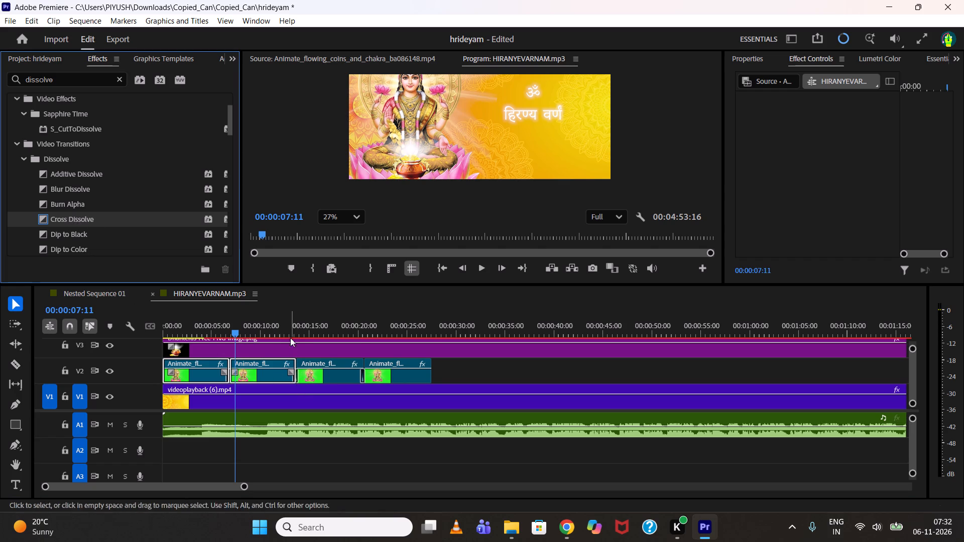
drag(291, 333, 311, 335)
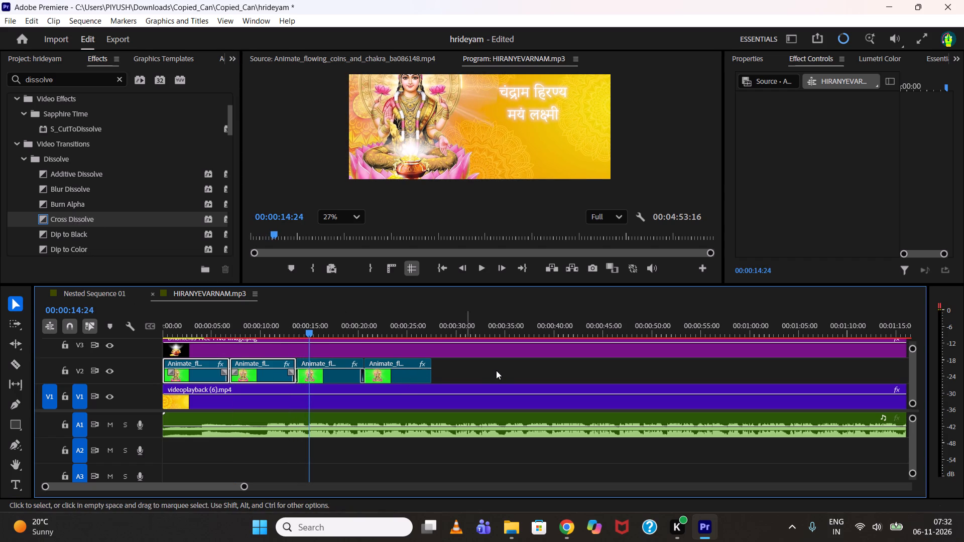
Duplicate the four Lakshmi clips directly after themselves on V2 and add Cross Dissolve between the fourth and fifth clips.
drag(484, 369, 208, 367)
alt+drag(406, 378, 708, 362)
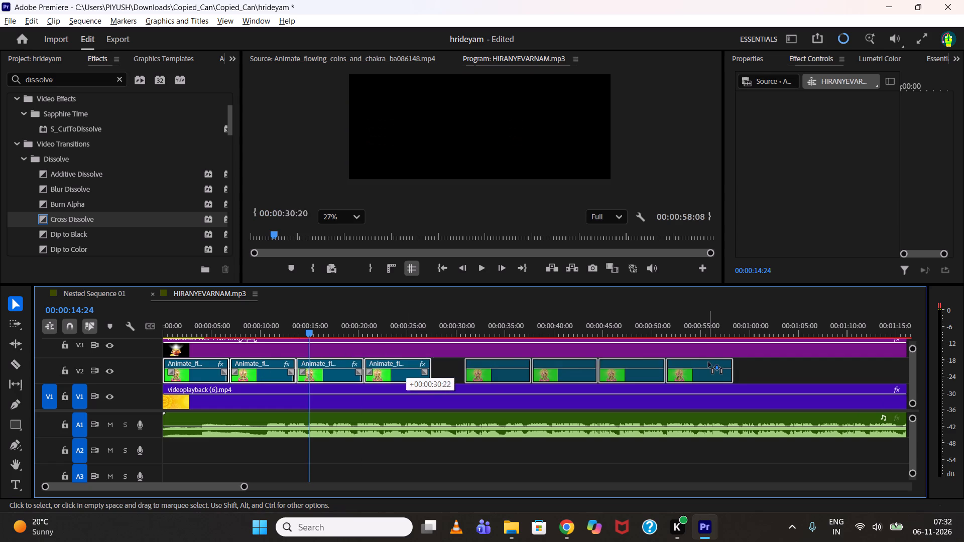
alt+drag(708, 362, 675, 370)
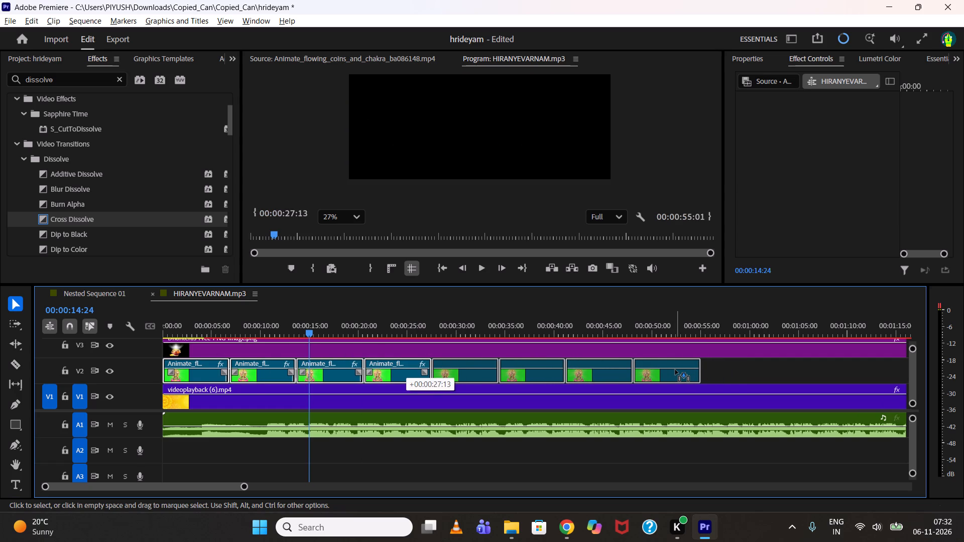
alt+drag(675, 370, 675, 370)
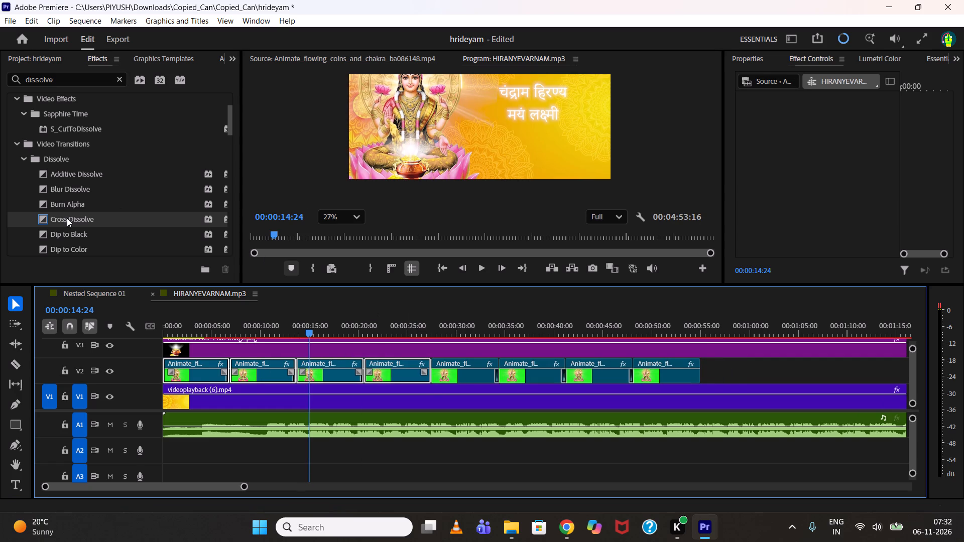
drag(67, 218, 431, 373)
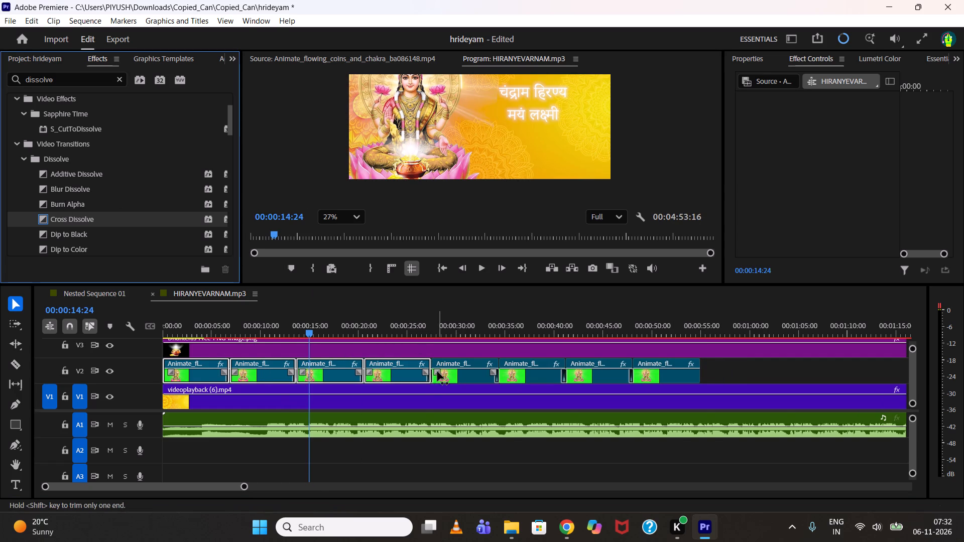
Duplicate the eight Lakshmi clips after themselves on V2 and add Cross Dissolve between the eighth and ninth clips.
alt+scroll(437, 371, down, 5)
drag(493, 363, 223, 365)
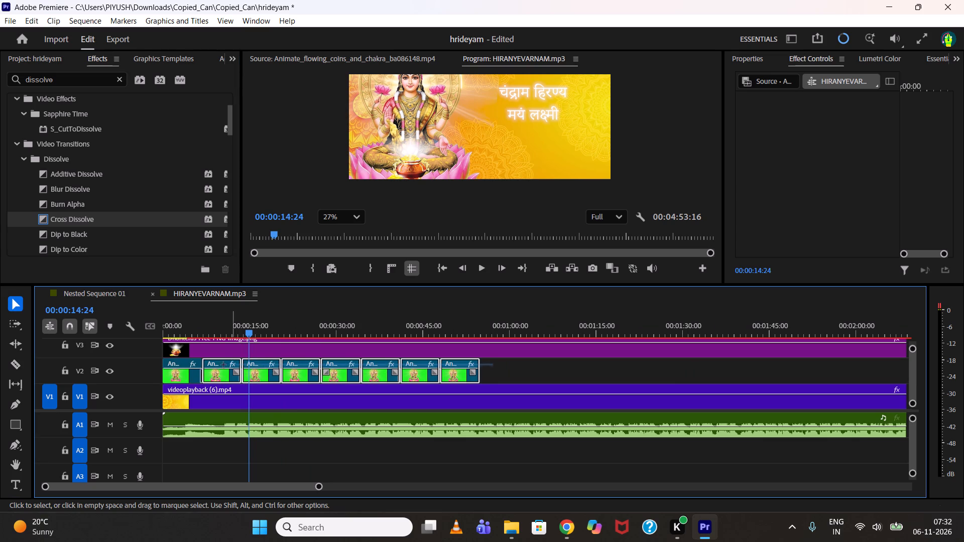
drag(223, 365, 184, 370)
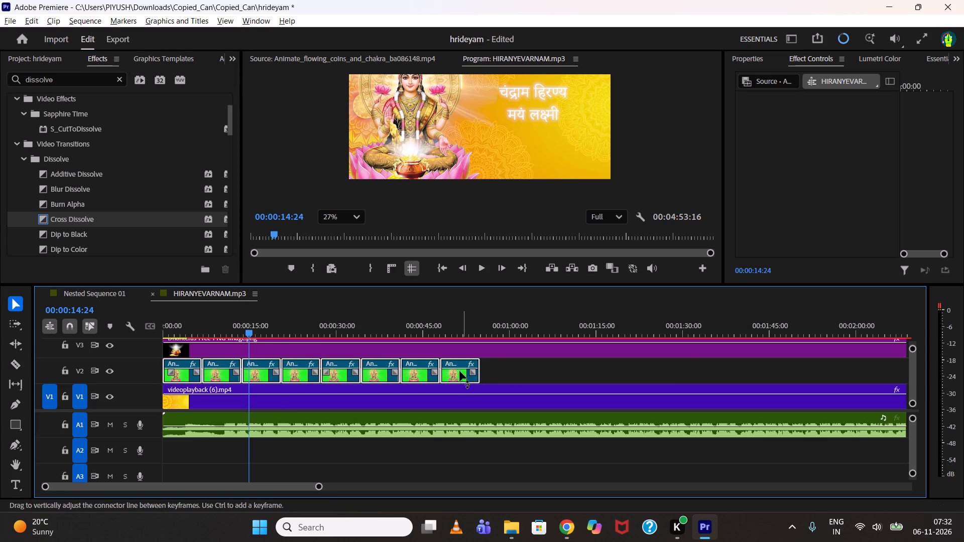
alt+drag(457, 373, 772, 368)
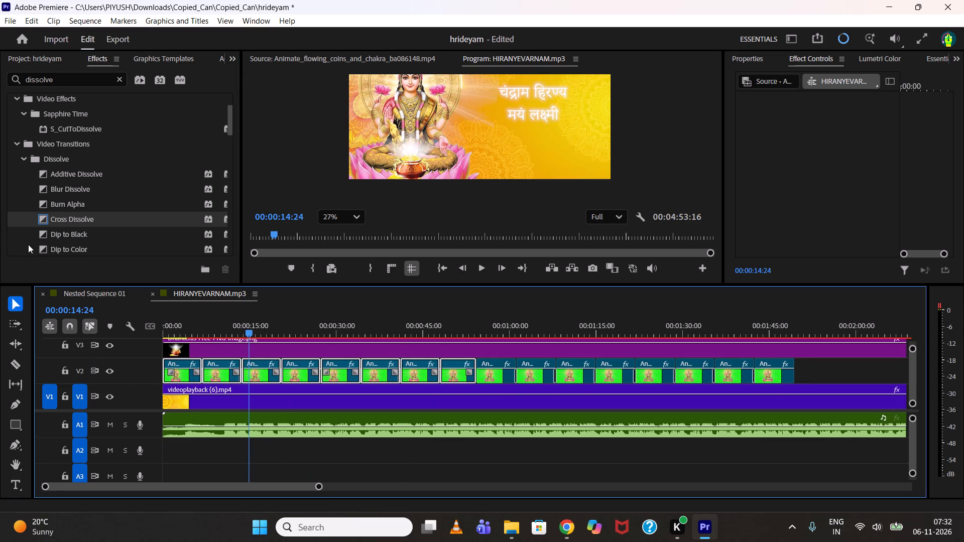
drag(61, 219, 474, 373)
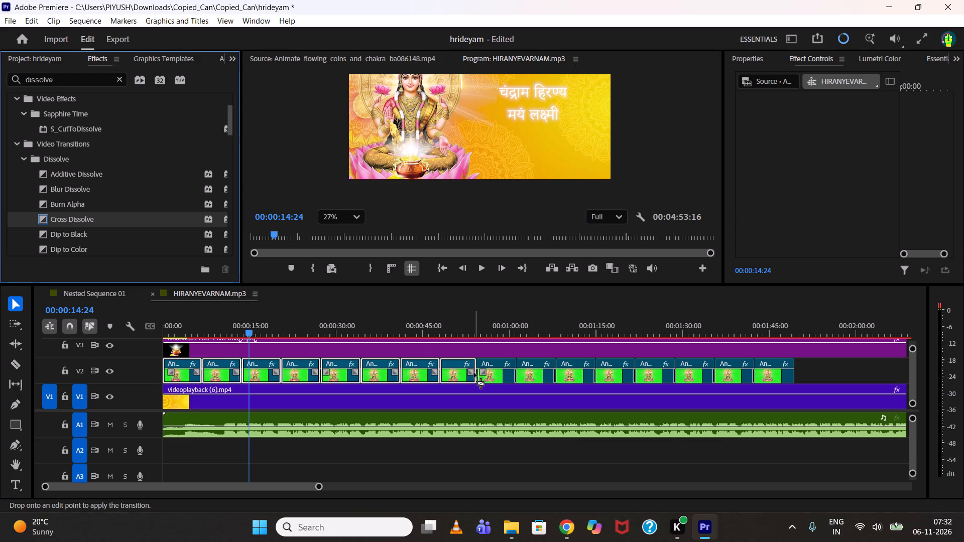
Apply Cross Dissolve at the join between the eighth and ninth Lakshmi clips on V2.
drag(474, 373, 475, 373)
Duplicate all sixteen Lakshmi clips directly after themselves on V2.
alt+scroll(480, 369, down, 5)
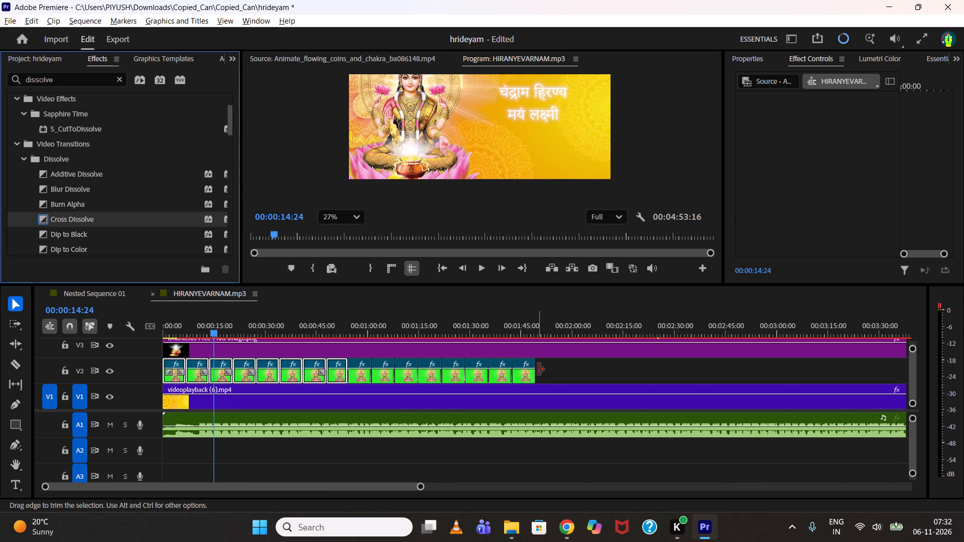
click(576, 366)
drag(578, 366, 570, 368)
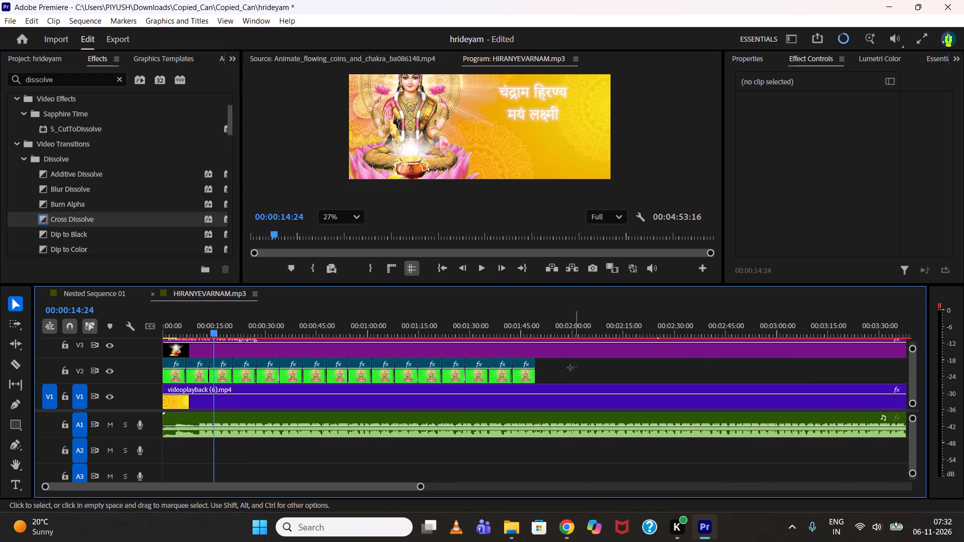
drag(570, 368, 179, 365)
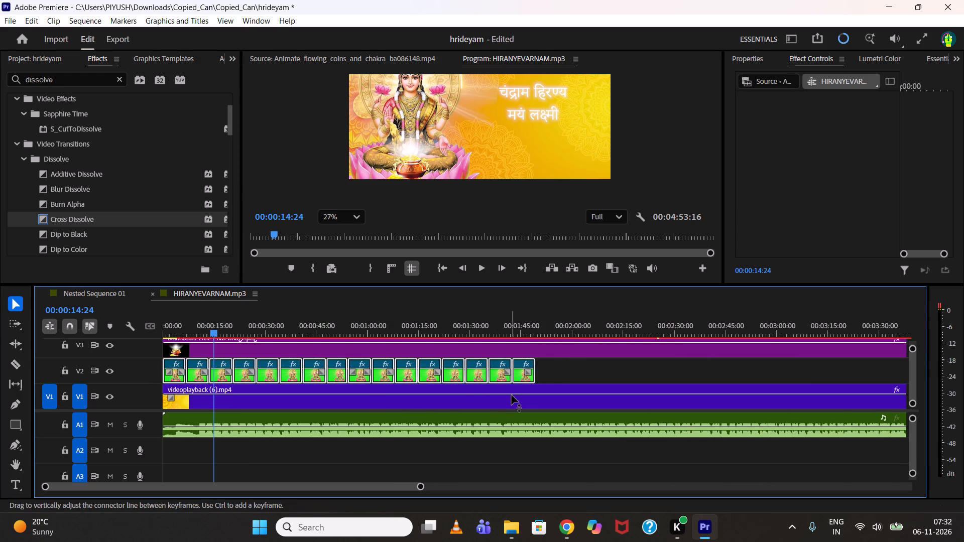
alt+drag(520, 379, 787, 385)
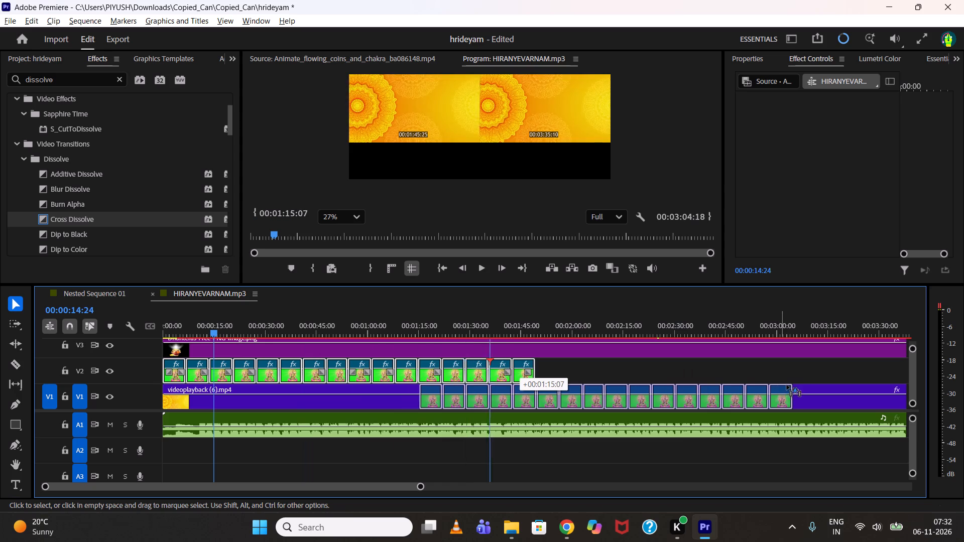
alt+drag(787, 385, 872, 364)
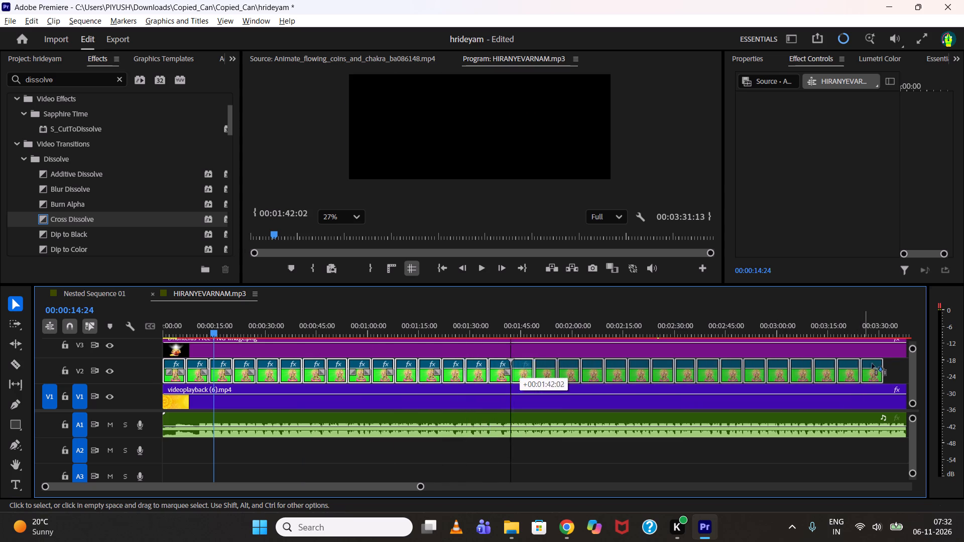
alt+drag(872, 364, 882, 361)
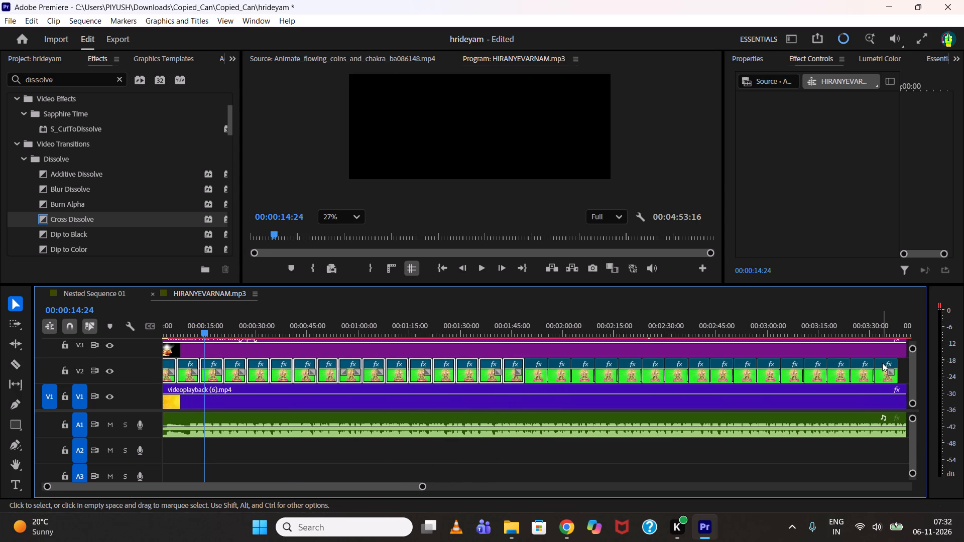
Add Cross Dissolve at the join between the sixteenth and seventeenth Lakshmi clips on V2.
drag(64, 218, 523, 351)
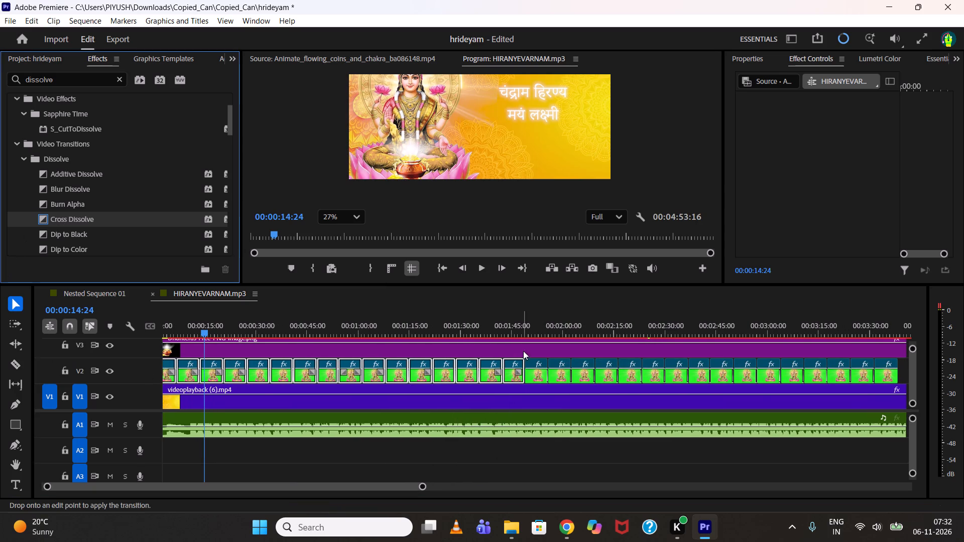
drag(523, 351, 523, 375)
drag(523, 375, 526, 375)
alt+scroll(527, 375, up, 8)
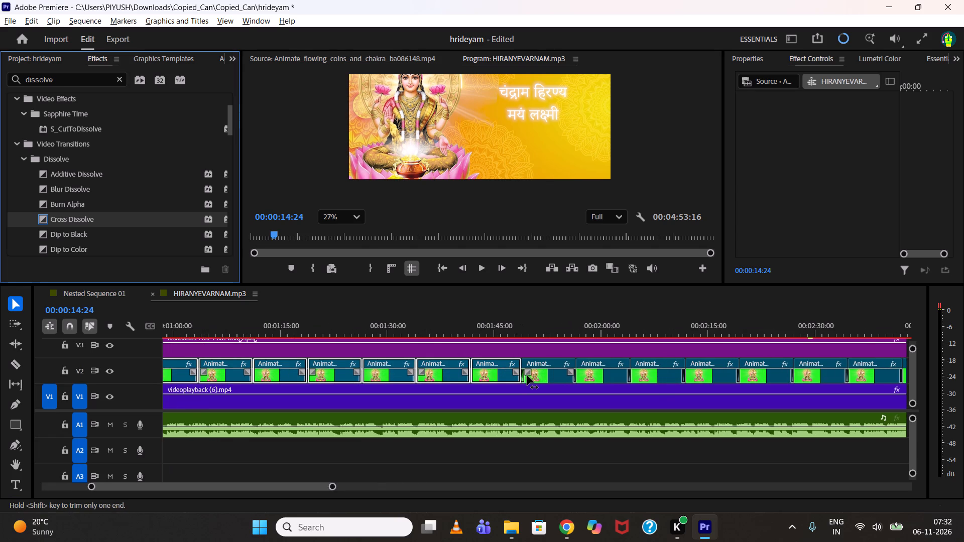
alt+scroll(527, 375, up, 1)
alt+scroll(527, 376, down, 16)
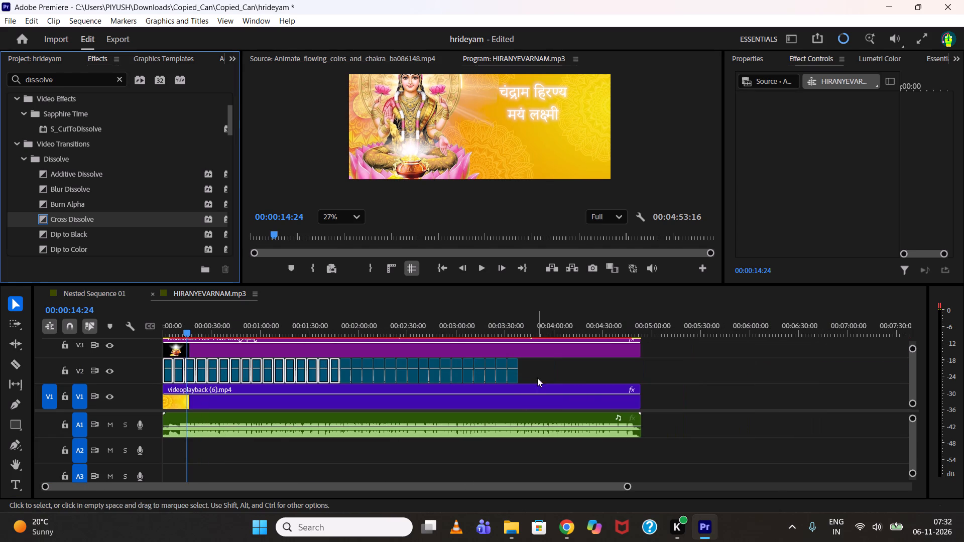
Duplicate the last ten Lakshmi clips on V2 so that the copies end with the song at 00:04:53.
drag(536, 371, 368, 377)
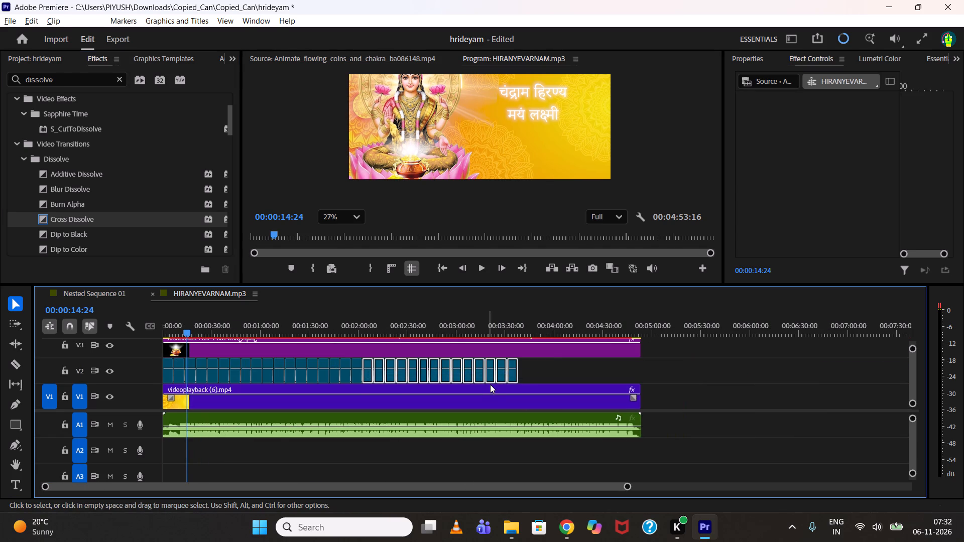
drag(540, 370, 416, 369)
alt+drag(424, 375, 540, 373)
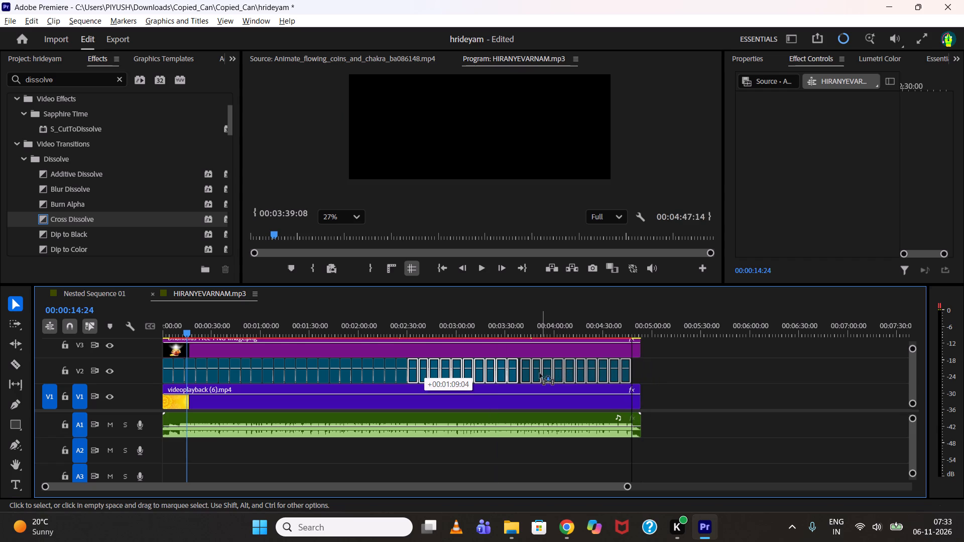
alt+drag(540, 373, 531, 373)
alt+drag(531, 373, 543, 373)
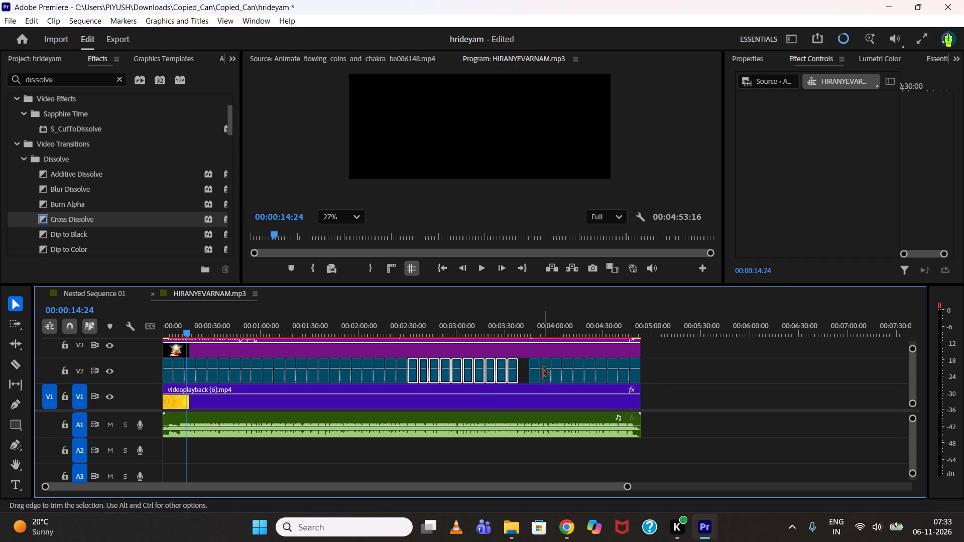
Fill the gap on V2 before 00:03:45 with a duplicate of the Lakshmi clip that follows it.
alt+drag(533, 376, 524, 375)
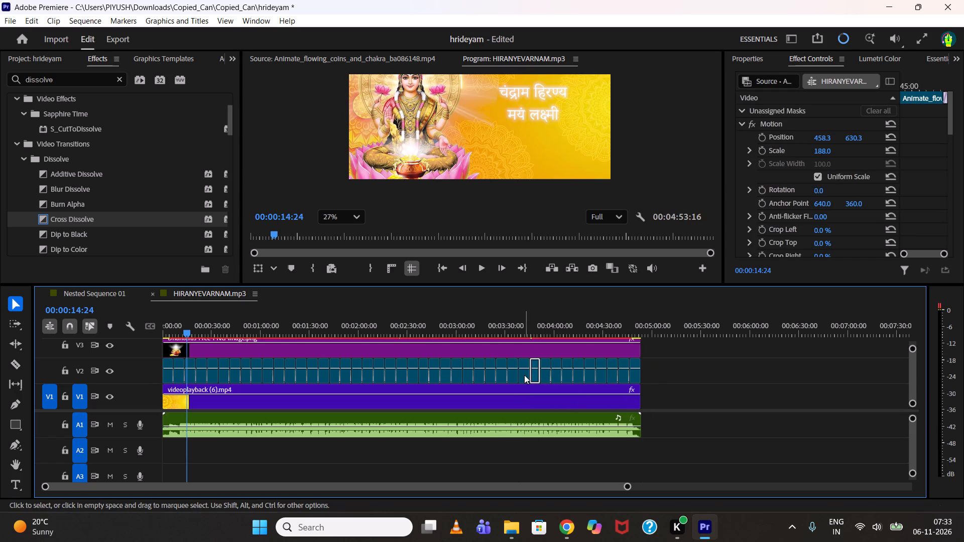
click(655, 365)
Add Cross Dissolve at both ends of the gap-filling Lakshmi clip on V2, at about 00:03:38 and 00:03:45.
alt+scroll(521, 371, up, 2)
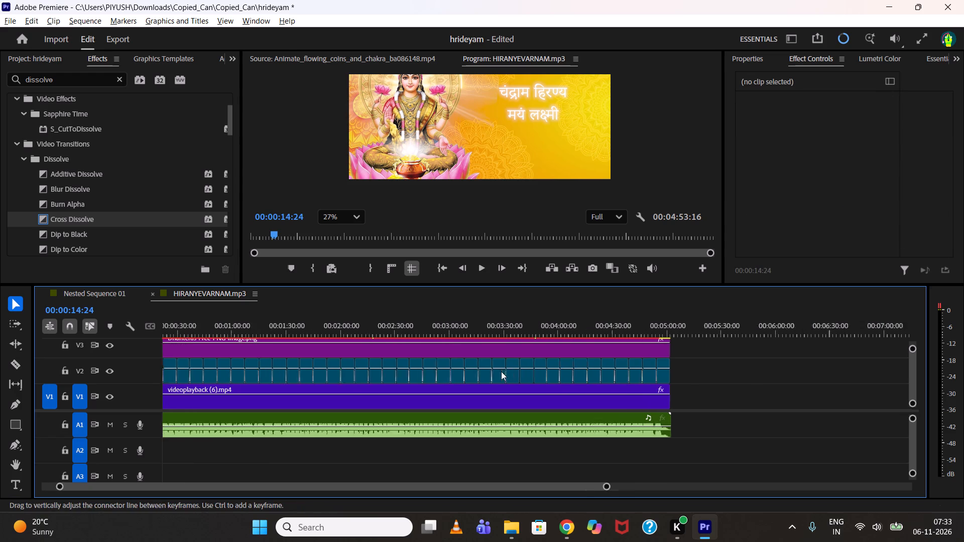
alt+scroll(501, 371, up, 5)
alt+scroll(563, 373, up, 7)
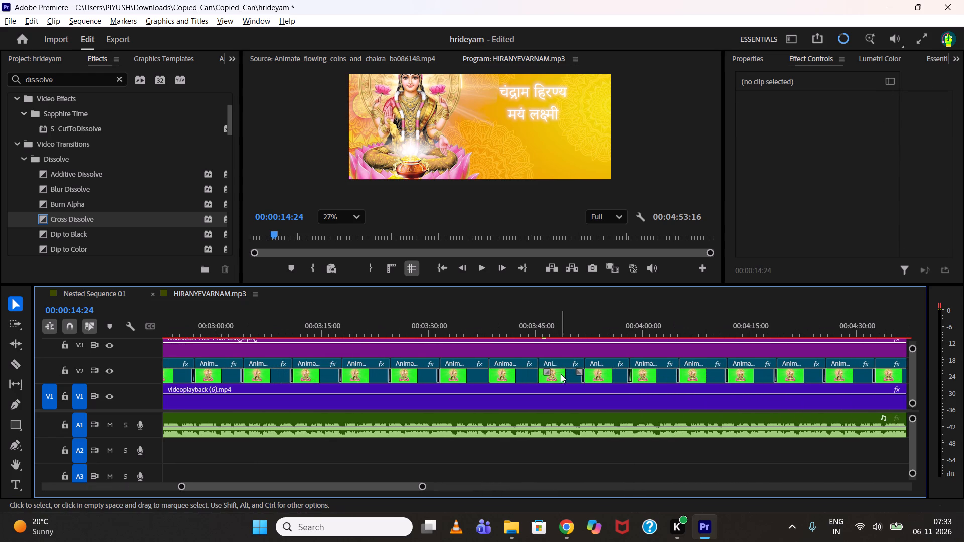
drag(57, 217, 424, 315)
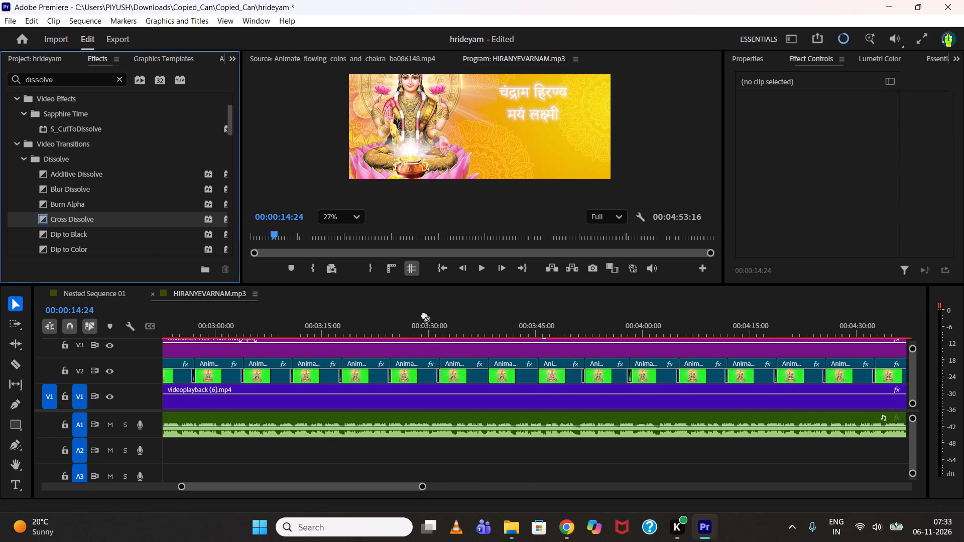
drag(424, 315, 489, 377)
drag(80, 219, 536, 375)
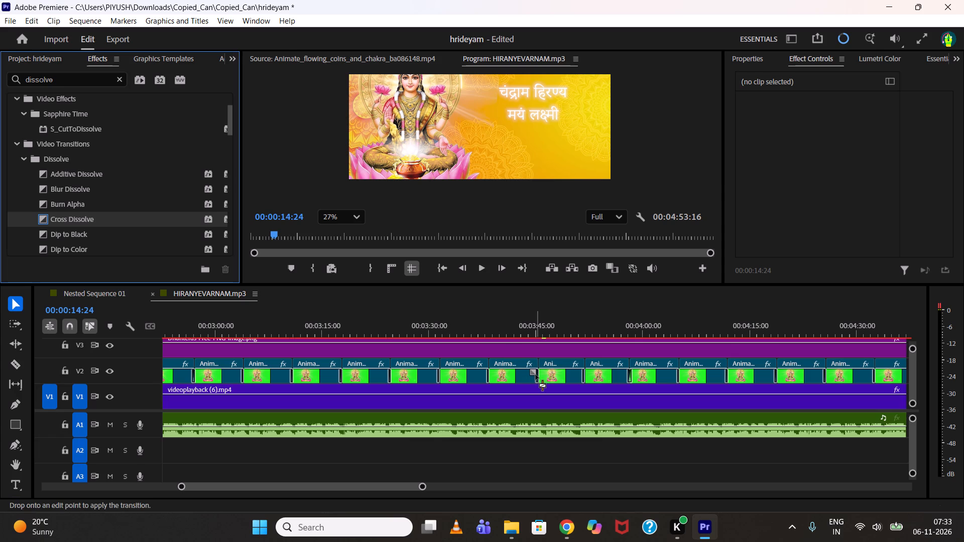
drag(536, 375, 536, 375)
drag(532, 331, 554, 340)
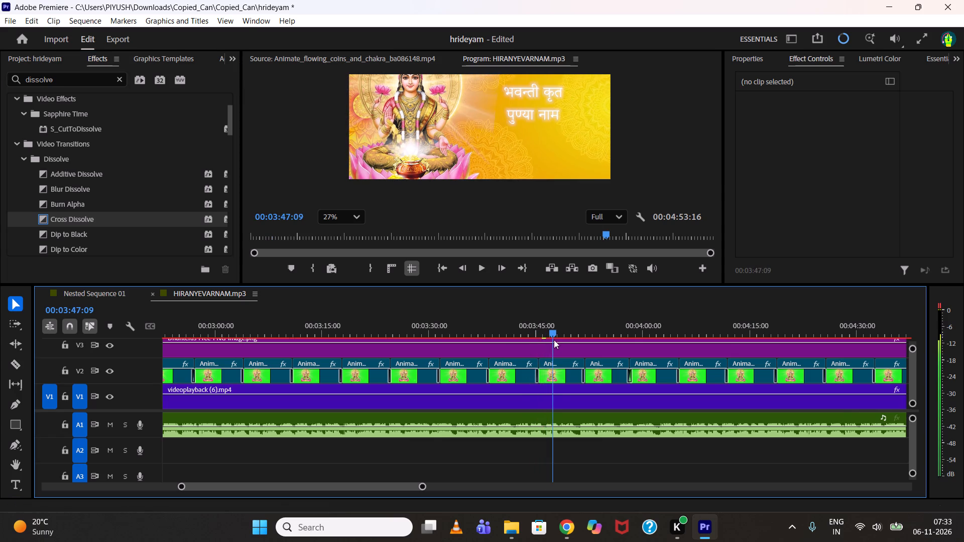
drag(554, 340, 554, 341)
alt+scroll(555, 341, down, 5)
alt+scroll(465, 168, down, 4)
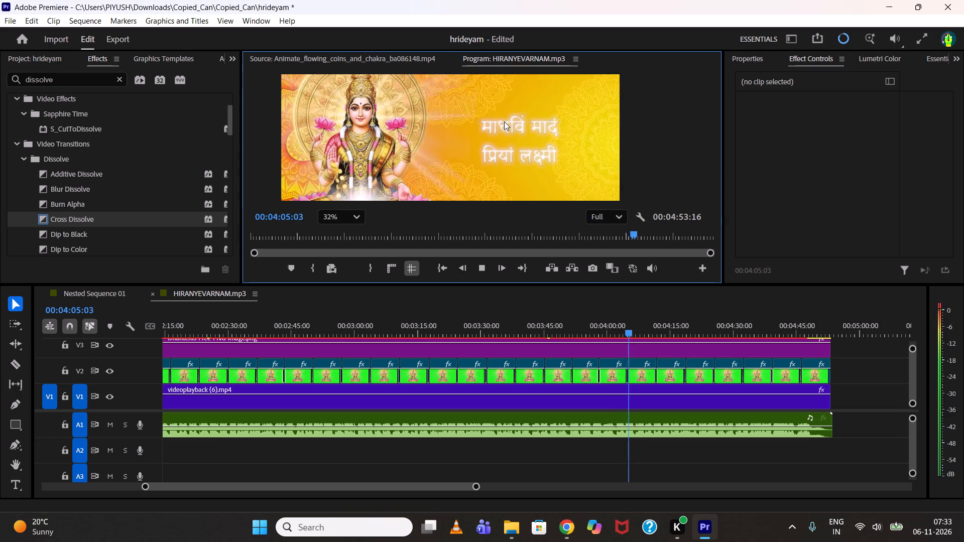
scroll(504, 121, down, 1)
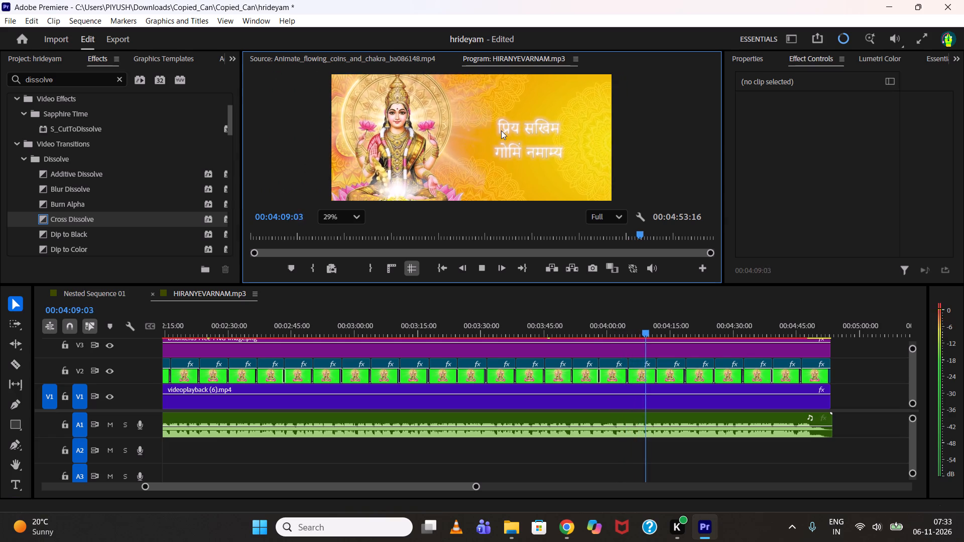
scroll(501, 130, down, 4)
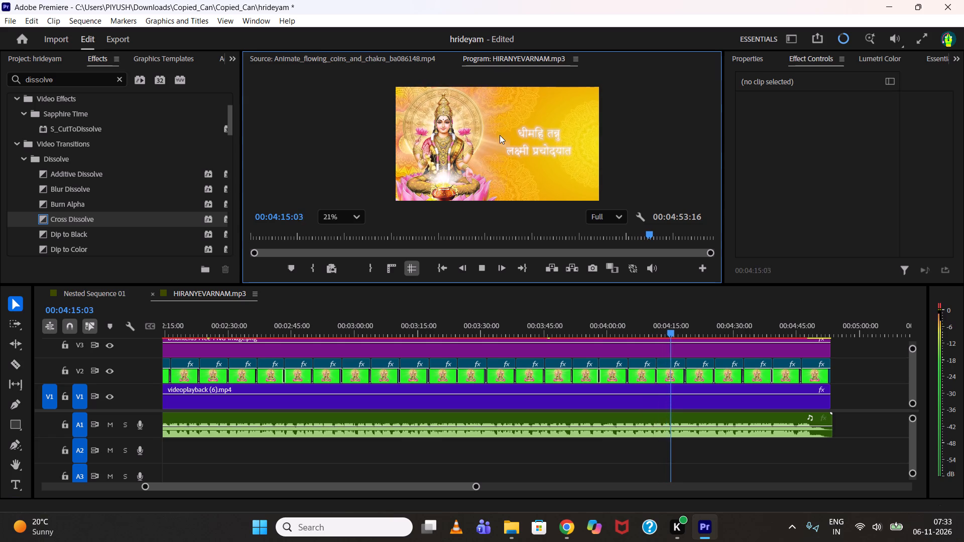
middle_drag(500, 135, 466, 134)
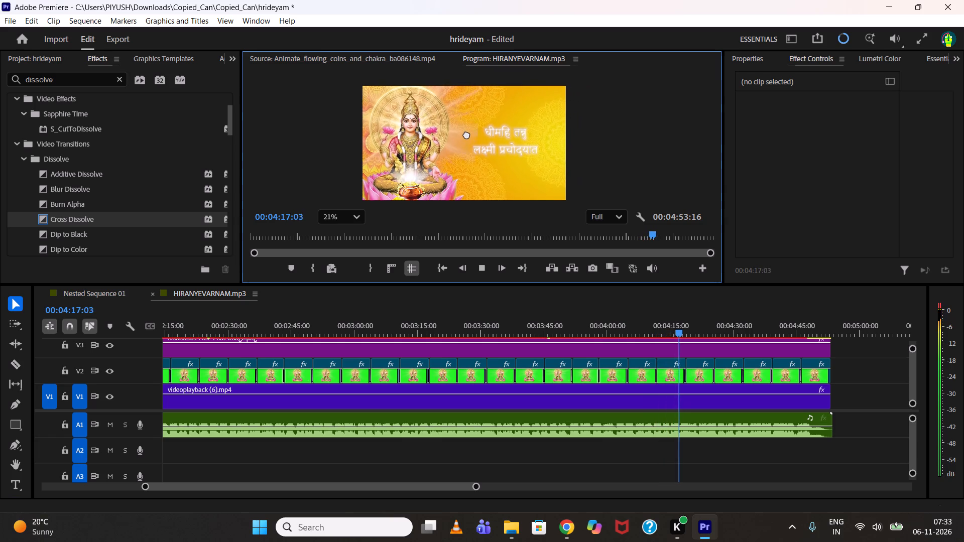
scroll(466, 134, up, 2)
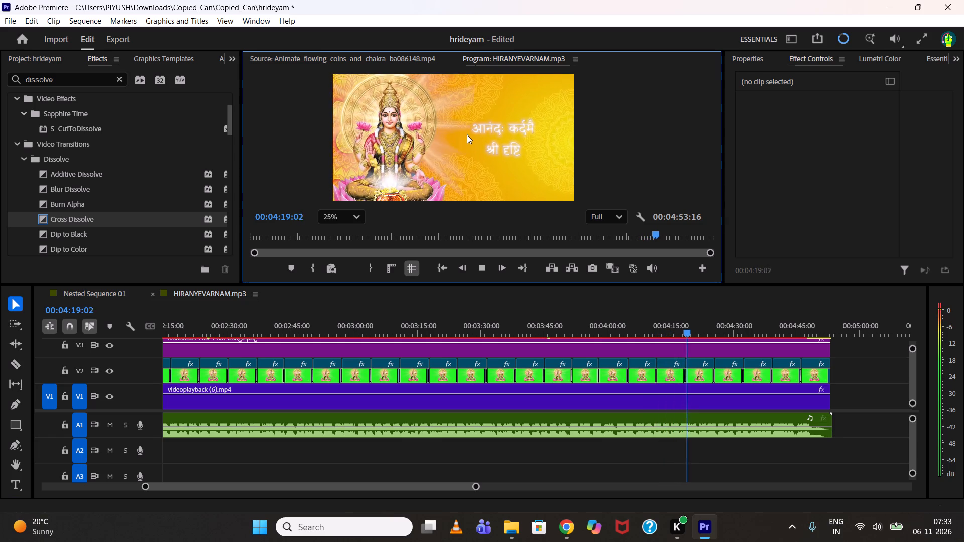
scroll(467, 134, up, 1)
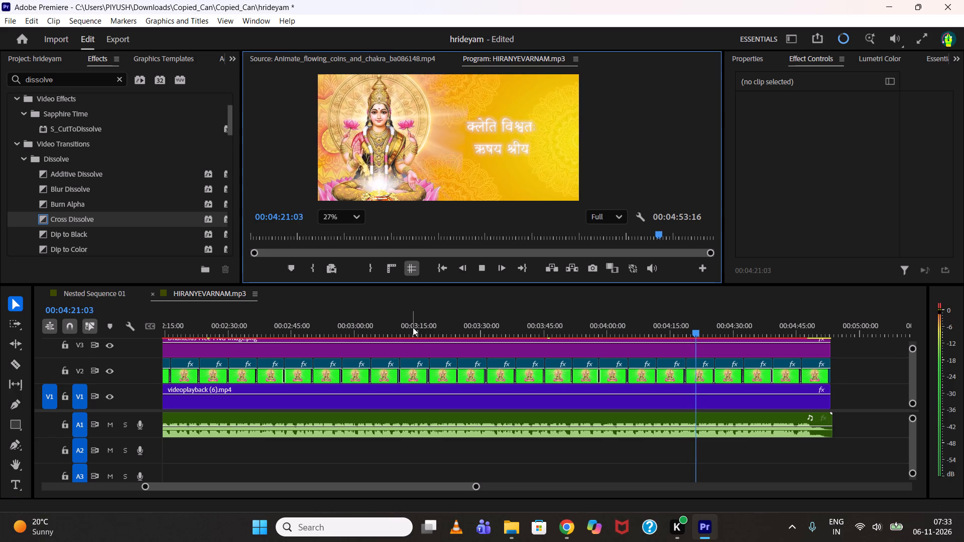
drag(409, 329, 0, 394)
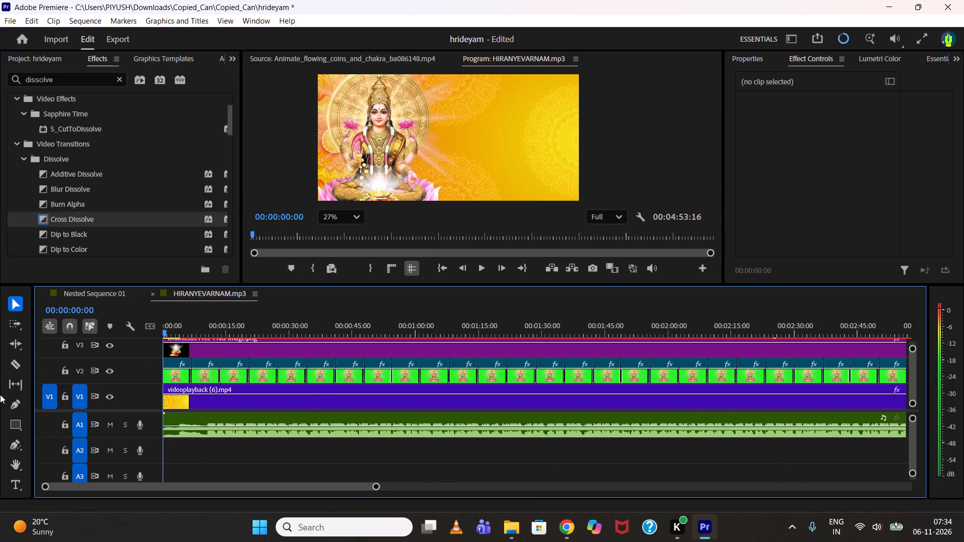
Switch to Chrome and search Google for "darbar png" in the tab holding the Dhanteras image results.
drag(0, 394, 0, 396)
click(572, 523)
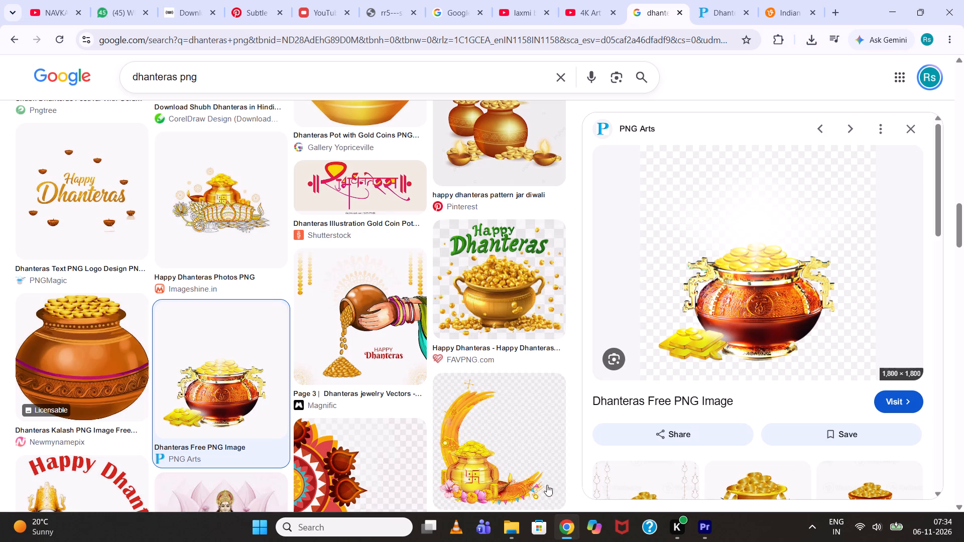
scroll(526, 254, up, 3)
scroll(476, 190, up, 3)
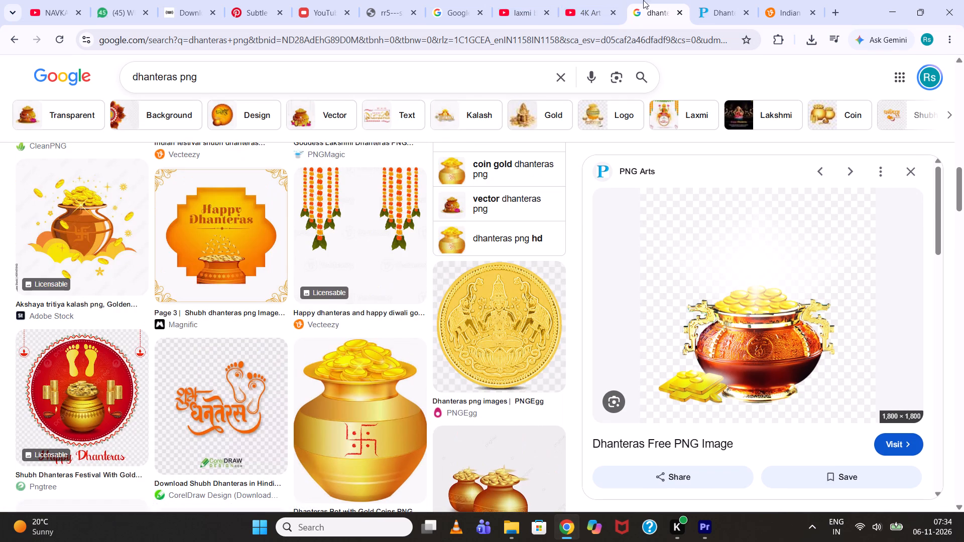
click(456, 0)
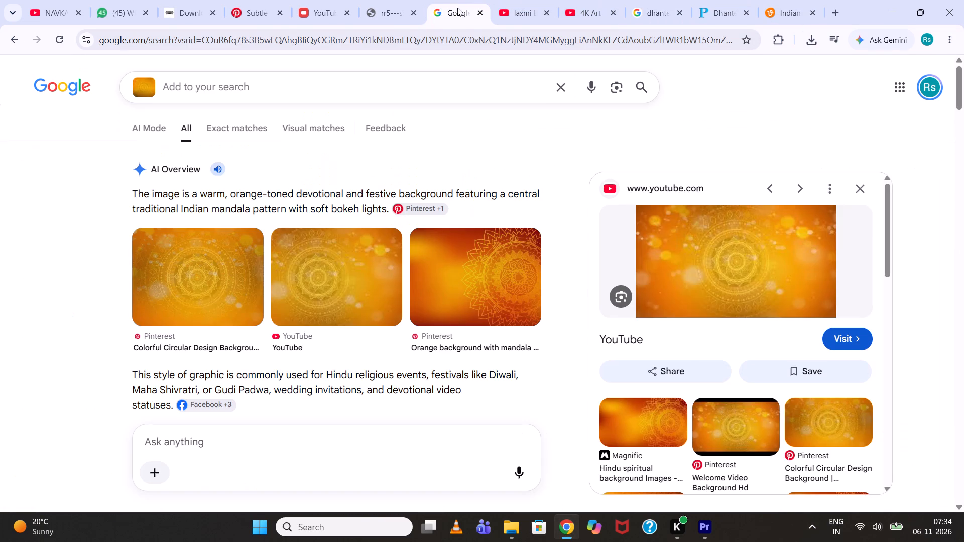
click(653, 16)
click(624, 42)
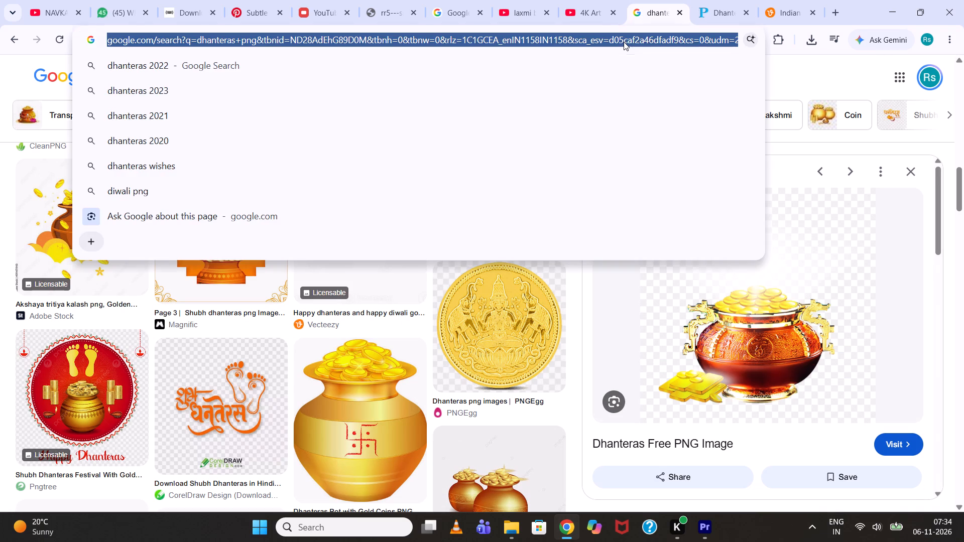
key(s)
key(BackSpace)
key(BackSpace)
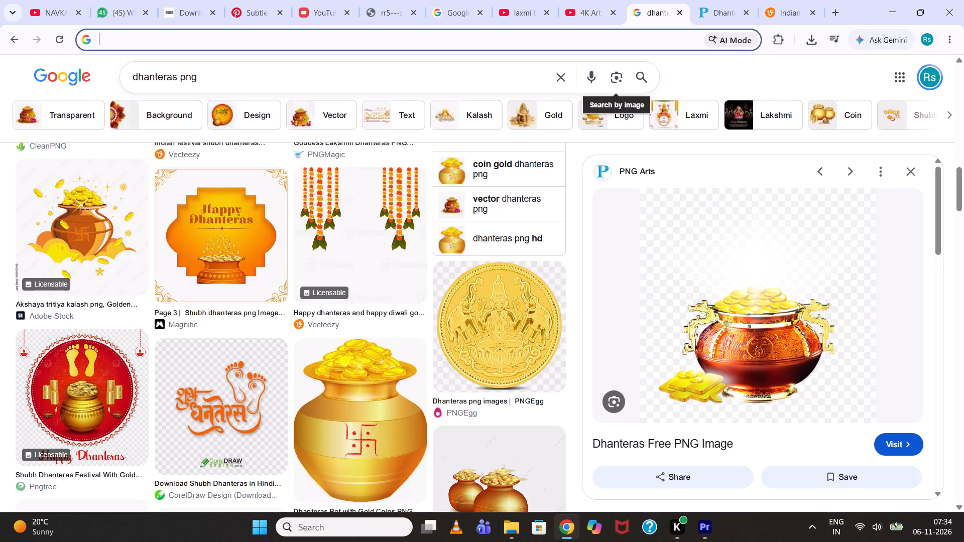
text(darbar png)
key(Return)
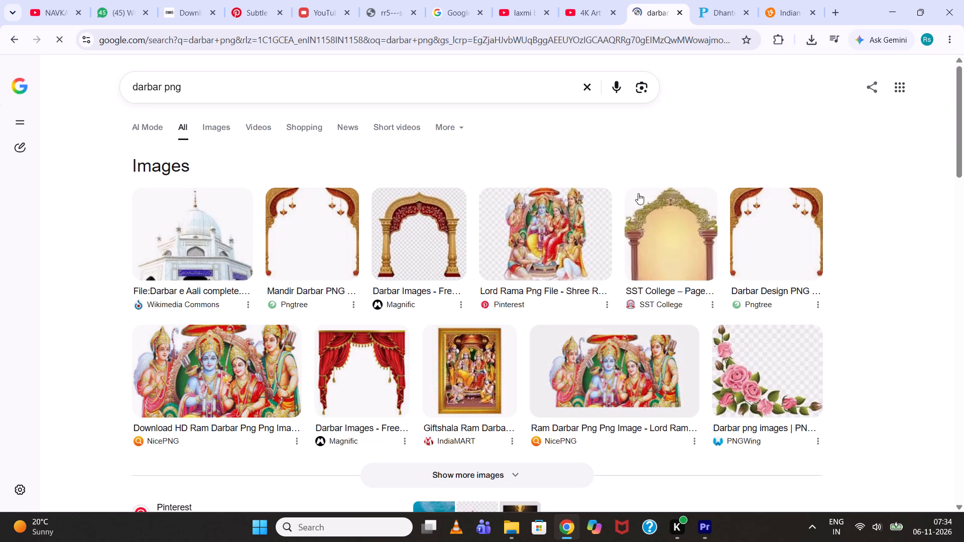
Look through the "darbar png" results for a suitable darbar image and open the full set of image results.
scroll(690, 235, down, 3)
click(575, 292)
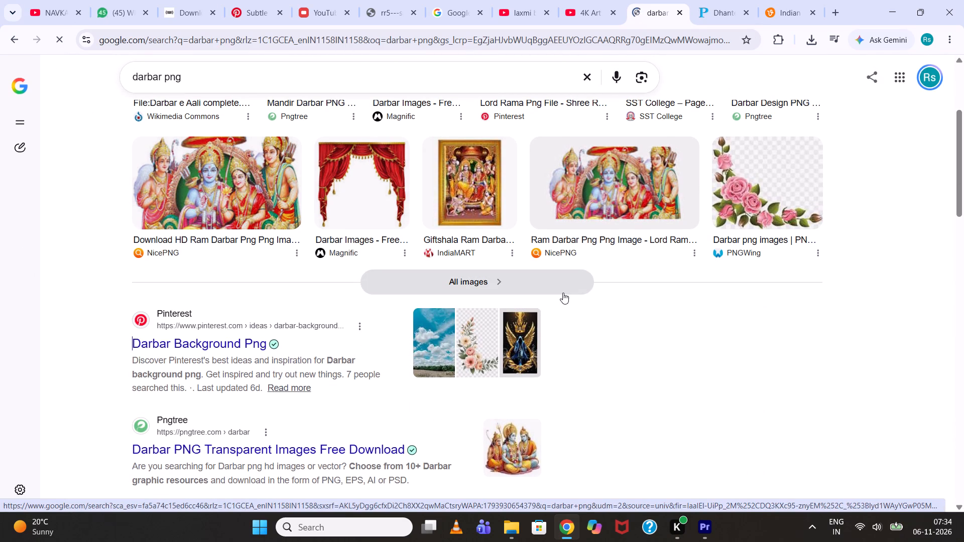
scroll(555, 365, down, 3)
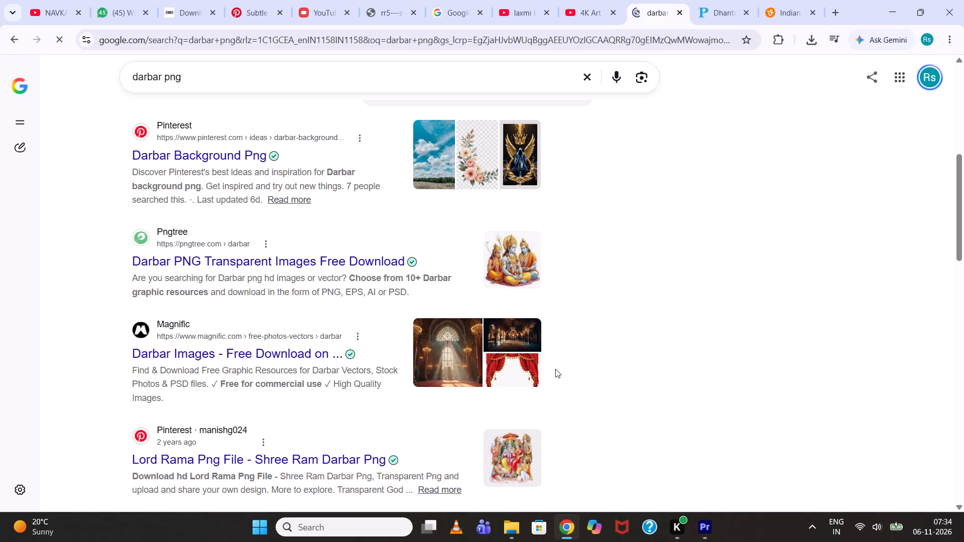
scroll(555, 369, up, 6)
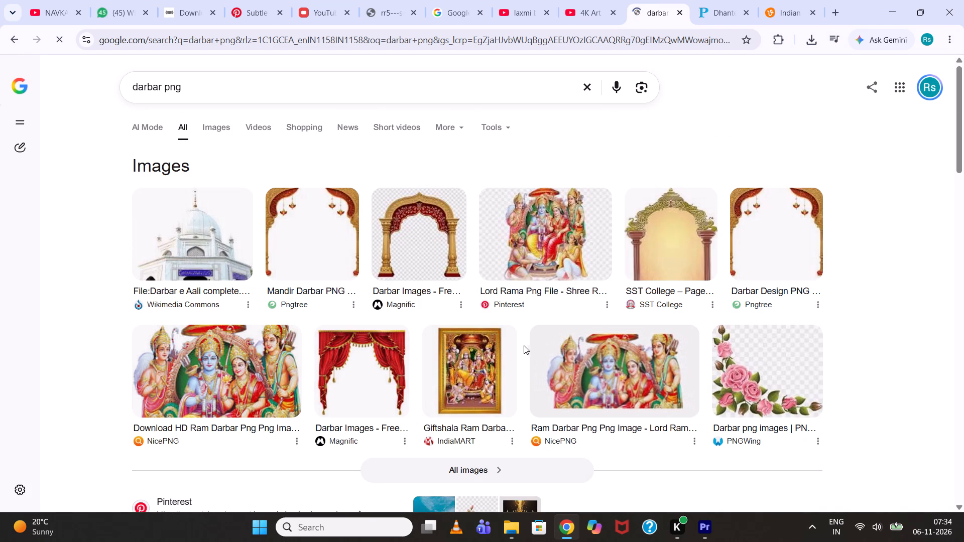
click(488, 466)
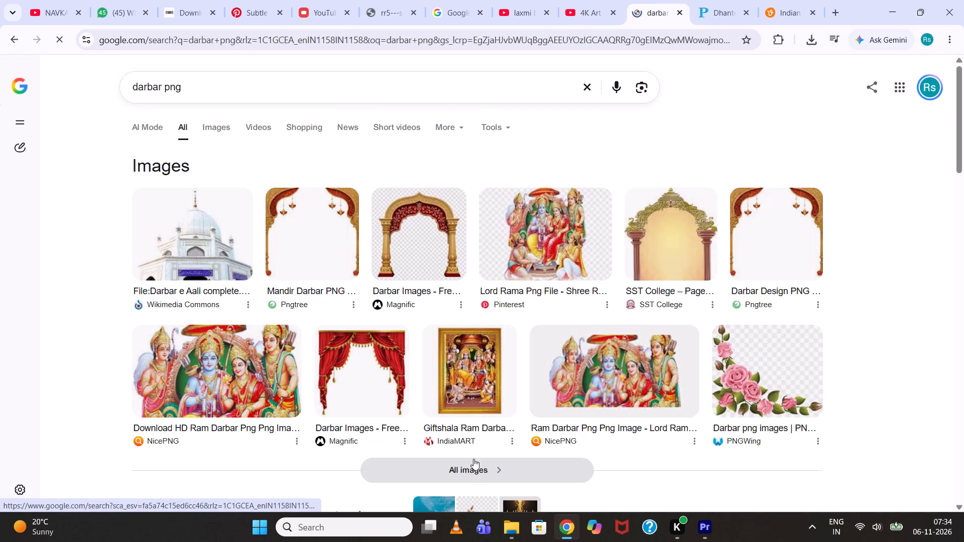
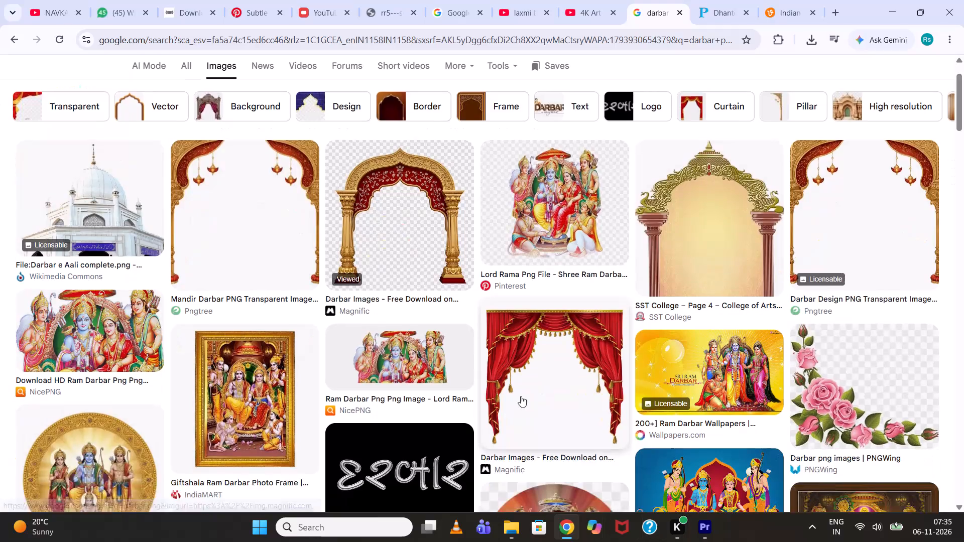
Look through the "darbar png" image results for a suitable palace arch or pillar graphic.
scroll(521, 396, down, 2)
scroll(557, 413, down, 6)
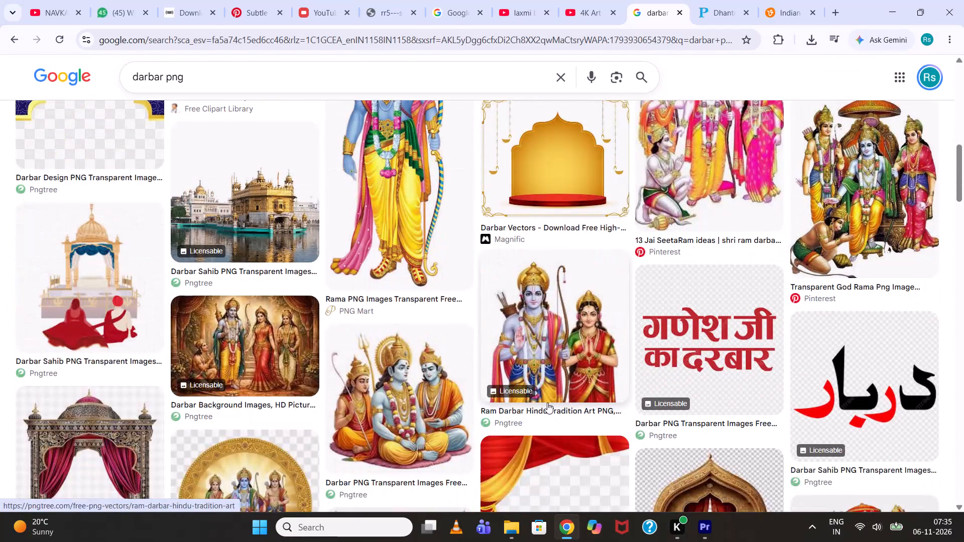
scroll(547, 402, down, 8)
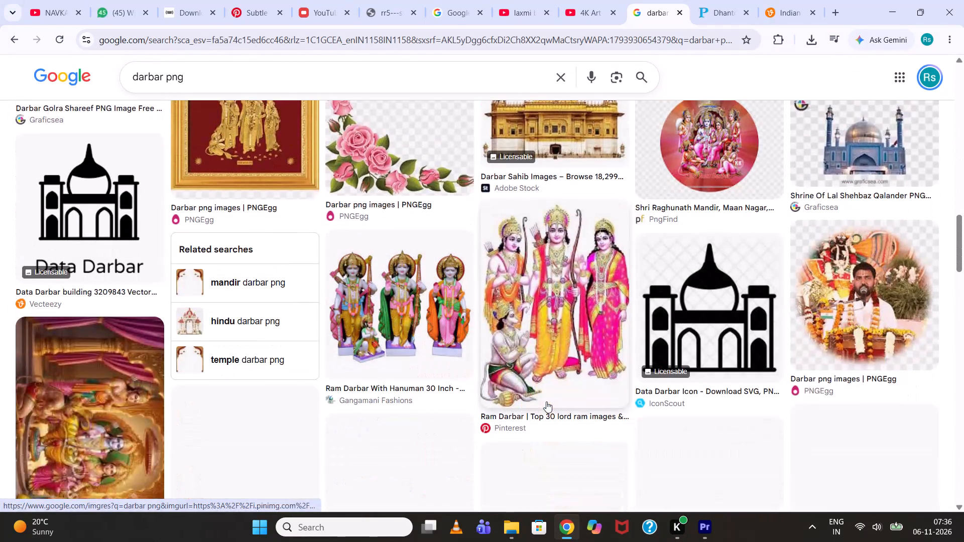
scroll(546, 401, down, 12)
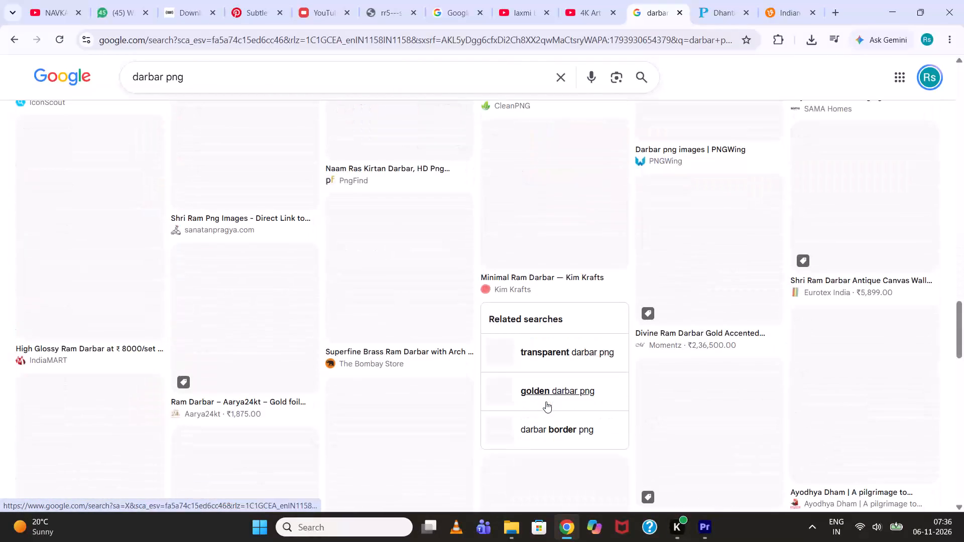
scroll(545, 401, up, 13)
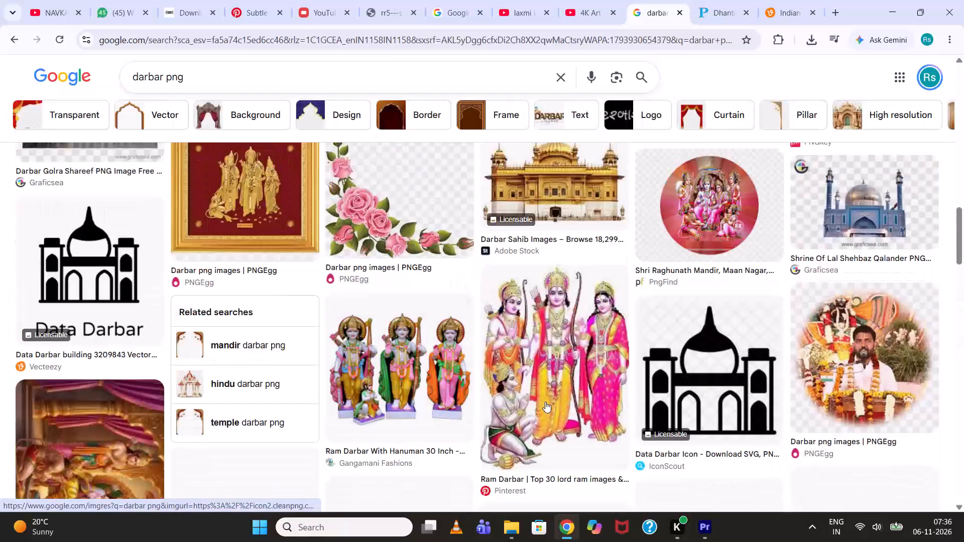
scroll(545, 398, up, 5)
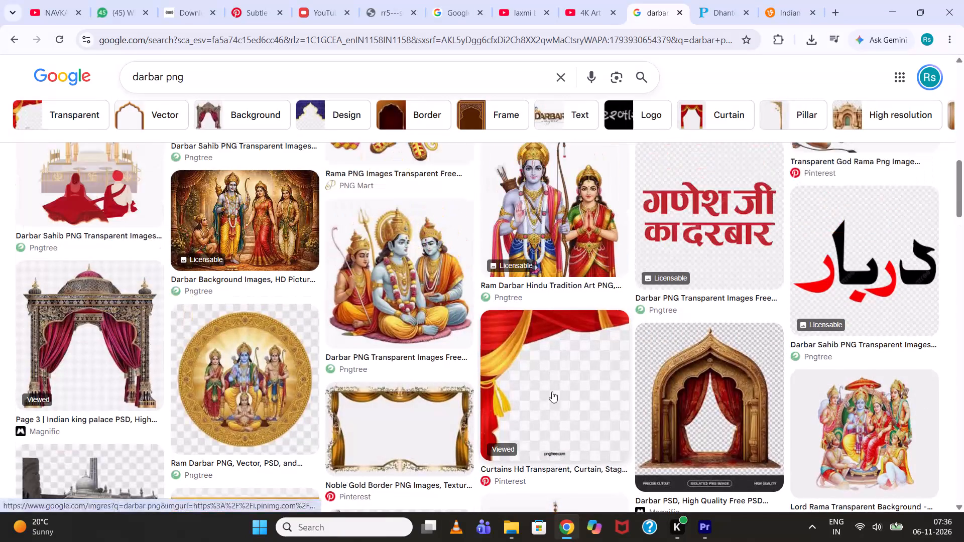
scroll(552, 391, down, 13)
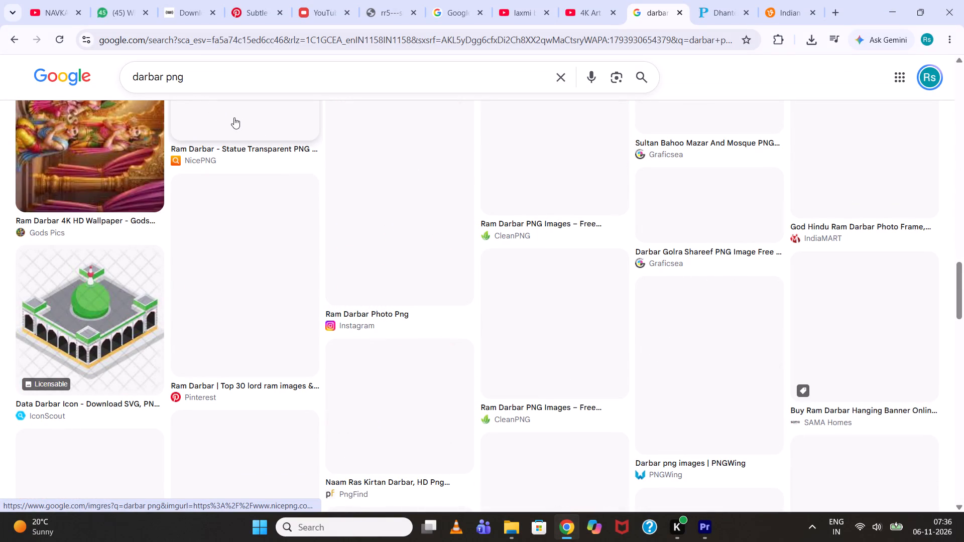
scroll(333, 105, down, 4)
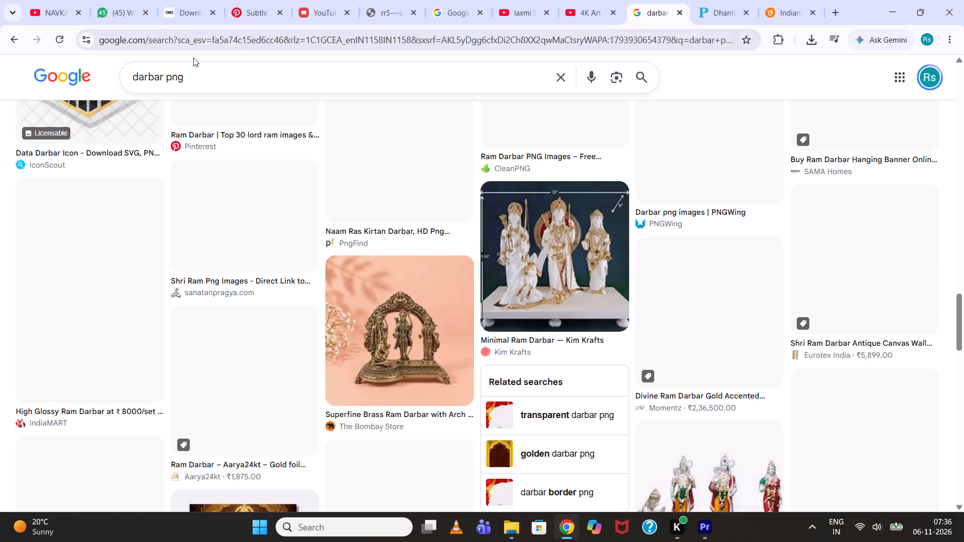
Refine the image search to "darbar pillar png".
click(162, 79)
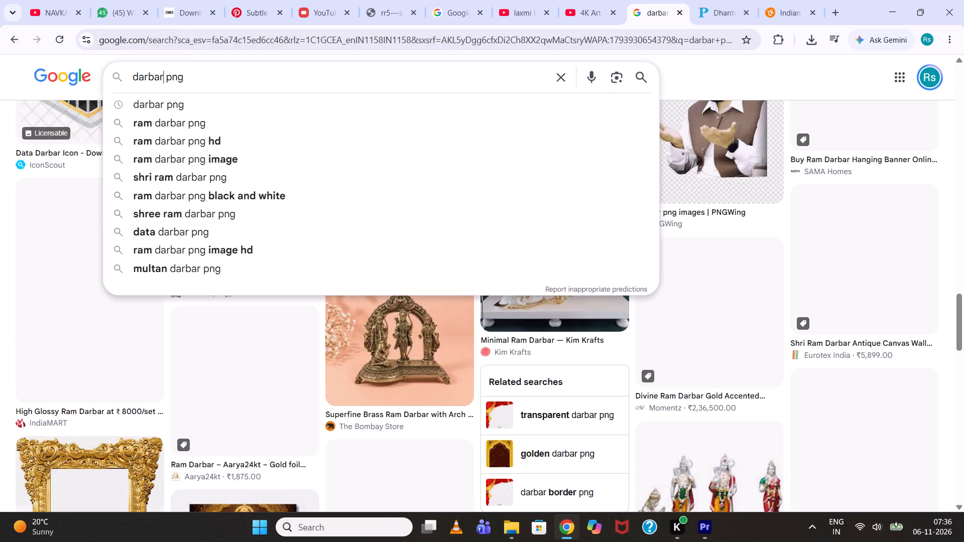
key(space)
text(pill)
text(ar)
key(Return)
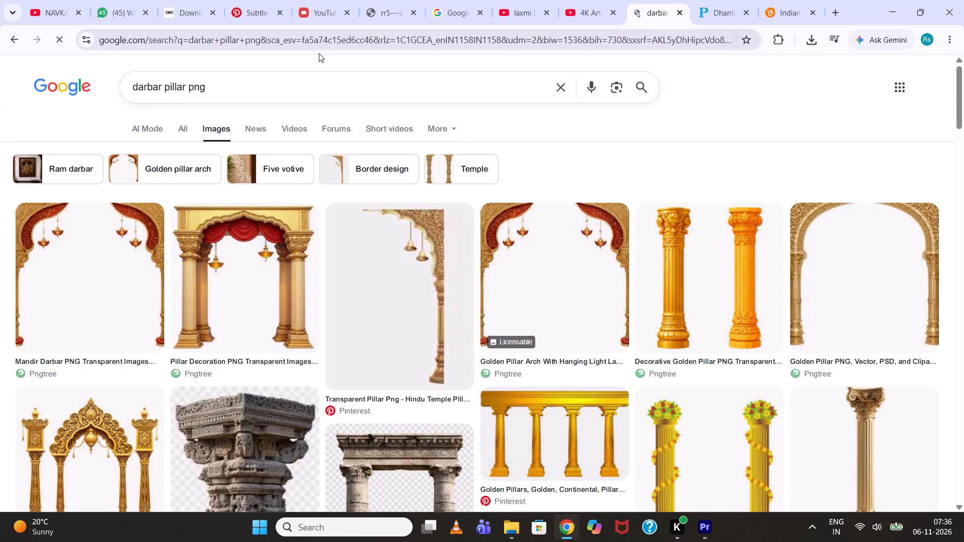
Preview the Golden Brown Decoration Pillar And Arch image among the results and open its Pngtree page.
scroll(543, 162, down, 3)
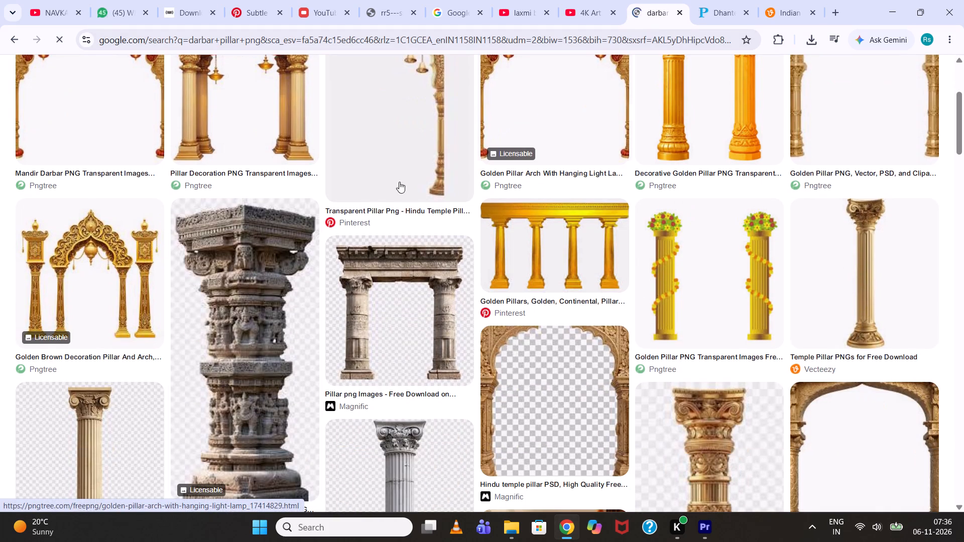
click(133, 237)
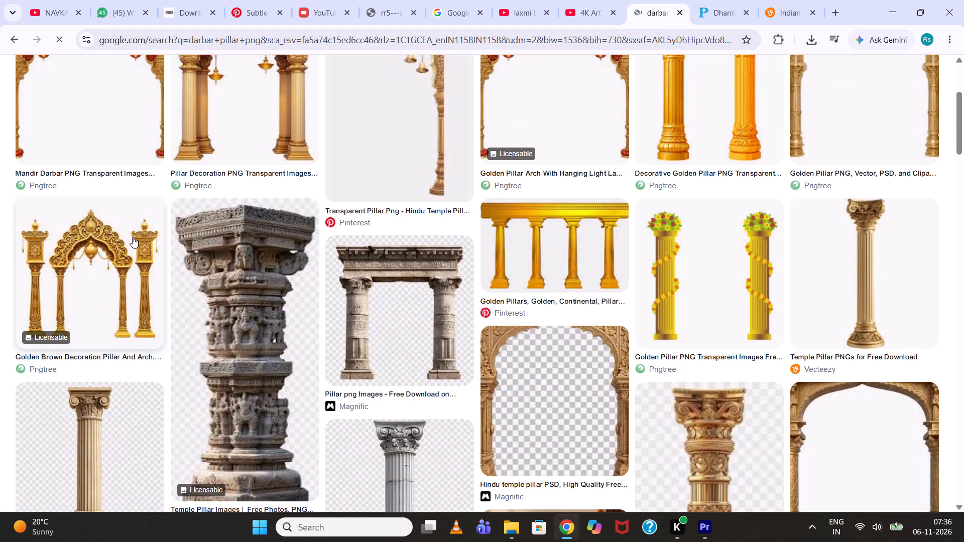
scroll(506, 219, down, 5)
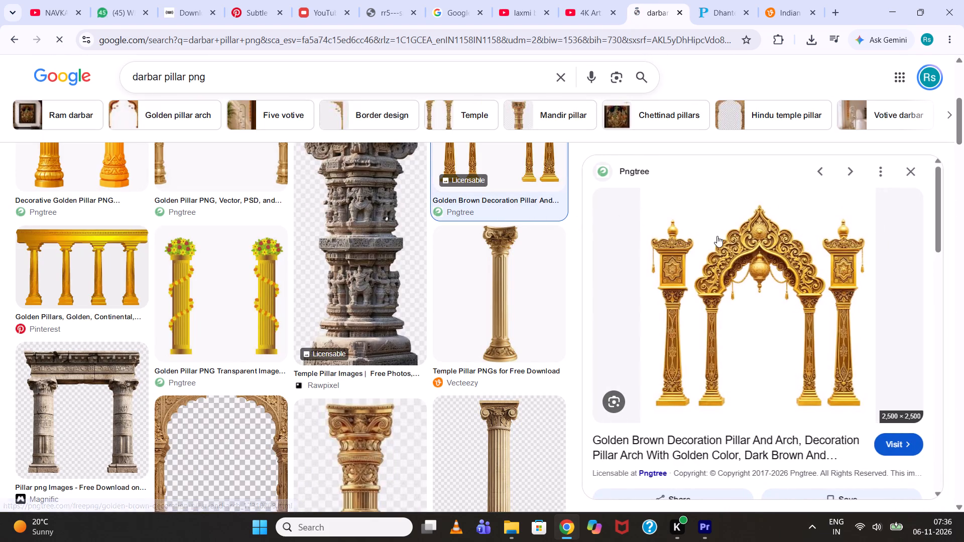
scroll(718, 257, down, 4)
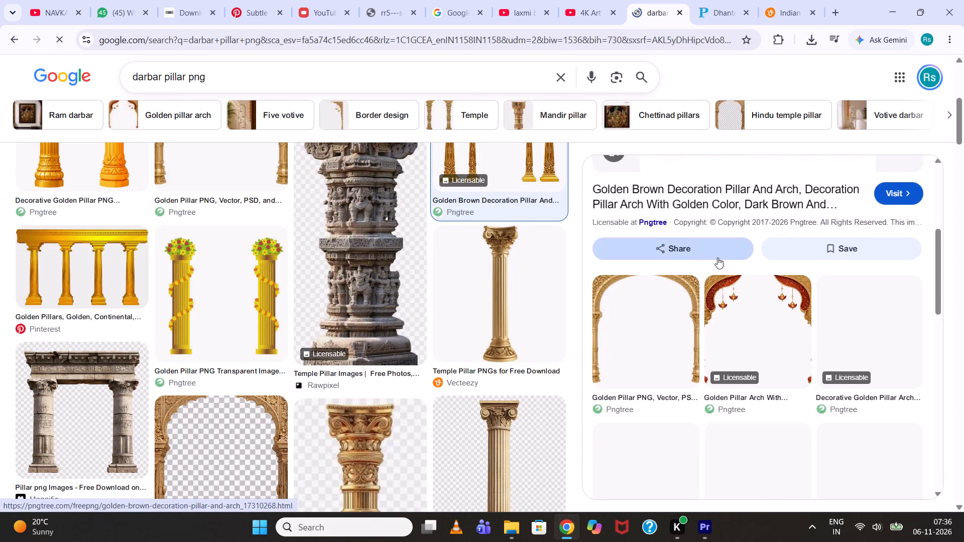
scroll(716, 257, up, 3)
scroll(716, 257, down, 1)
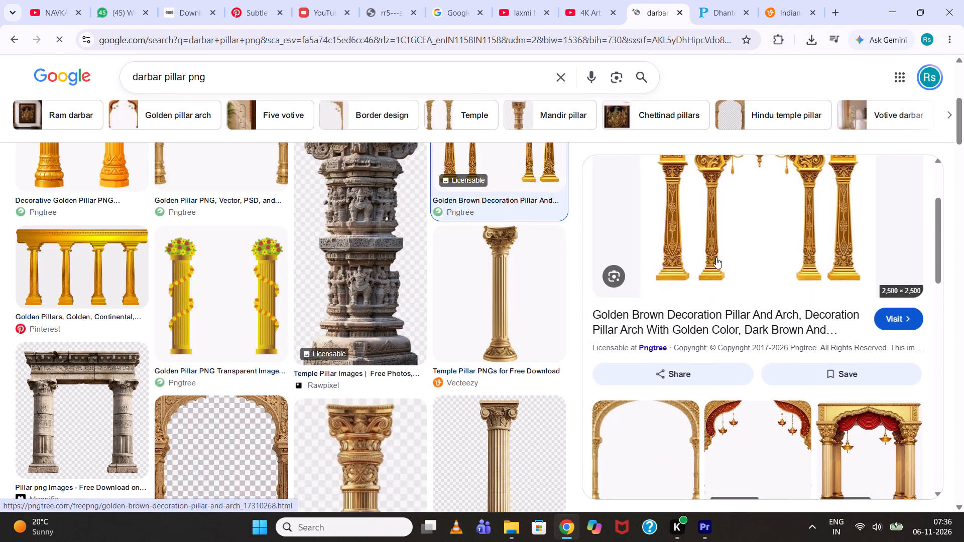
scroll(716, 257, down, 1)
scroll(716, 257, up, 1)
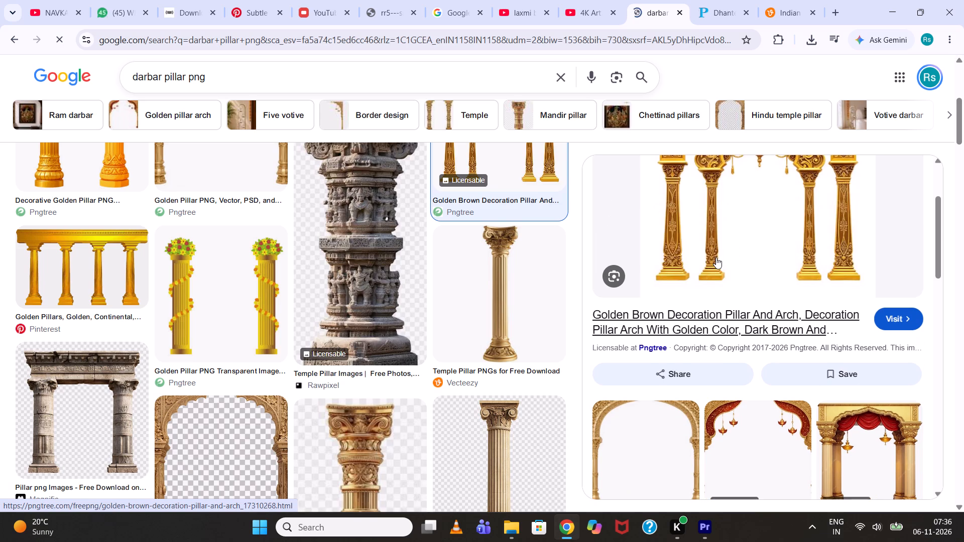
scroll(822, 234, up, 2)
click(822, 234)
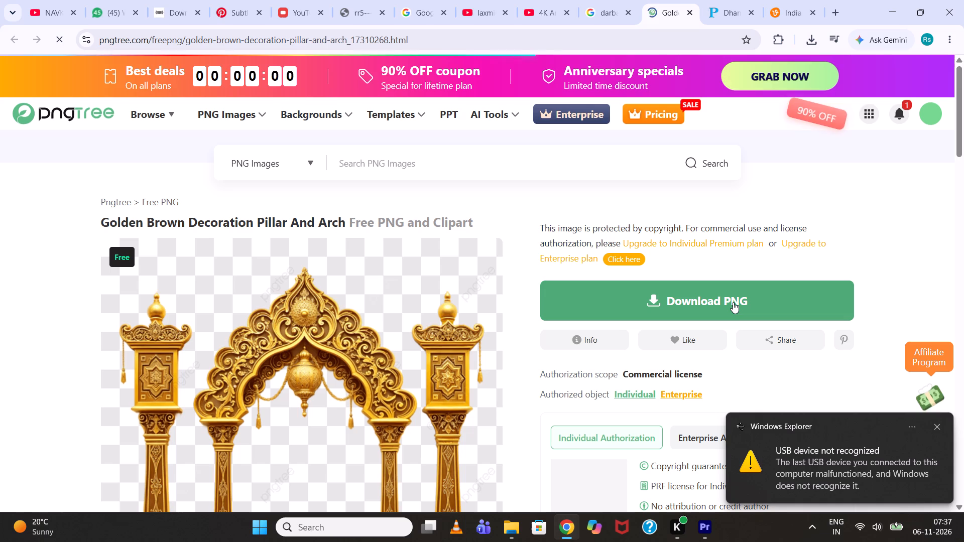
Try to download the pillar and arch PNG and decline the lifetime plan offers.
click(733, 302)
scroll(731, 302, down, 3)
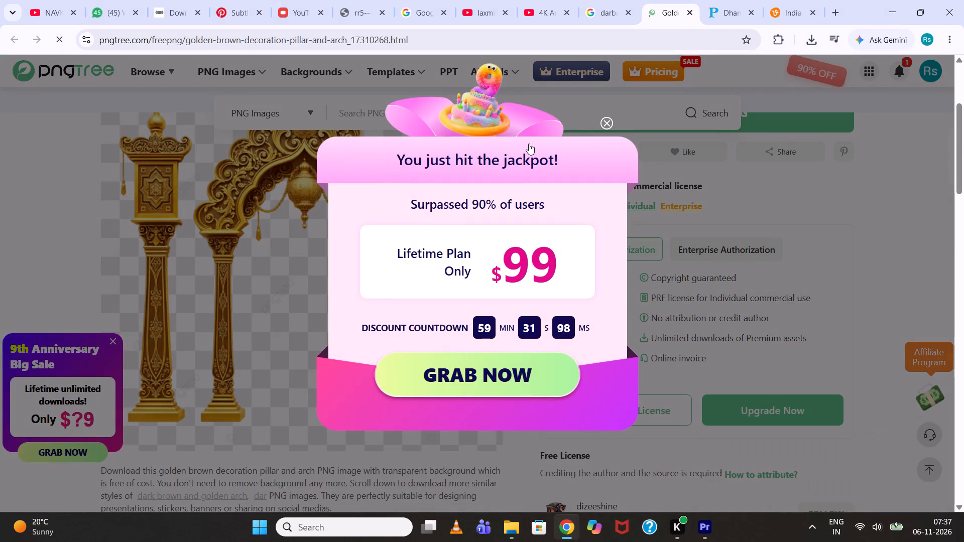
click(606, 119)
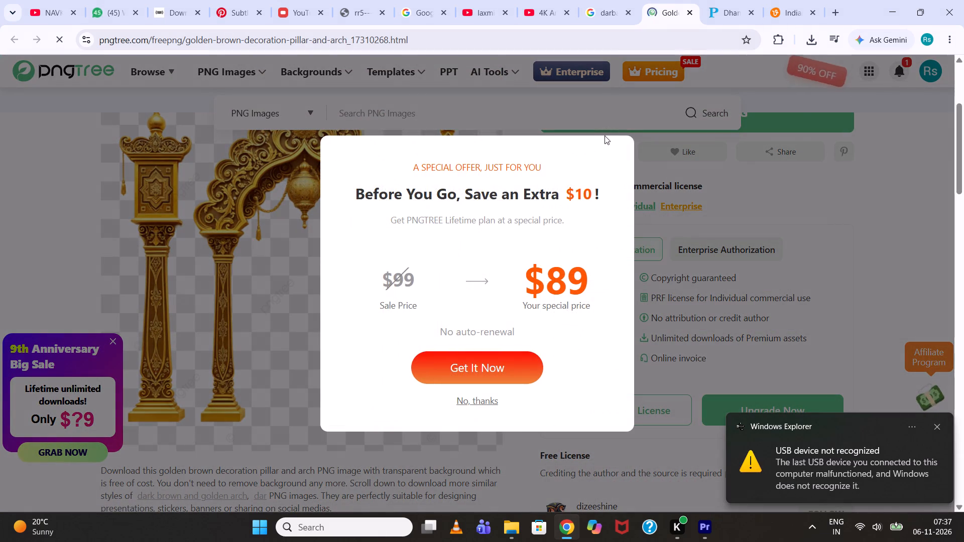
click(489, 402)
Look through the similar PNG images listed below the pillar and arch graphic.
scroll(499, 396, down, 4)
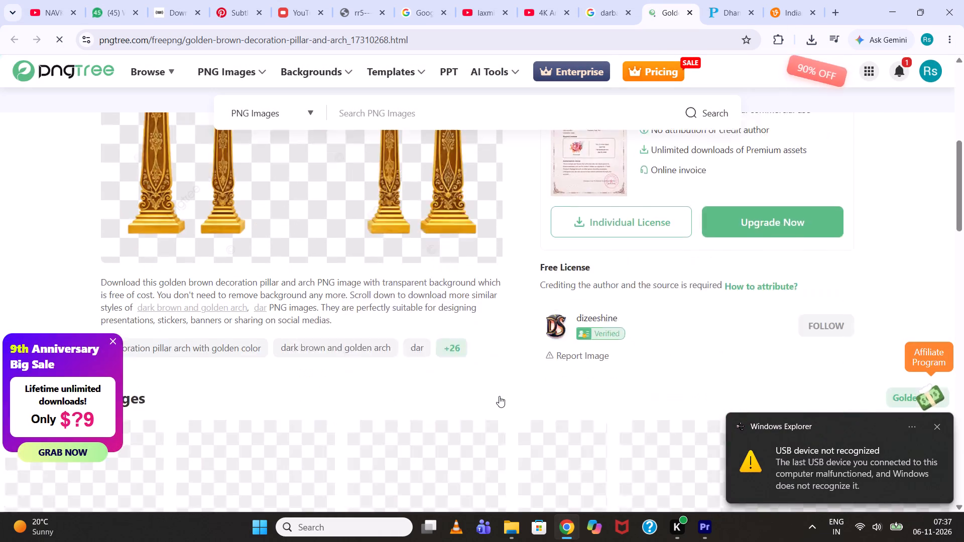
scroll(499, 396, down, 2)
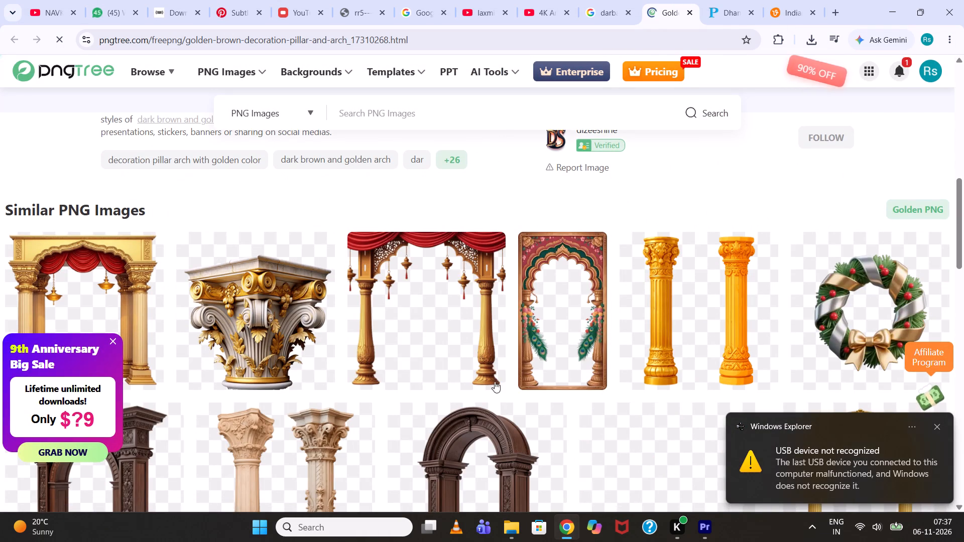
scroll(578, 352, down, 3)
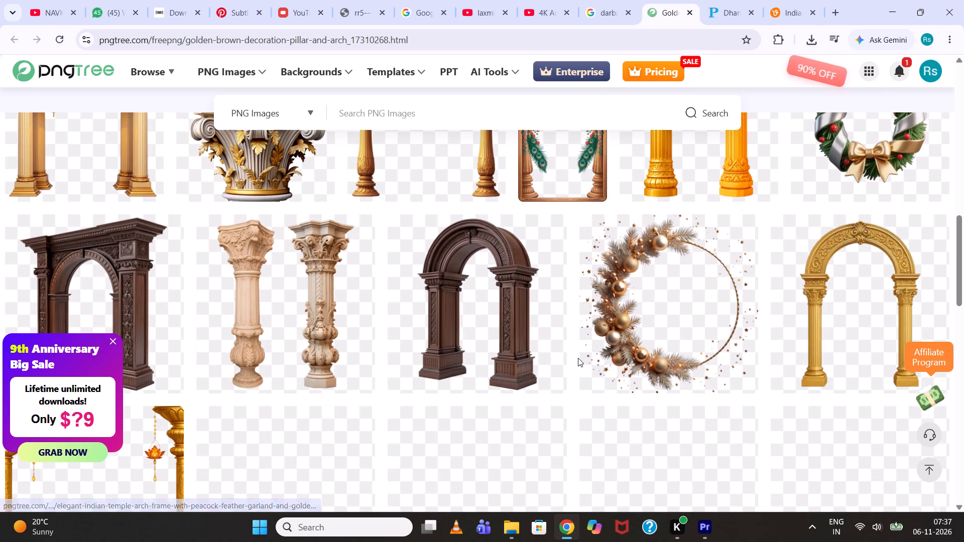
scroll(577, 358, down, 2)
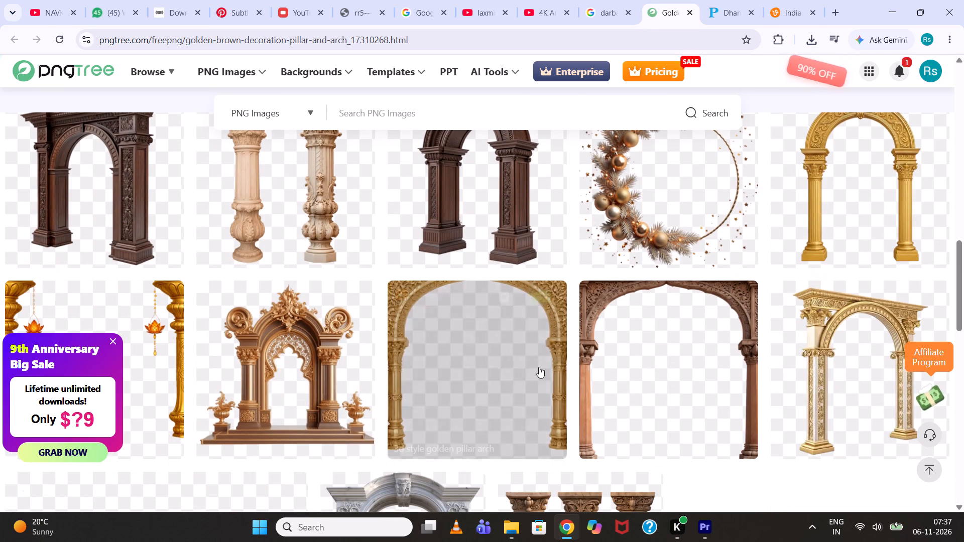
scroll(523, 367, up, 11)
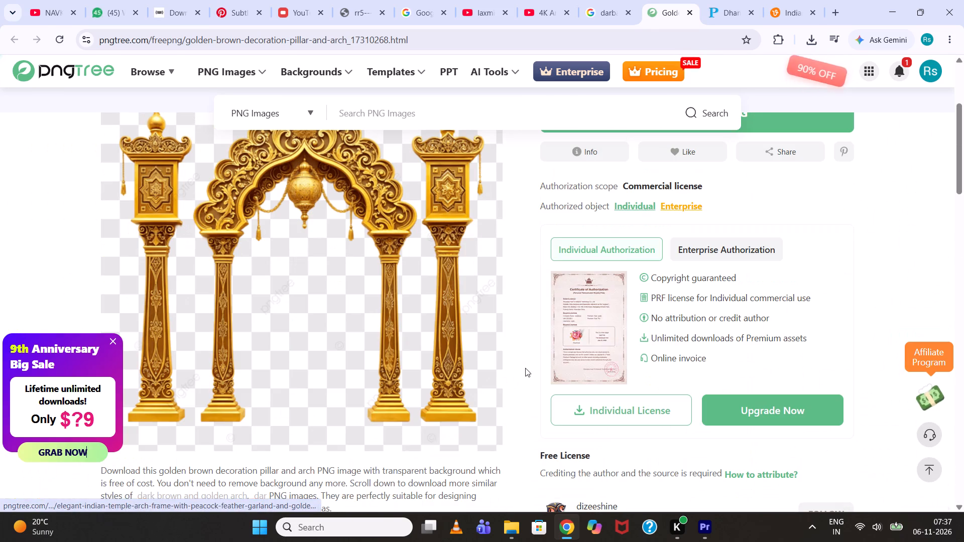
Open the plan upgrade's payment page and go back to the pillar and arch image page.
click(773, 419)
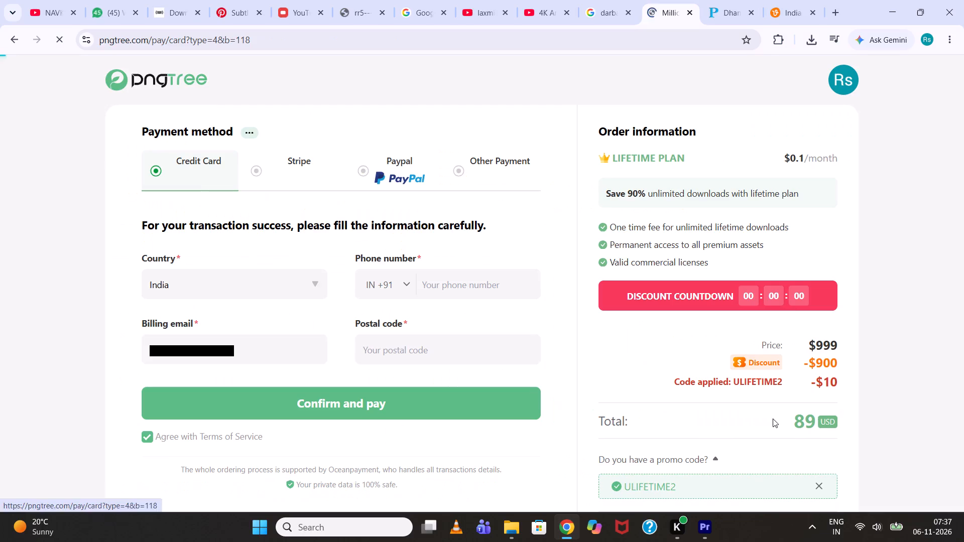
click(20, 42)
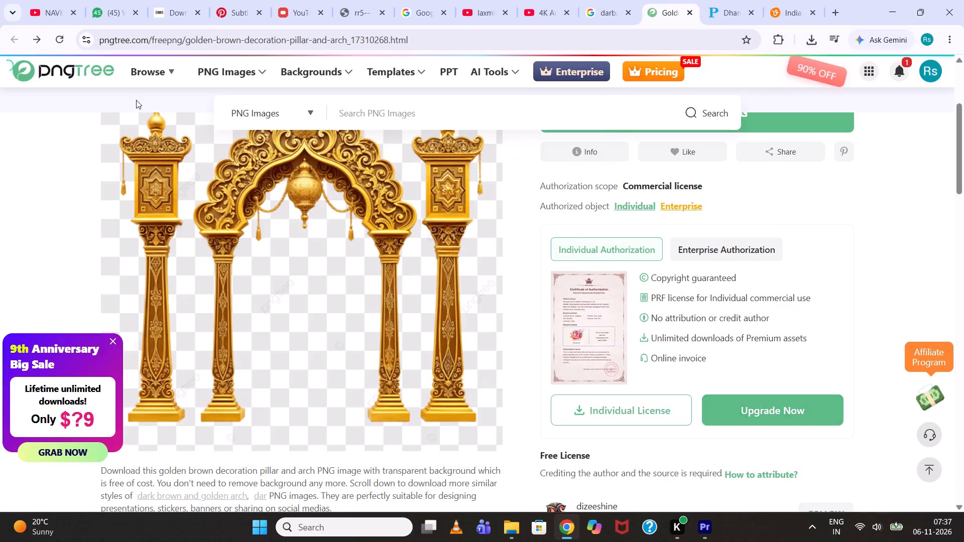
Start the download of the Golden Brown Decoration Pillar And Arch PNG without upgrading.
scroll(463, 187, up, 3)
click(700, 295)
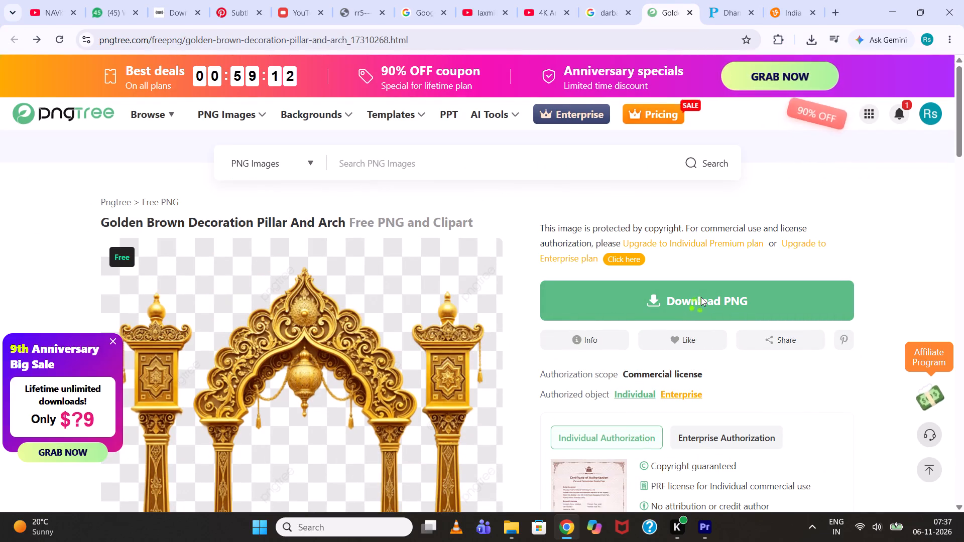
click(401, 276)
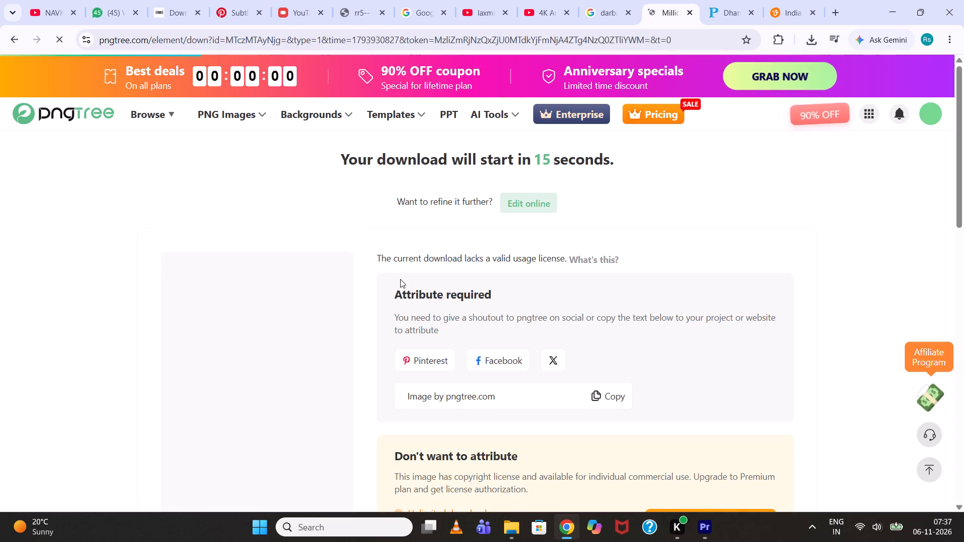
scroll(434, 302, down, 1)
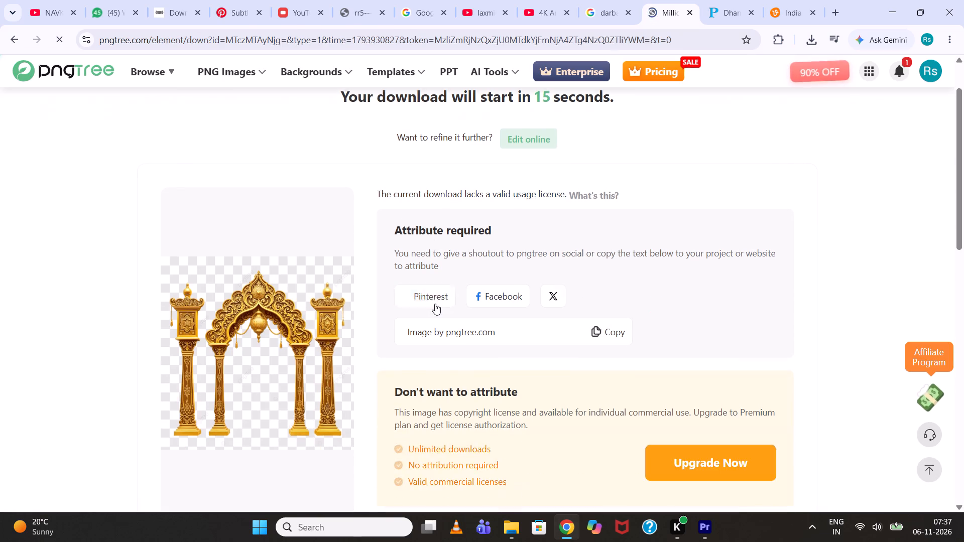
scroll(435, 304, down, 3)
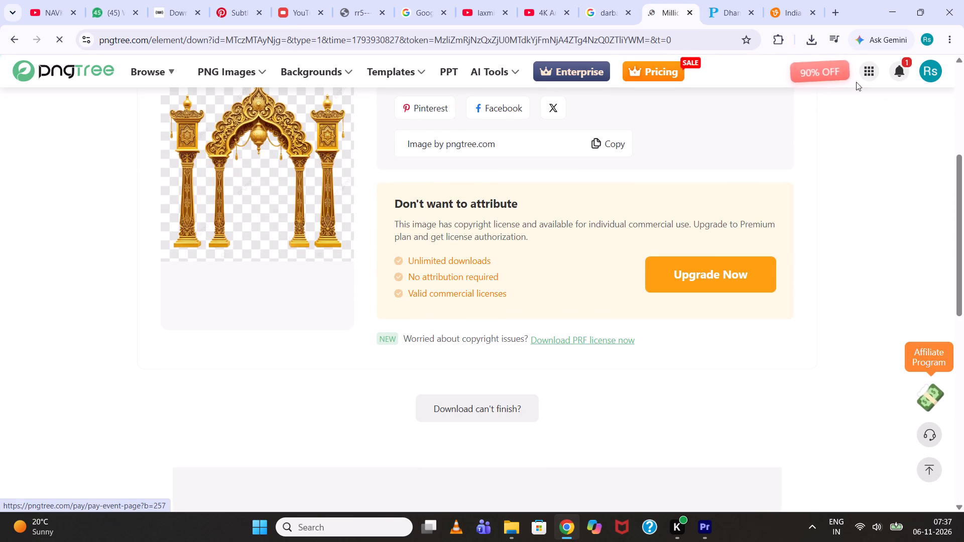
View Dhanteras-Free-PNG-Image.png from the recent downloads and close it.
click(807, 45)
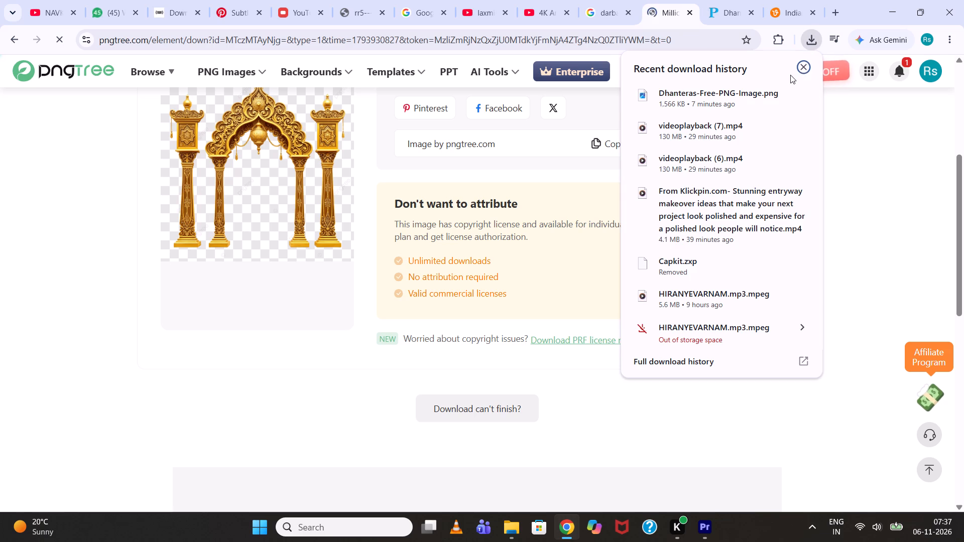
click(757, 102)
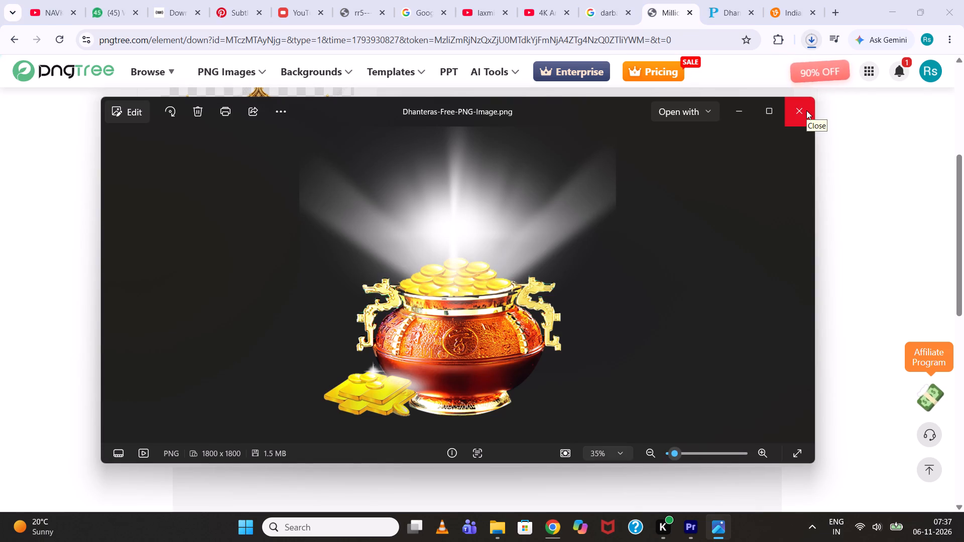
click(806, 110)
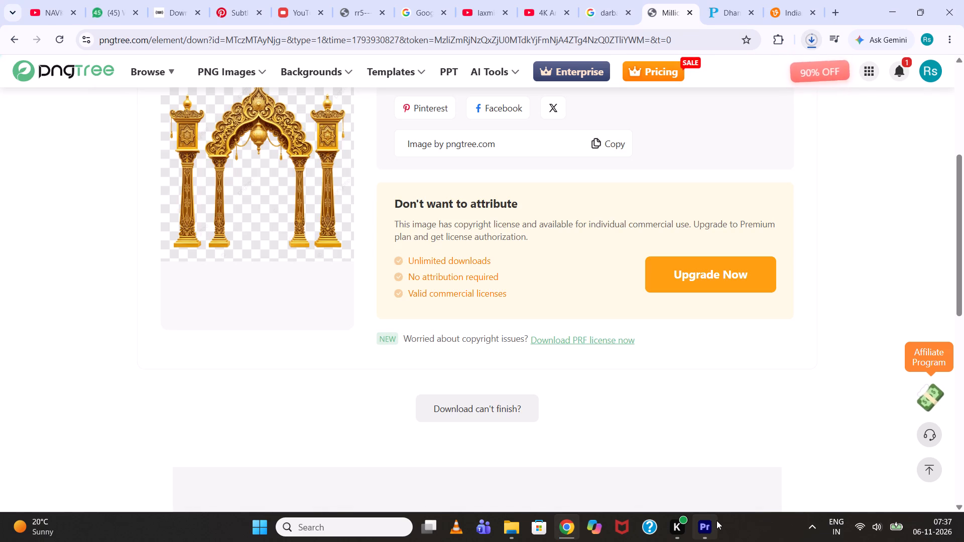
Switch to Premiere and examine the Lakshmi frame in the program preview at different zoom levels.
click(716, 520)
middle_drag(395, 156, 395, 140)
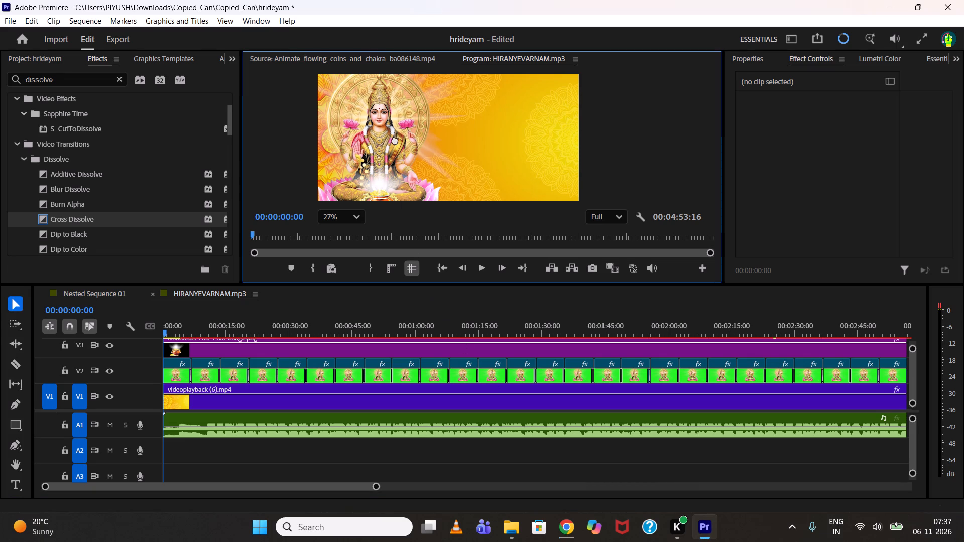
middle_drag(395, 140, 395, 115)
scroll(386, 129, up, 9)
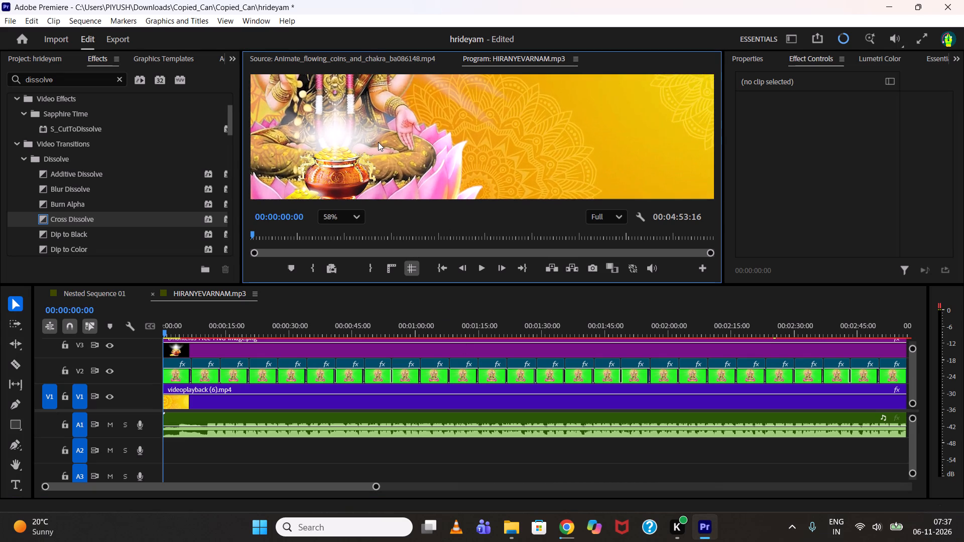
scroll(380, 144, down, 13)
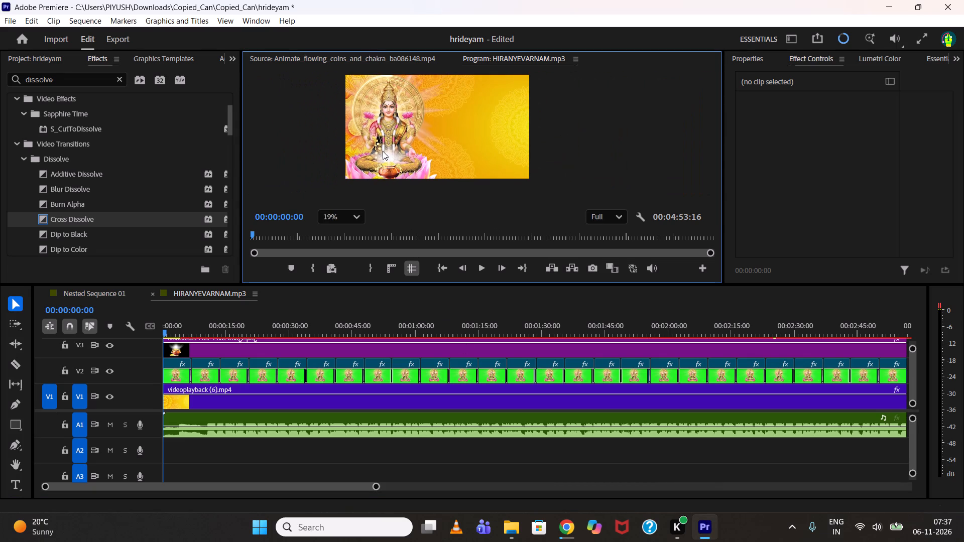
middle_click(387, 160)
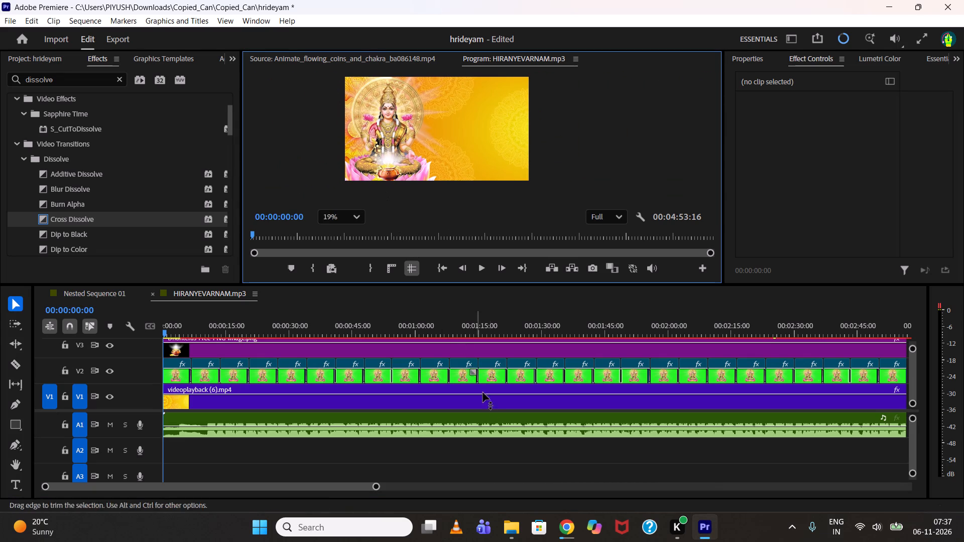
Return to Chrome and check the progress of the pillar and arch download.
click(570, 526)
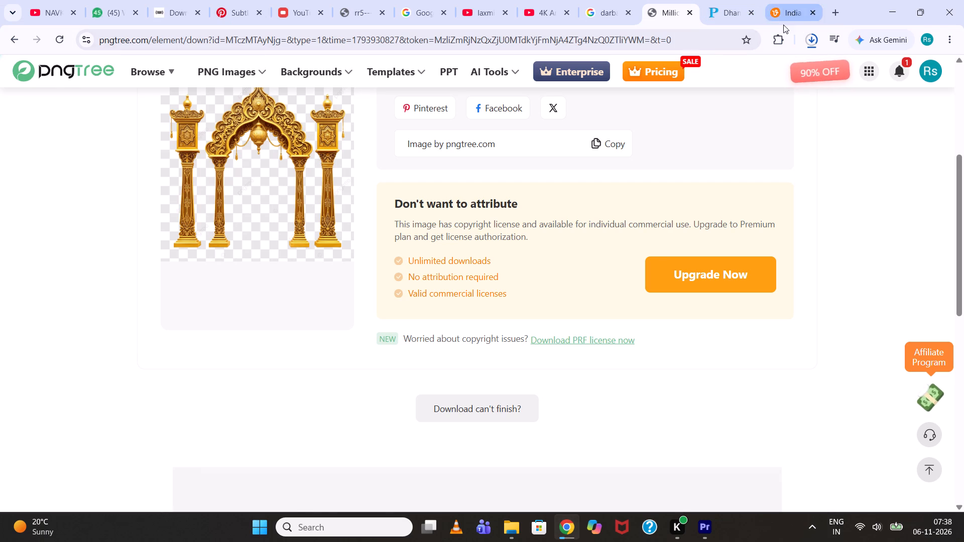
click(801, 35)
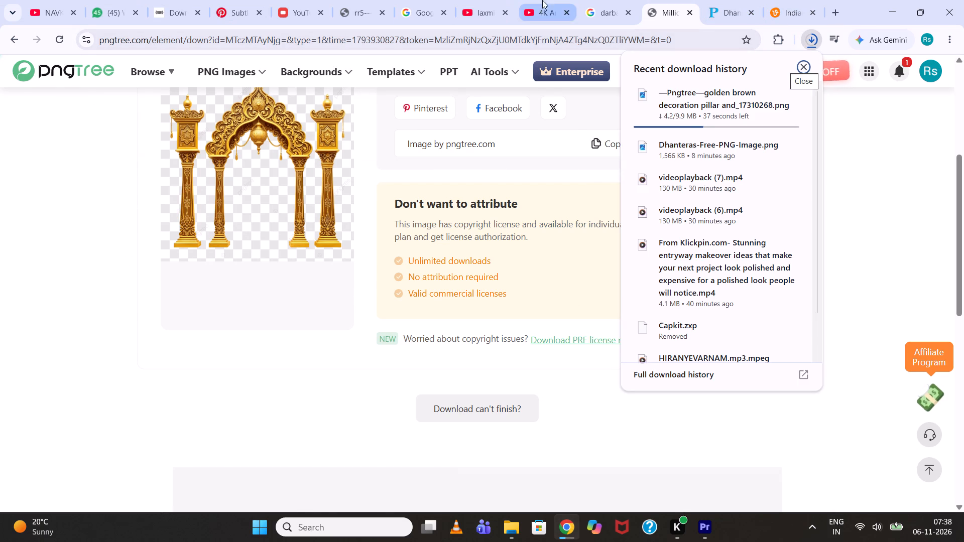
Look through the similar pillar and arch images in the "darbar pillar png" image search.
click(597, 1)
scroll(745, 316, down, 7)
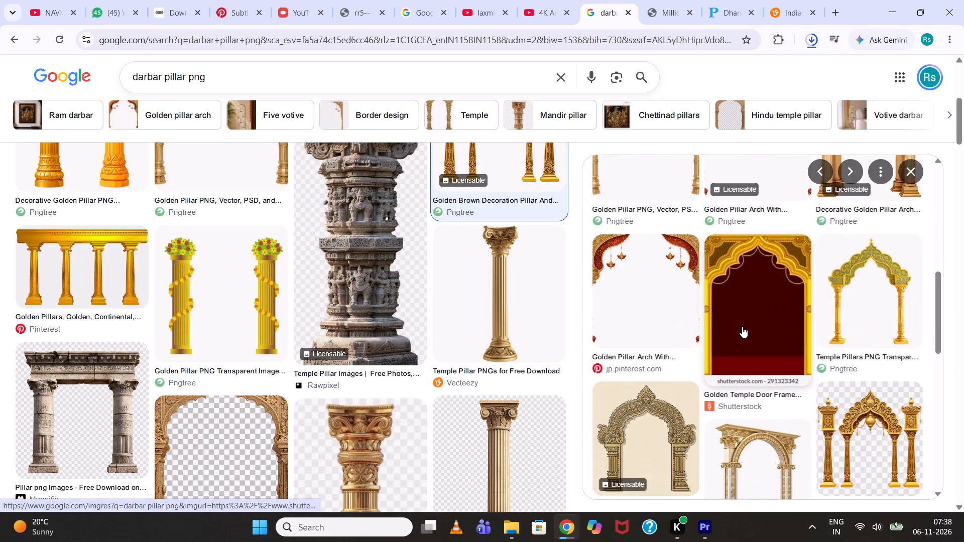
scroll(742, 327, down, 2)
scroll(741, 327, up, 9)
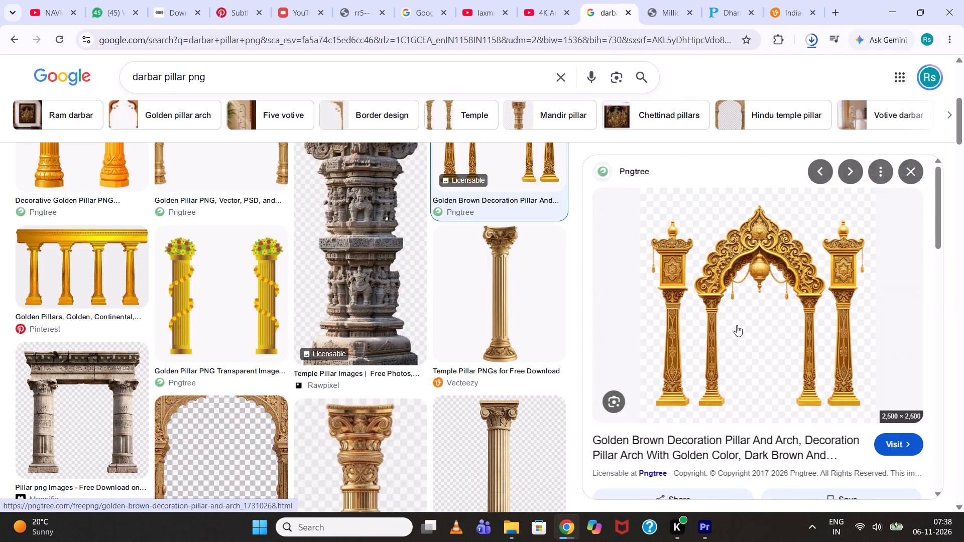
scroll(737, 325, up, 1)
scroll(733, 323, down, 3)
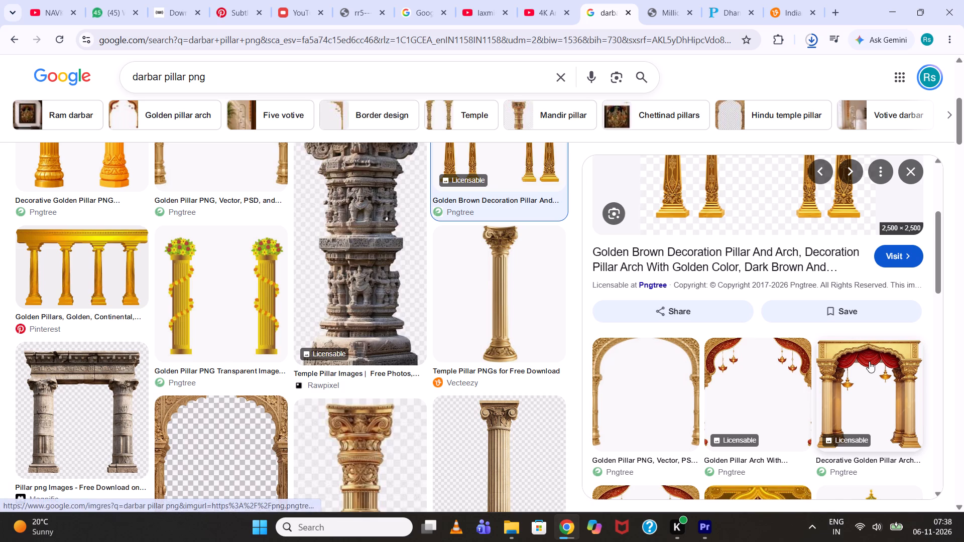
scroll(869, 361, down, 3)
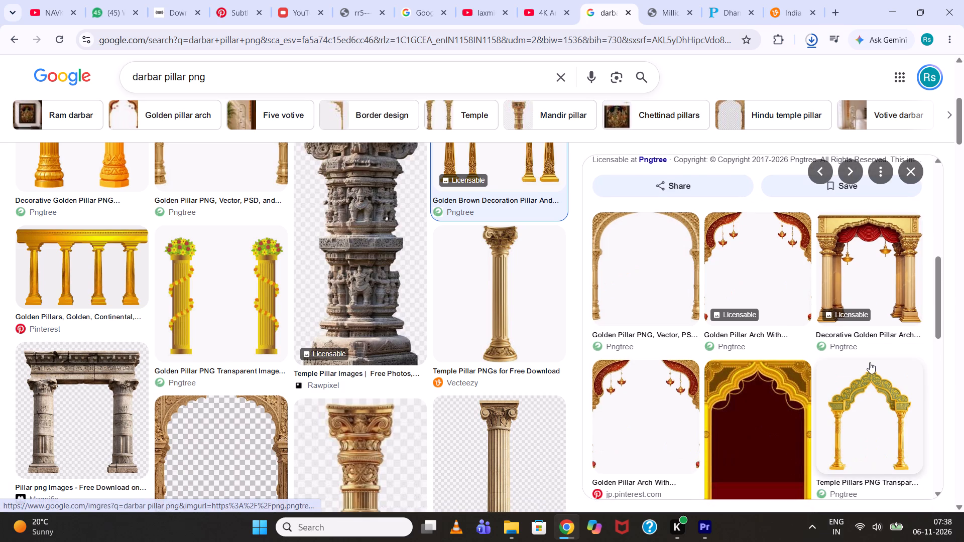
scroll(870, 362, down, 6)
scroll(870, 365, up, 2)
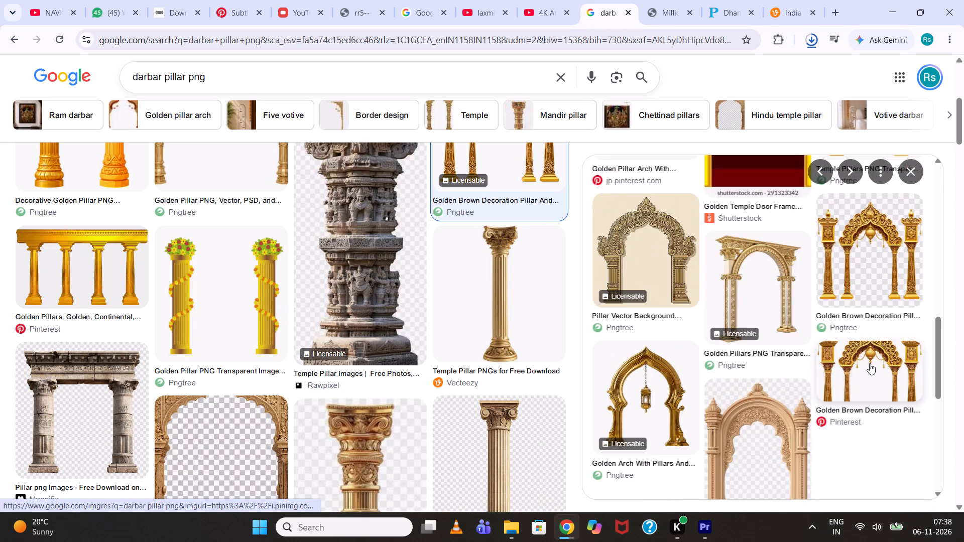
scroll(870, 363, up, 6)
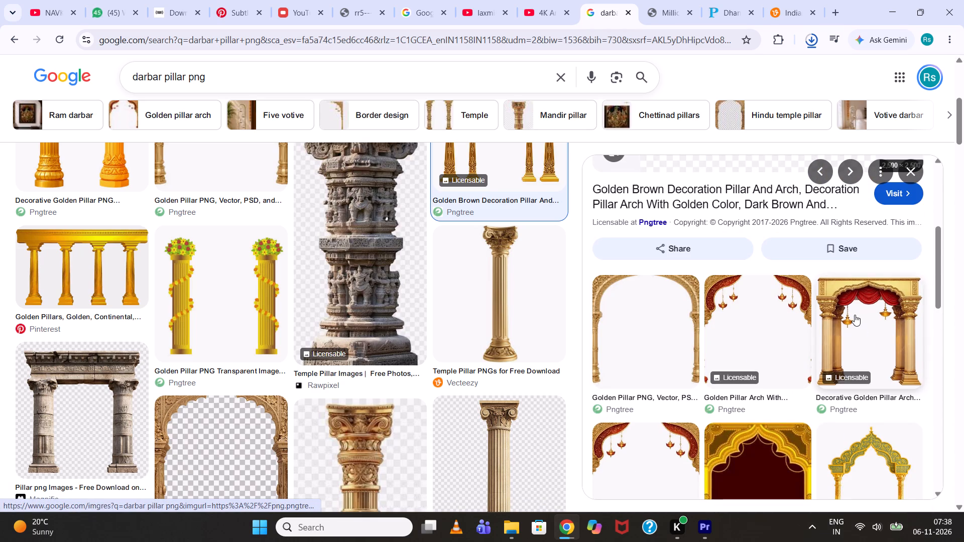
Select the Decorative Golden Pillar Arch Frame with red curtains and open its Pngtree page.
click(855, 316)
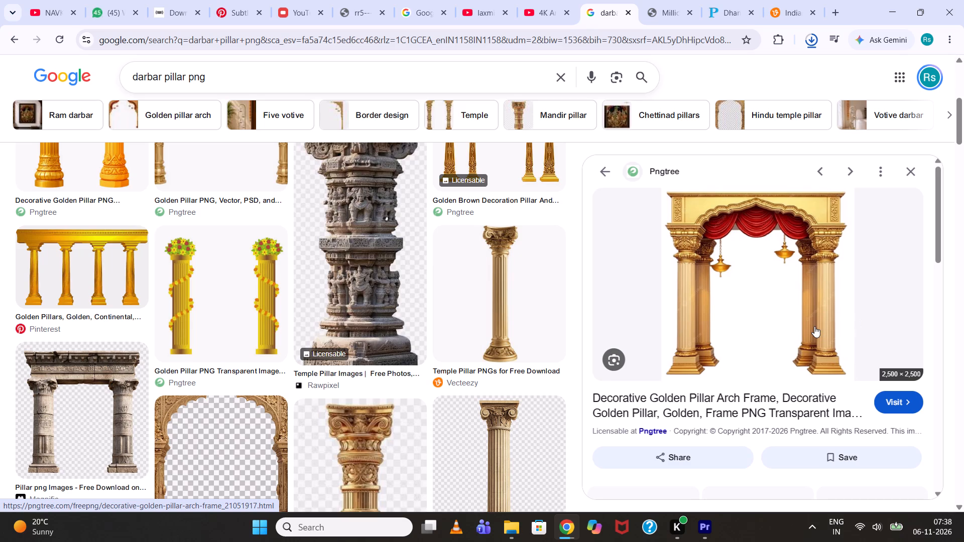
click(814, 326)
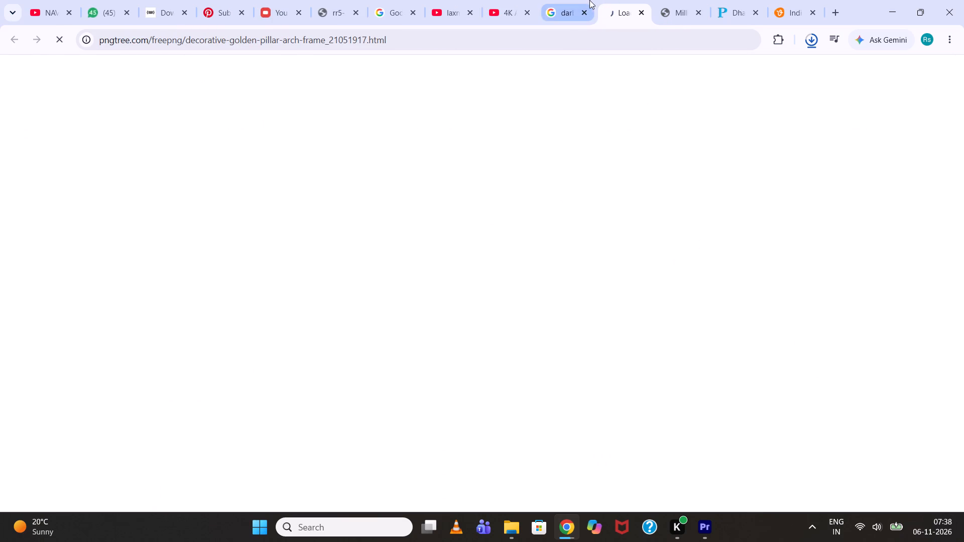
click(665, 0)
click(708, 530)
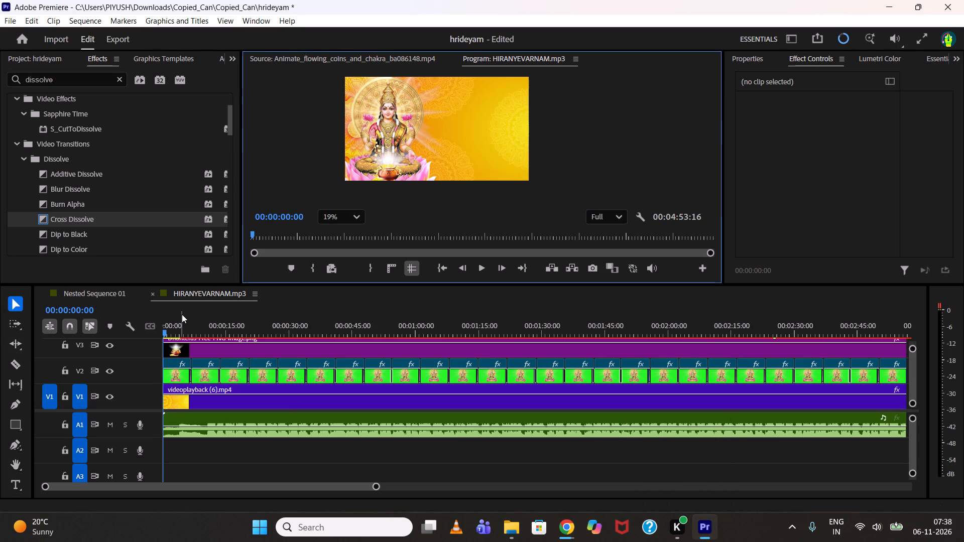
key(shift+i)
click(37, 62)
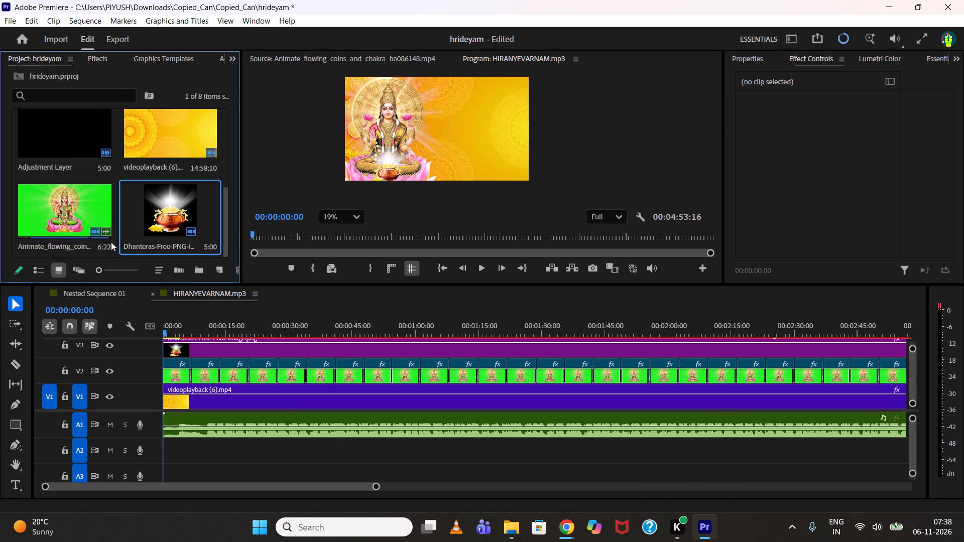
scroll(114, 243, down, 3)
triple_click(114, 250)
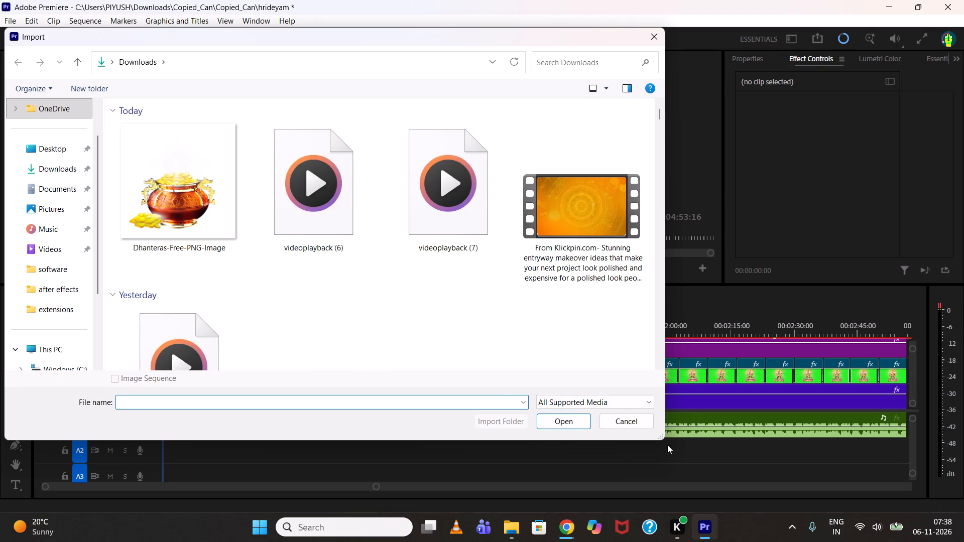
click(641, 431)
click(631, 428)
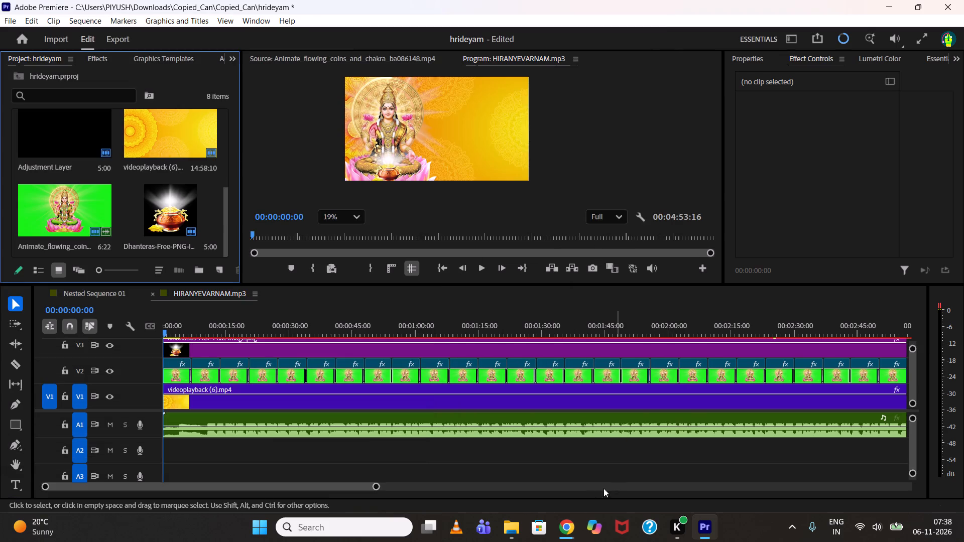
Return to Chrome and request the free Relax Download of the Decorative Golden Pillar Arch Frame PNG, dismissing the premium offer.
click(570, 534)
scroll(618, 229, up, 3)
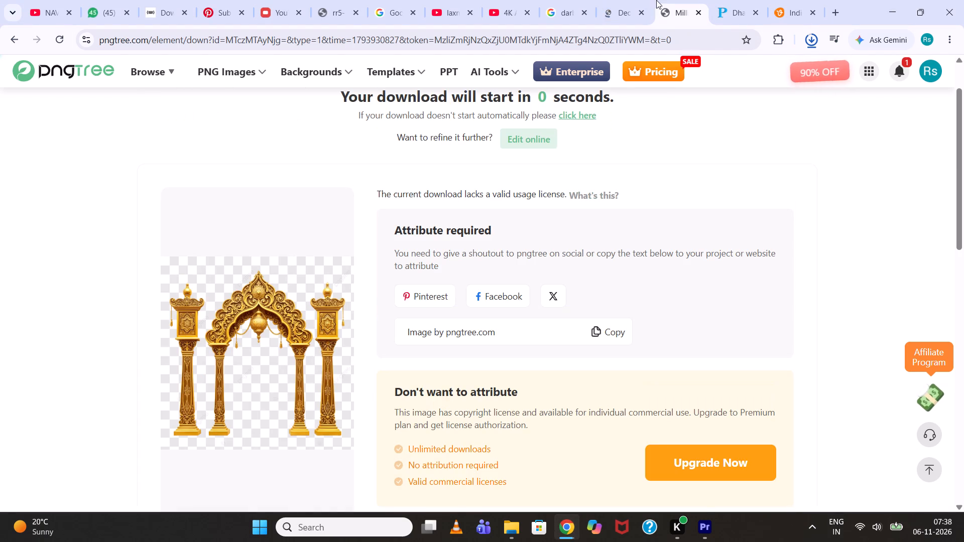
click(643, 0)
click(663, 301)
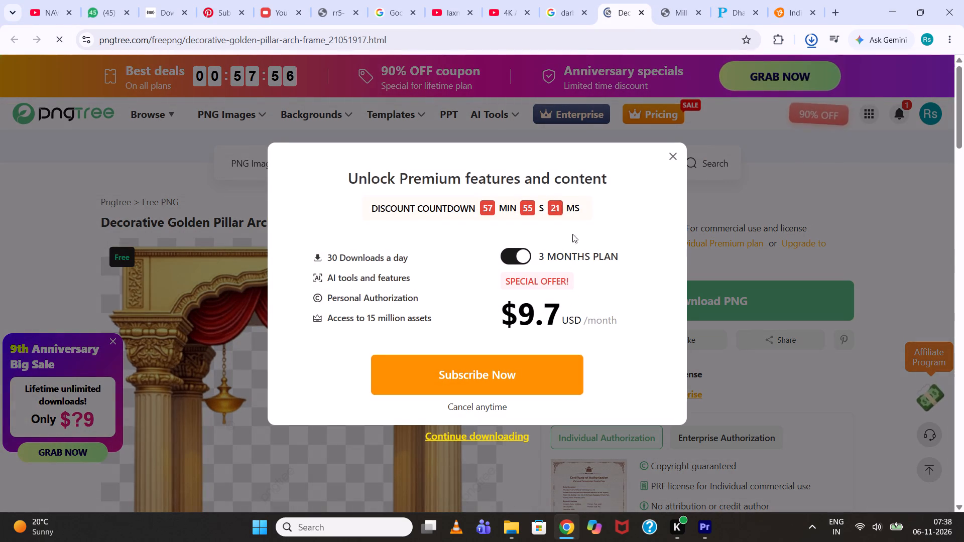
click(669, 157)
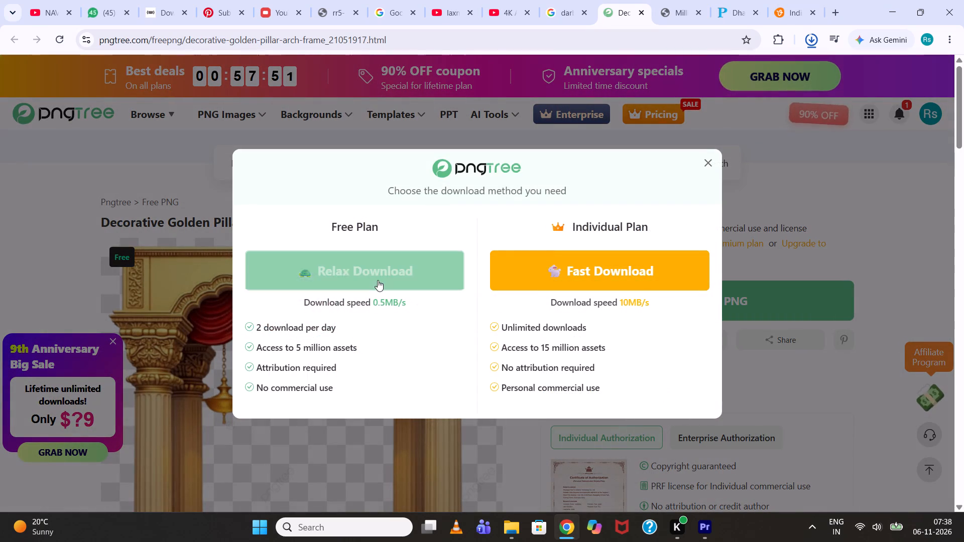
click(378, 280)
Check the recent downloads for the golden brown pillar and arch file.
click(800, 35)
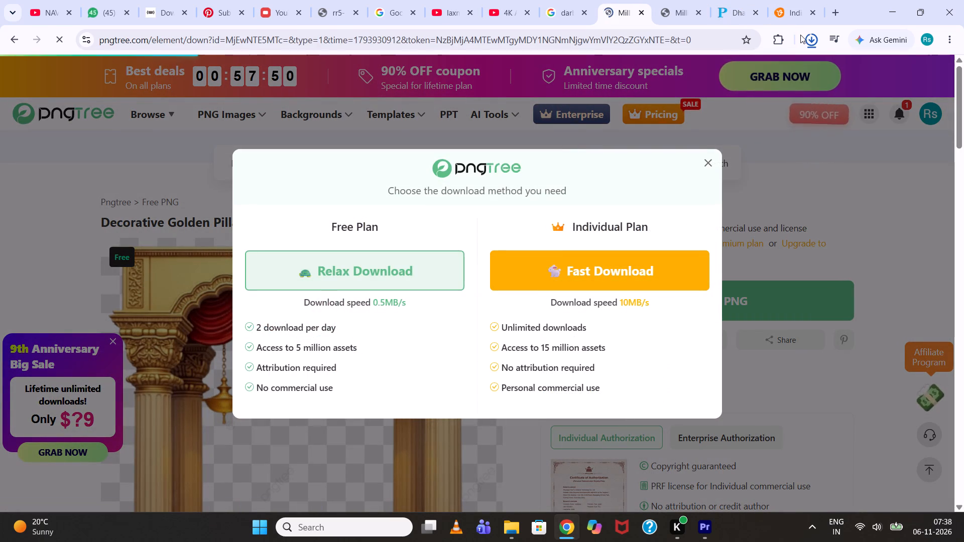
click(805, 36)
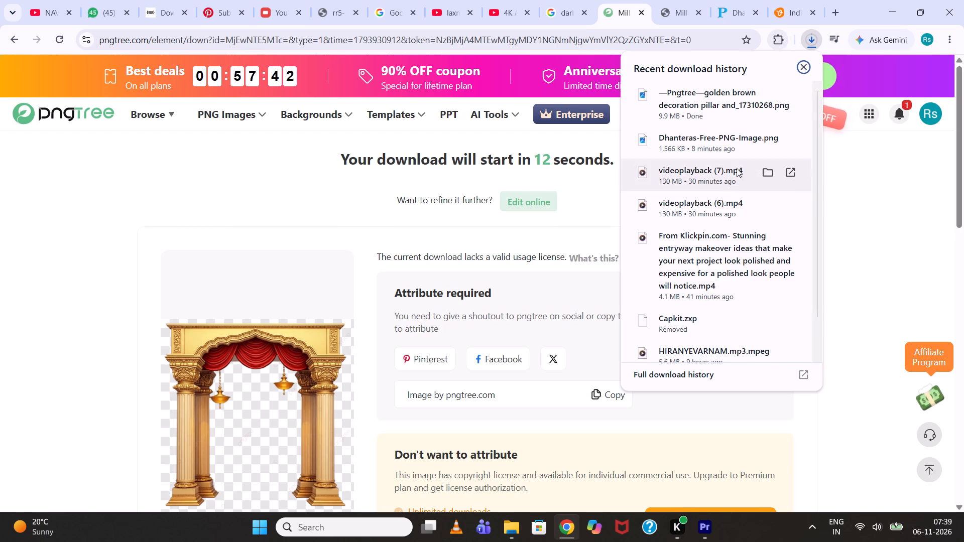
Switch to Premiere and import the Pngtree golden brown decoration pillar PNG from Downloads into the project.
click(698, 536)
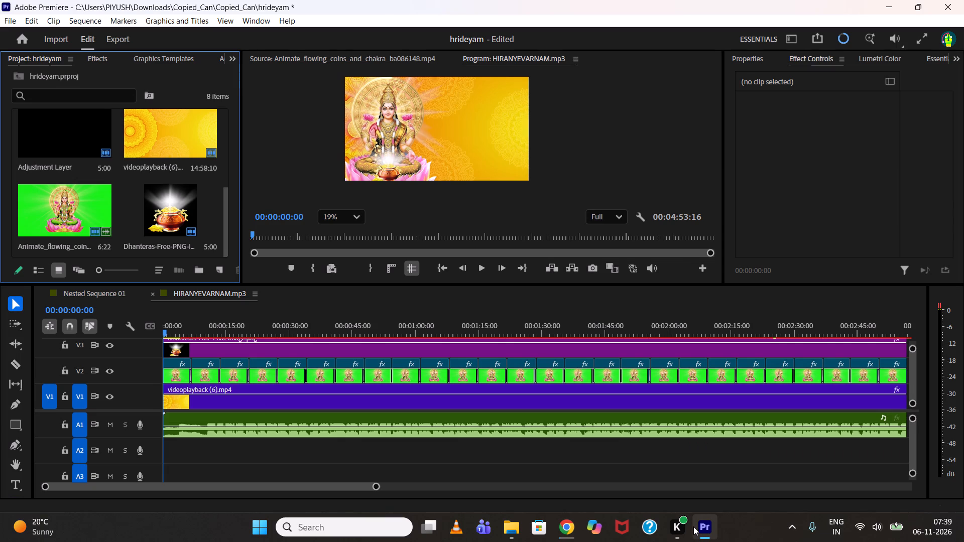
key(ctrl+i)
scroll(253, 264, up, 3)
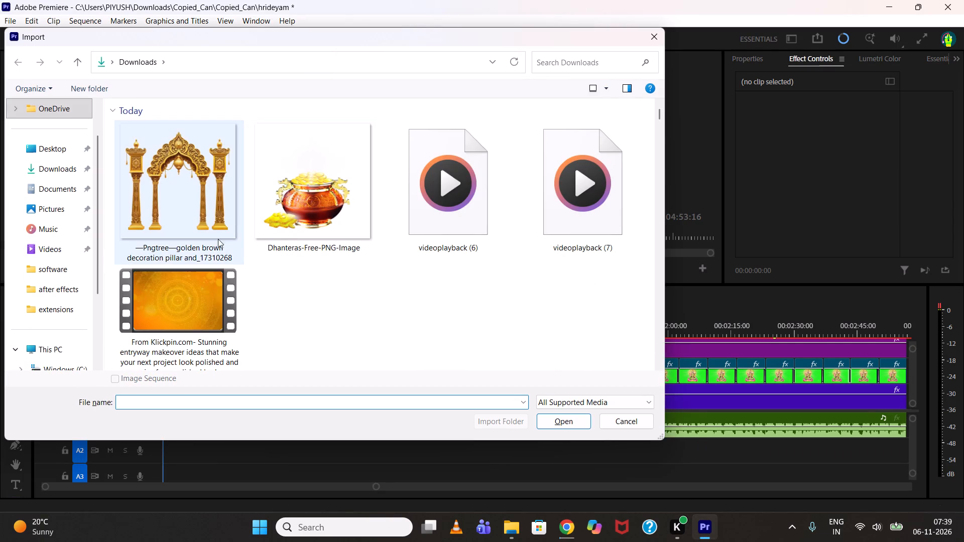
double_click(214, 236)
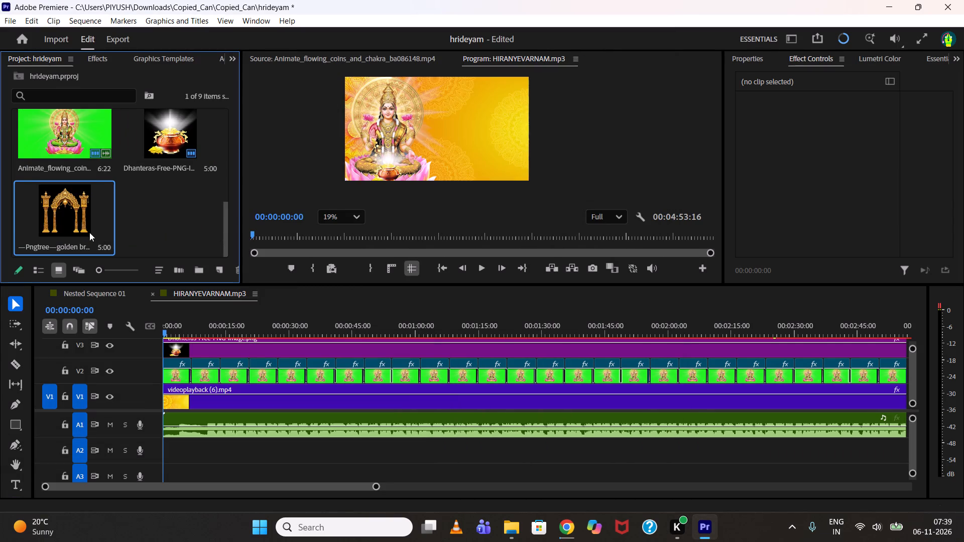
Place the imported pillar and arch image on track V4 at the start of the HIRANYEVARNAM.mp3 sequence.
click(911, 359)
drag(87, 235, 119, 242)
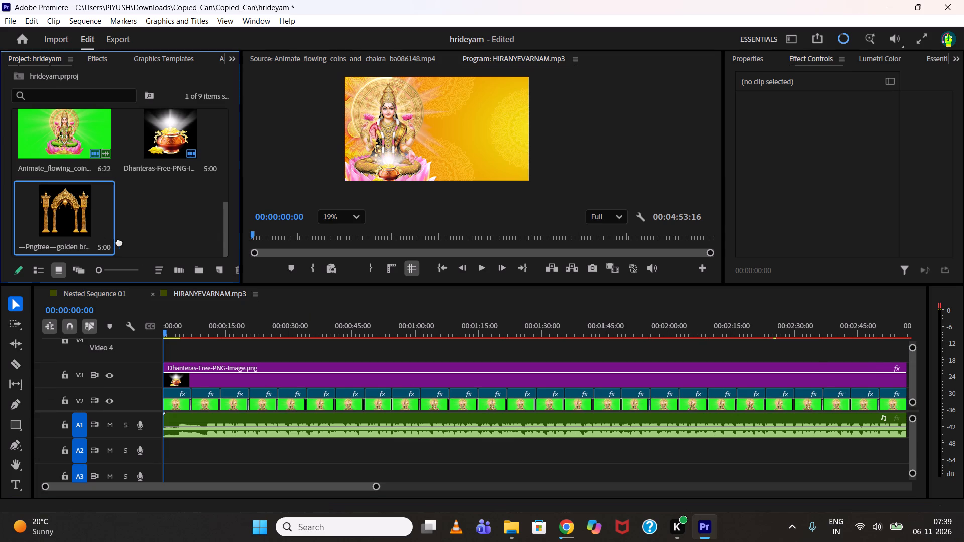
drag(119, 242, 160, 358)
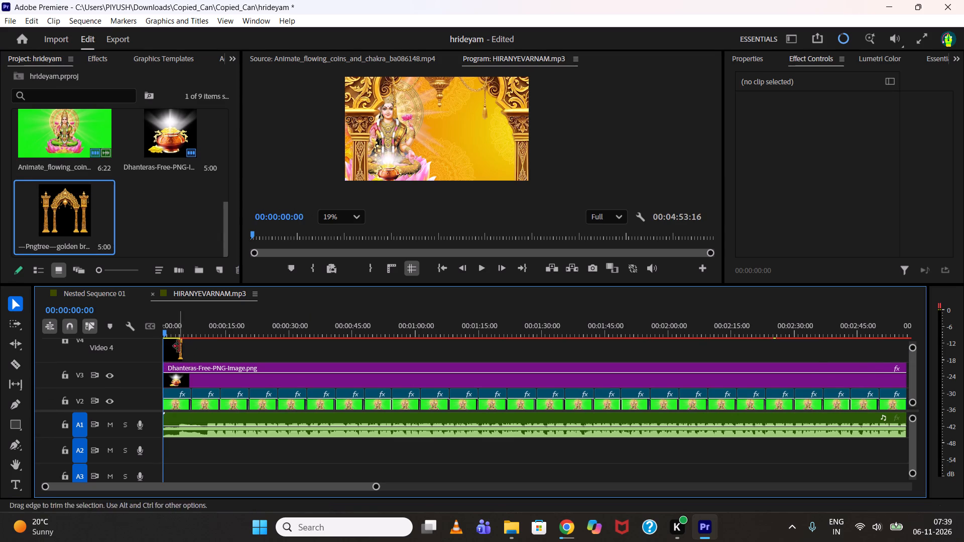
Reduce the pillar and arch clip's scale to 38 and set its horizontal position to 409.
click(174, 350)
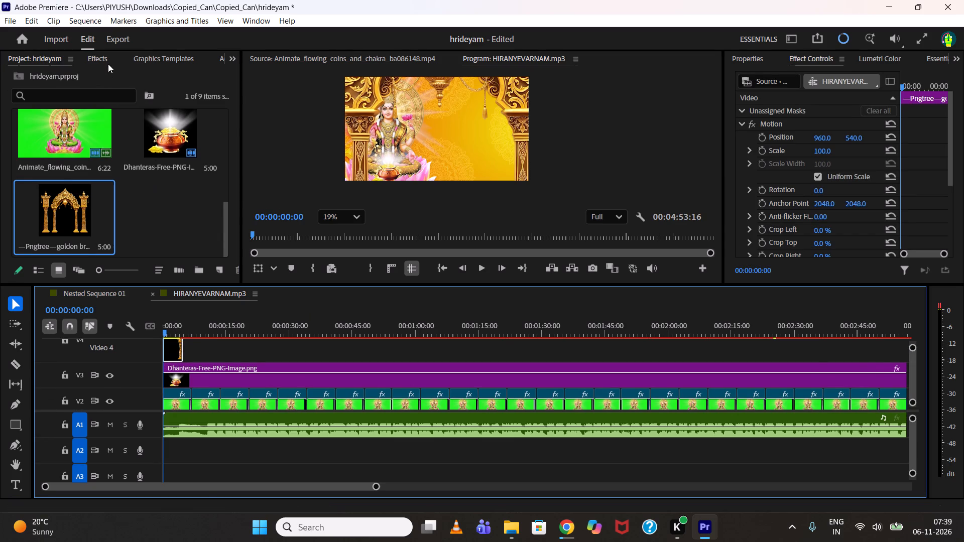
click(103, 58)
drag(821, 150, 808, 153)
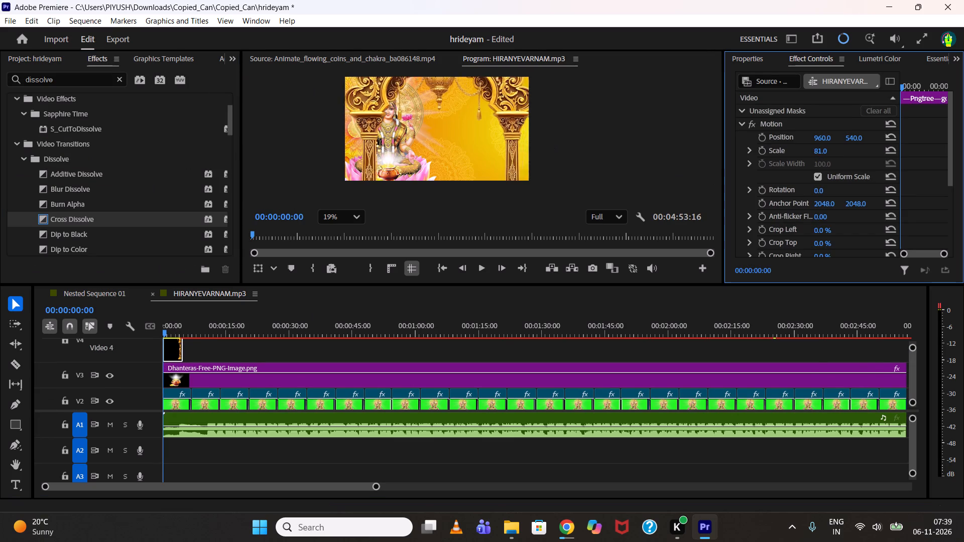
drag(808, 153, 784, 156)
drag(826, 141, 744, 149)
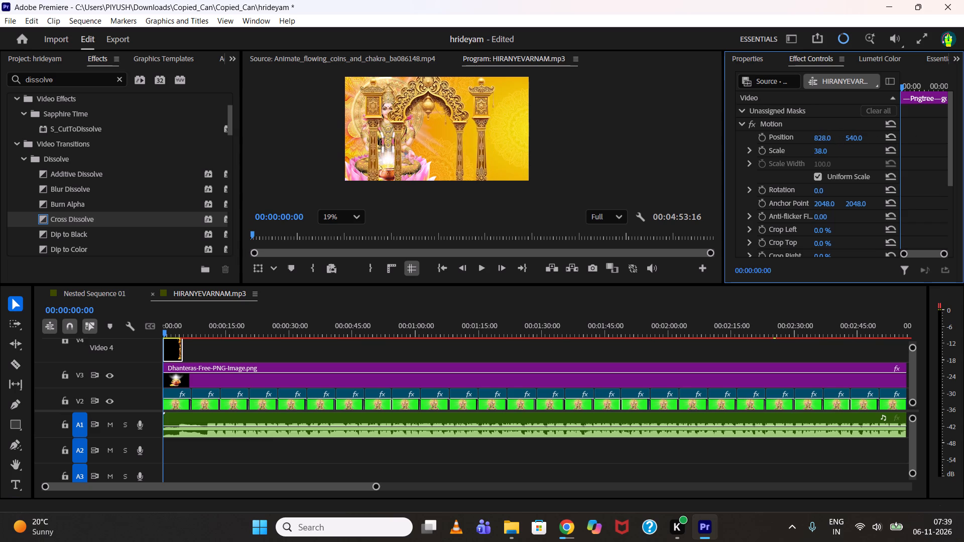
drag(744, 149, 483, 252)
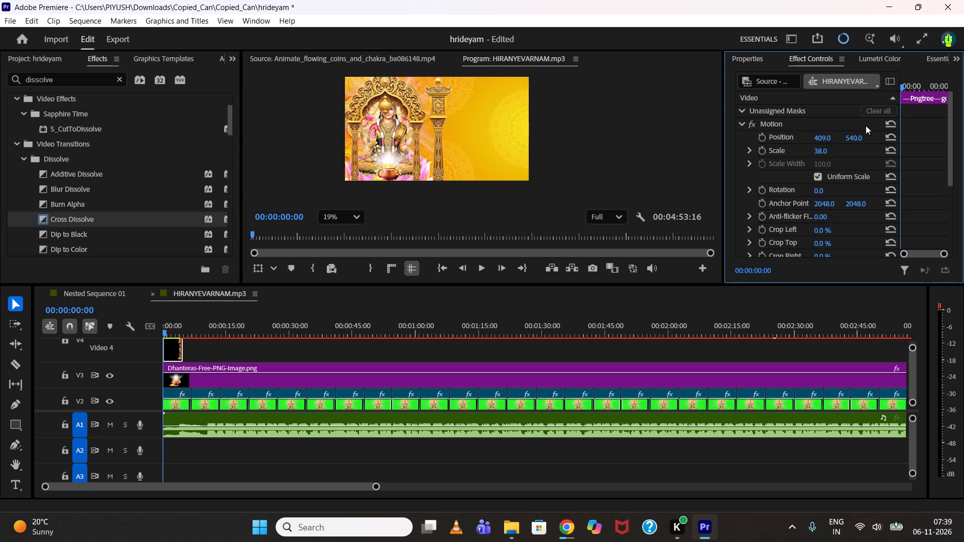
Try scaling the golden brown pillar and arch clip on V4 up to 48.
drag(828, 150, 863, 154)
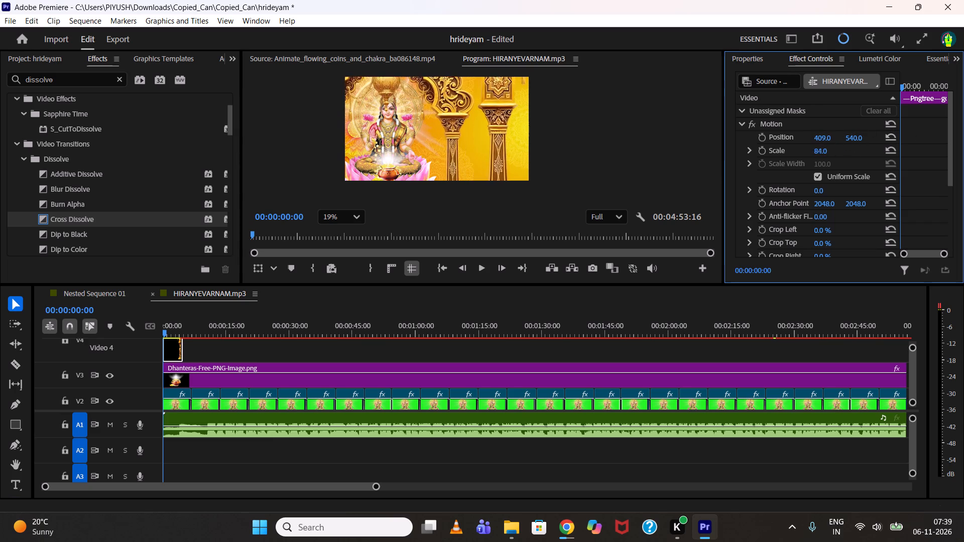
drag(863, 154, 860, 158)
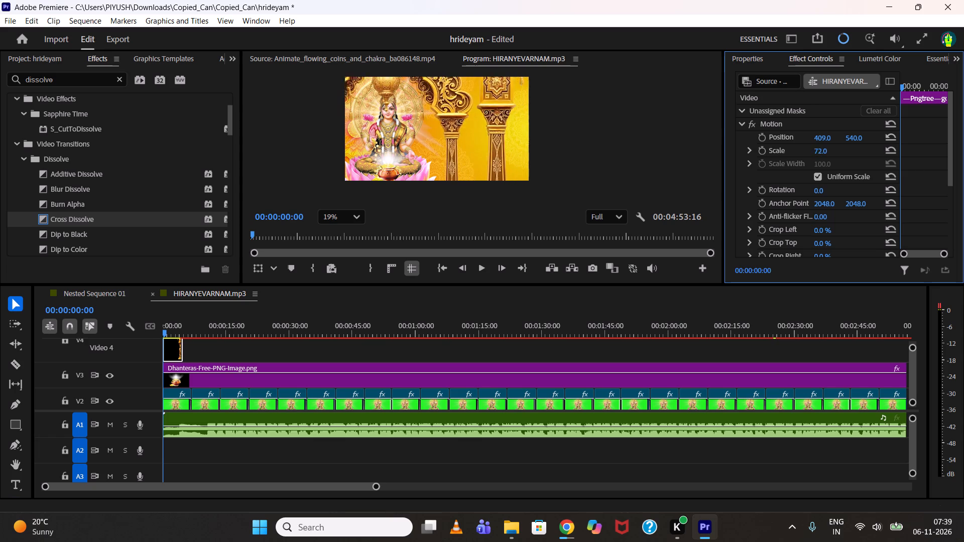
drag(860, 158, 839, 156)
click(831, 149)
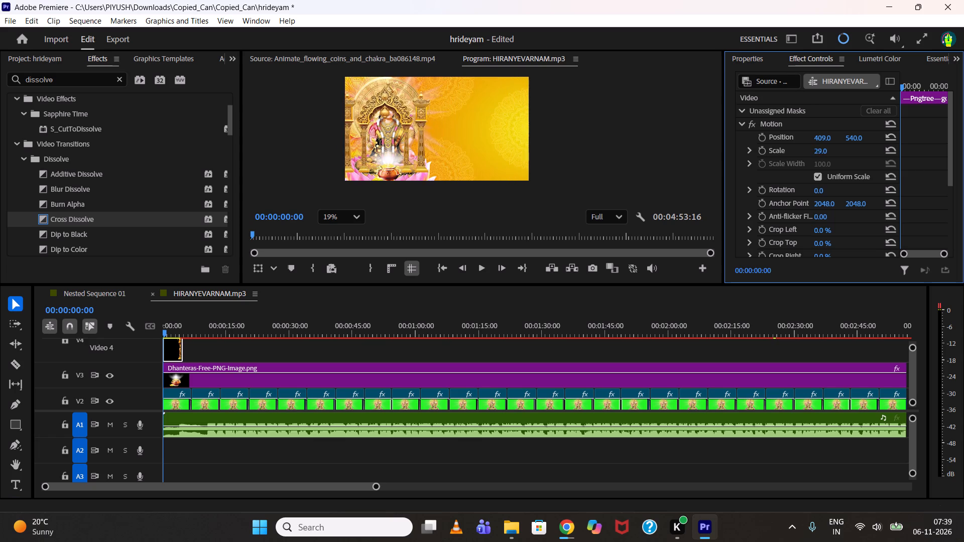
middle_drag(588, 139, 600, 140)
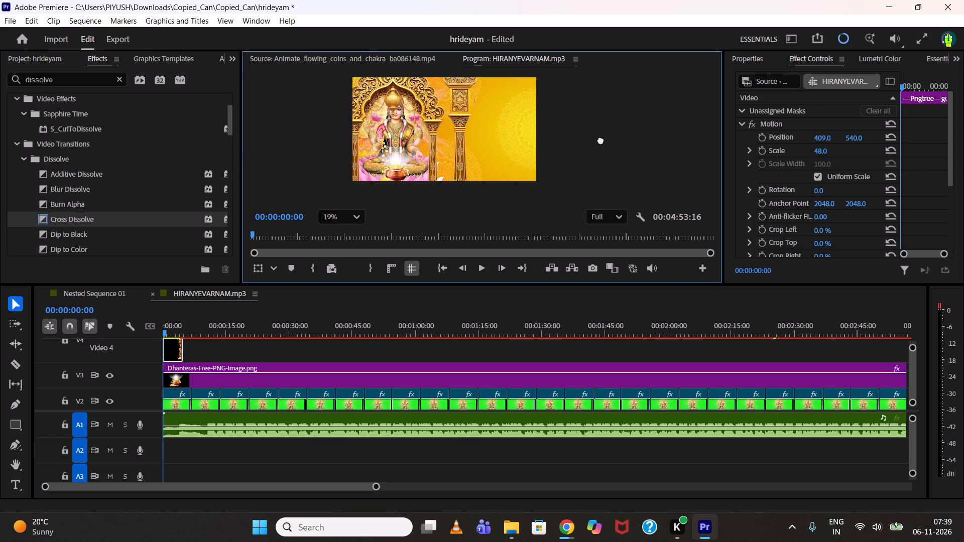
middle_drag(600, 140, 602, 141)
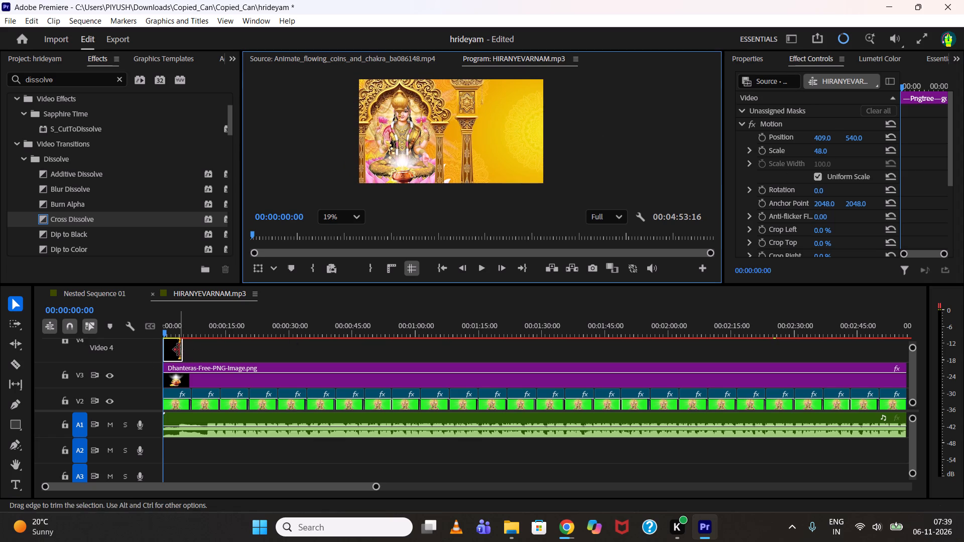
Delete the golden brown pillar and arch clip from track V4.
click(176, 351)
key(Delete)
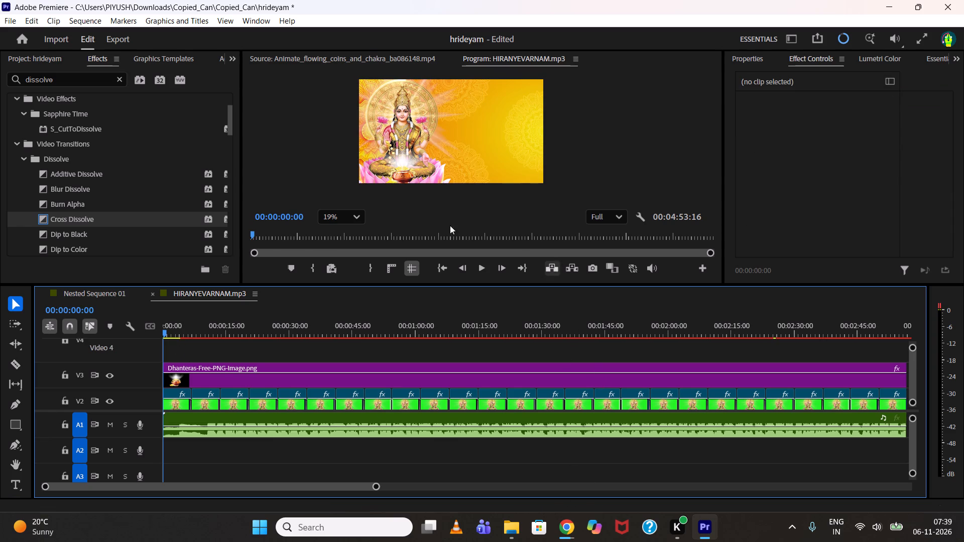
Import the Pngtree decorative golden pillar arch frame PNG from Downloads into the project.
click(60, 60)
double_click(196, 222)
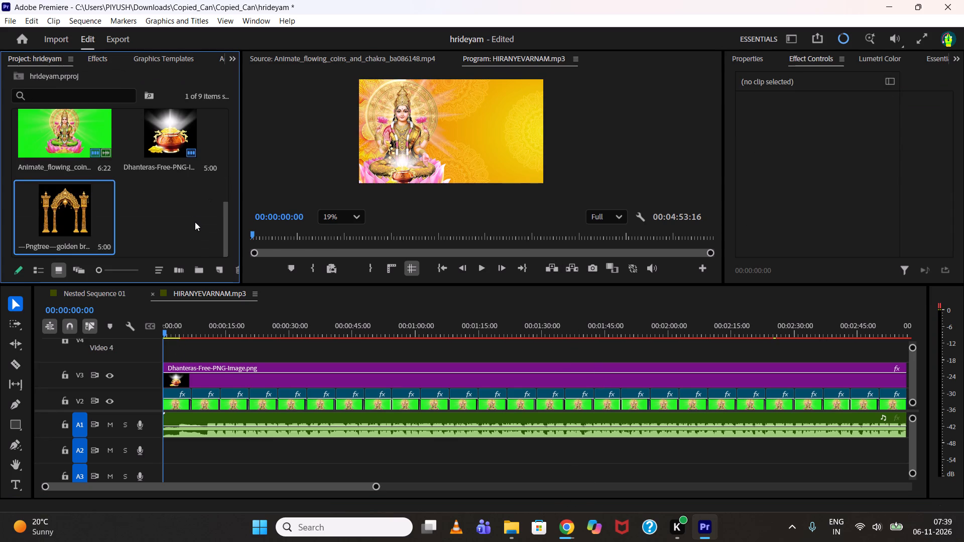
double_click(178, 217)
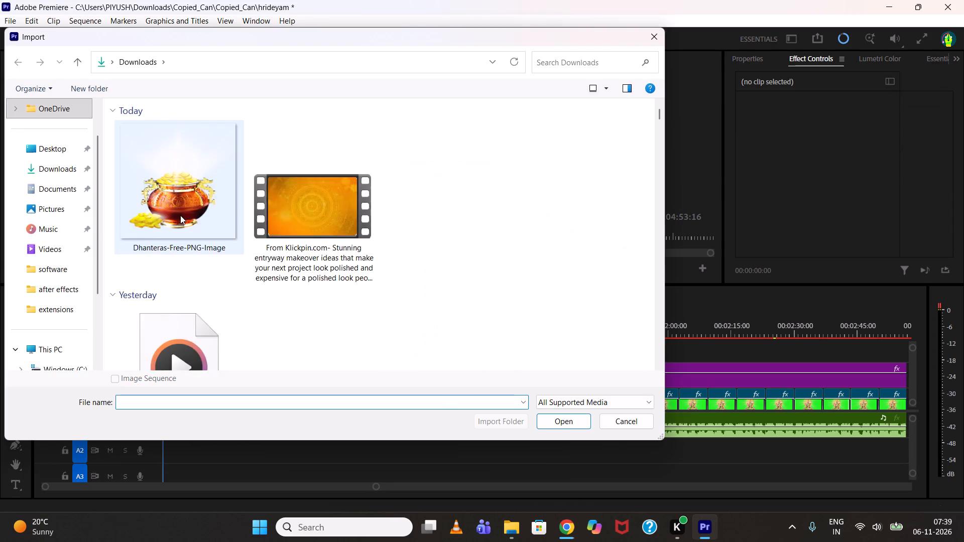
click(632, 415)
double_click(153, 225)
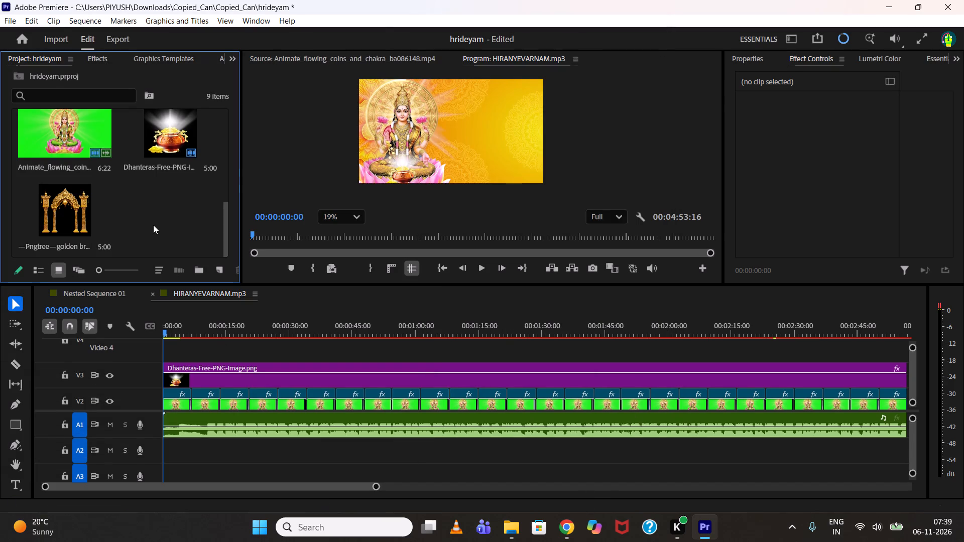
double_click(149, 206)
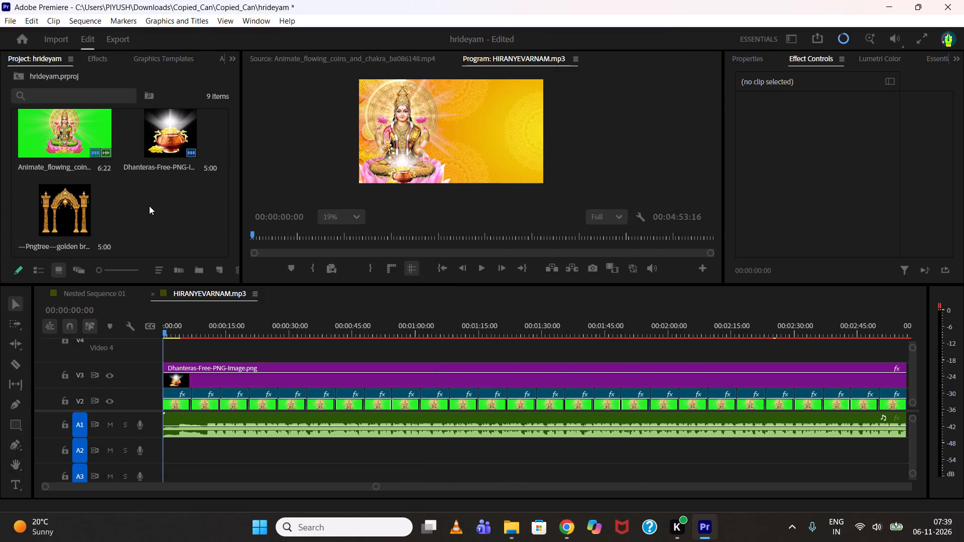
Place the decorative golden pillar arch frame on track V4 at the start of the HIRANYEVARNAM.mp3 sequence.
drag(176, 223, 158, 349)
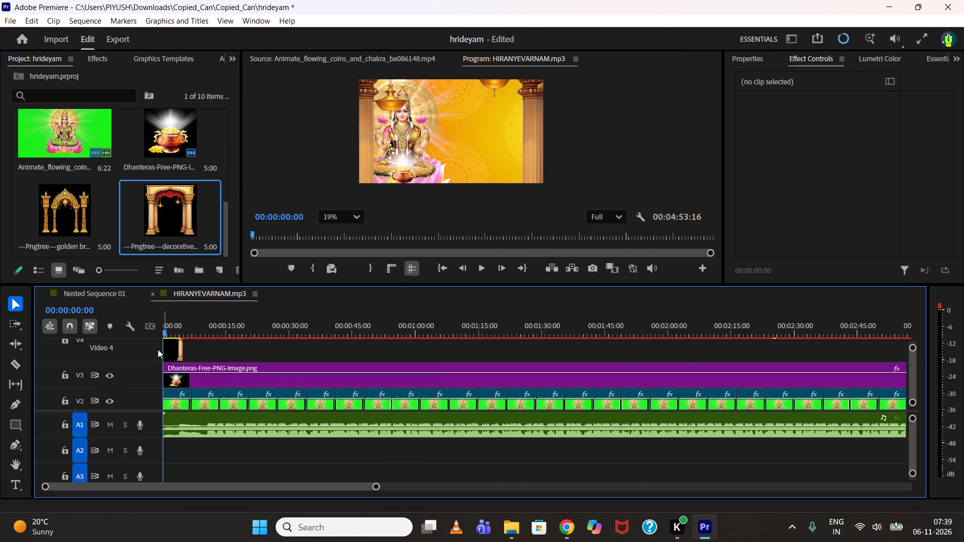
Set the decorative arch frame clip's scale to 46 and its horizontal position to 493 to surround Lakshmi.
click(173, 351)
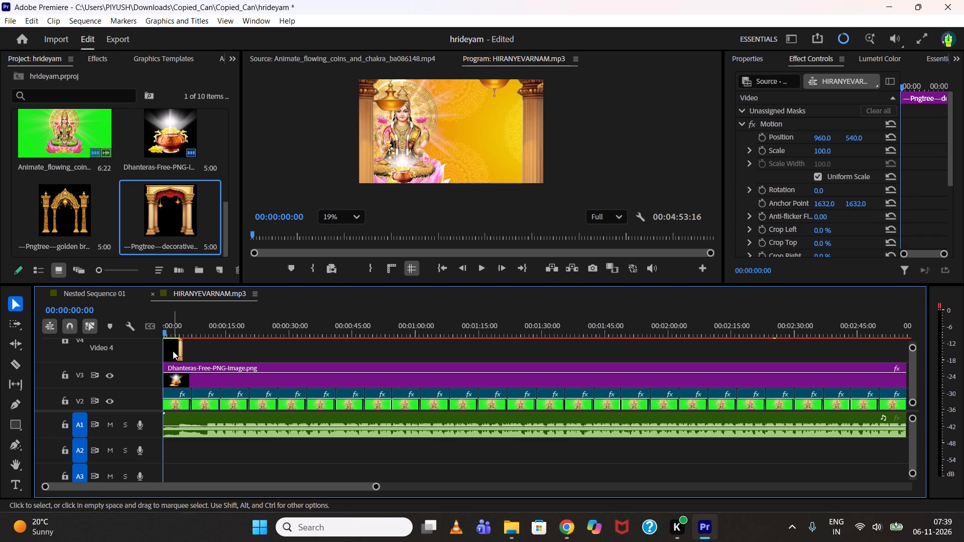
drag(825, 149, 792, 151)
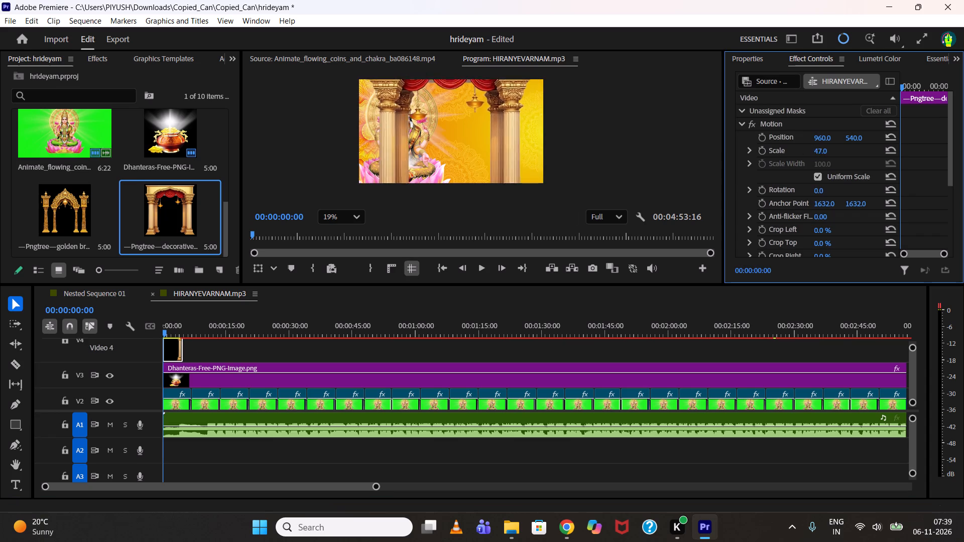
drag(792, 151, 785, 151)
drag(831, 139, 824, 138)
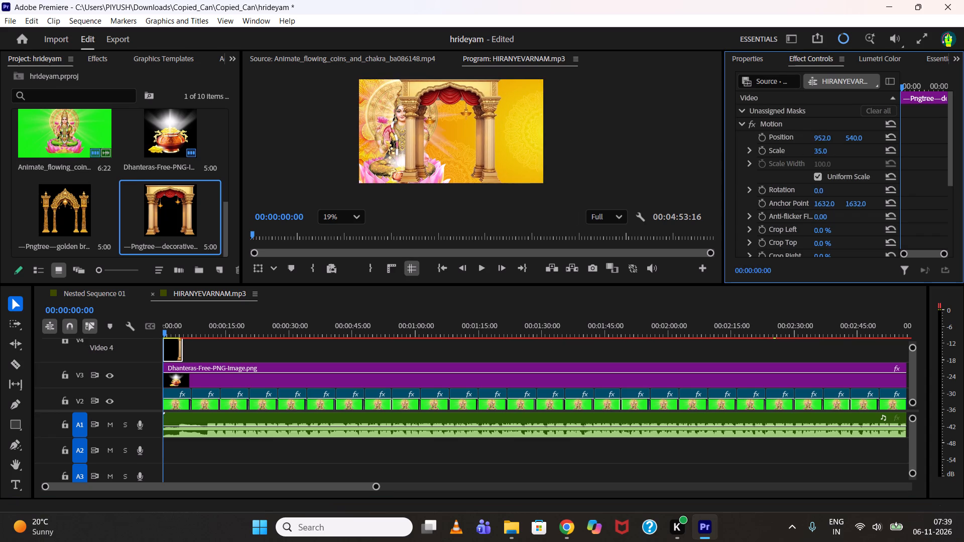
drag(824, 138, 518, 195)
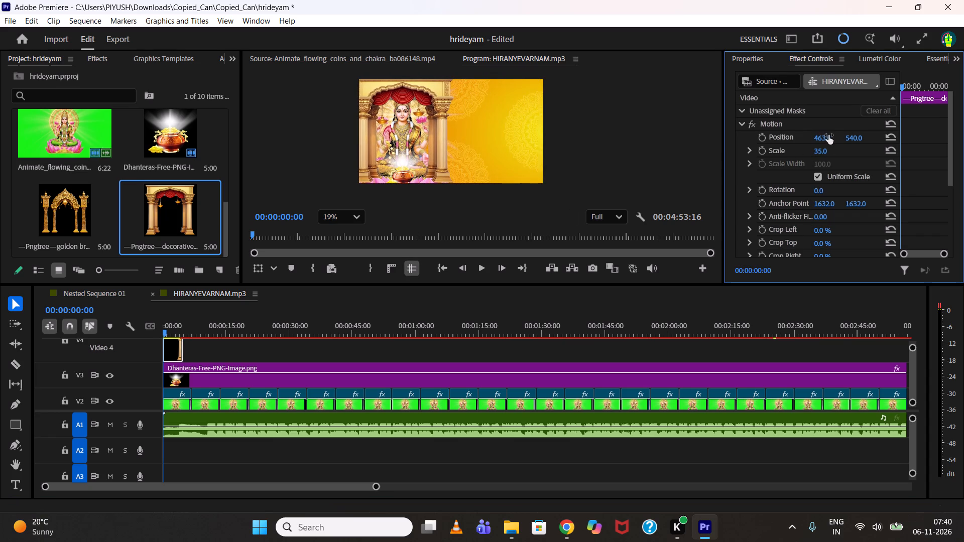
scroll(540, 115, down, 2)
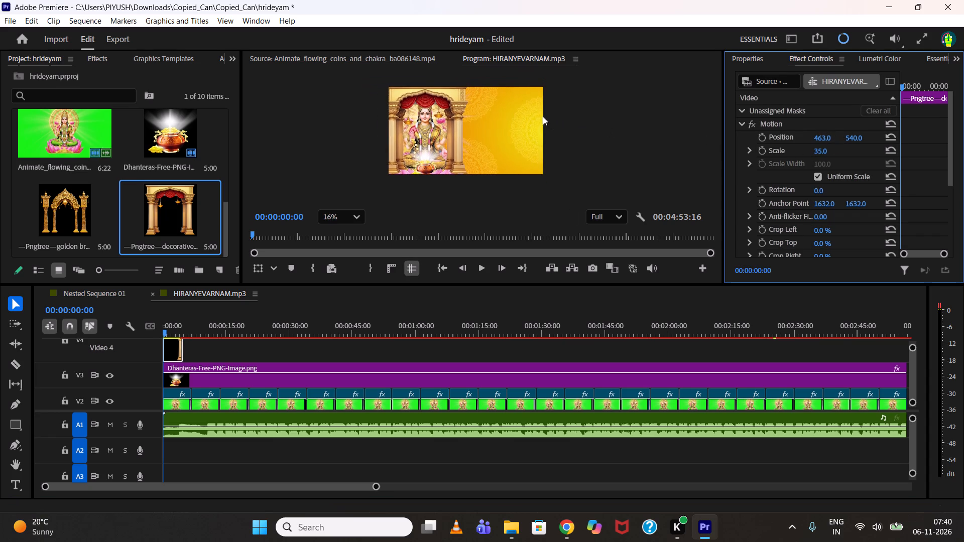
scroll(543, 117, up, 2)
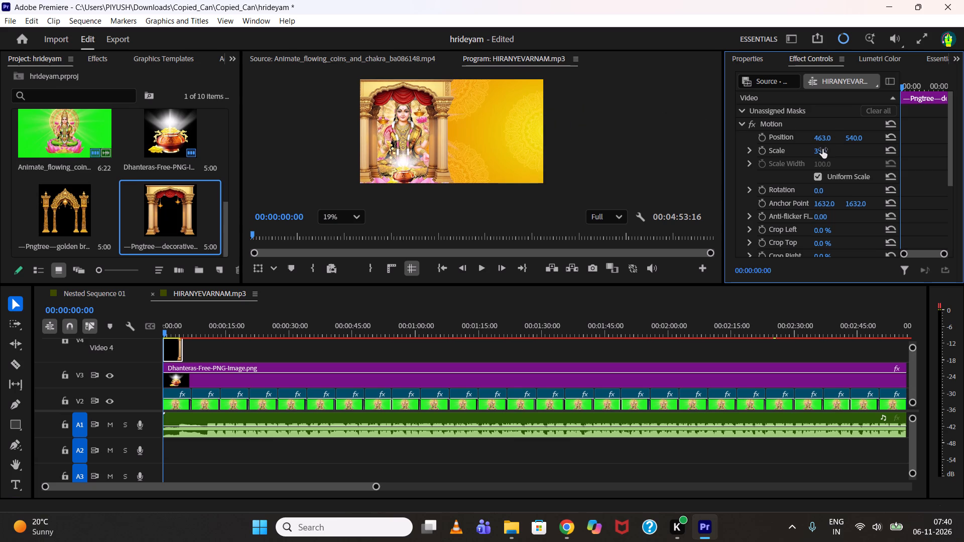
drag(819, 152, 829, 155)
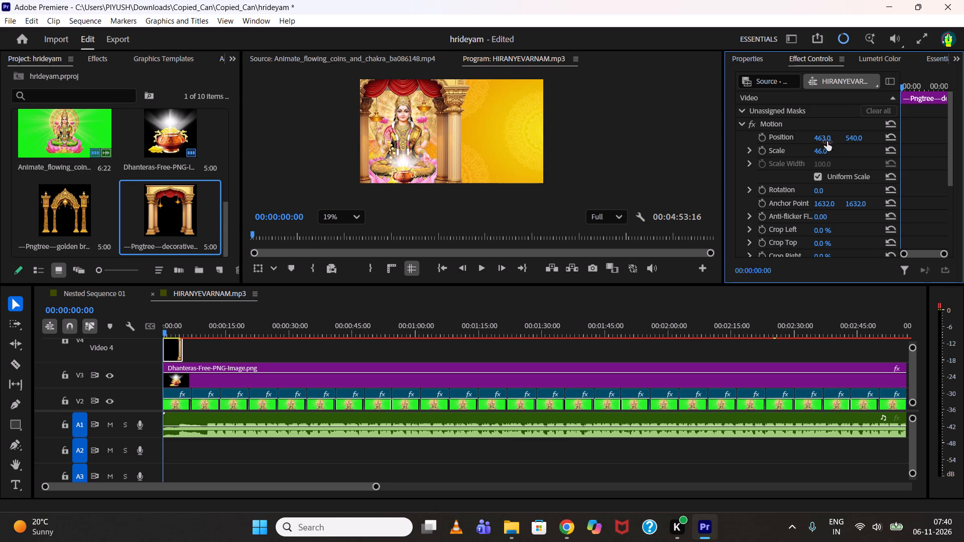
drag(828, 137, 854, 141)
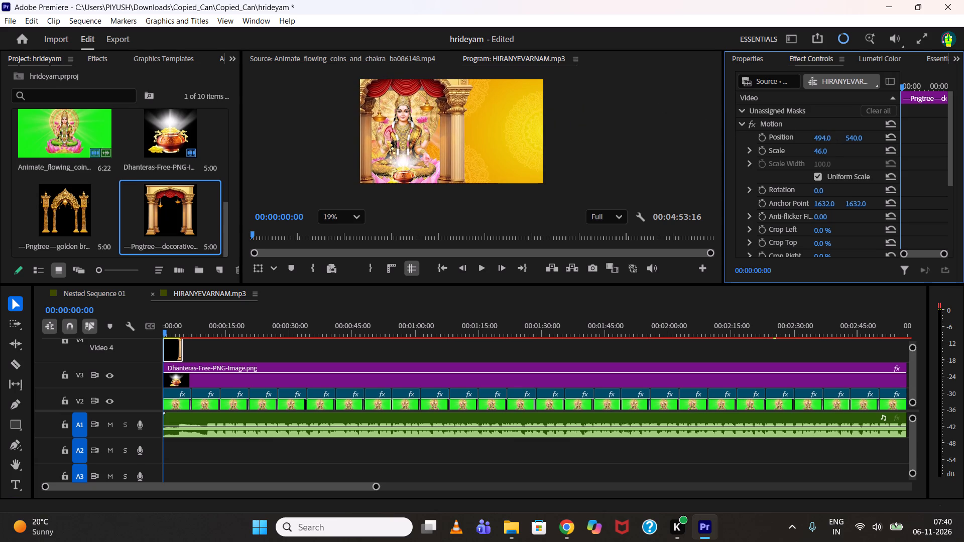
drag(854, 141, 854, 141)
Set all the Lakshmi clips on track V2 to 163% scale and a horizontal position of 493.
click(180, 403)
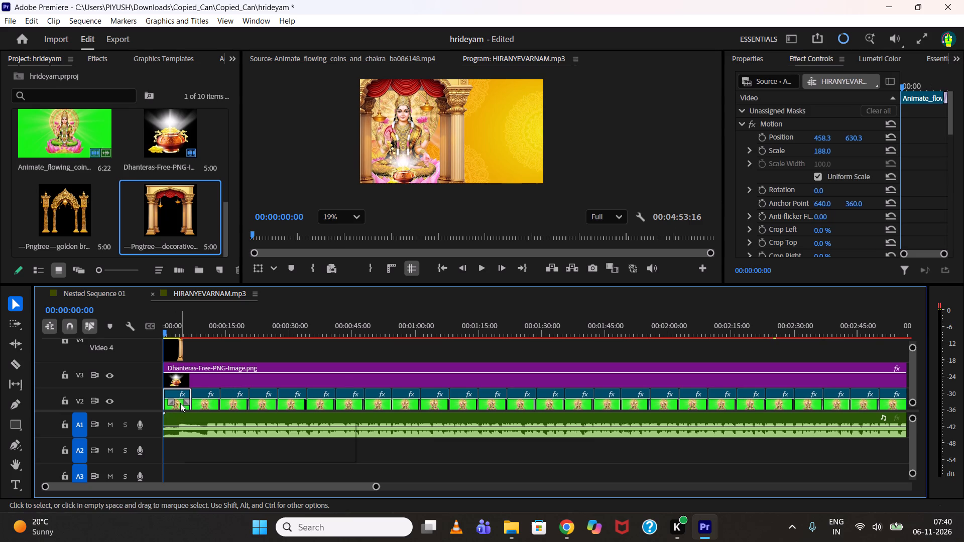
alt+scroll(241, 347, down, 9)
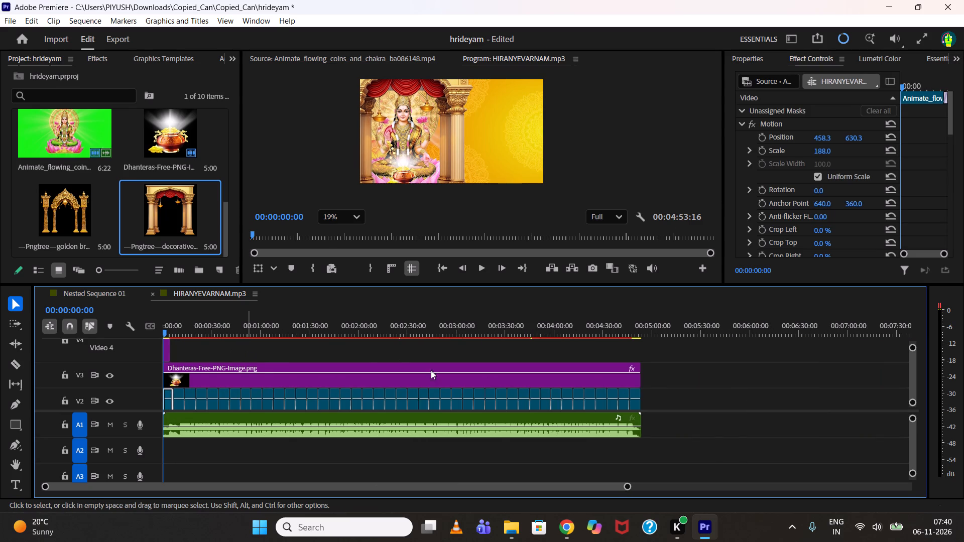
drag(654, 391, 205, 381)
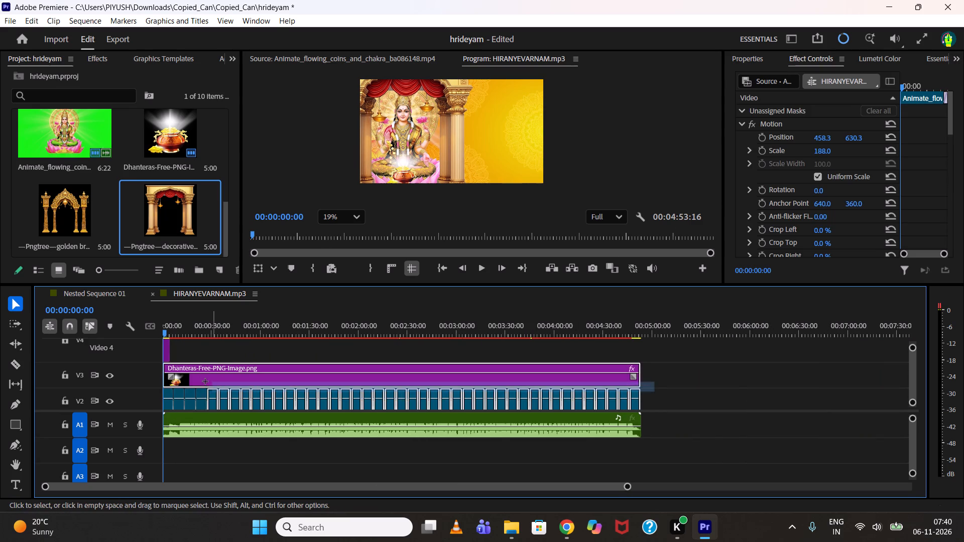
drag(205, 381, 163, 392)
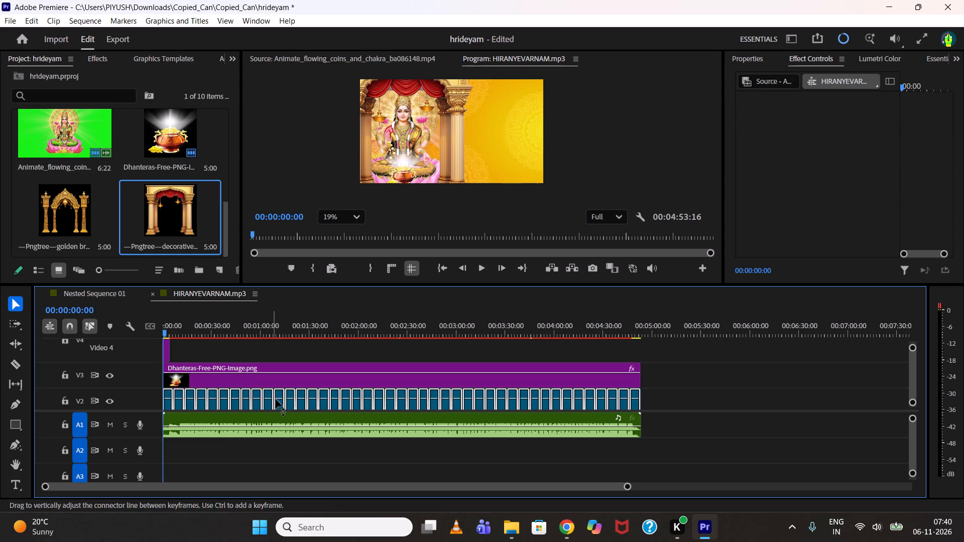
click(756, 54)
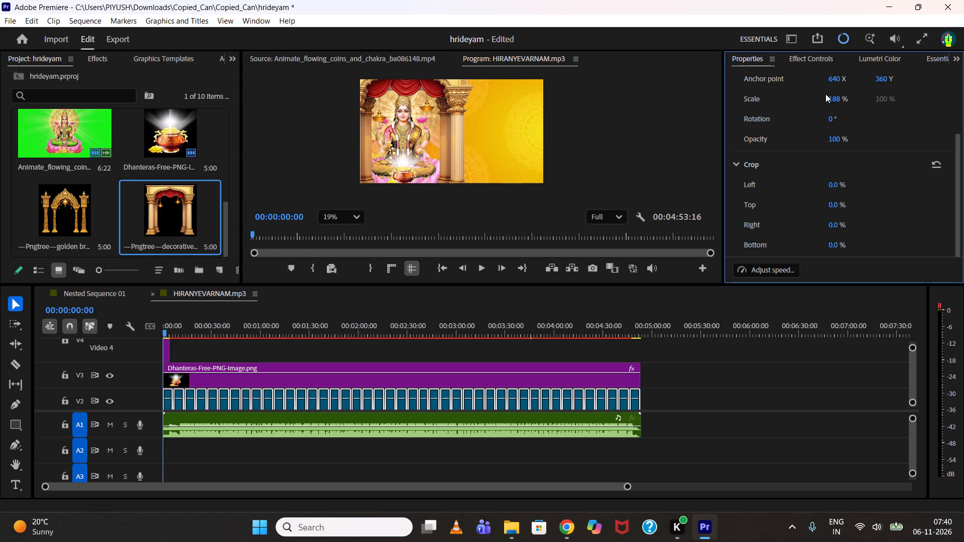
drag(833, 98, 814, 101)
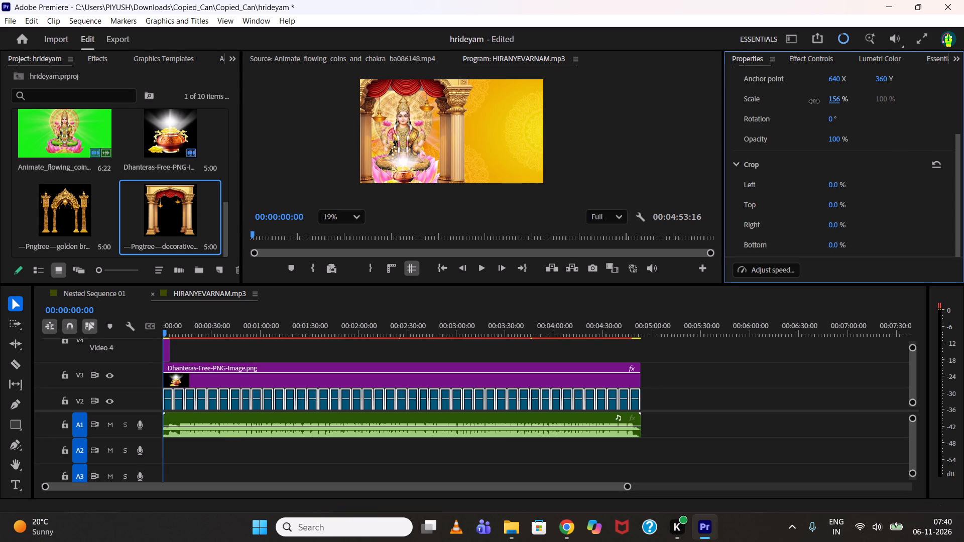
drag(814, 101, 822, 103)
scroll(807, 169, up, 2)
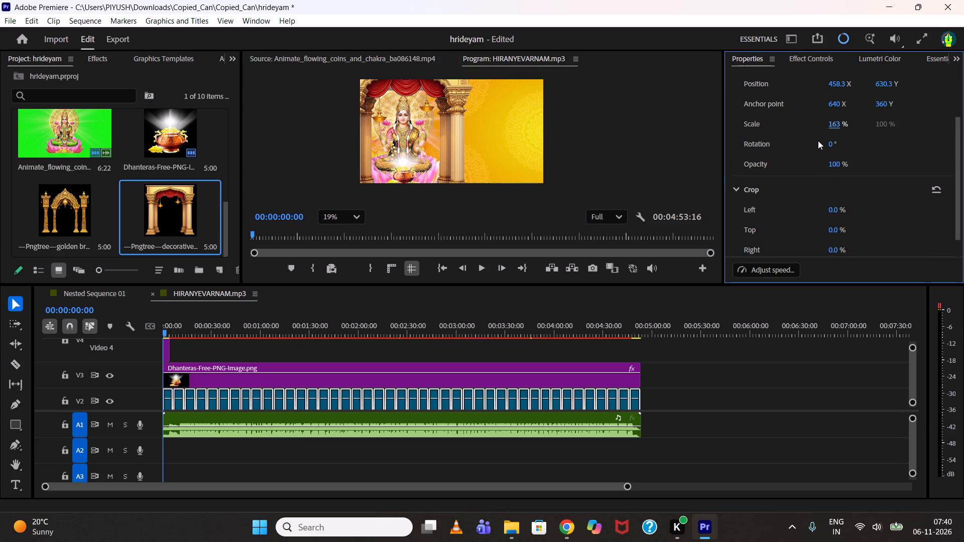
drag(838, 81, 870, 89)
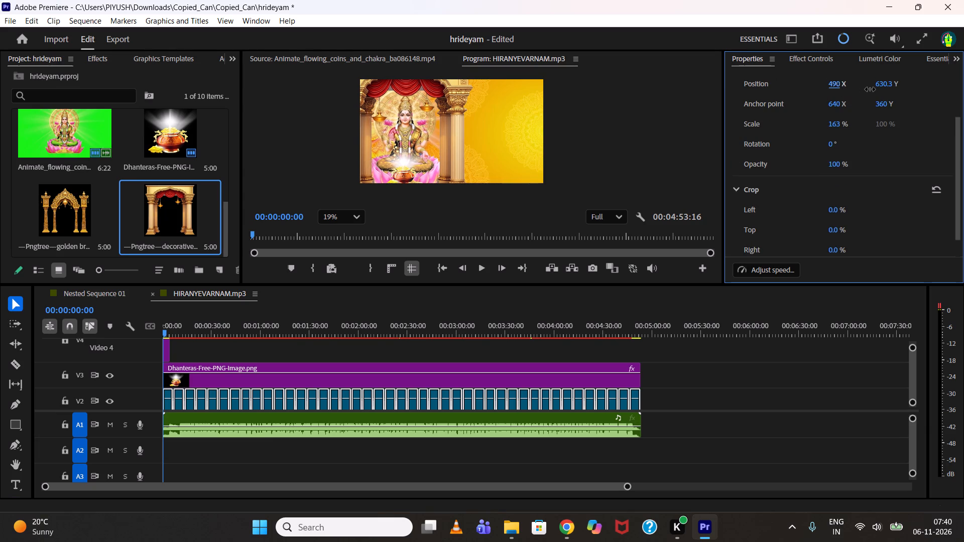
drag(870, 89, 871, 89)
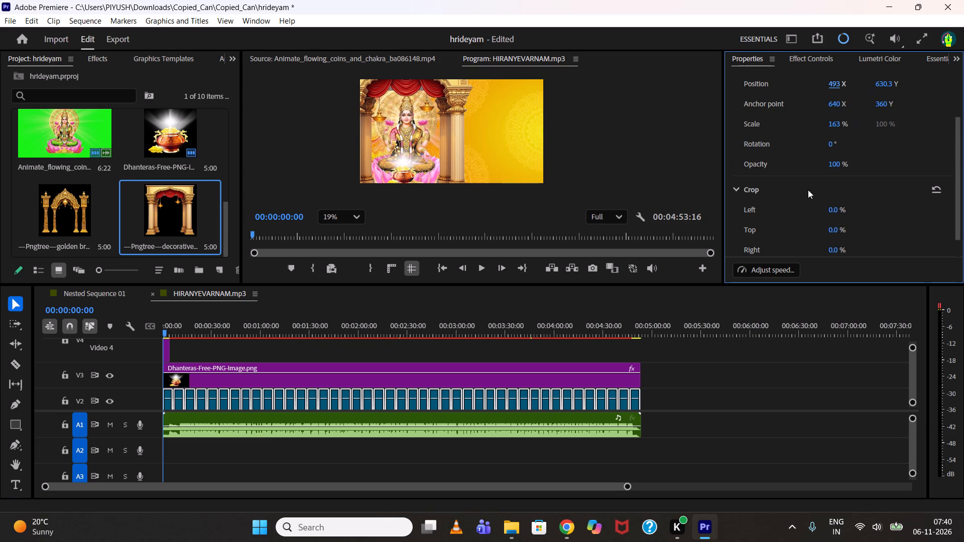
click(782, 391)
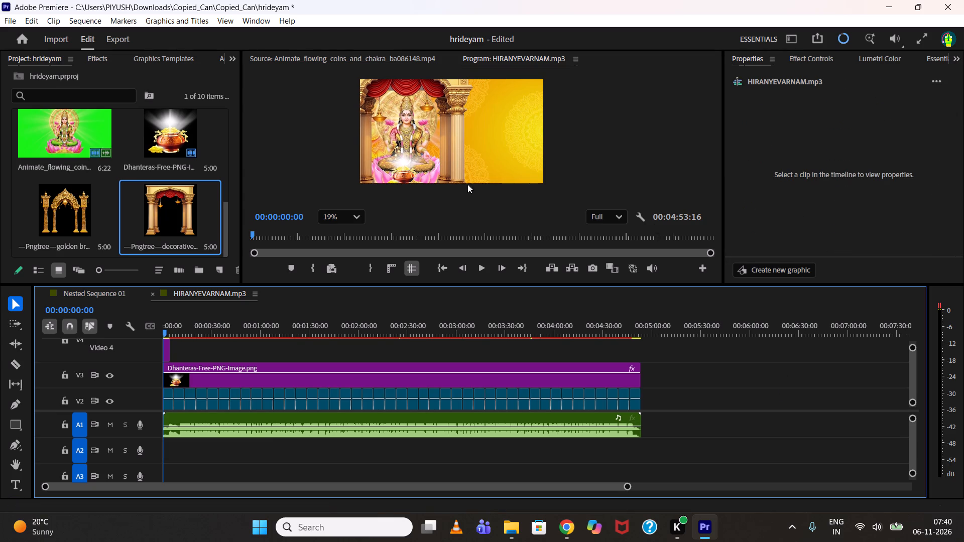
Extend the arch frame clip on V4 to the end of the Dhanteras image clip and play back the opening seconds.
drag(353, 321, 384, 328)
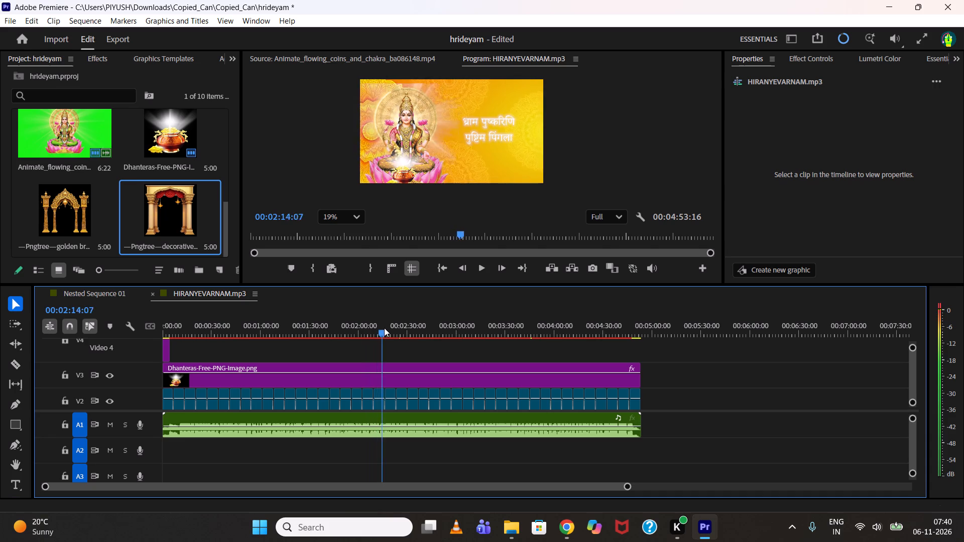
drag(384, 328, 170, 331)
drag(171, 345, 641, 351)
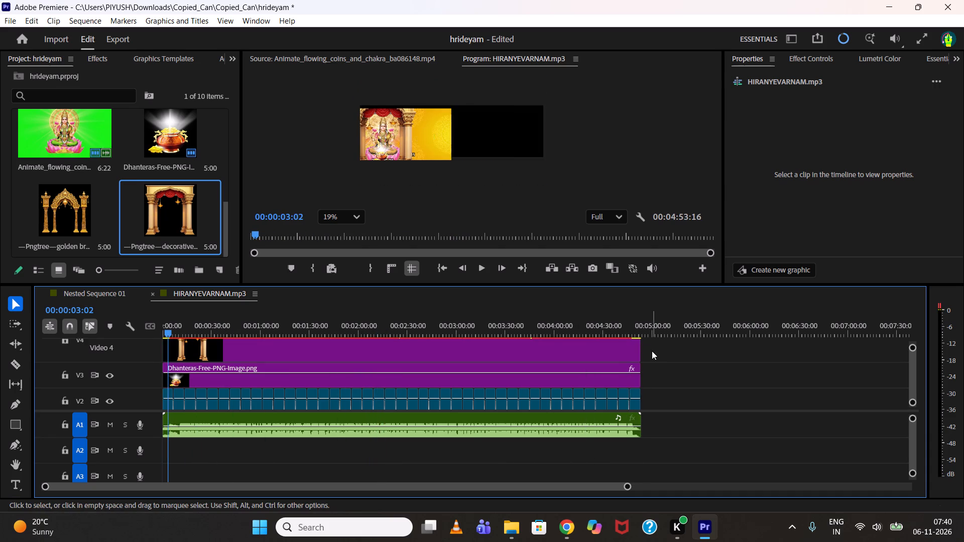
key(space)
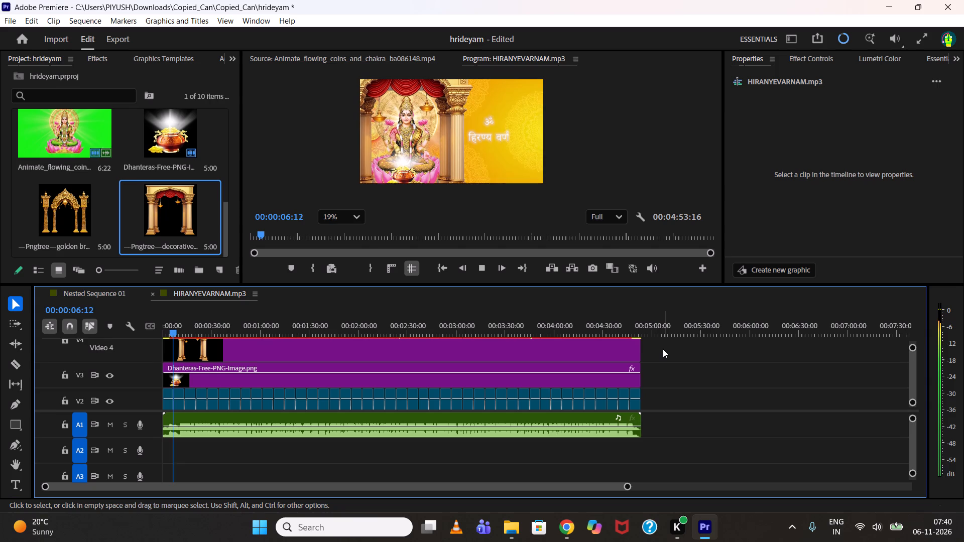
key(space)
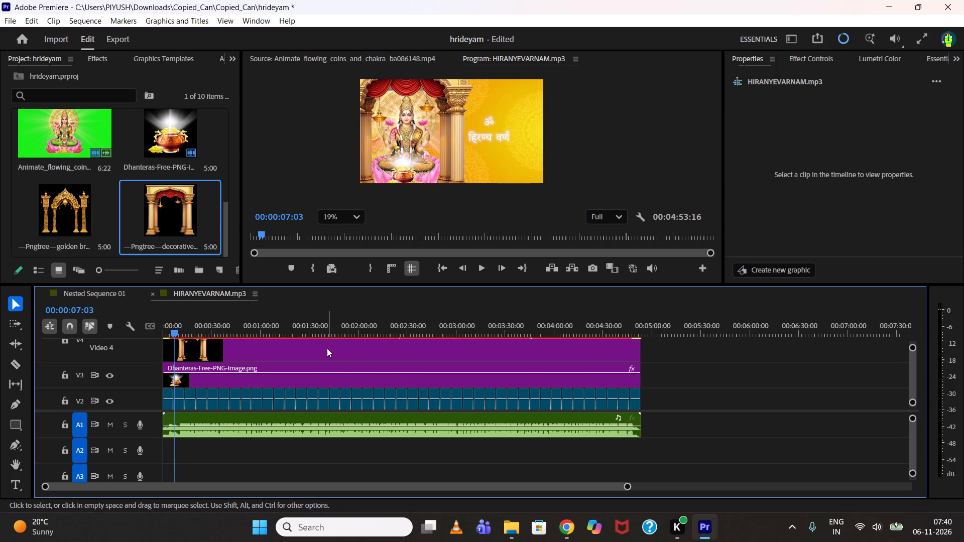
Set the decorative arch frame clip's scale to 41% and its position to 426 horizontally and 512 vertically.
click(327, 347)
drag(834, 150, 809, 158)
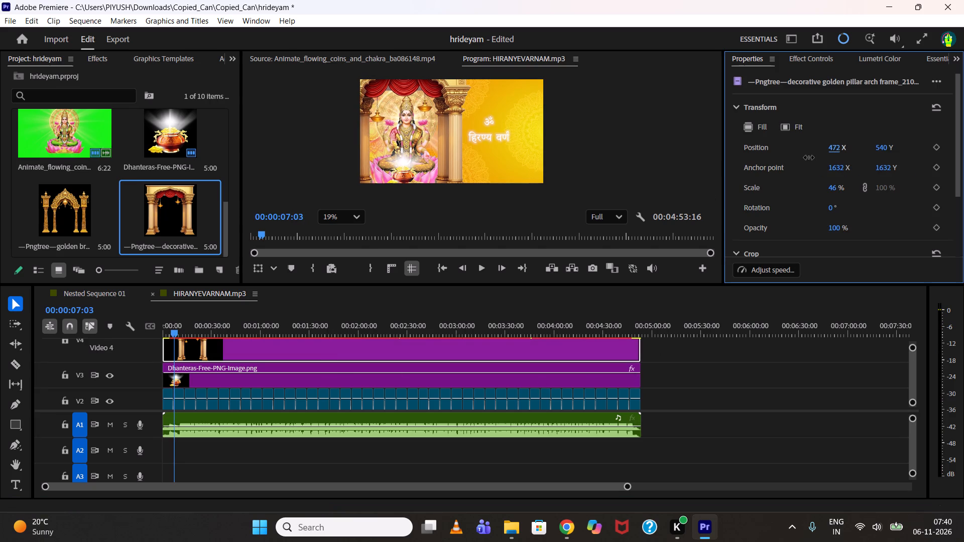
drag(809, 158, 803, 158)
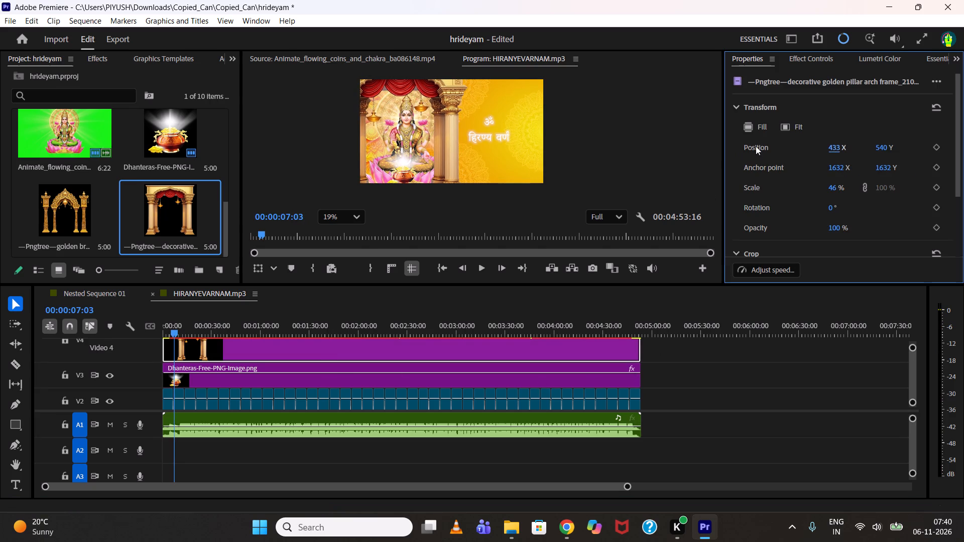
drag(835, 186, 836, 186)
drag(836, 186, 846, 188)
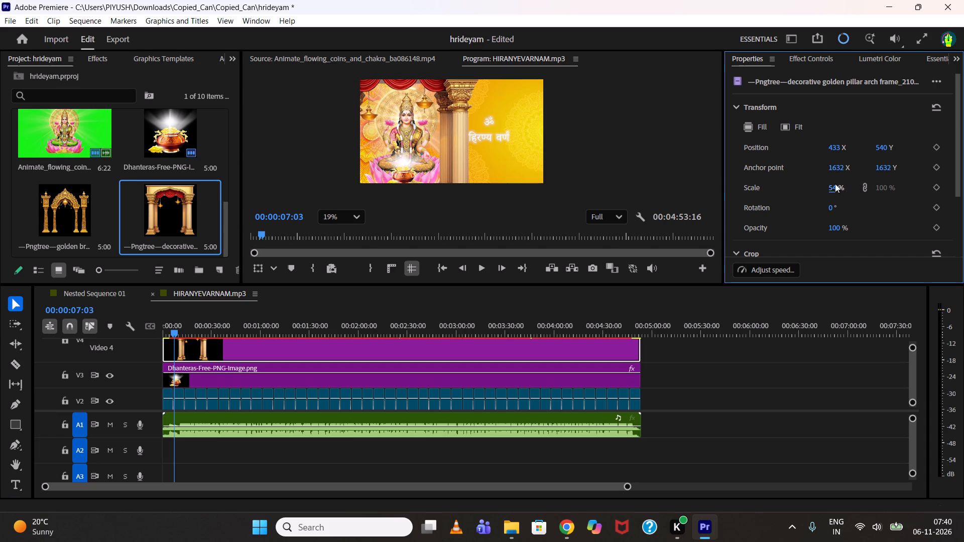
drag(838, 151, 832, 152)
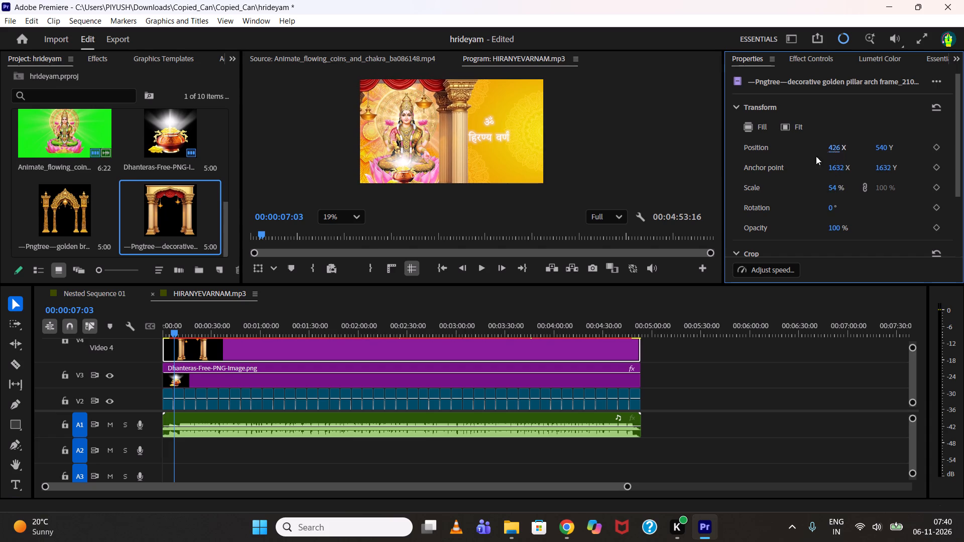
scroll(615, 135, down, 2)
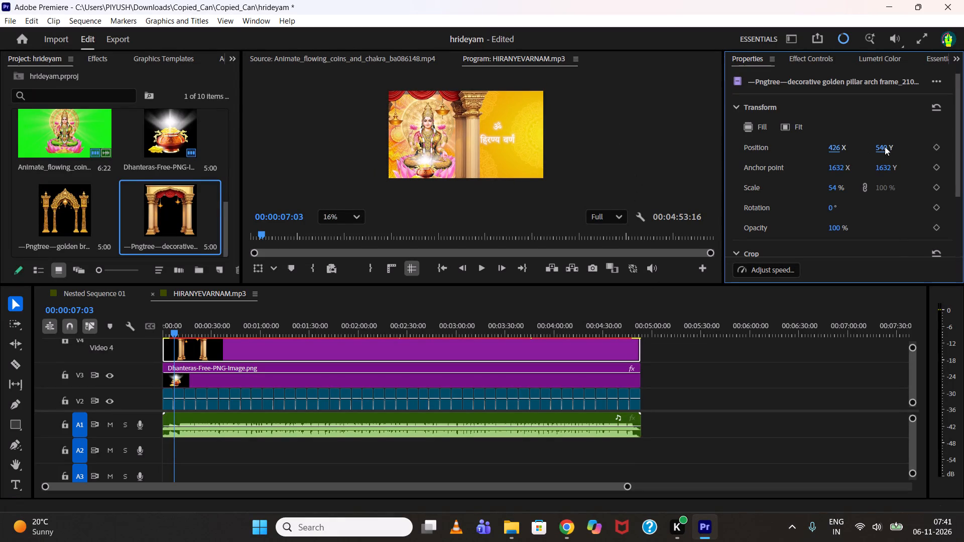
drag(885, 147, 880, 147)
drag(883, 148, 856, 147)
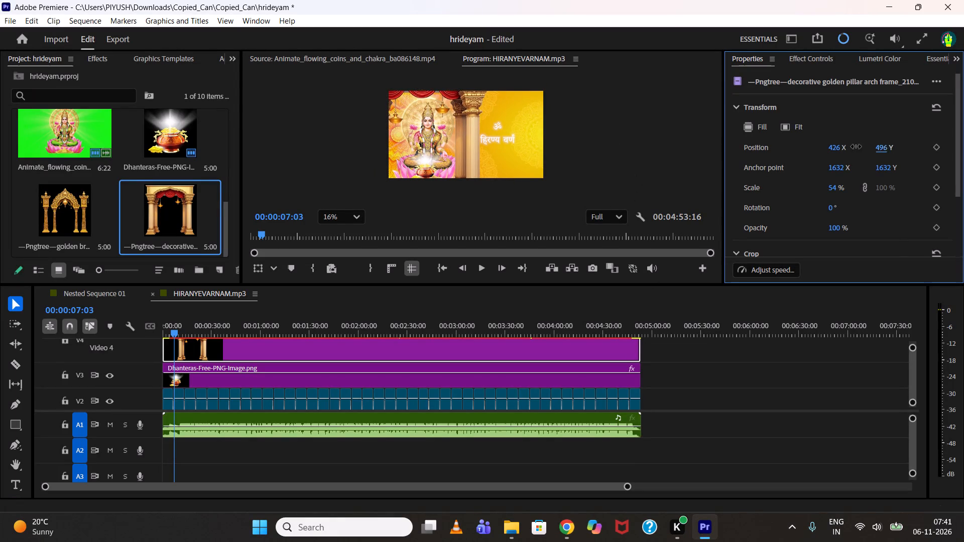
drag(856, 147, 858, 149)
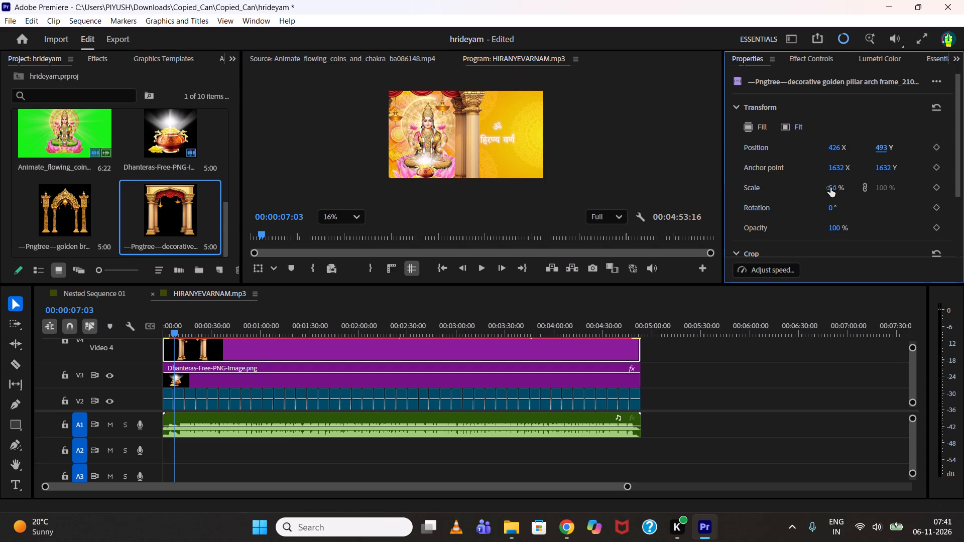
drag(830, 188, 821, 188)
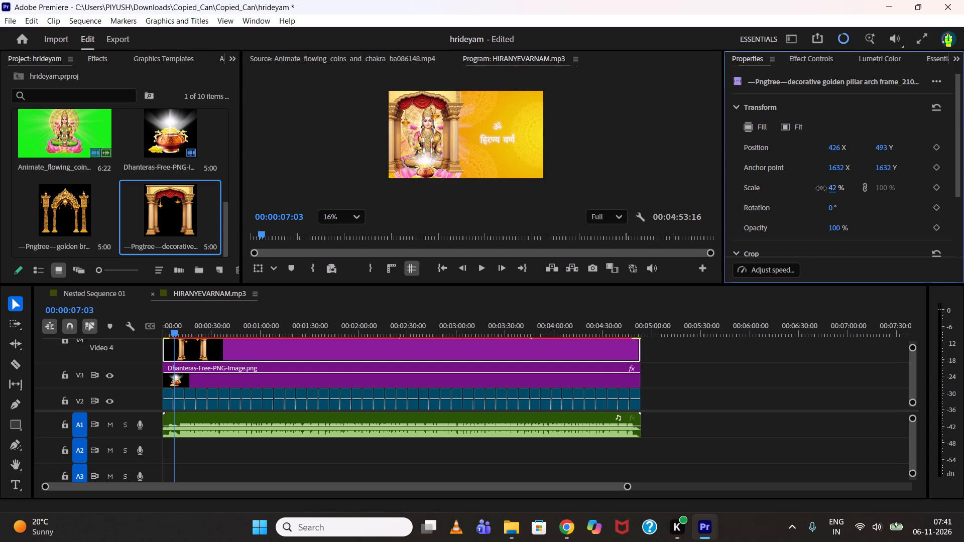
drag(821, 188, 820, 188)
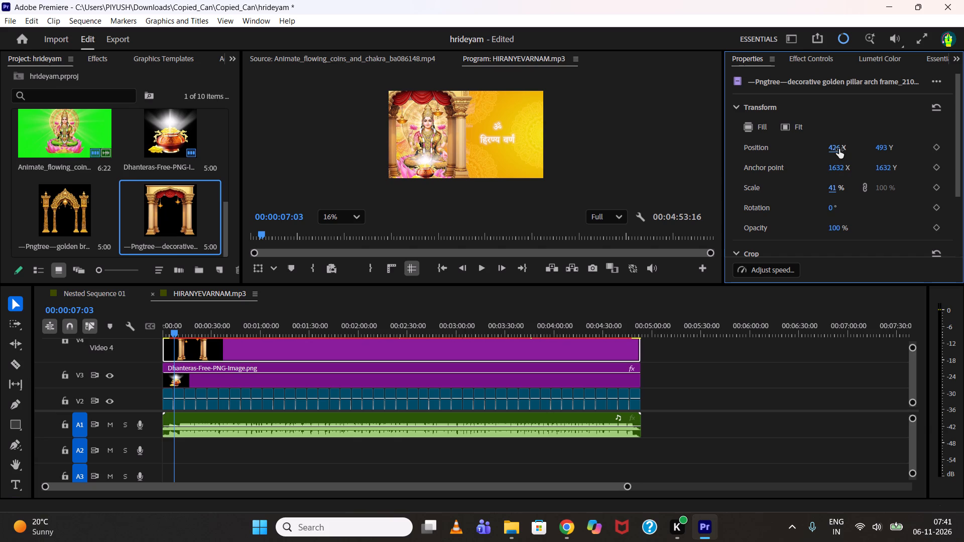
drag(884, 147, 894, 147)
drag(894, 147, 896, 147)
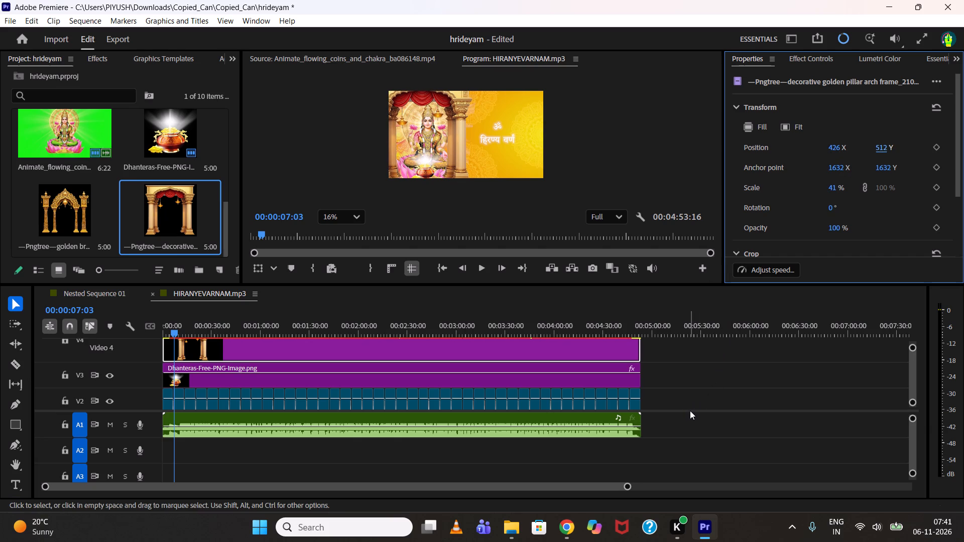
Set the horizontal position of all the Lakshmi clips on track V2 to 428, centring her inside the arch.
drag(685, 396, 391, 390)
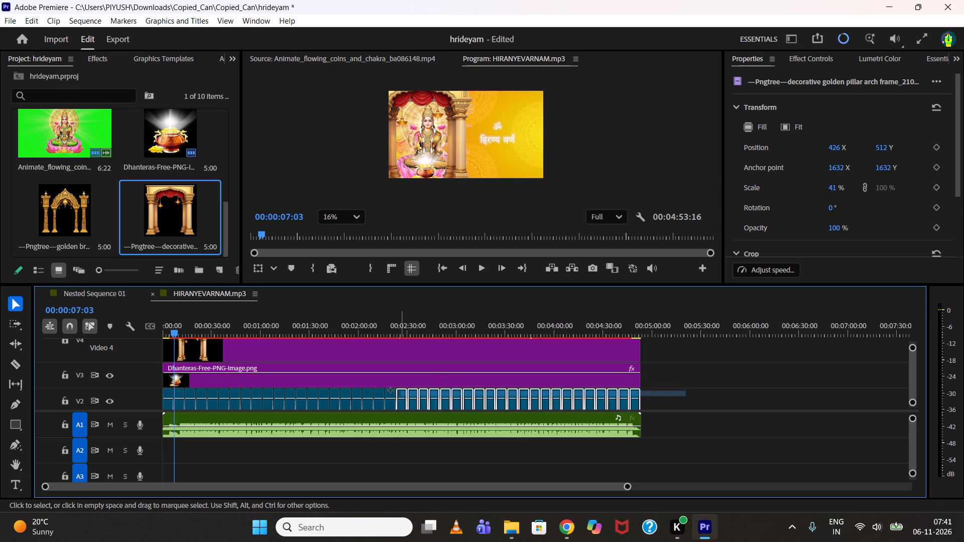
drag(391, 390, 159, 403)
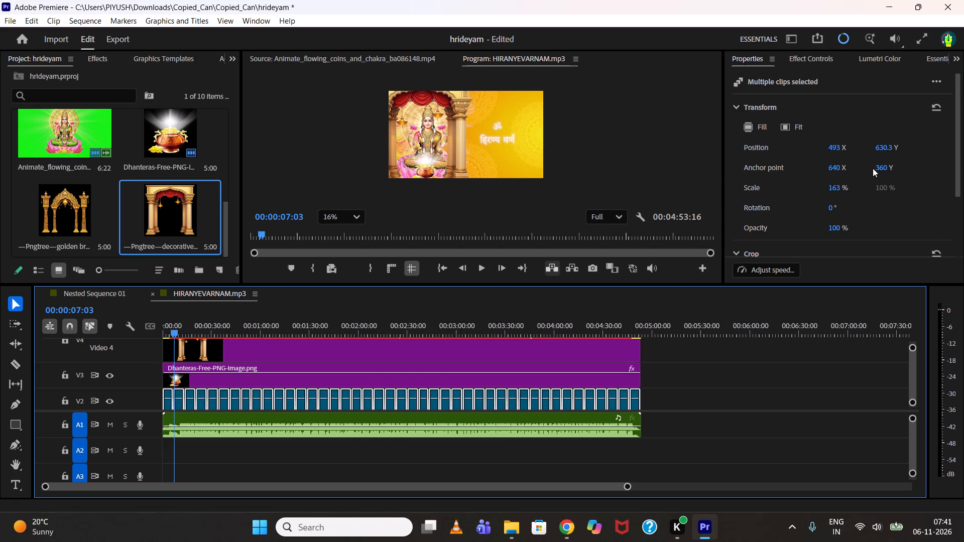
drag(839, 152, 803, 156)
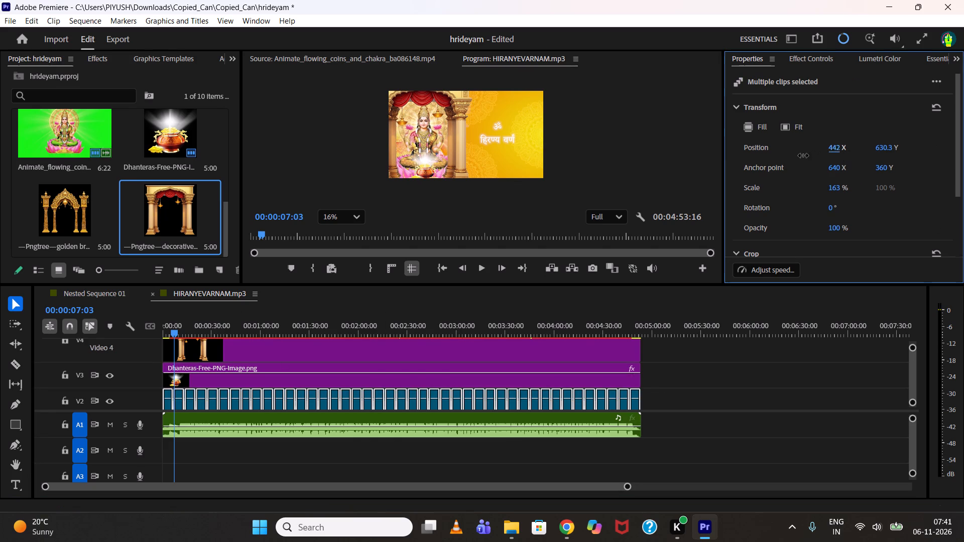
drag(803, 156, 799, 157)
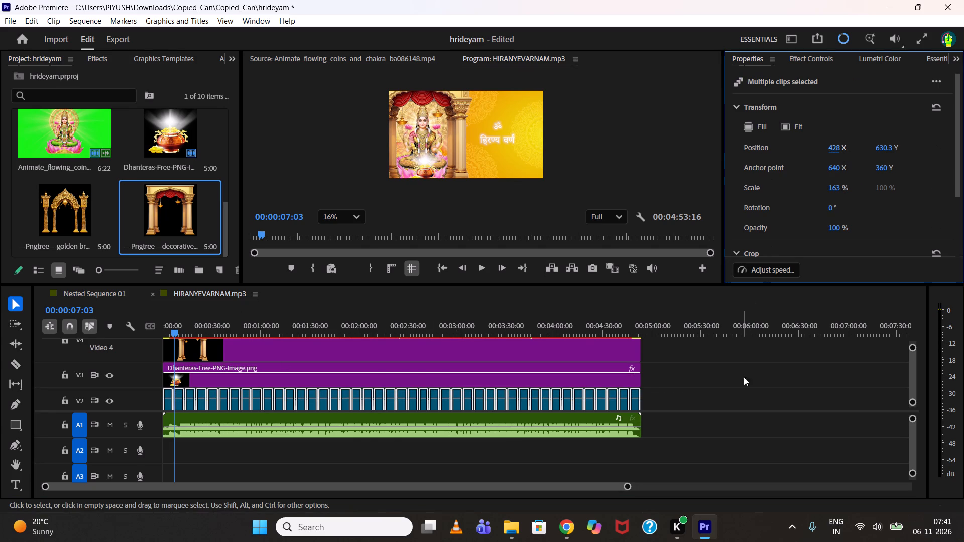
click(746, 399)
scroll(418, 93, up, 4)
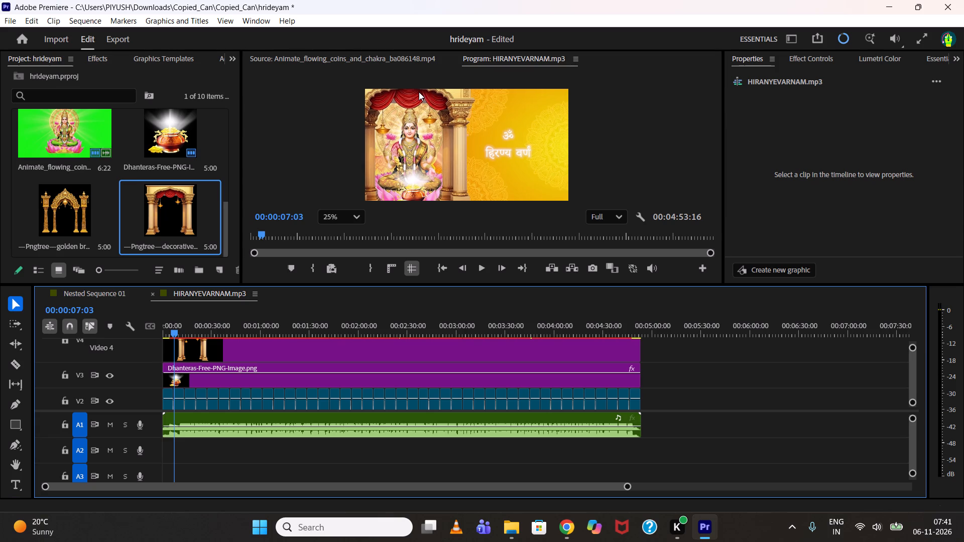
scroll(419, 92, up, 2)
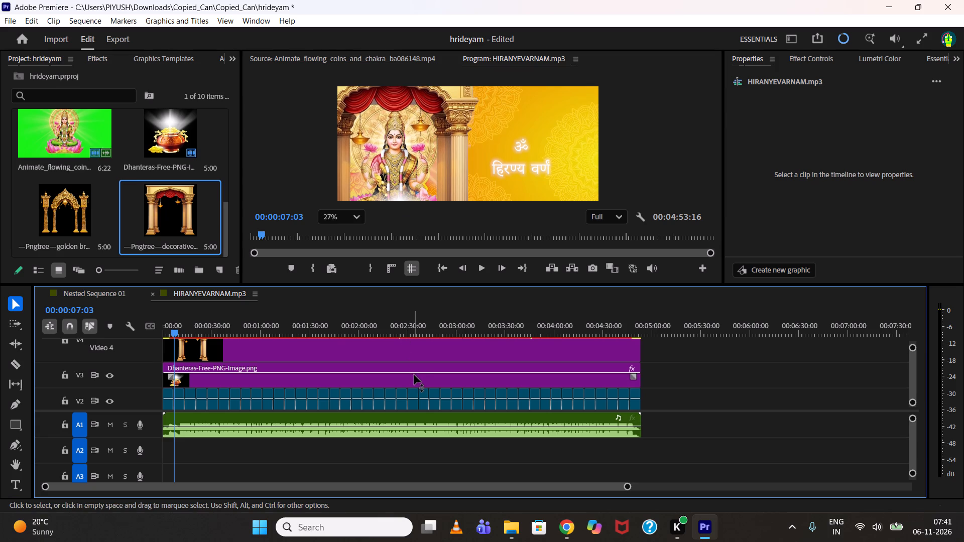
Add a Lumetri Color effect to the decorative arch frame clip on V4.
click(416, 354)
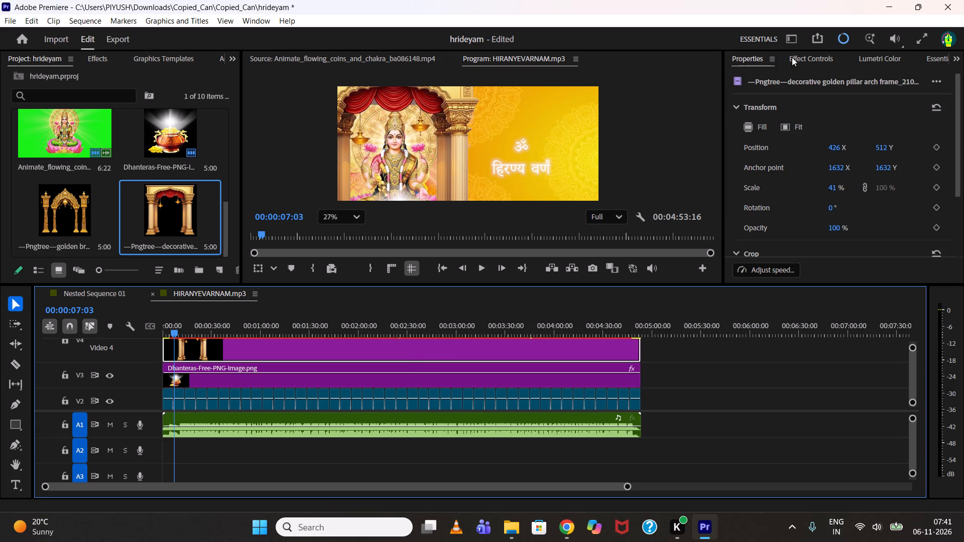
click(861, 61)
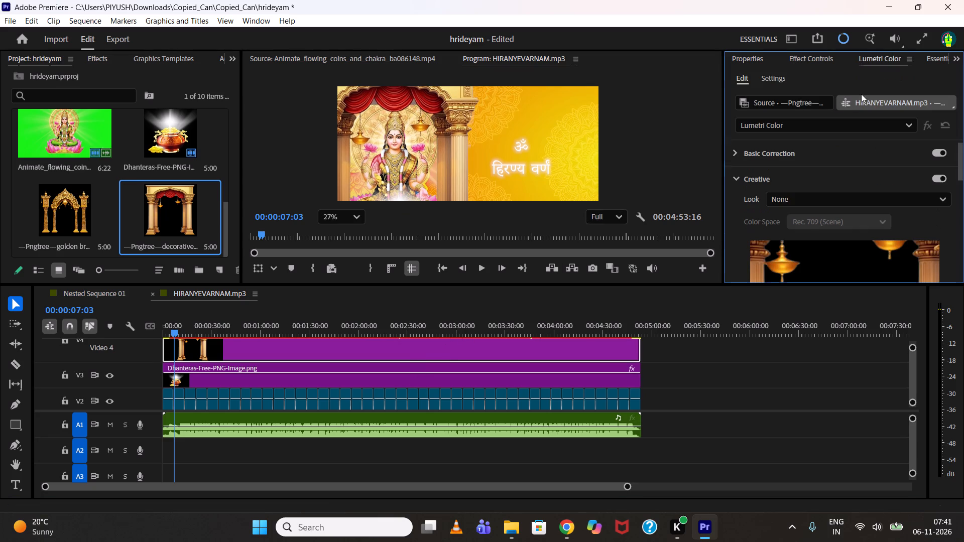
click(911, 120)
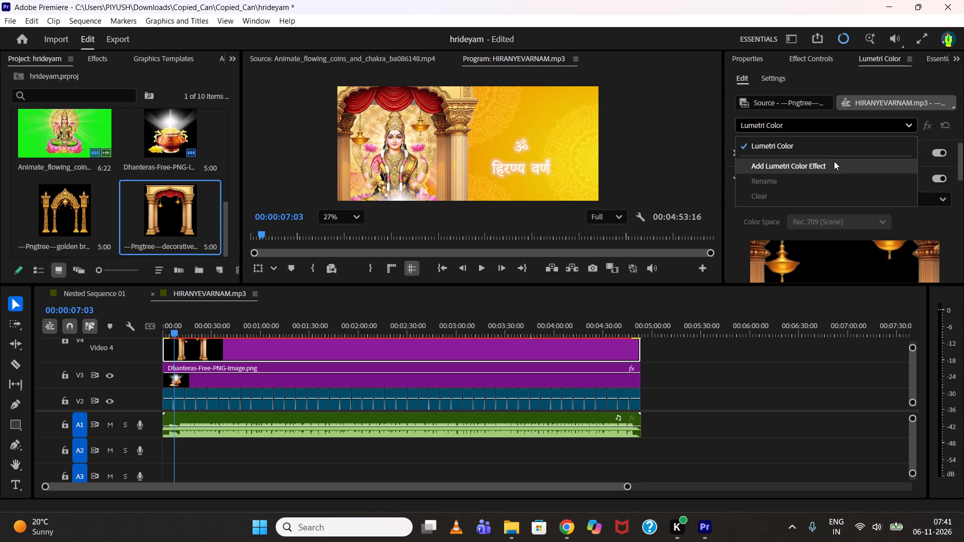
click(834, 161)
Reduce the arch frame's Creative look intensity to 0 in Lumetri Color.
scroll(729, 212, down, 3)
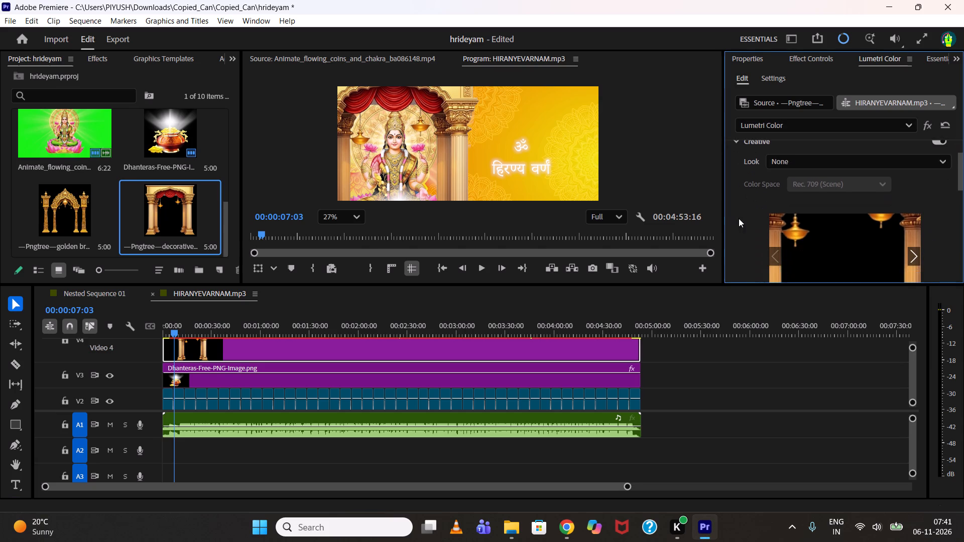
scroll(751, 218, down, 7)
drag(859, 231, 852, 231)
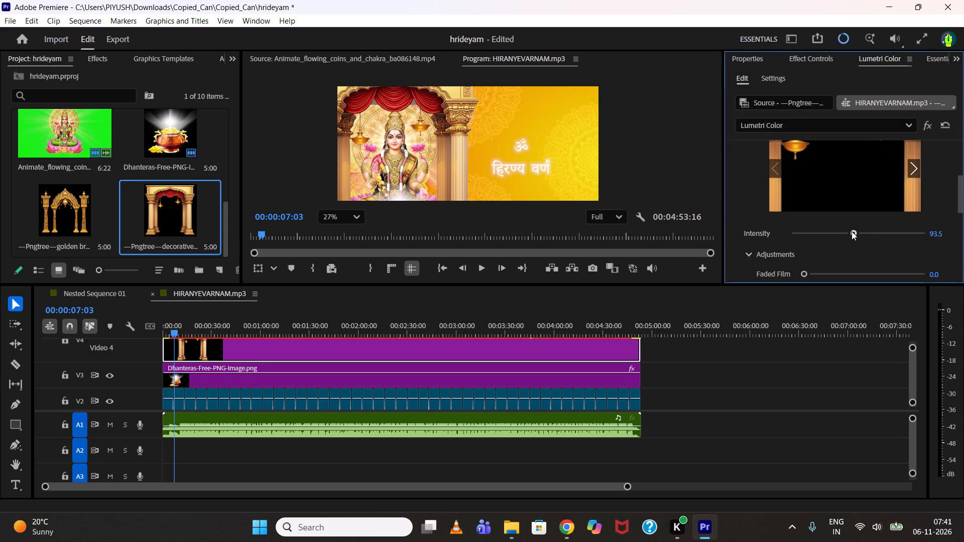
drag(852, 231, 791, 243)
drag(791, 243, 789, 244)
drag(794, 244, 824, 244)
scroll(793, 256, down, 2)
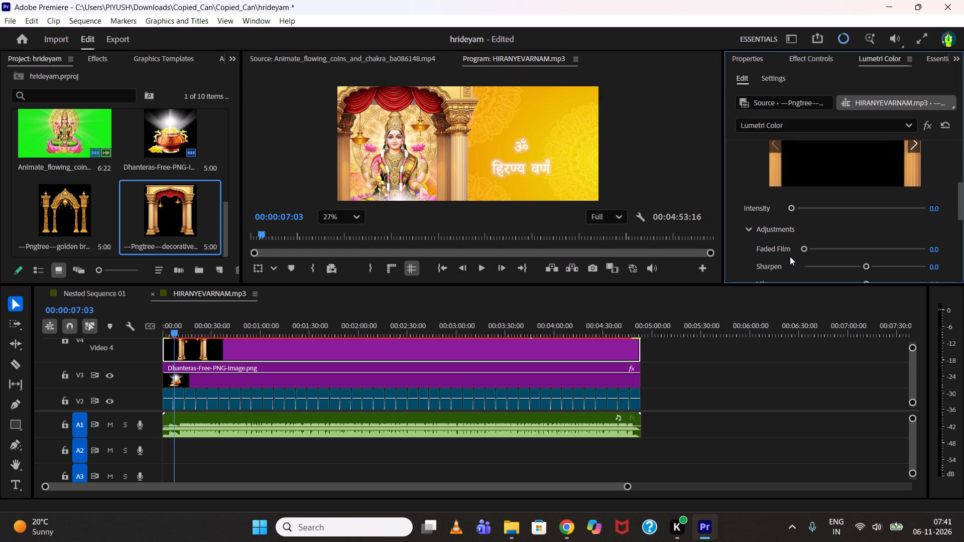
Apply the automatic Basic Correction to the arch frame clip in Lumetri Color.
scroll(790, 256, down, 16)
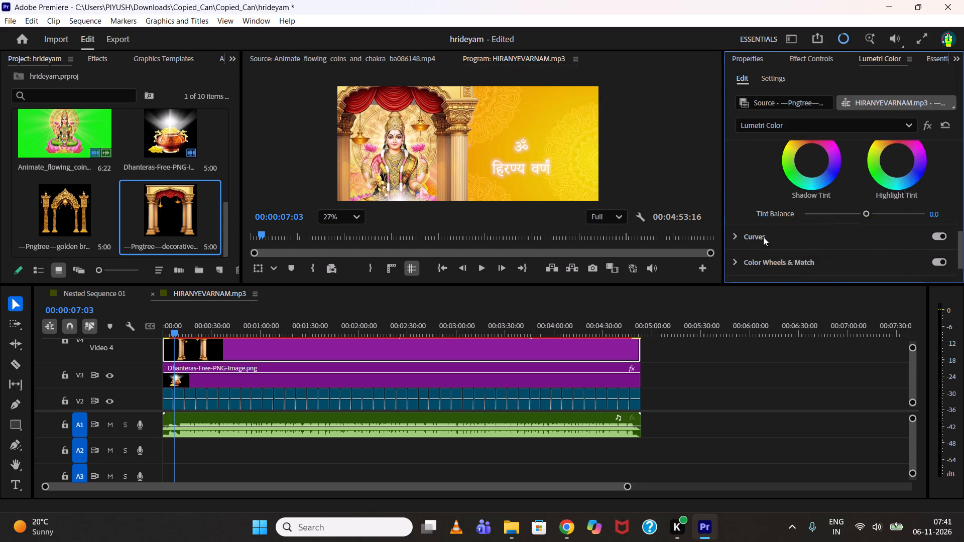
scroll(763, 237, down, 6)
scroll(742, 220, up, 4)
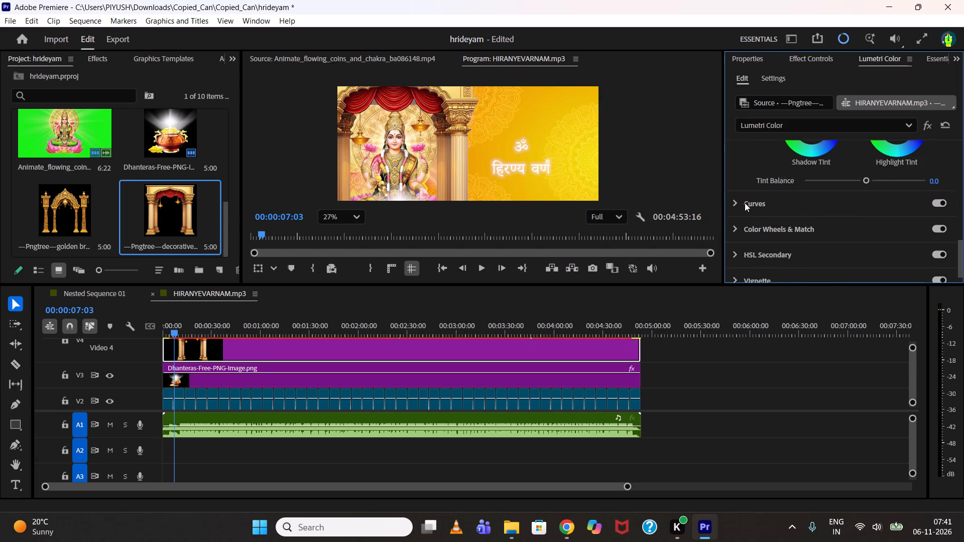
scroll(745, 203, up, 20)
scroll(745, 203, up, 5)
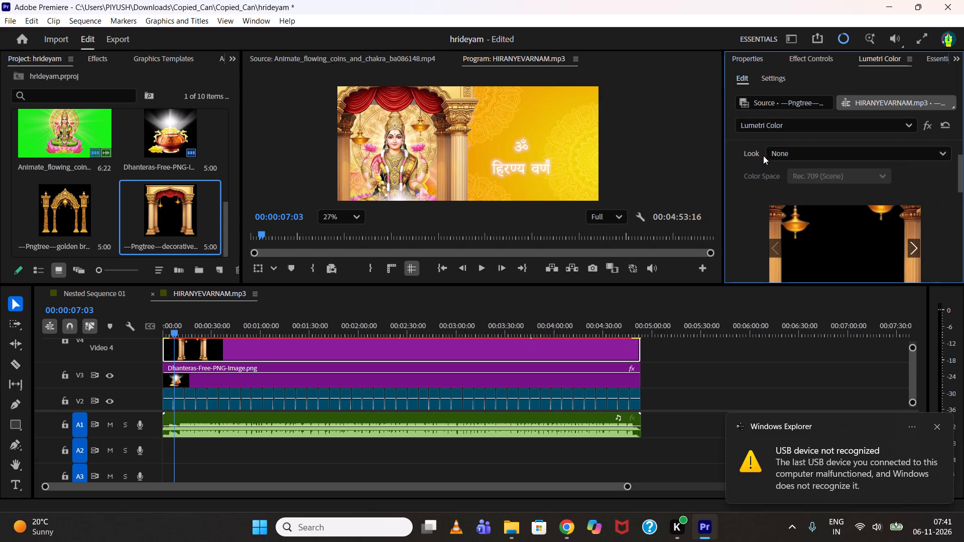
scroll(780, 175, up, 2)
scroll(791, 175, down, 6)
scroll(794, 183, up, 4)
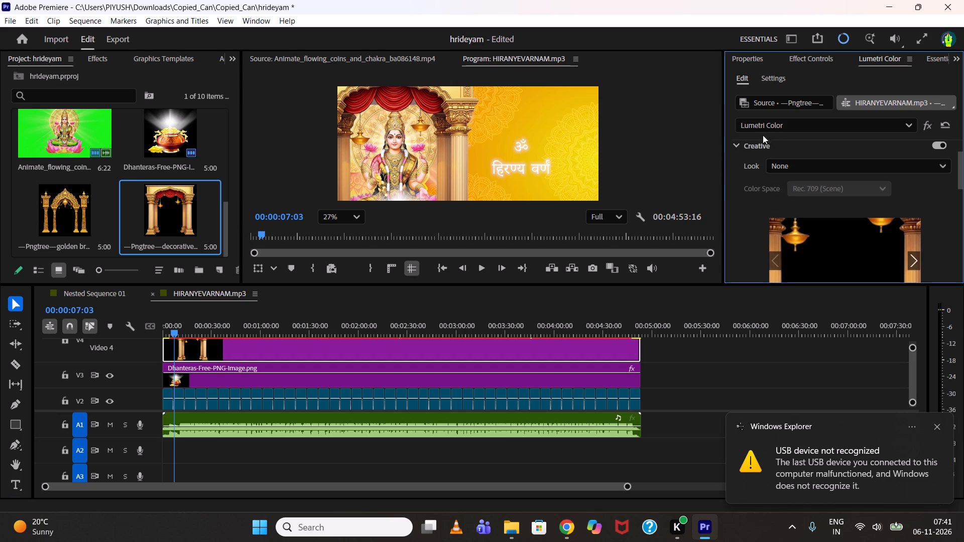
scroll(763, 135, up, 10)
click(739, 152)
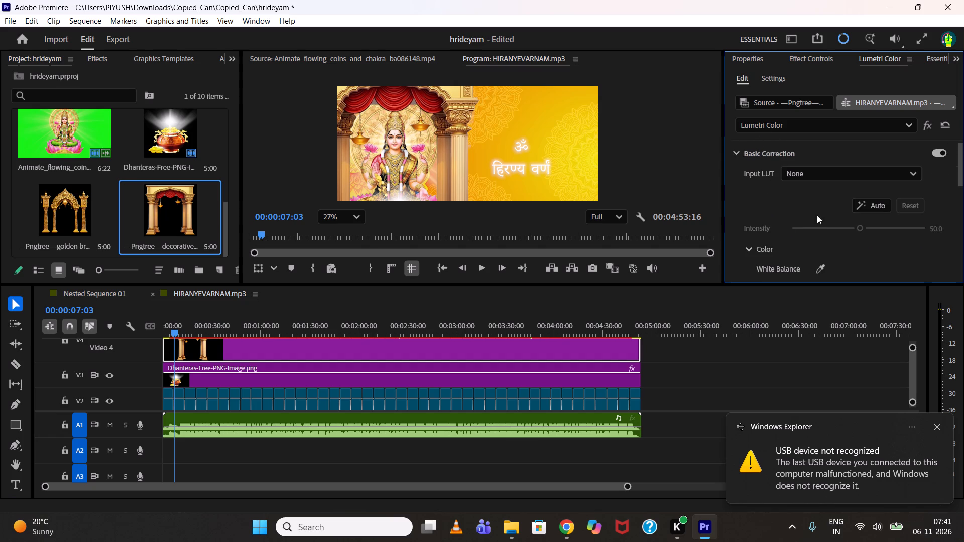
scroll(729, 234, down, 4)
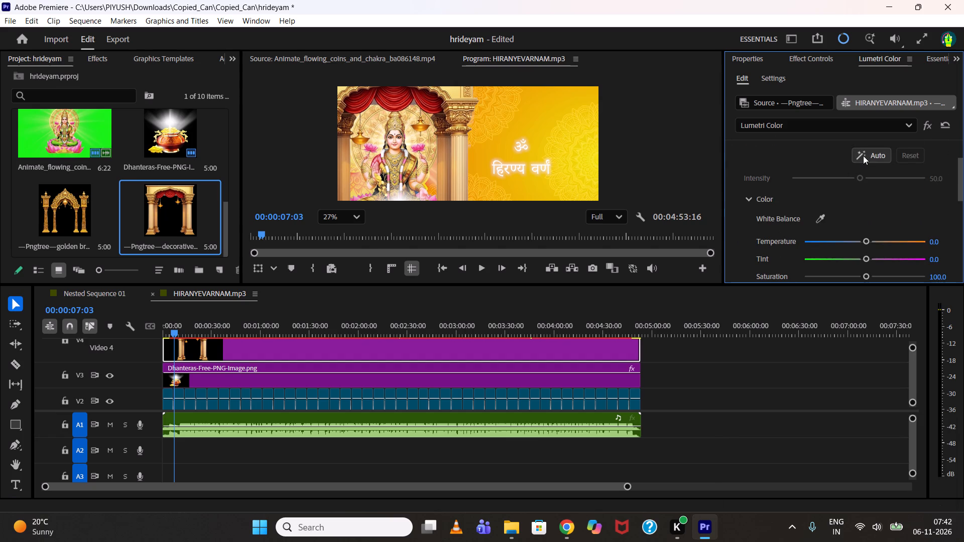
click(863, 157)
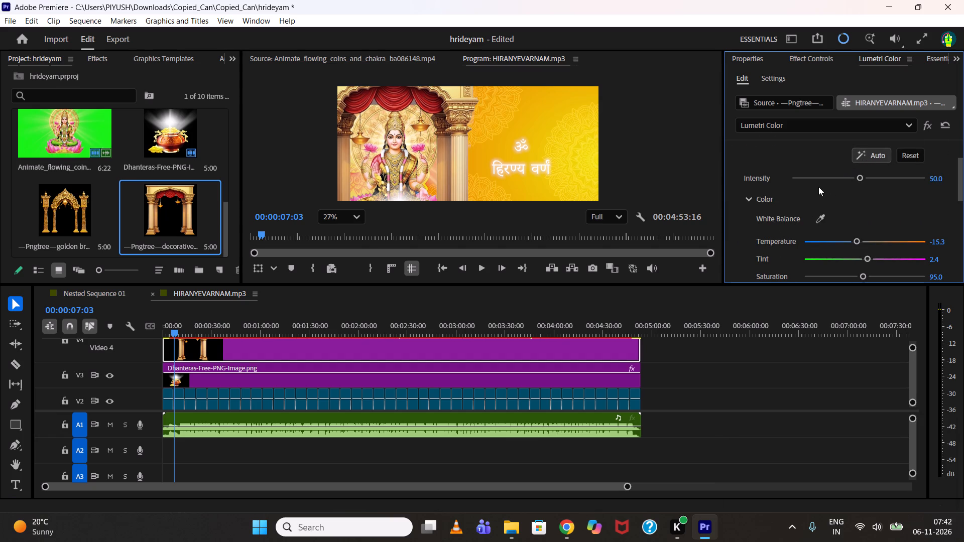
Set the arch frame's Basic Correction saturation to 93.8 after checking the corrected frame in the preview.
scroll(550, 137, down, 1)
middle_drag(485, 148, 479, 105)
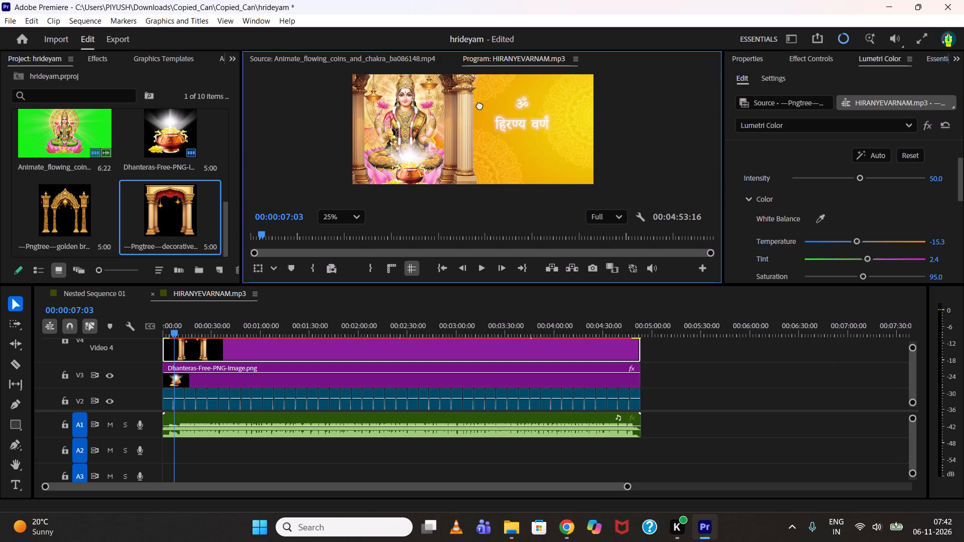
middle_drag(479, 105, 474, 125)
scroll(765, 237, down, 1)
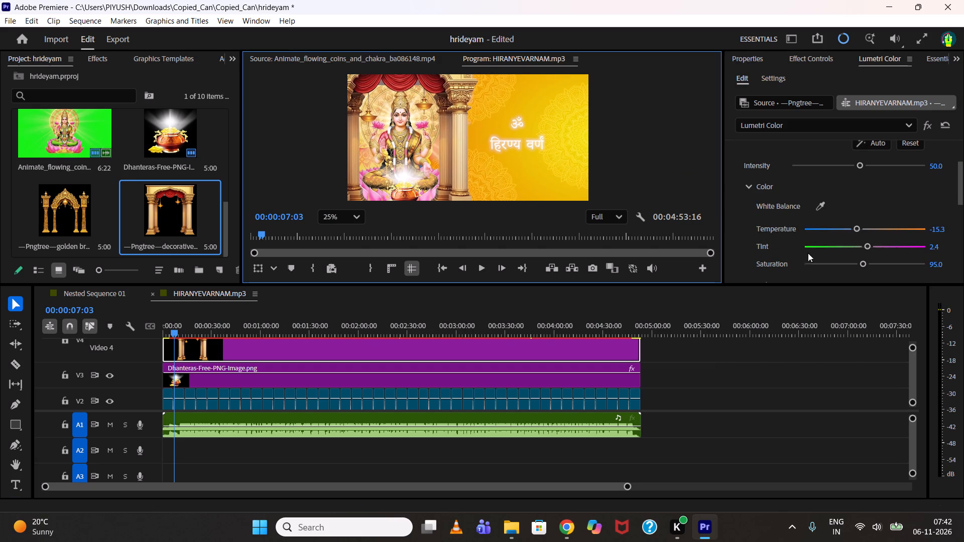
click(860, 264)
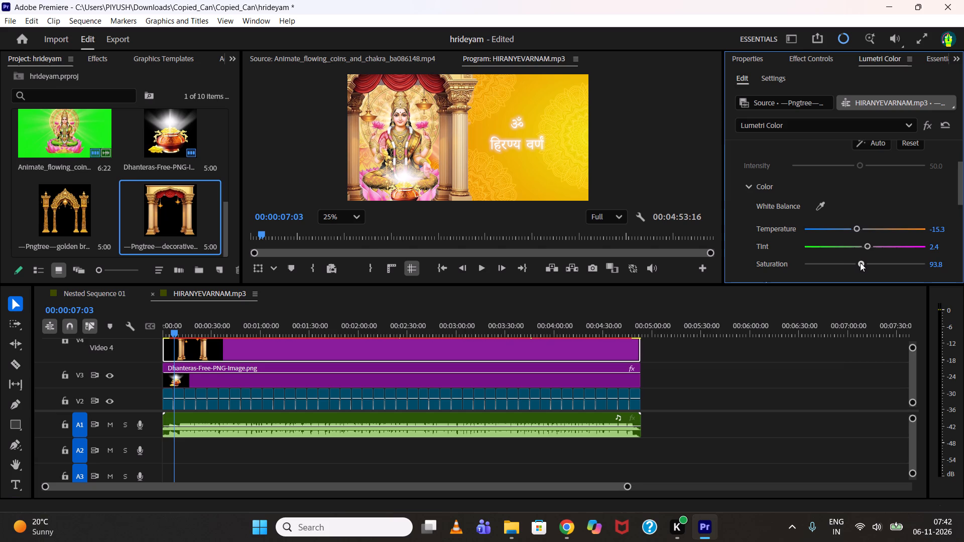
Set the arch frame's Basic Correction exposure to 0.7 and contrast to 15.5 in Lumetri Color.
scroll(761, 246, down, 6)
drag(865, 227, 868, 230)
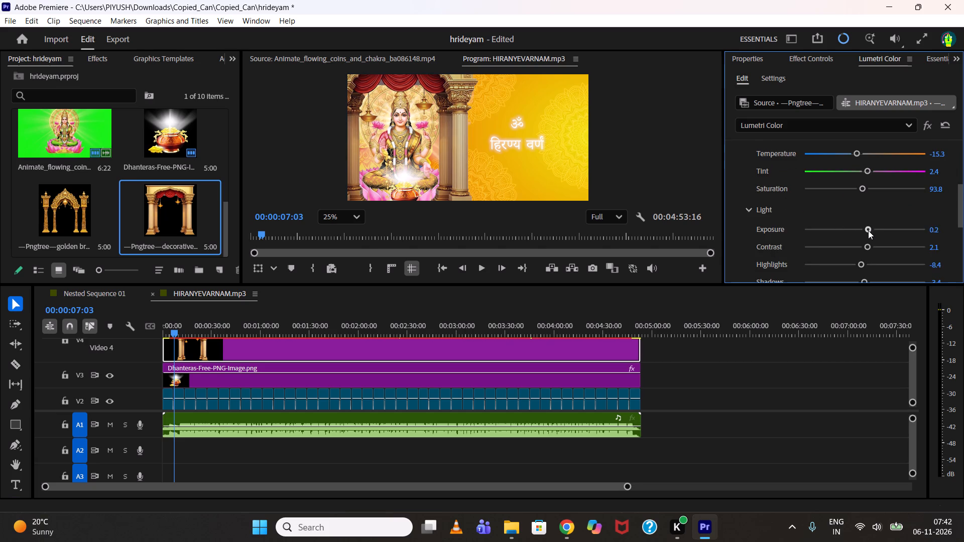
drag(868, 230, 872, 230)
drag(866, 248, 863, 248)
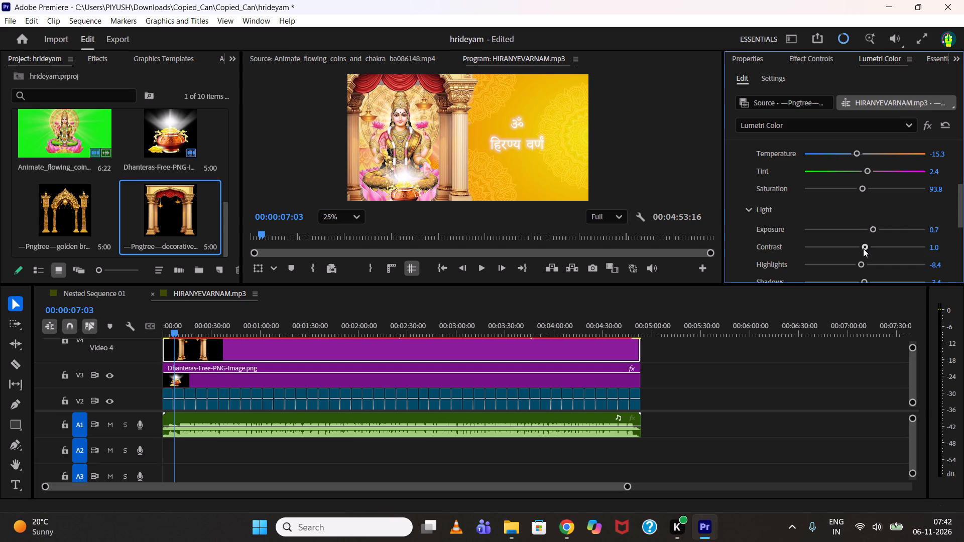
drag(863, 248, 870, 248)
drag(870, 248, 873, 248)
scroll(841, 247, down, 2)
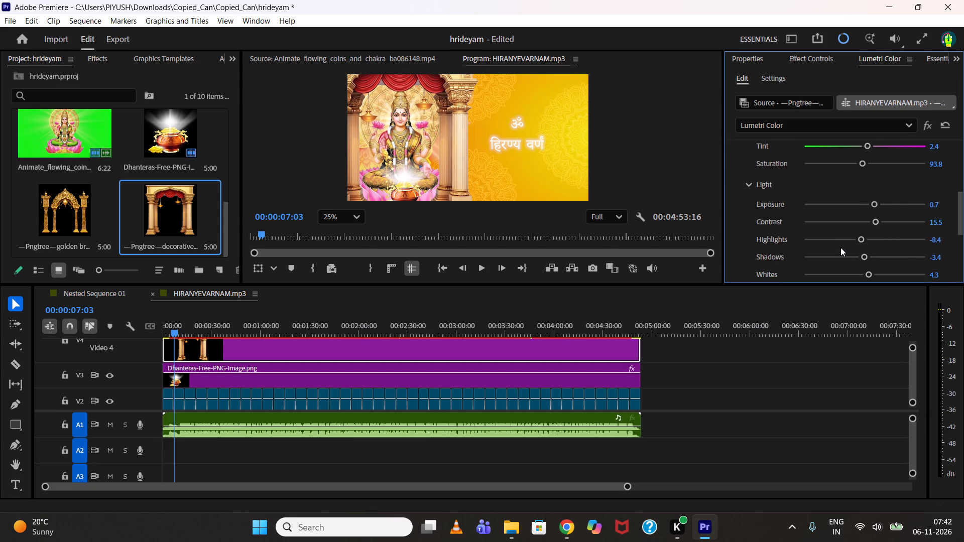
scroll(840, 247, down, 3)
Play the sequence from the start to check how the colour-corrected arch frame blends with the scene.
scroll(529, 157, down, 3)
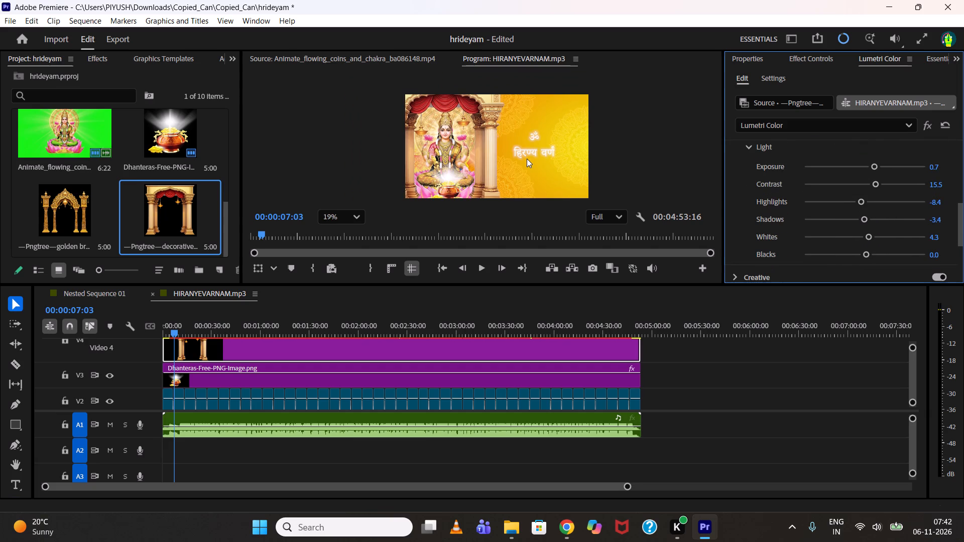
scroll(526, 159, up, 1)
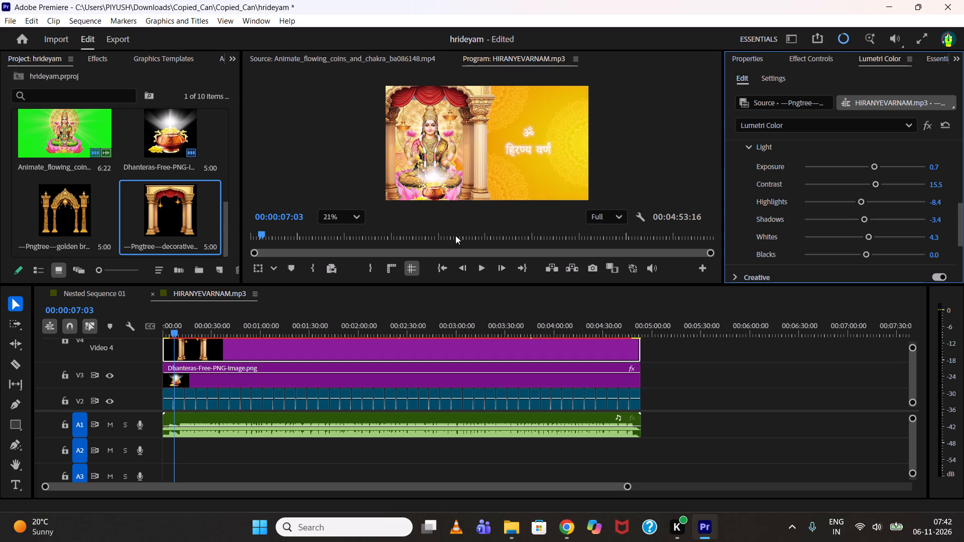
drag(176, 321, 128, 331)
key(space)
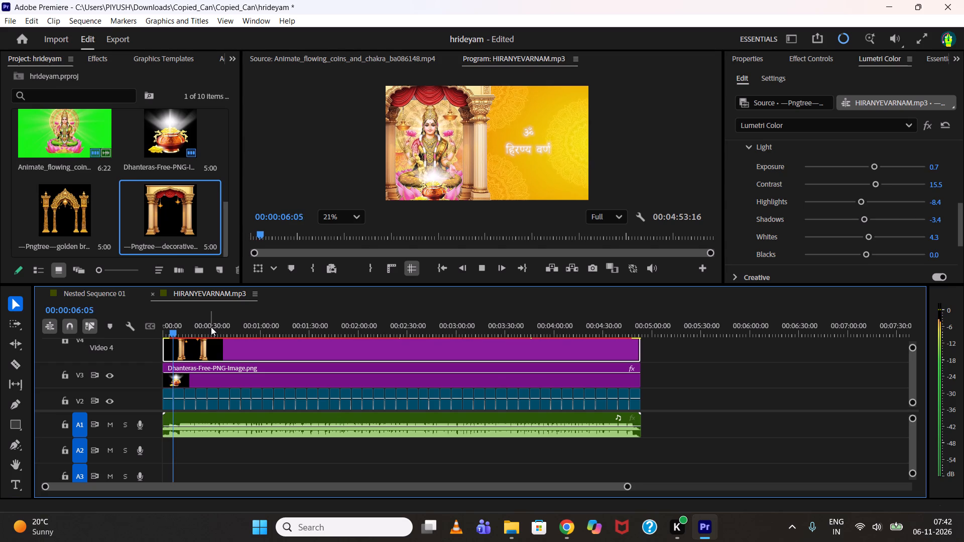
key(space)
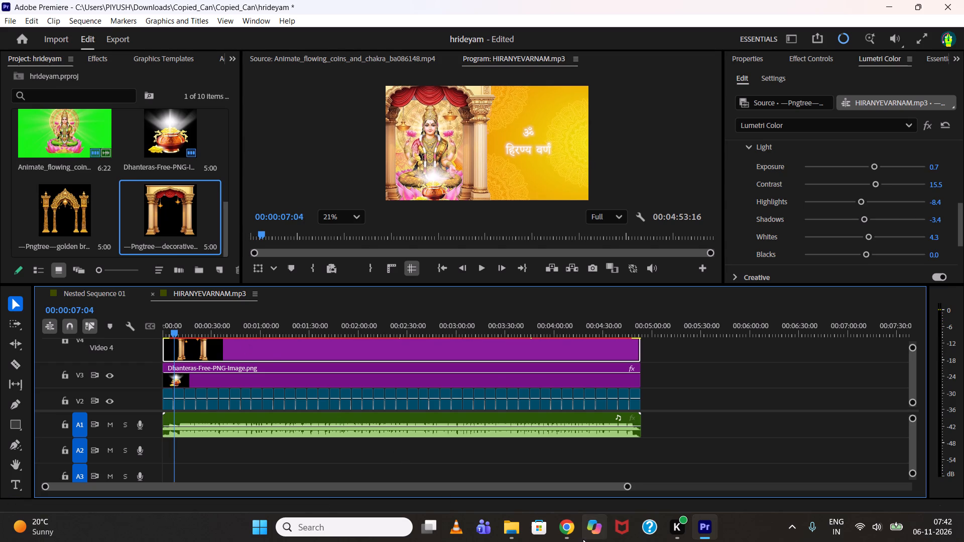
Switch to Chrome and look through the "darbar pillar png" Google image results for an alternative pillar frame.
click(570, 537)
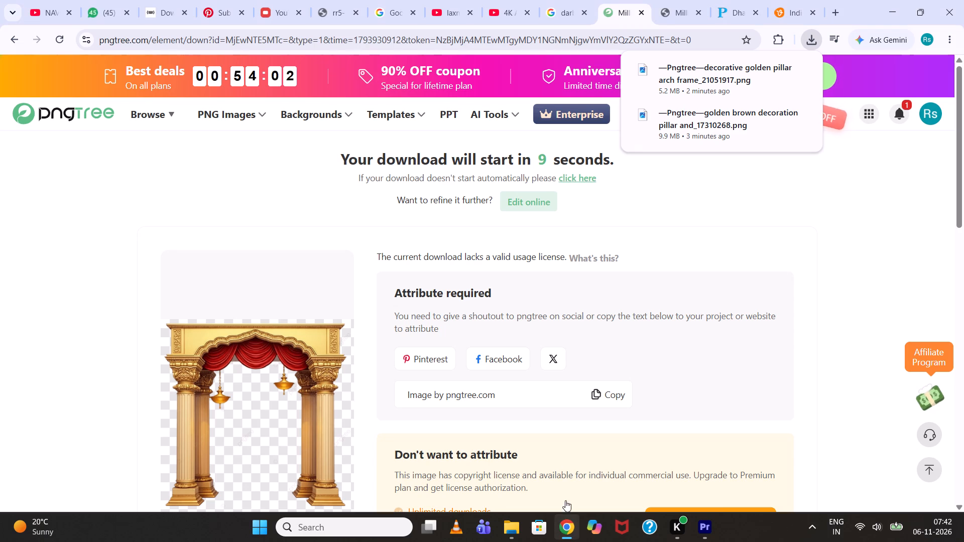
click(561, 1)
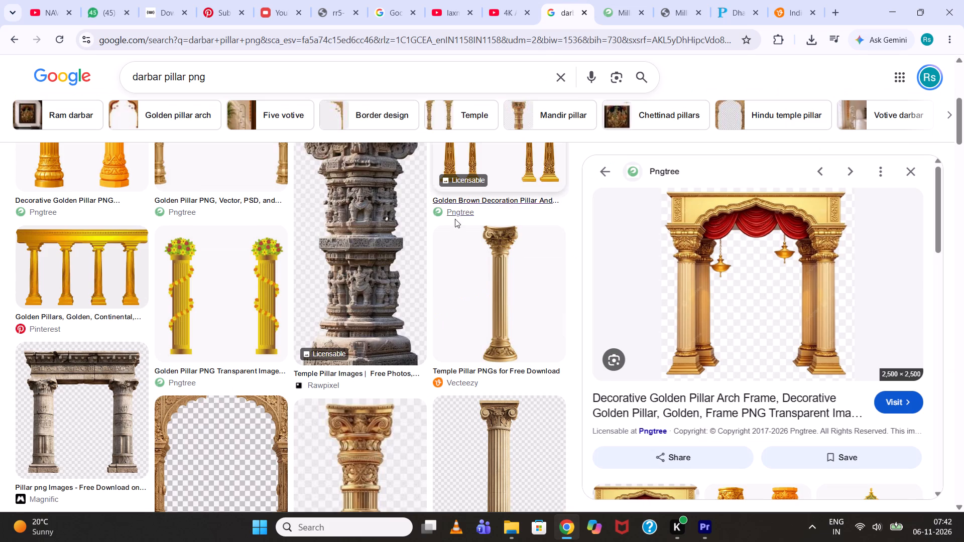
scroll(454, 220, down, 12)
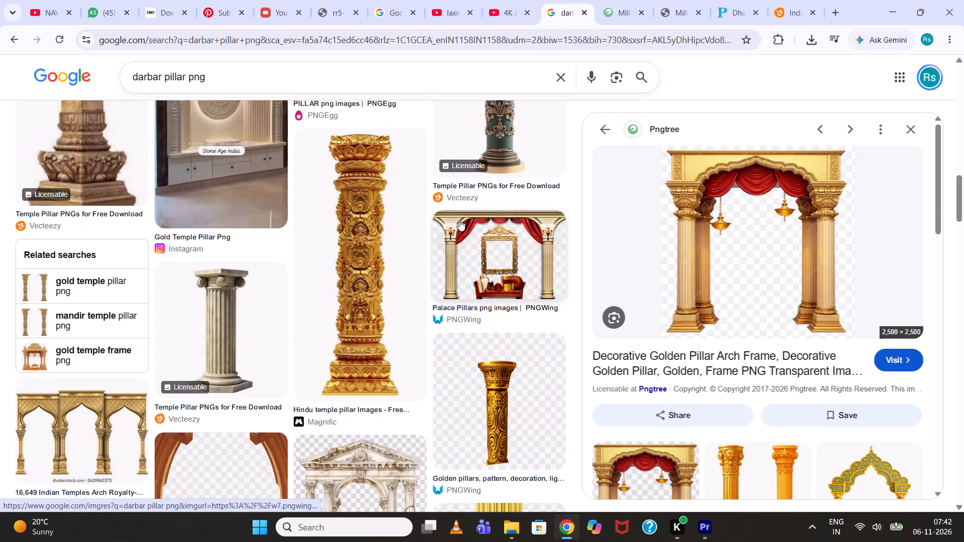
scroll(459, 222, down, 4)
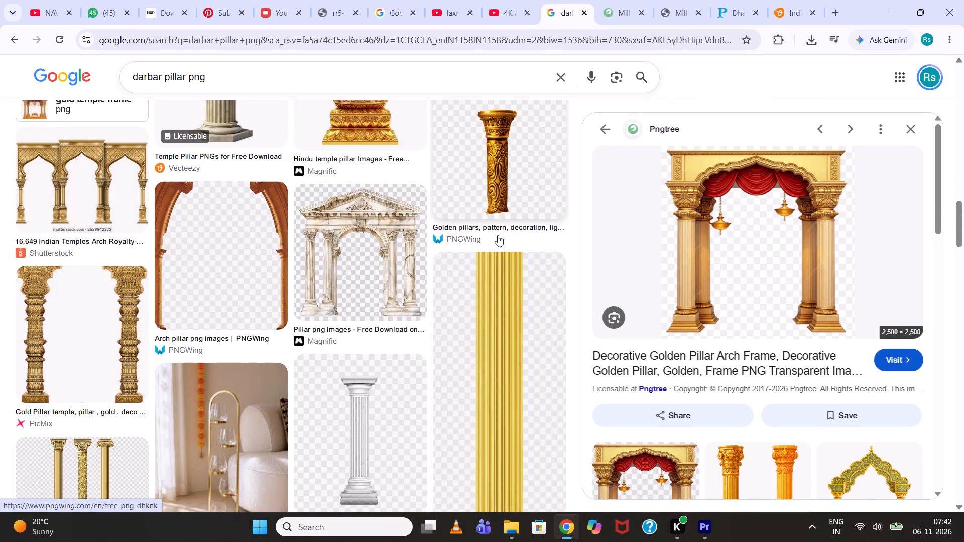
scroll(750, 351, down, 4)
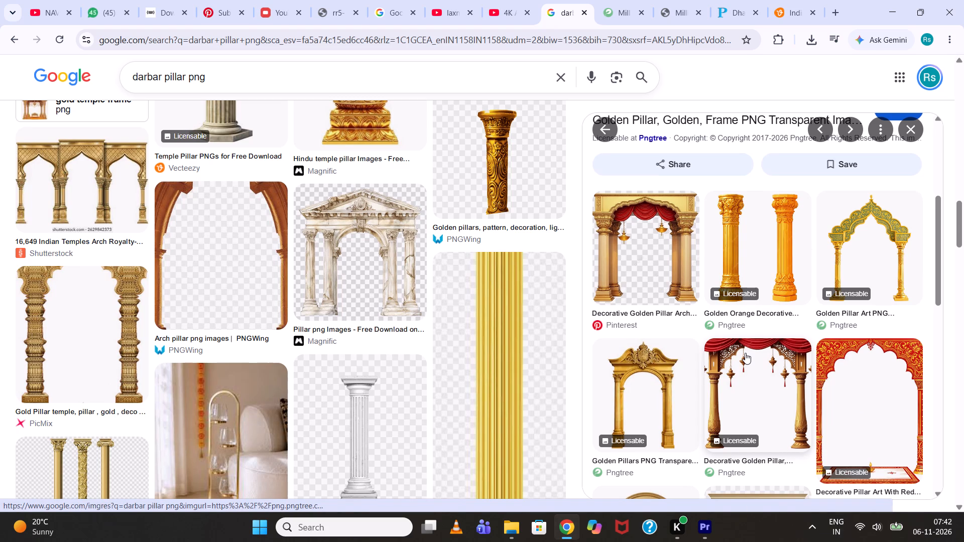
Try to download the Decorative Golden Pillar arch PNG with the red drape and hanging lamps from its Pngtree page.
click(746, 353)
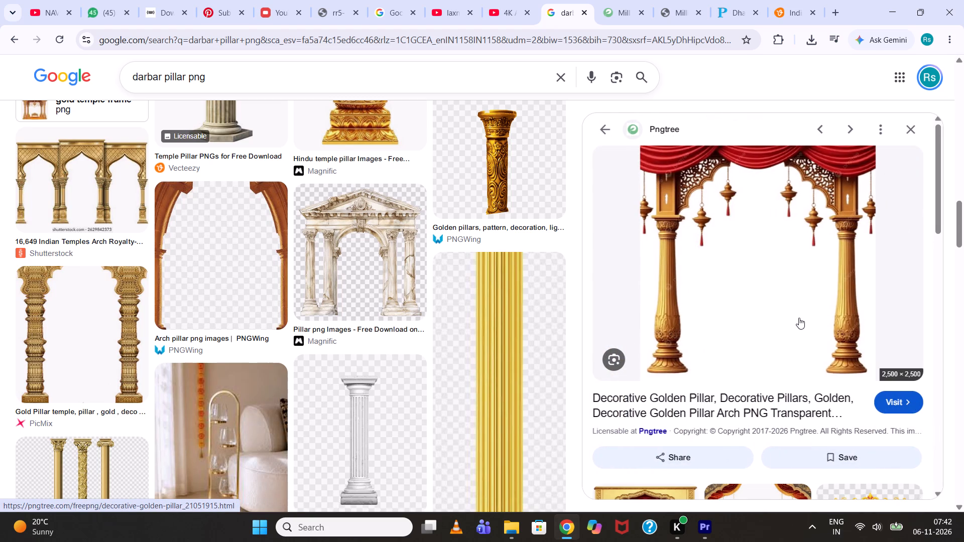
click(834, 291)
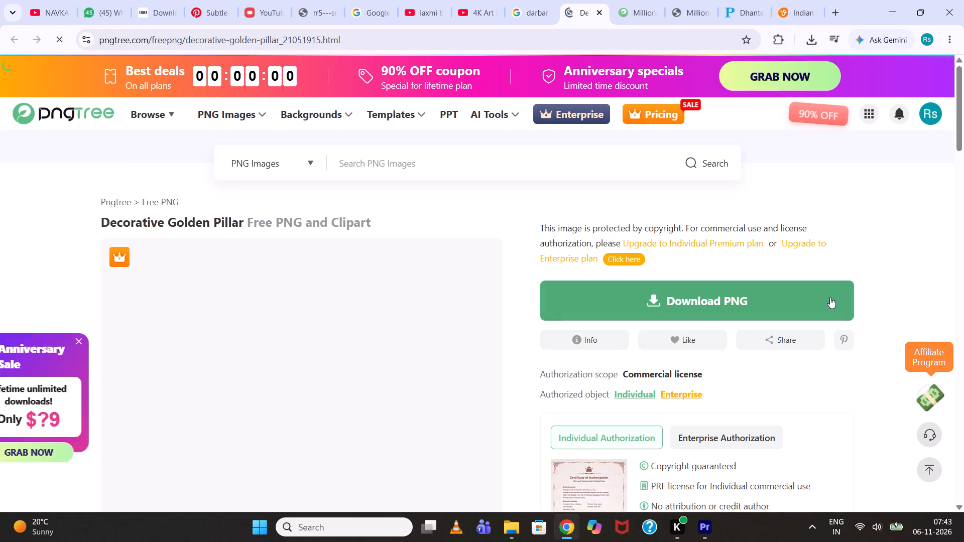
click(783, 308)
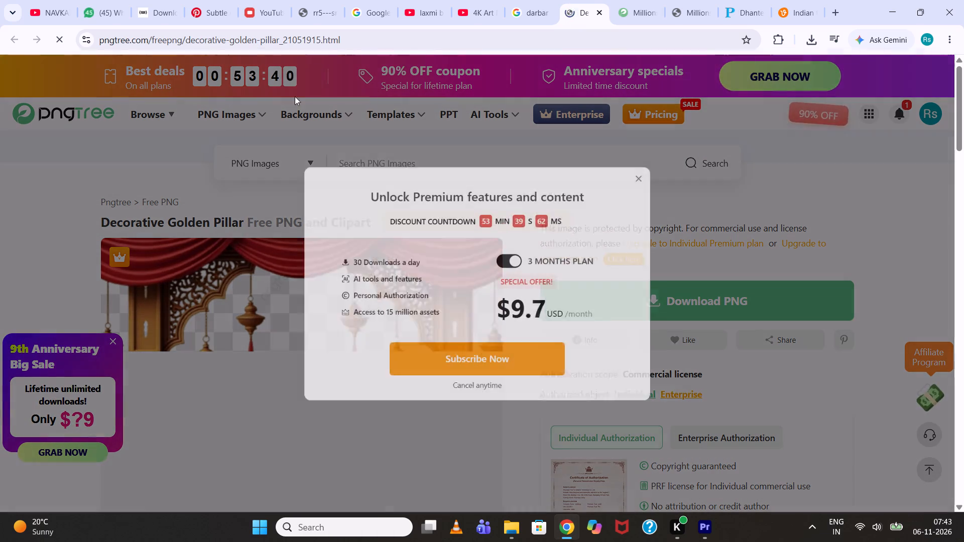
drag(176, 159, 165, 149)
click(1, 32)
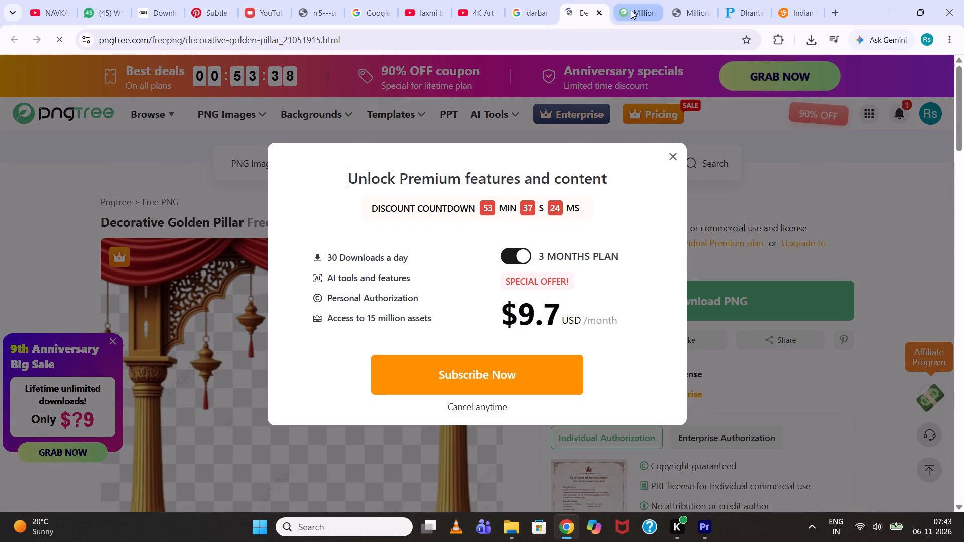
Return to the image results and open the Pngtree page of the Decoration Pillar PNG with red and gold curtains.
click(527, 0)
scroll(733, 267, down, 3)
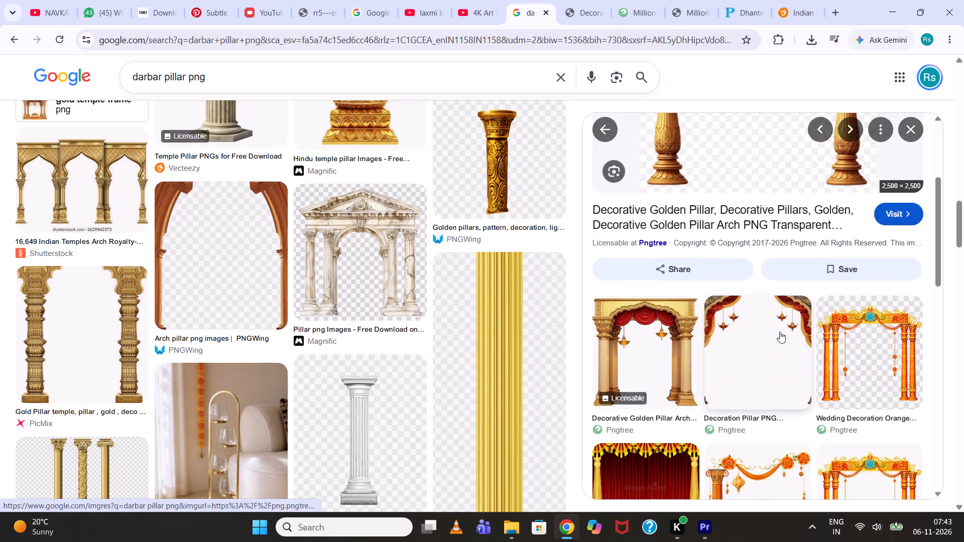
click(788, 347)
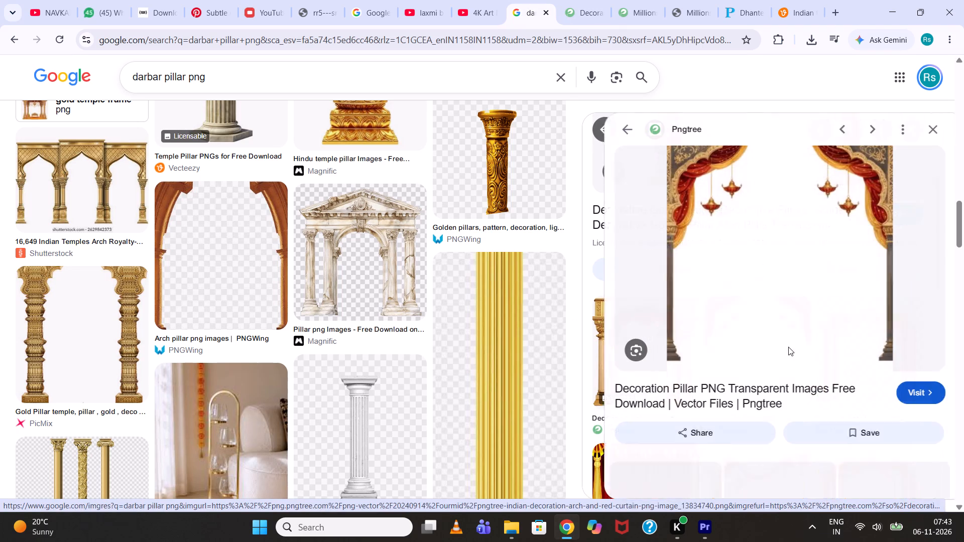
click(862, 202)
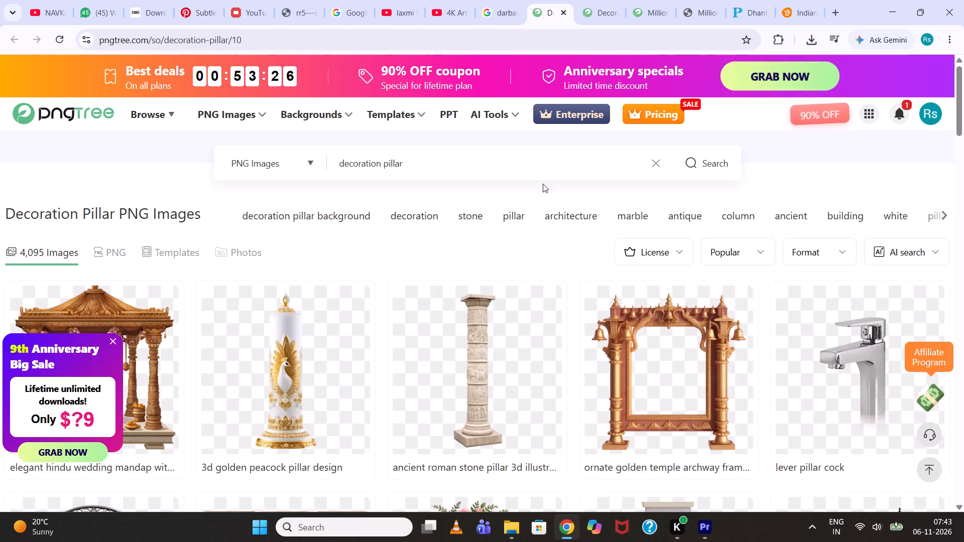
click(500, 8)
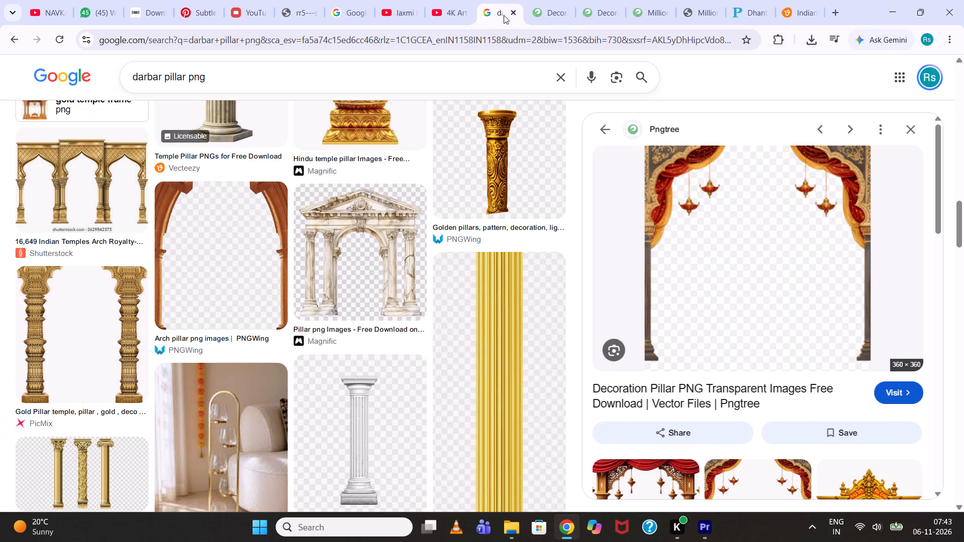
click(690, 155)
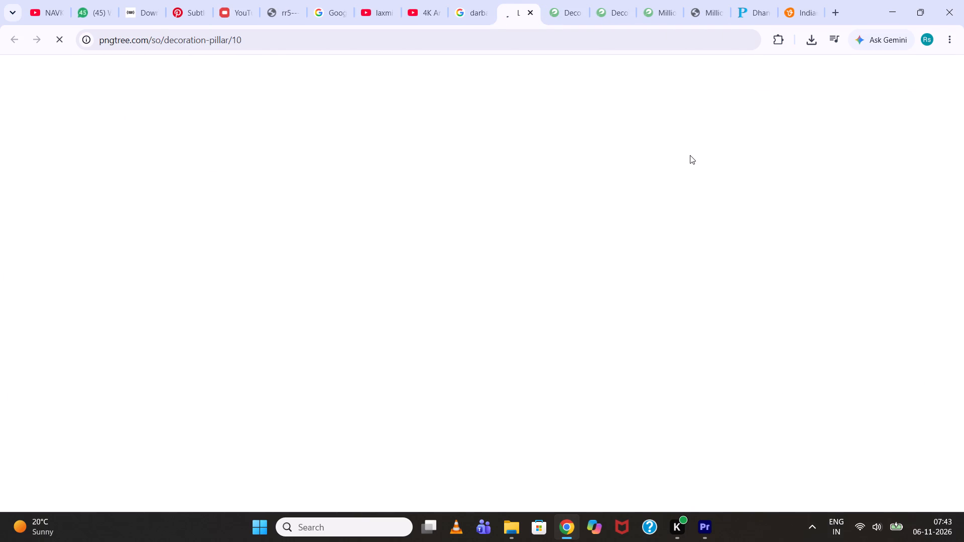
Look through Pngtree's decoration pillar PNG images for a suitable arch or pillar frame.
scroll(609, 269, down, 3)
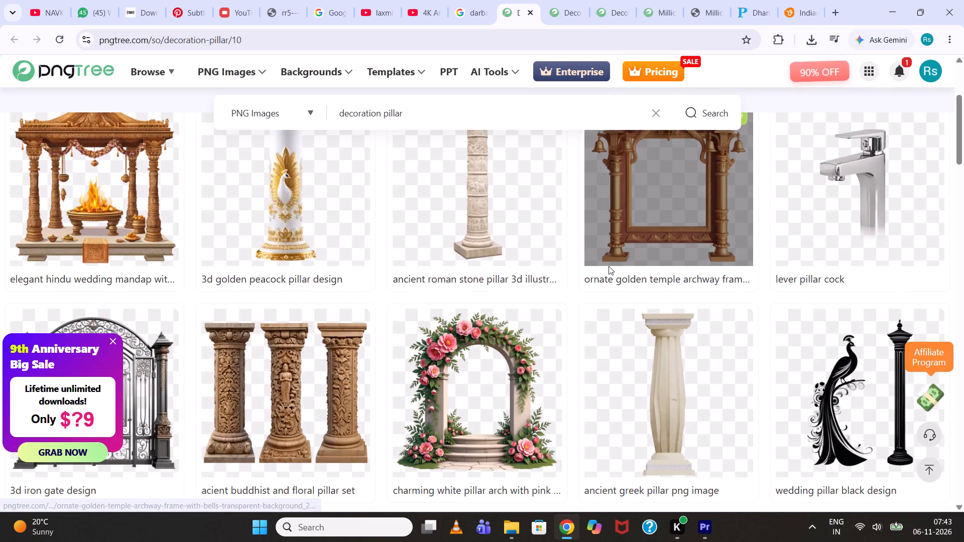
scroll(609, 266, down, 3)
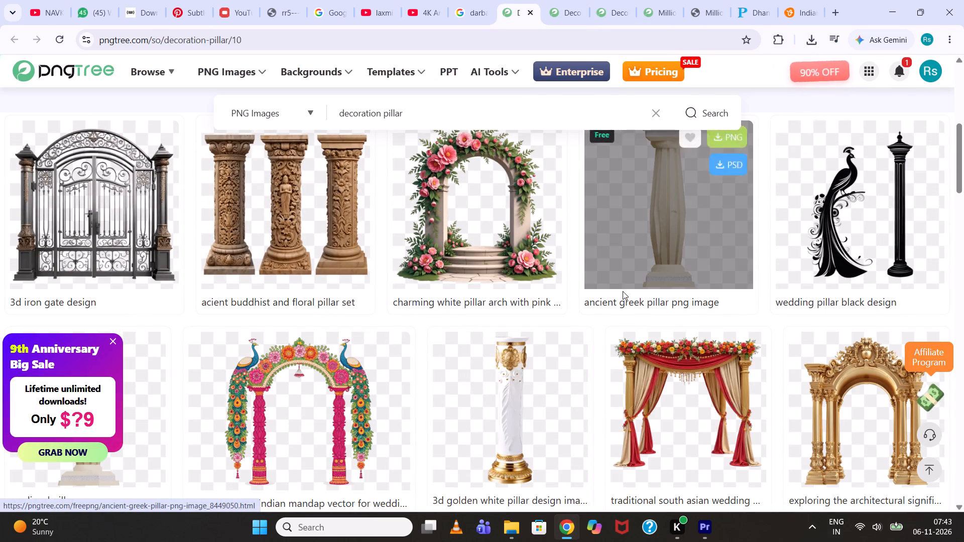
scroll(623, 292, down, 6)
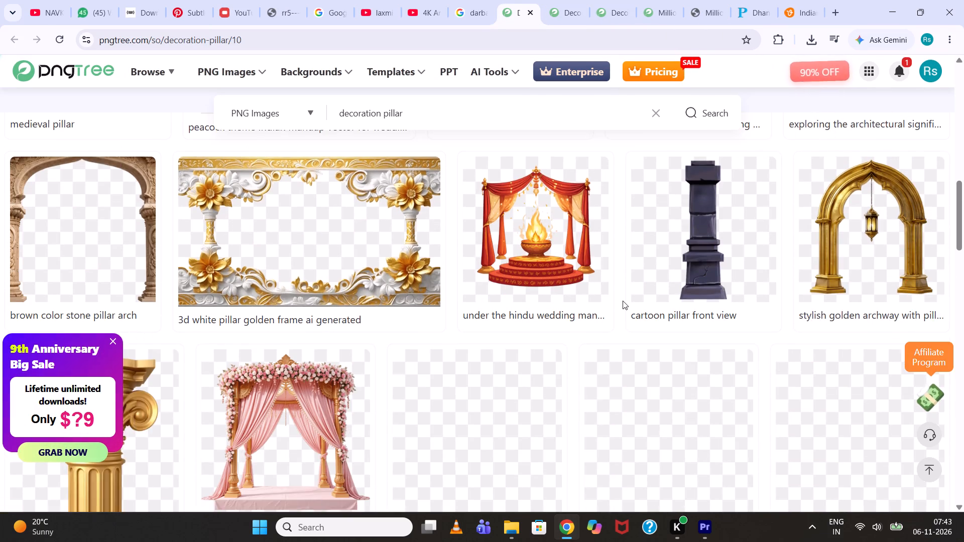
scroll(623, 301, down, 7)
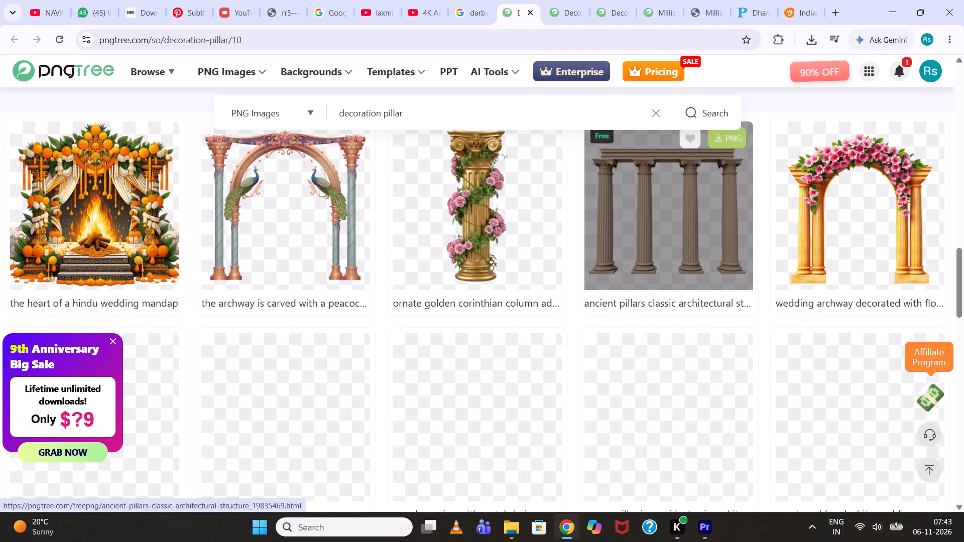
scroll(623, 304, down, 7)
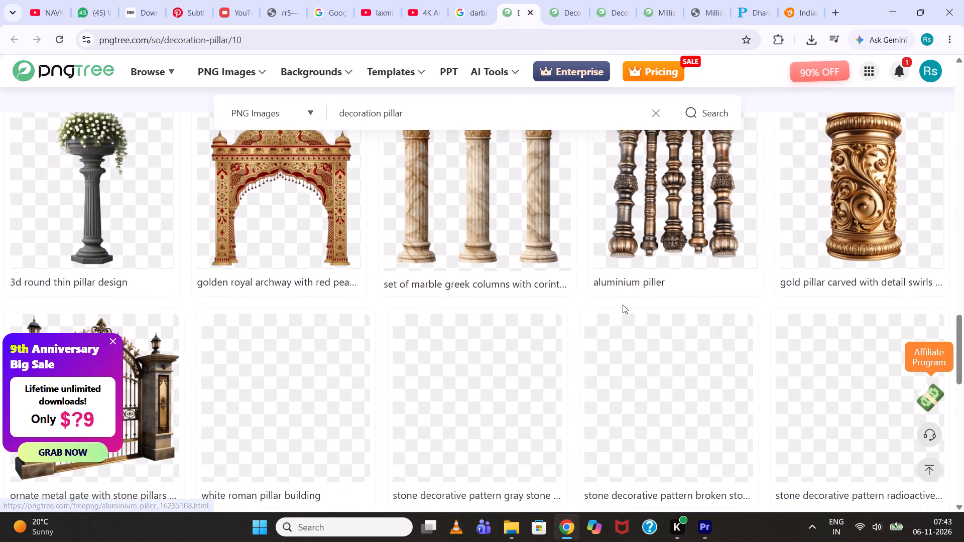
scroll(623, 305, down, 5)
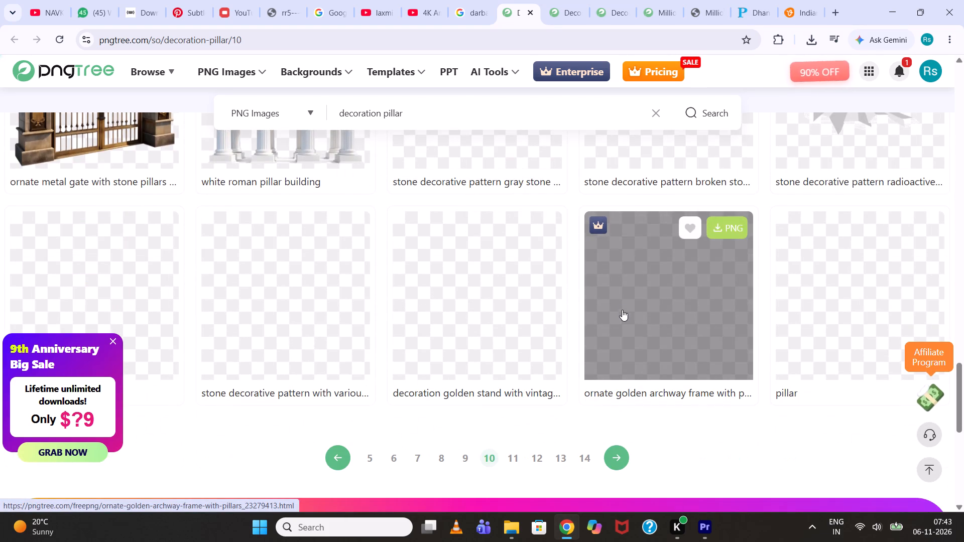
scroll(622, 310, down, 1)
scroll(622, 310, up, 10)
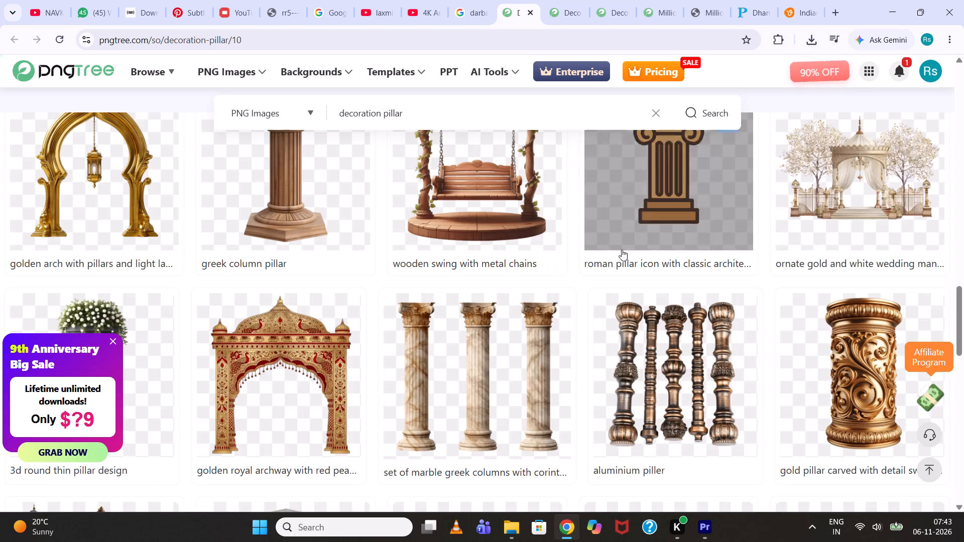
scroll(622, 249, up, 16)
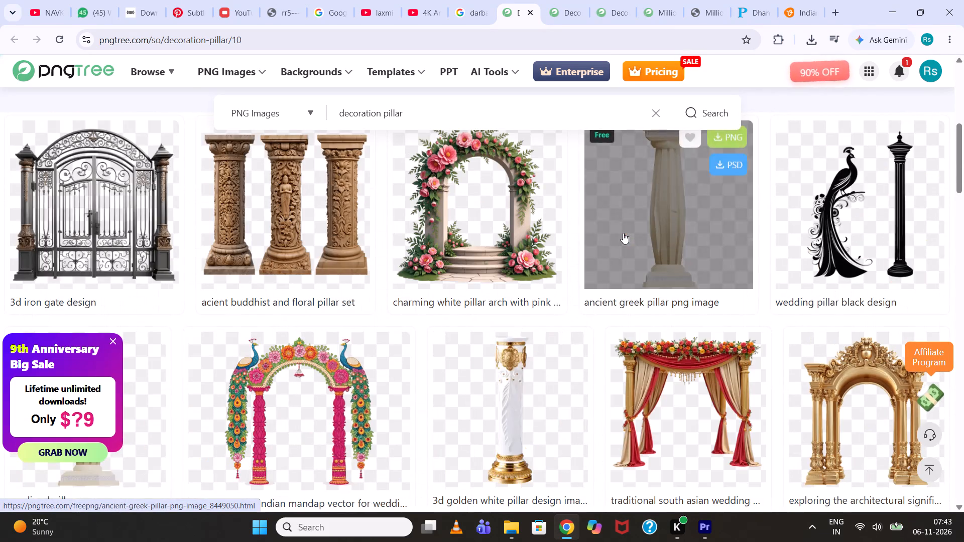
scroll(623, 233, up, 9)
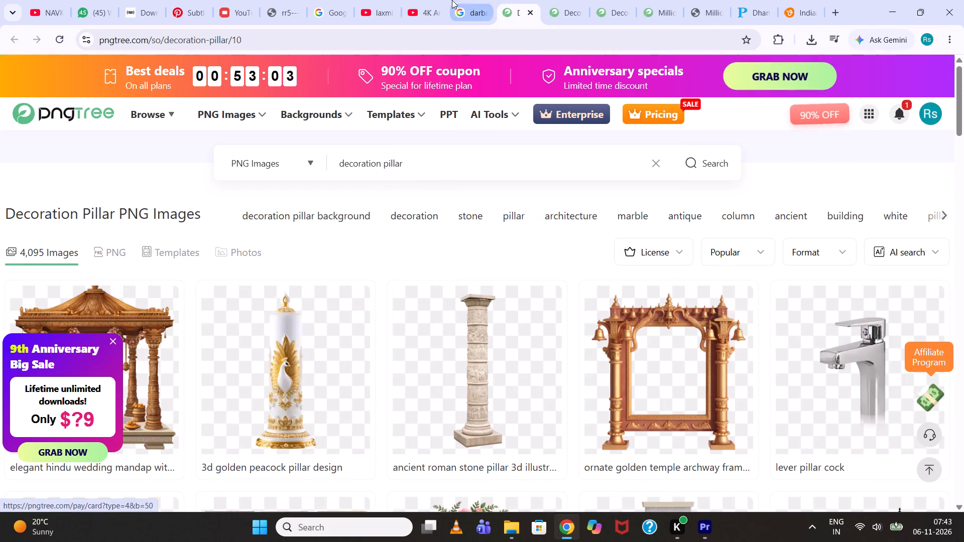
Return to the image results and open Pngtree's Golden Pillar Arch With Hanging Light Lamp page from the Mandir Darbar PNG result.
click(473, 1)
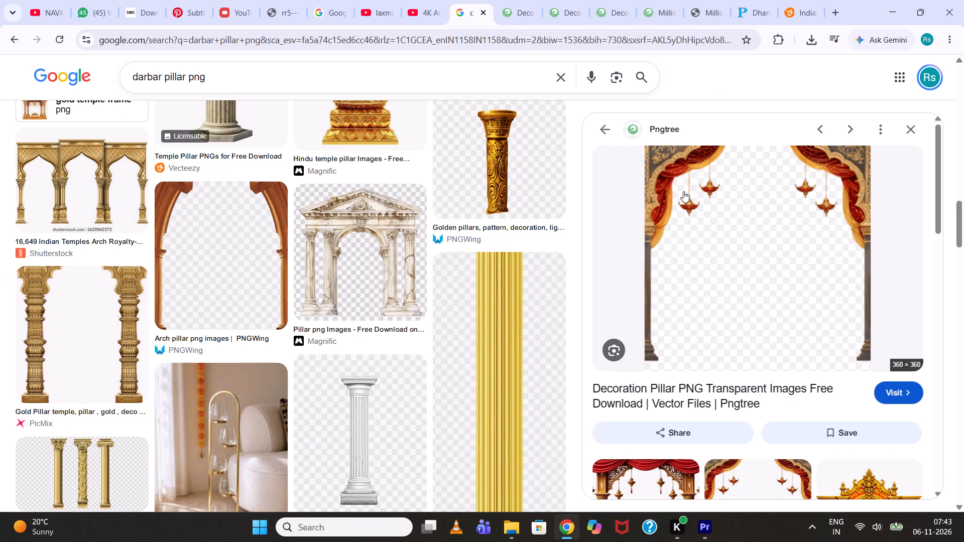
right_click(670, 190)
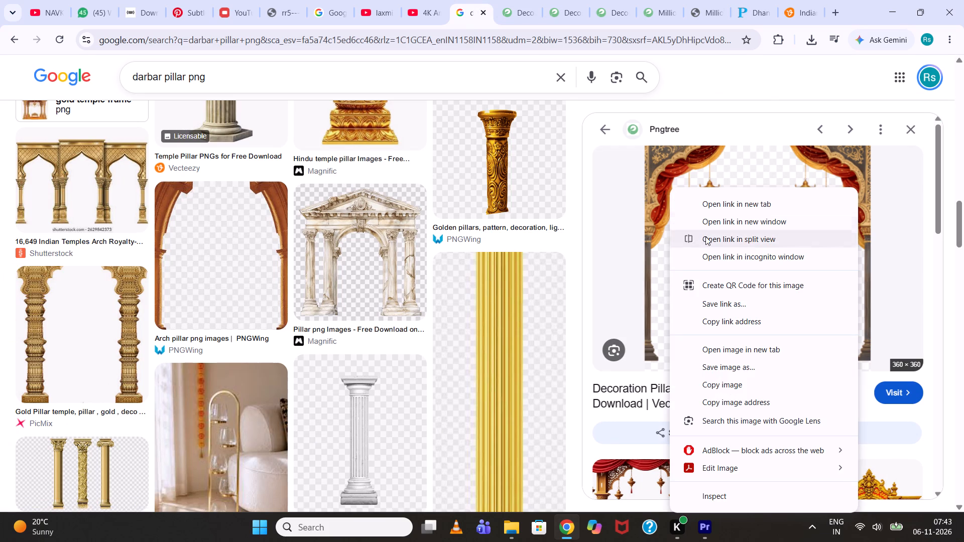
click(938, 308)
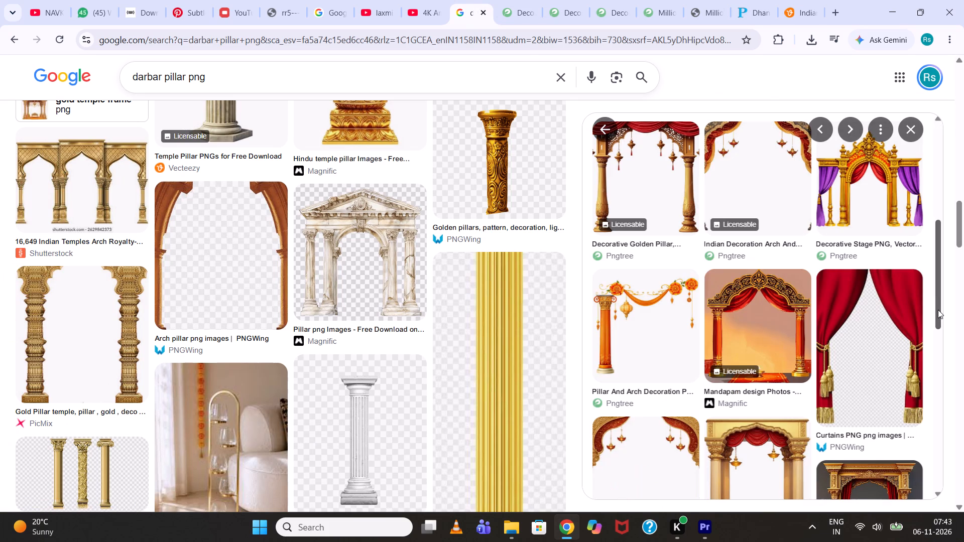
scroll(938, 348, down, 2)
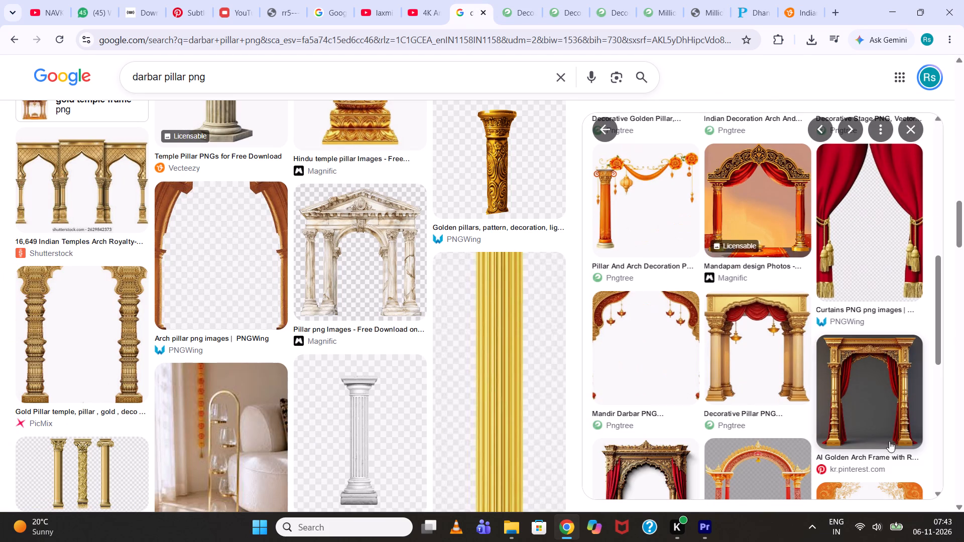
click(666, 342)
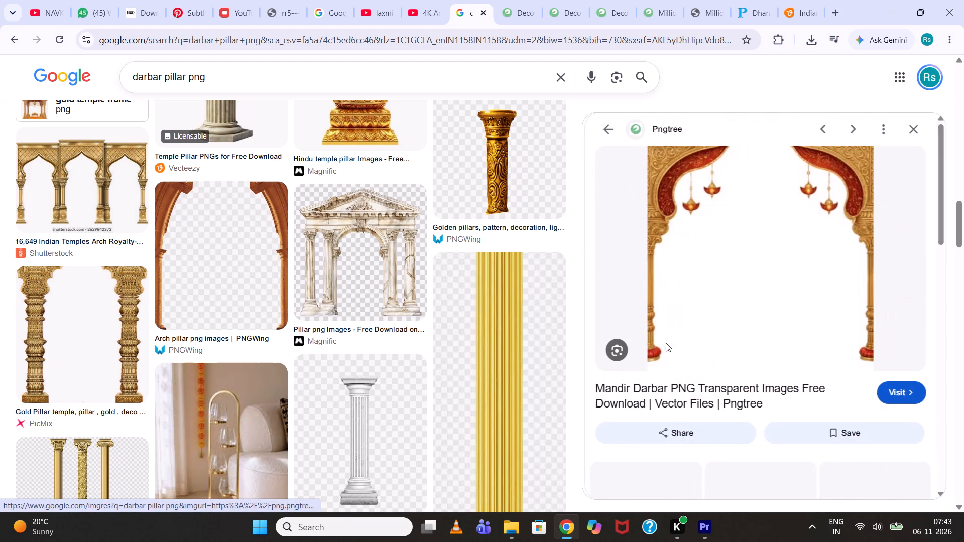
click(663, 199)
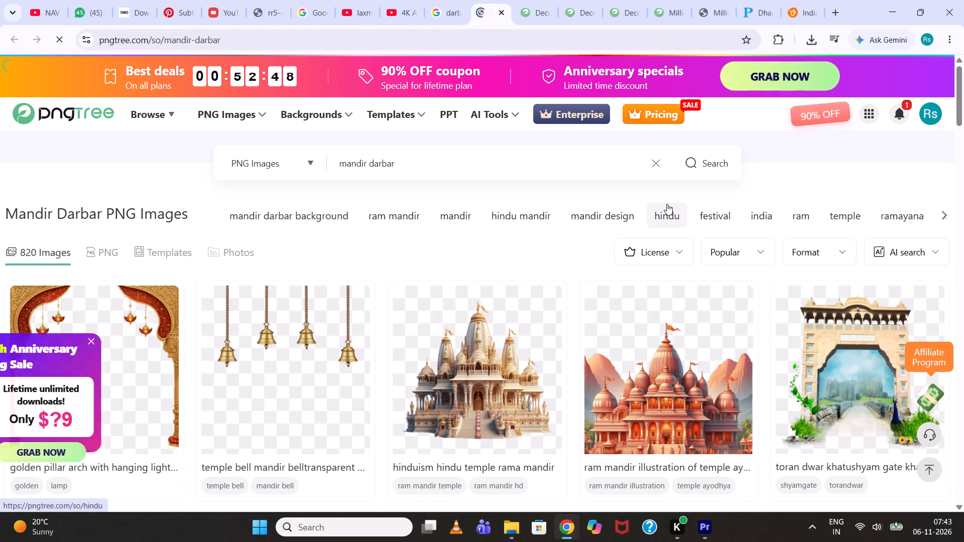
scroll(262, 371, down, 1)
click(111, 274)
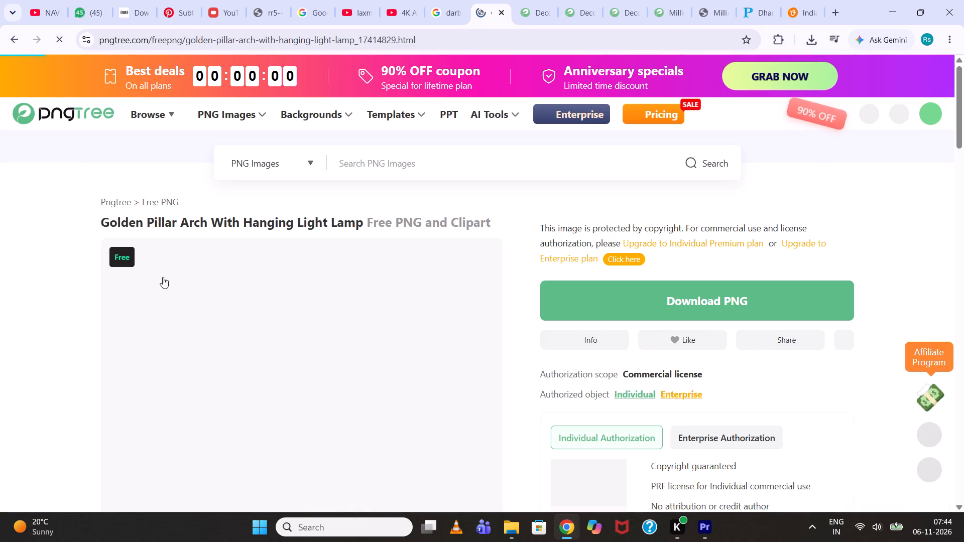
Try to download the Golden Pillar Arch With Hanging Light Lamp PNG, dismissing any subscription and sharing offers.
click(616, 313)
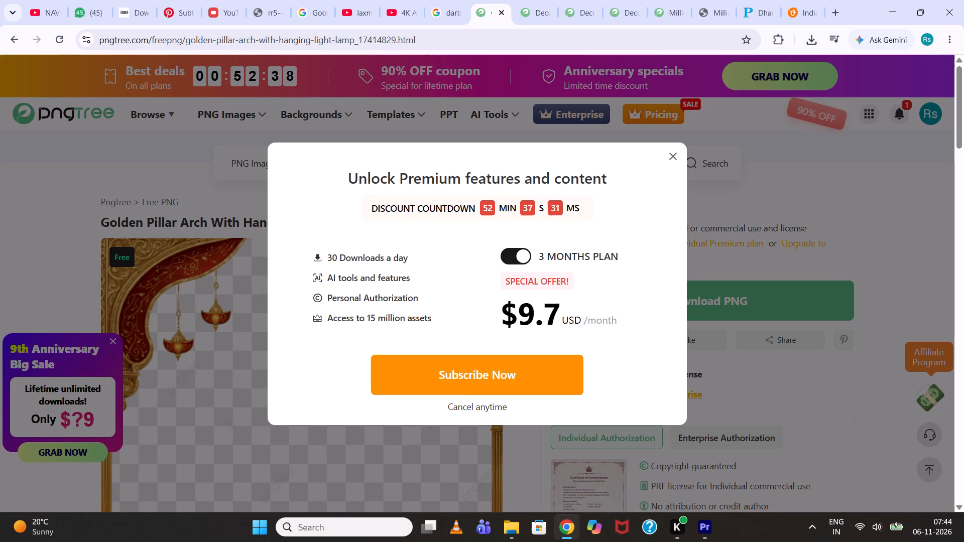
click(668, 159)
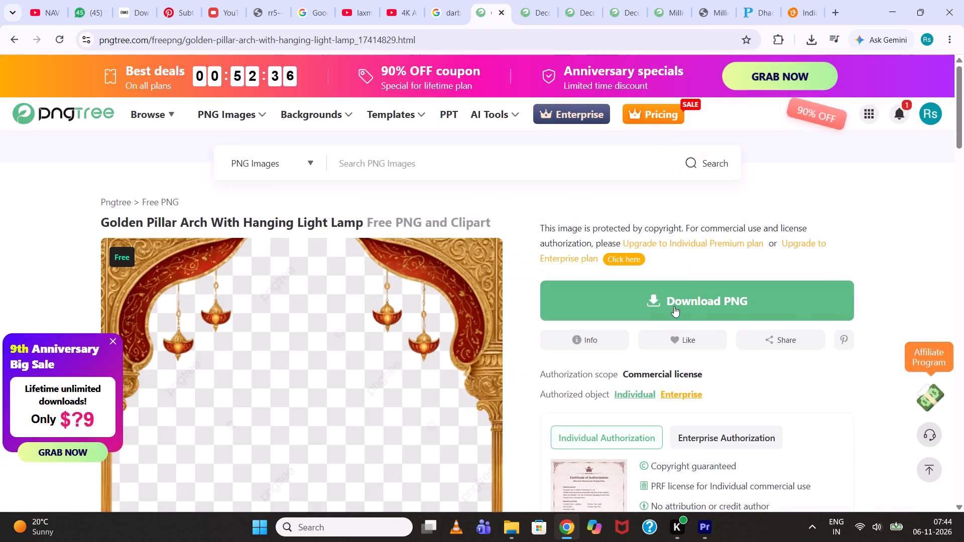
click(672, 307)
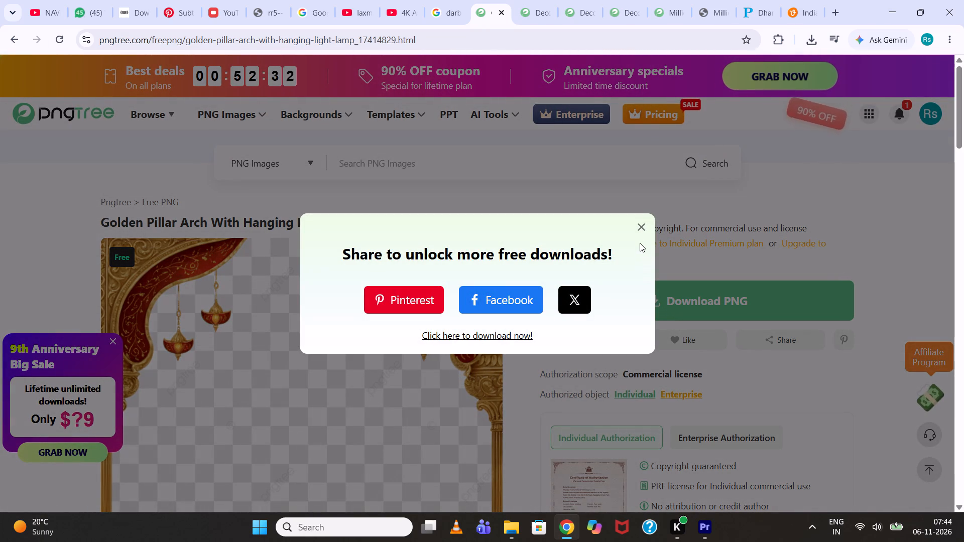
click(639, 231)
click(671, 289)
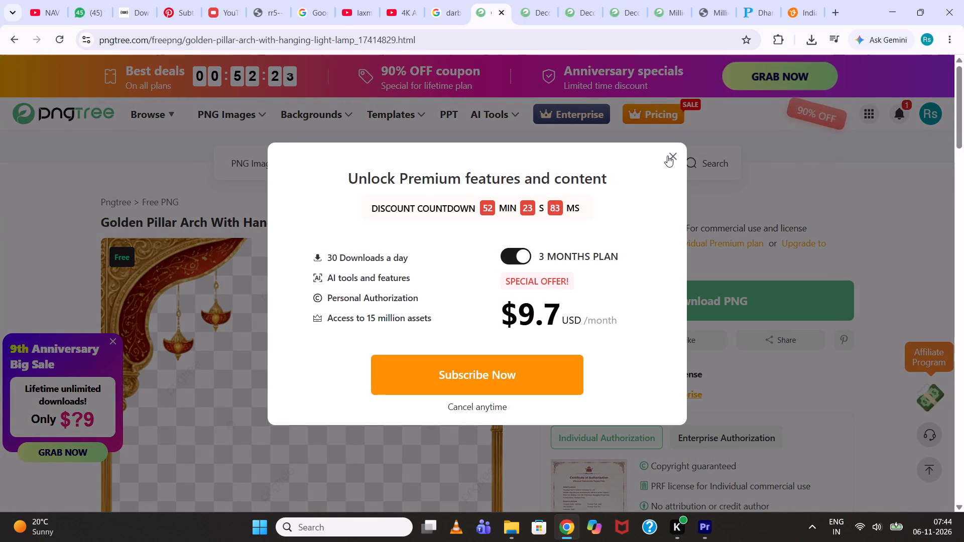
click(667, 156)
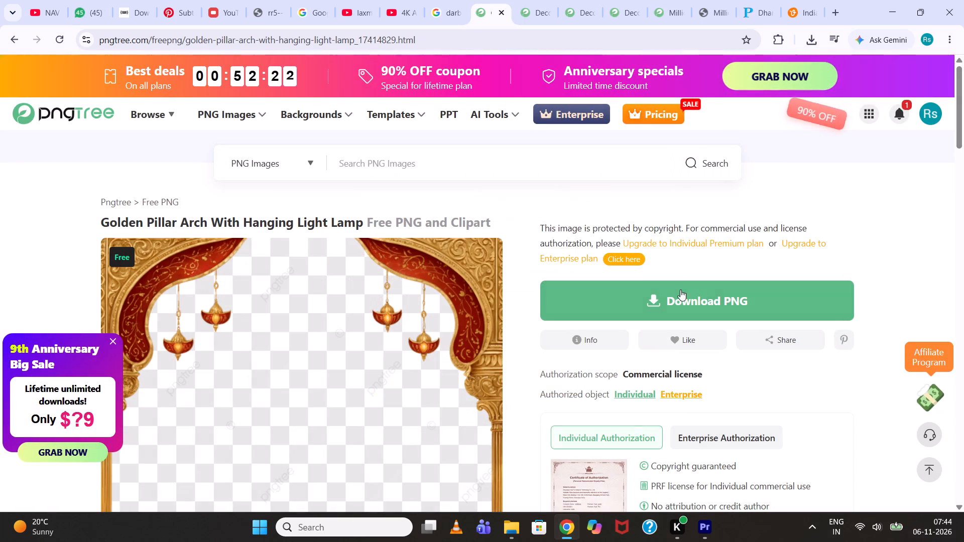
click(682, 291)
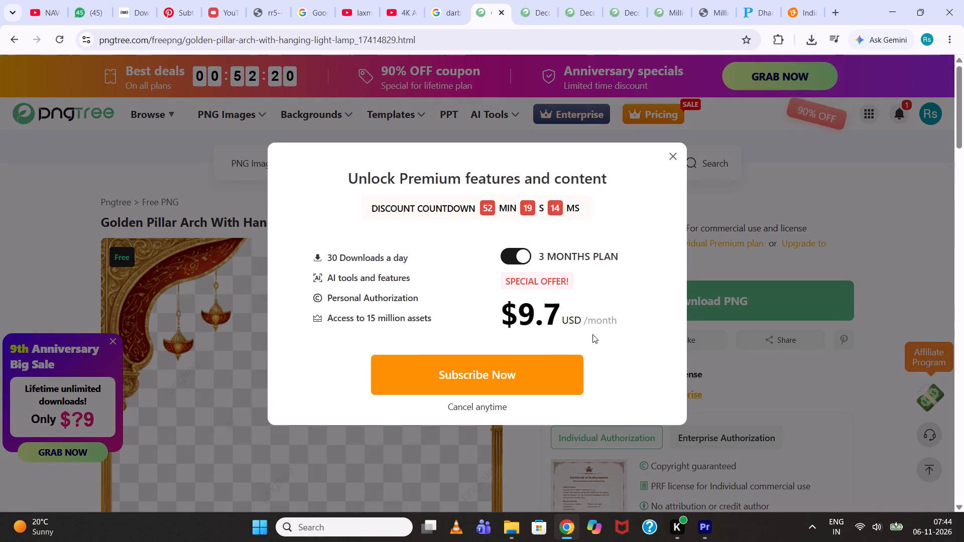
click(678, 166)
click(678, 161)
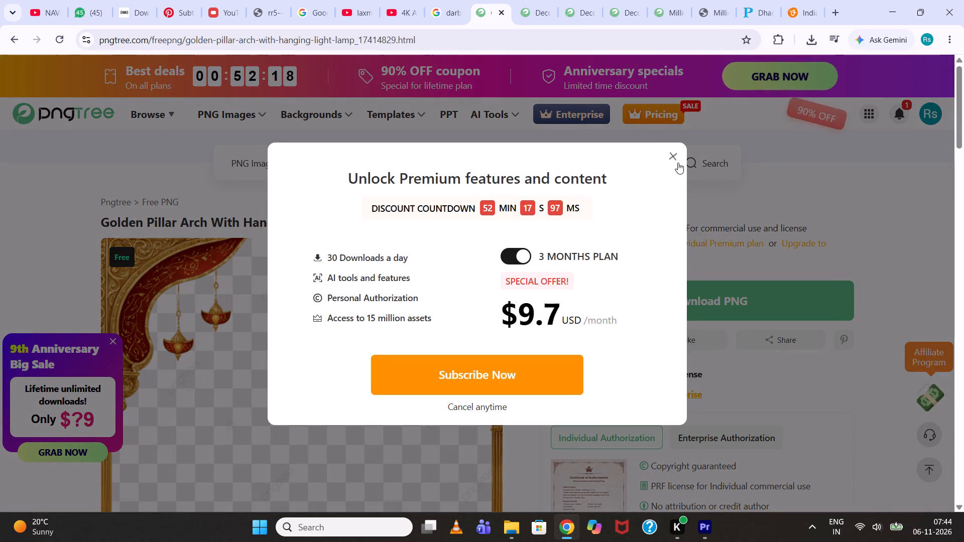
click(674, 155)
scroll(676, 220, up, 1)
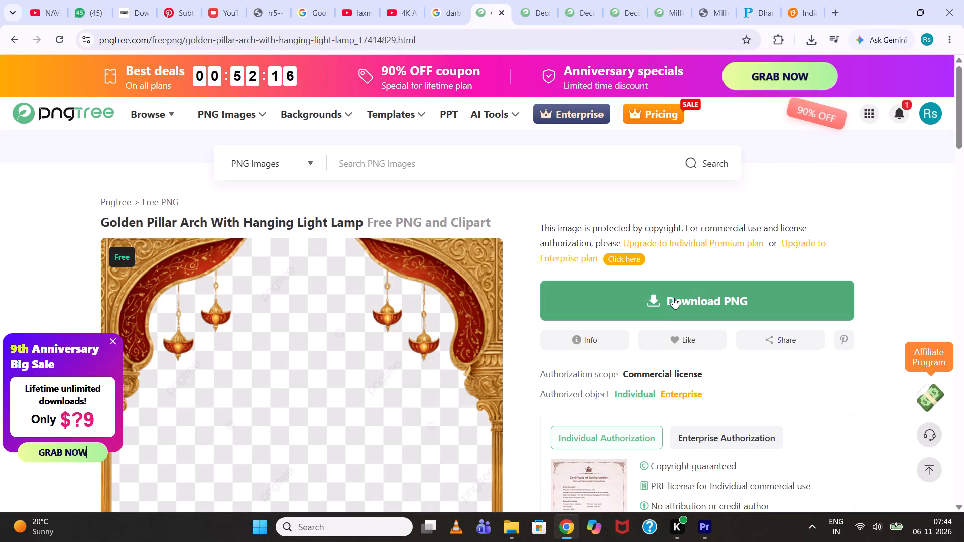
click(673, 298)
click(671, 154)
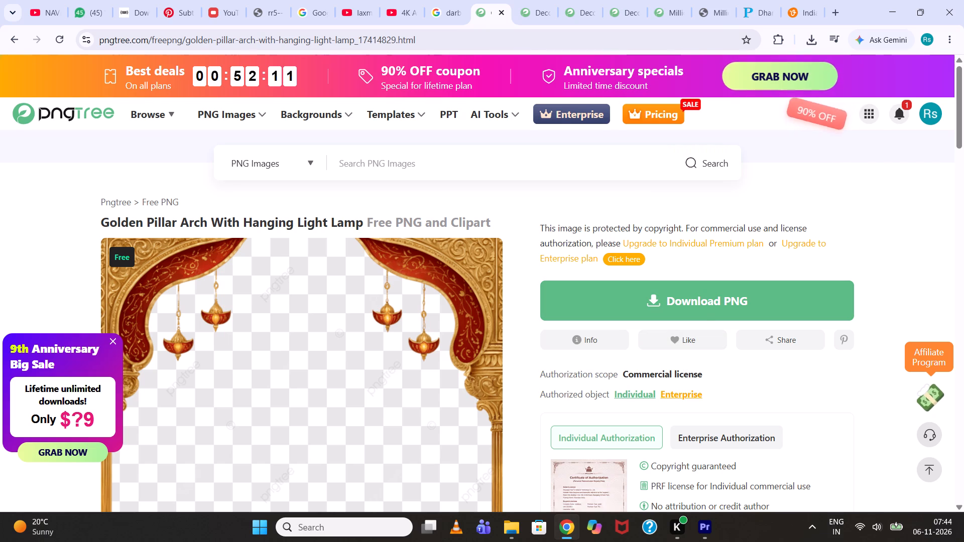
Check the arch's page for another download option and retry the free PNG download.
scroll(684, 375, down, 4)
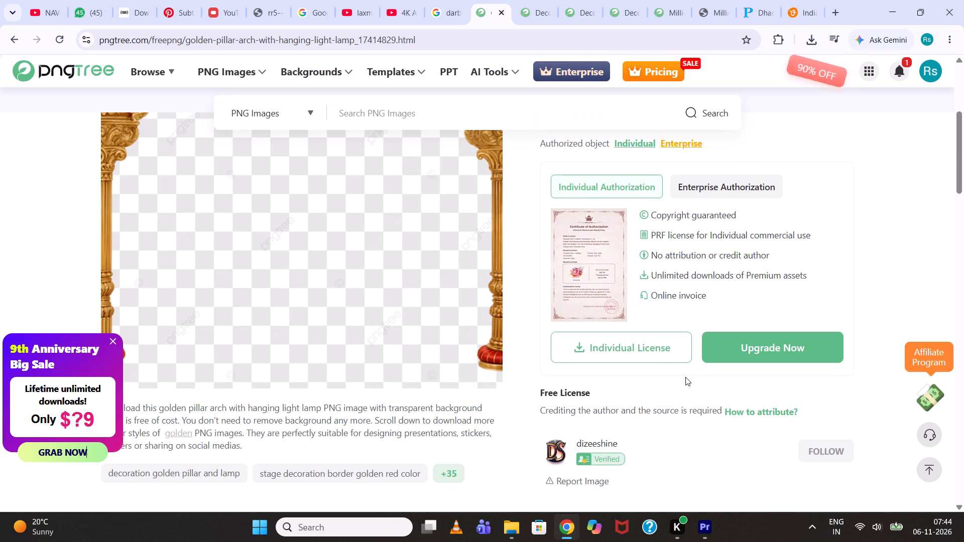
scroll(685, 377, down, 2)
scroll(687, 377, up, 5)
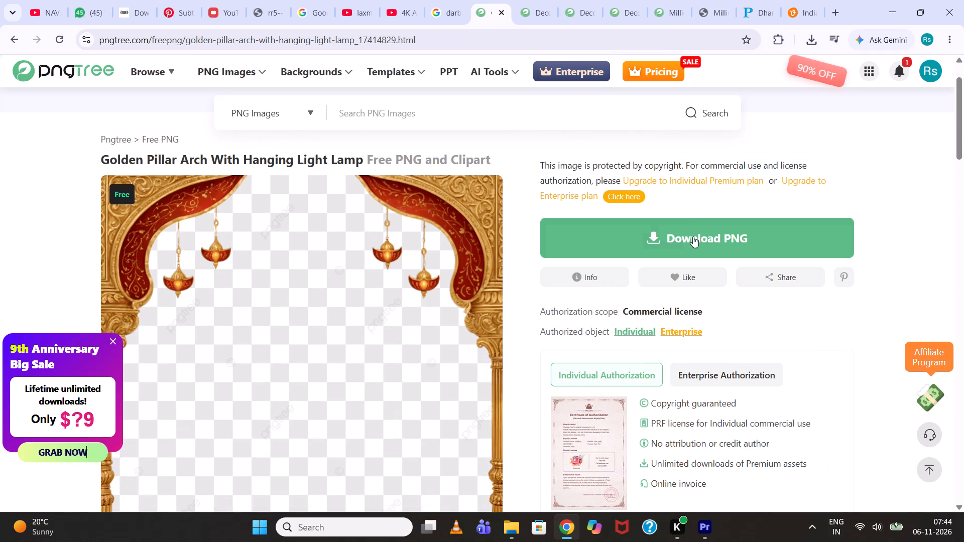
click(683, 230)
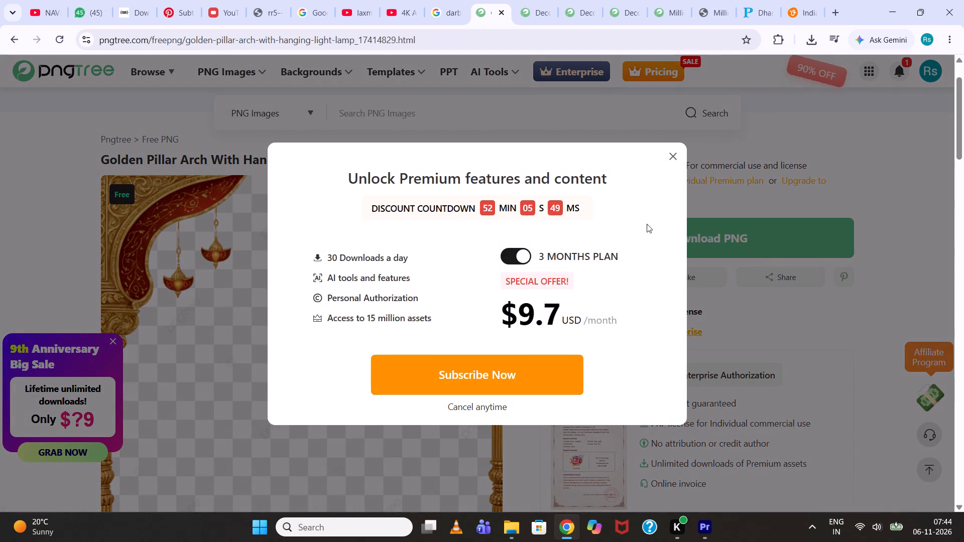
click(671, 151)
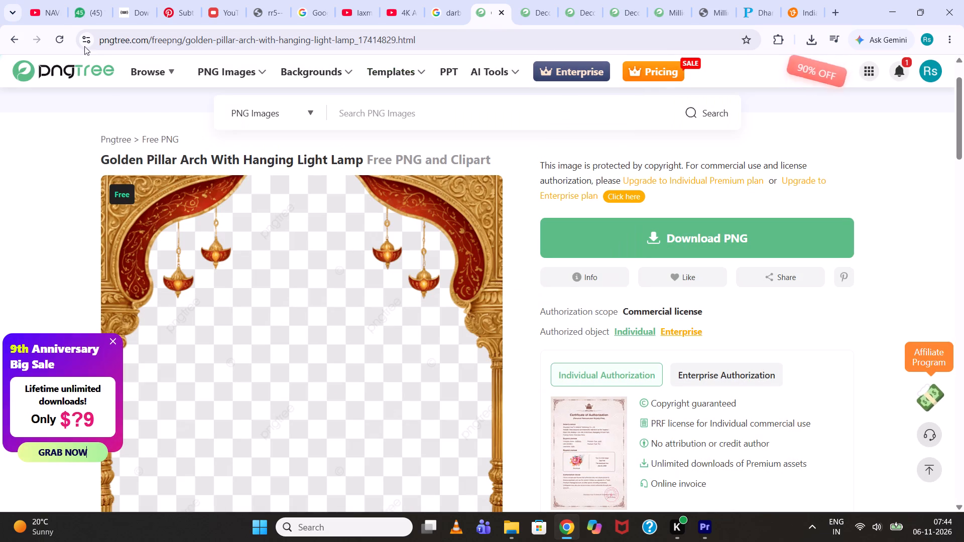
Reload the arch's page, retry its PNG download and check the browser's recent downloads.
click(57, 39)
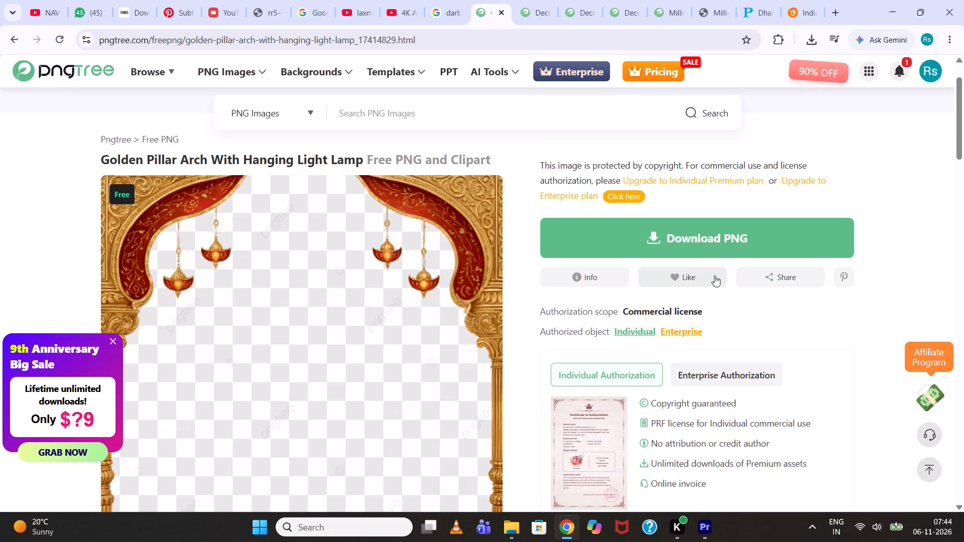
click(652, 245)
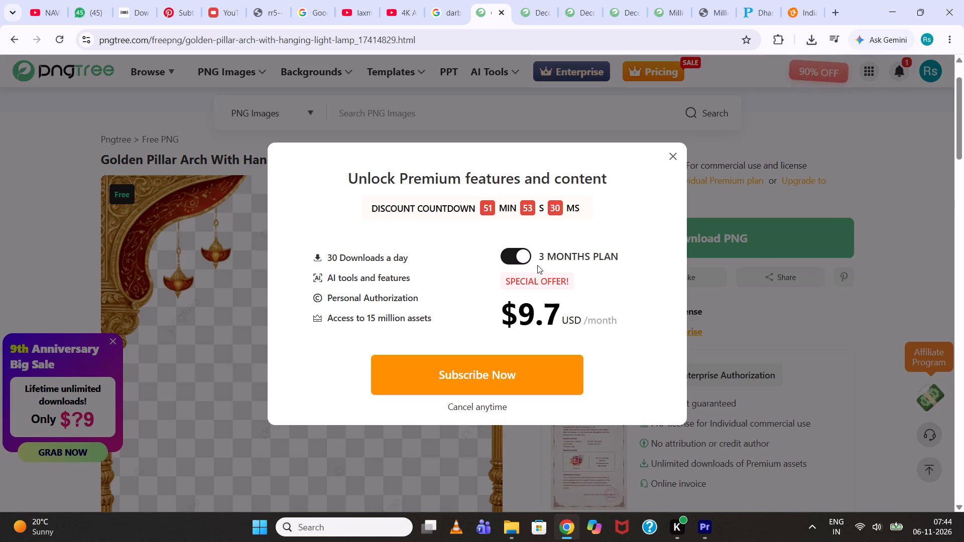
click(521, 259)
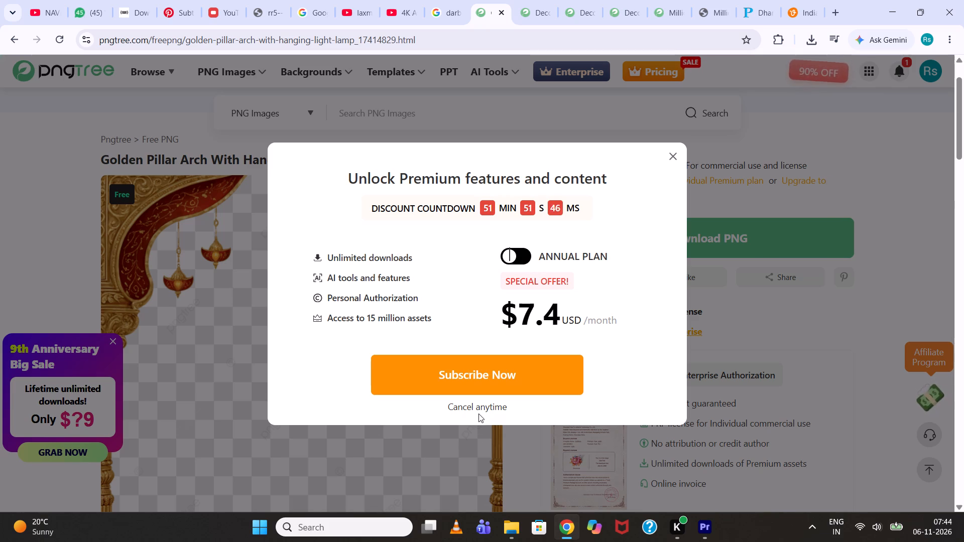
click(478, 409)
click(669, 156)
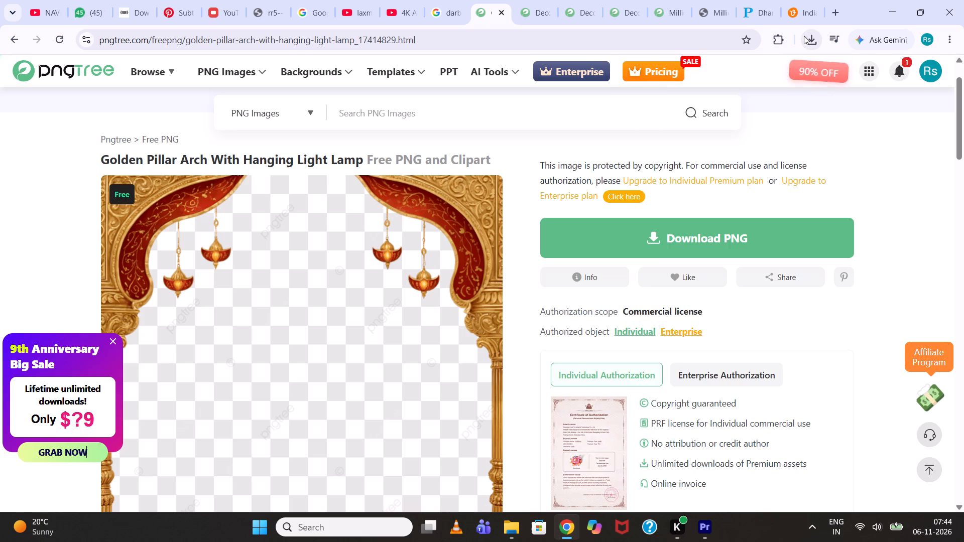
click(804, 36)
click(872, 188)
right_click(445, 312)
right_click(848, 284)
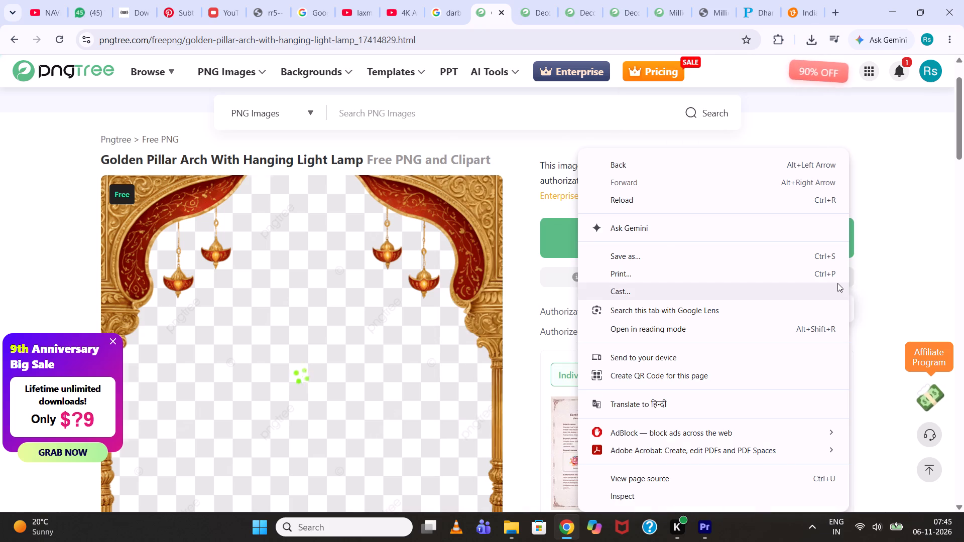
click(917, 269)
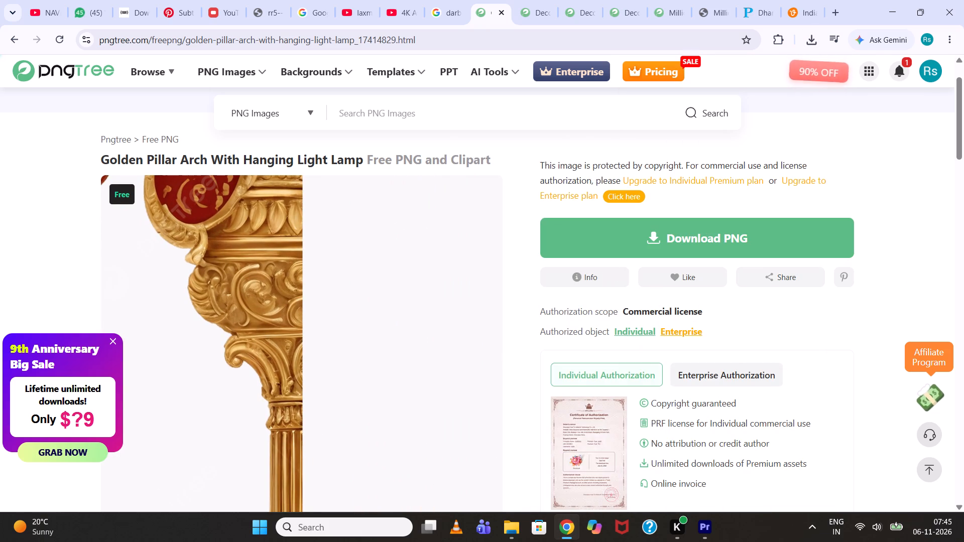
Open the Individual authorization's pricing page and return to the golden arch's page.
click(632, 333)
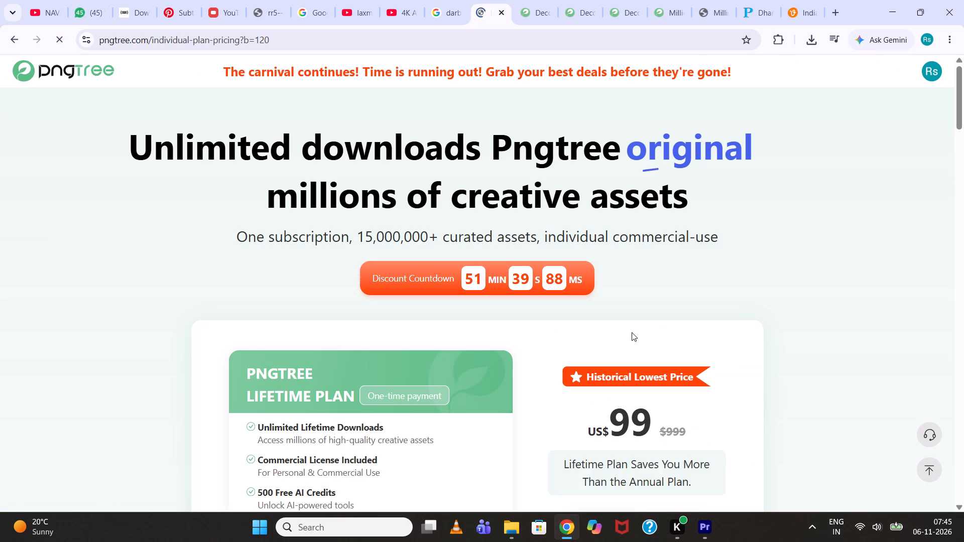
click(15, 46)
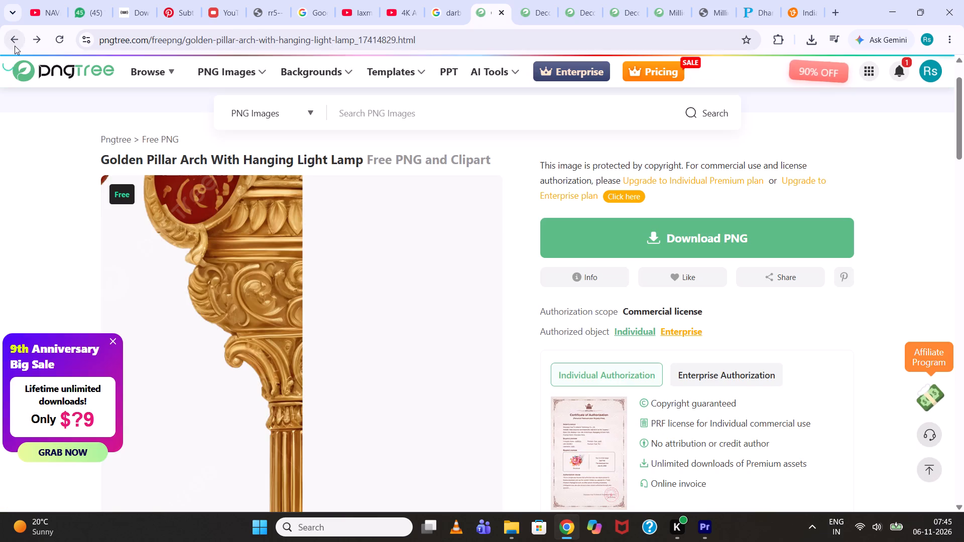
Look through the licence details and Similar PNG Images on the golden arch's page for another usable pillar arch.
scroll(662, 327, down, 2)
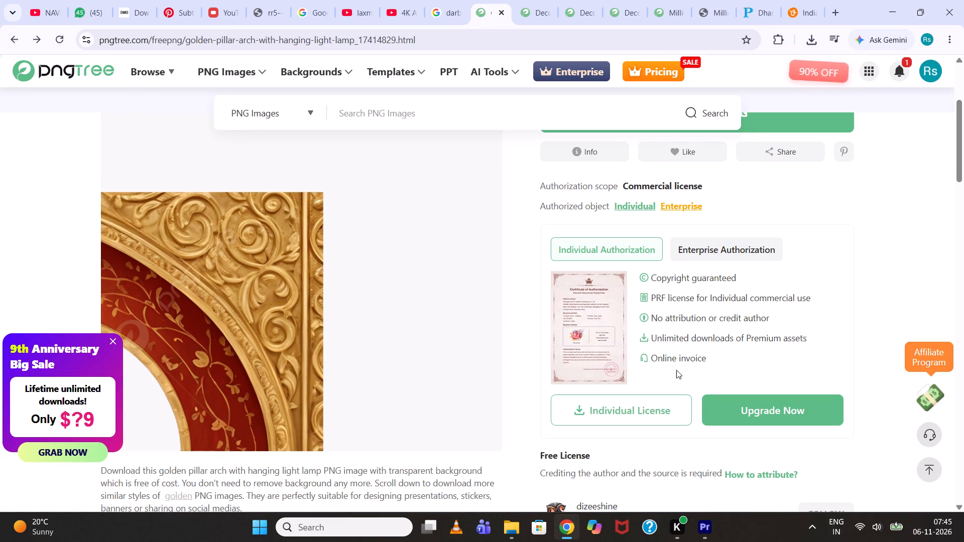
scroll(718, 426, down, 2)
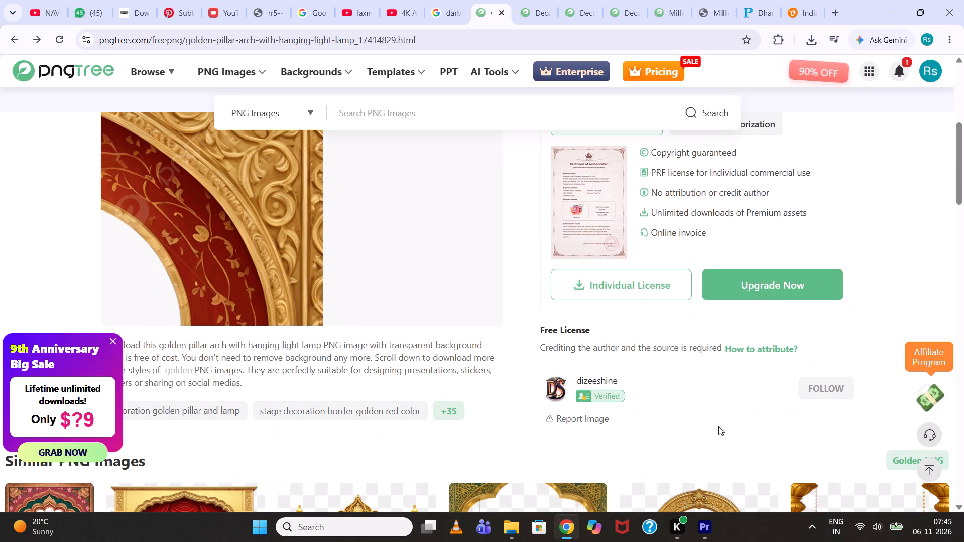
scroll(718, 426, down, 1)
scroll(718, 426, up, 2)
scroll(717, 413, down, 3)
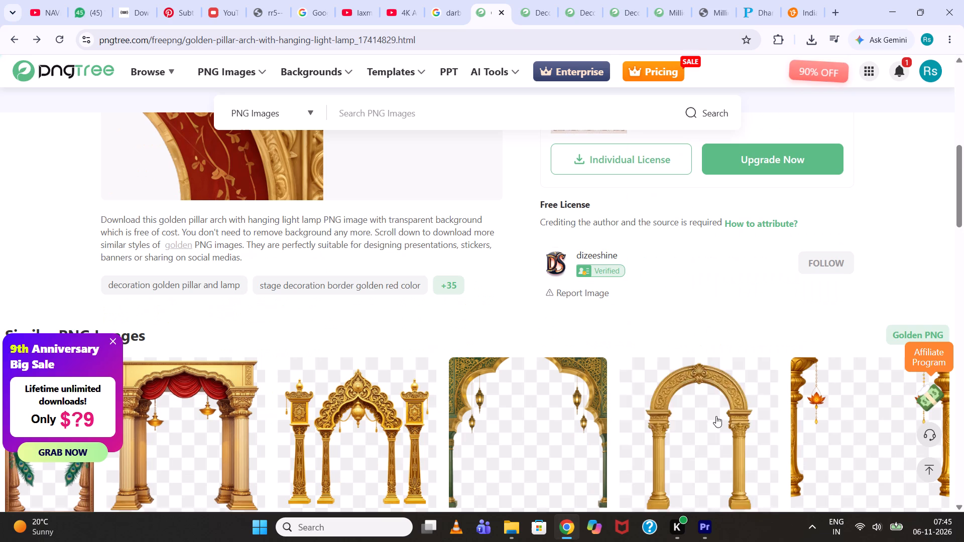
scroll(484, 404, down, 2)
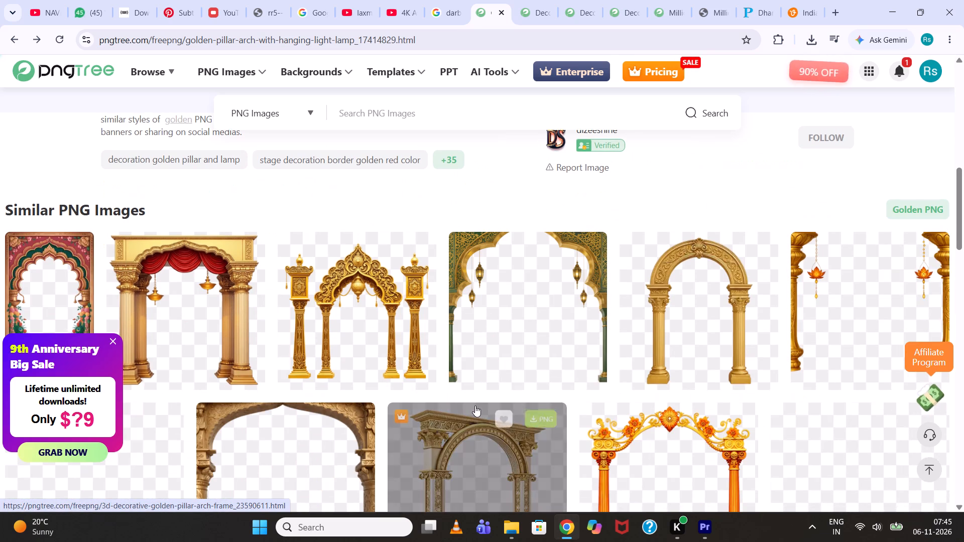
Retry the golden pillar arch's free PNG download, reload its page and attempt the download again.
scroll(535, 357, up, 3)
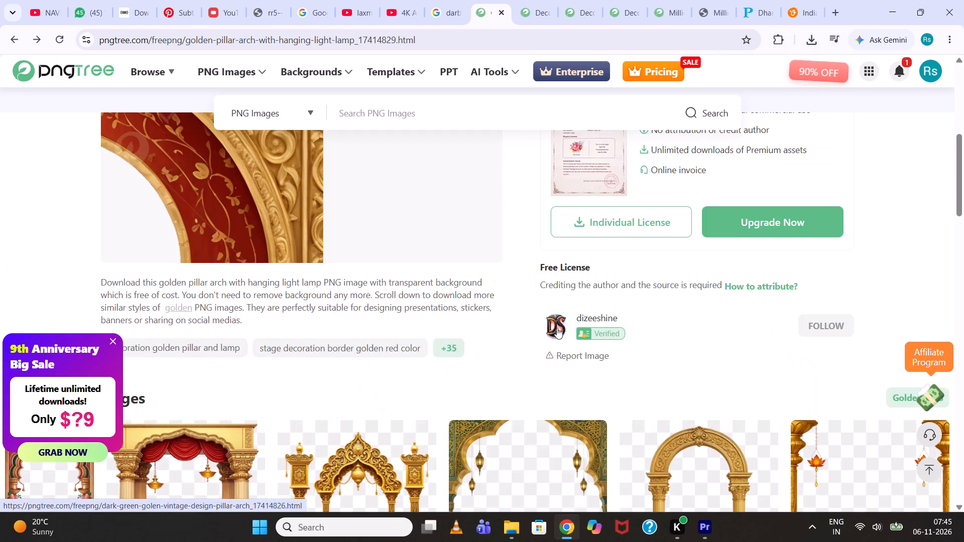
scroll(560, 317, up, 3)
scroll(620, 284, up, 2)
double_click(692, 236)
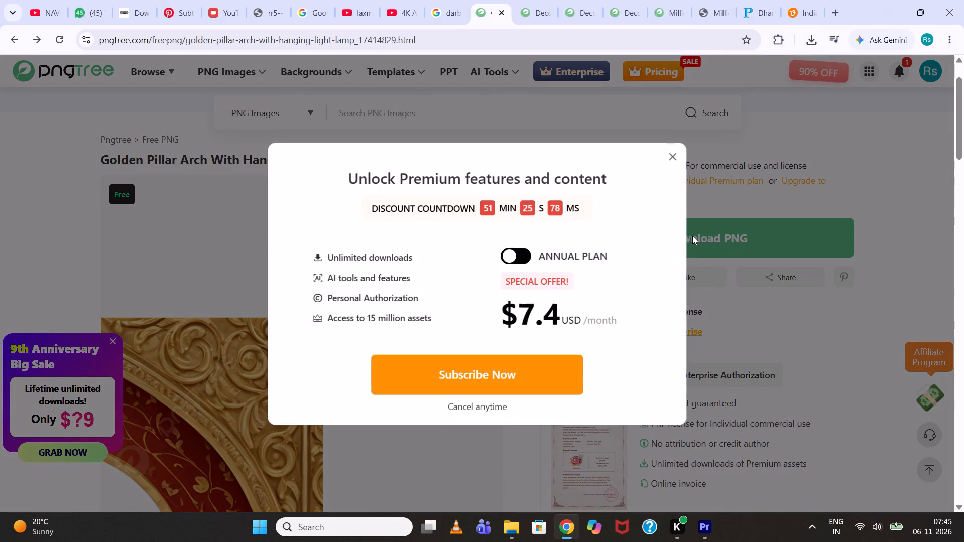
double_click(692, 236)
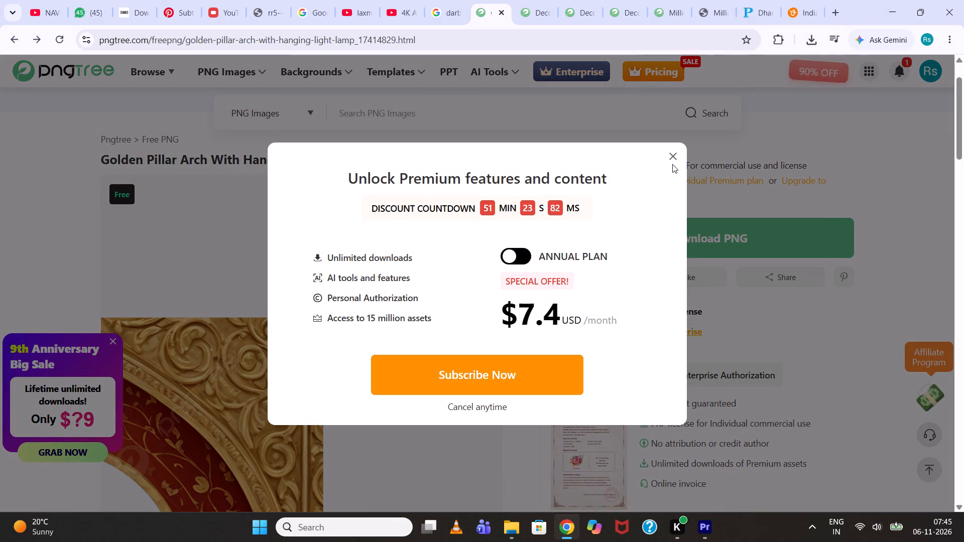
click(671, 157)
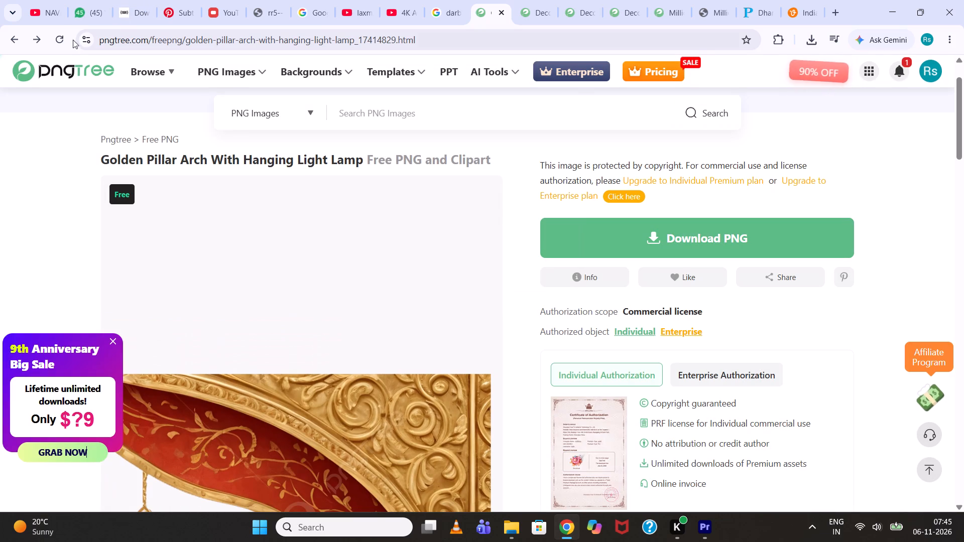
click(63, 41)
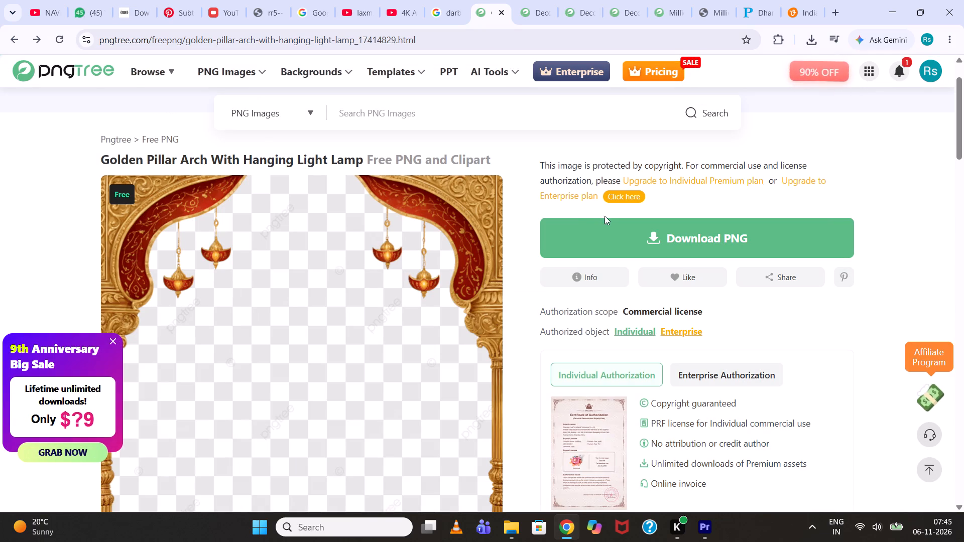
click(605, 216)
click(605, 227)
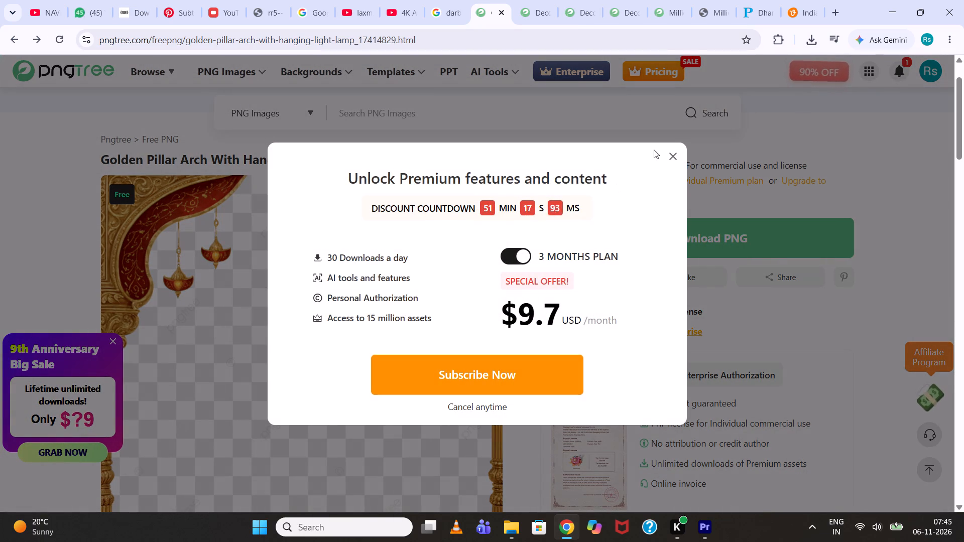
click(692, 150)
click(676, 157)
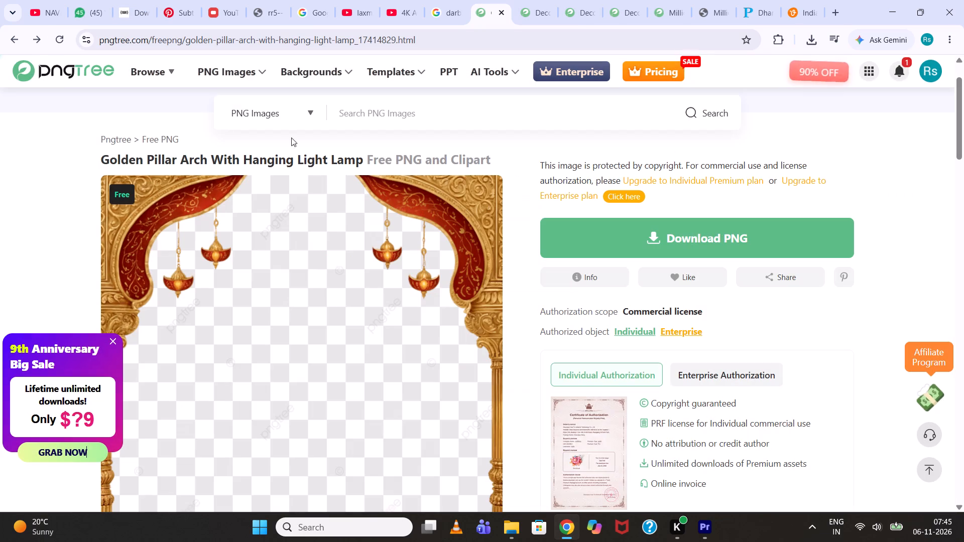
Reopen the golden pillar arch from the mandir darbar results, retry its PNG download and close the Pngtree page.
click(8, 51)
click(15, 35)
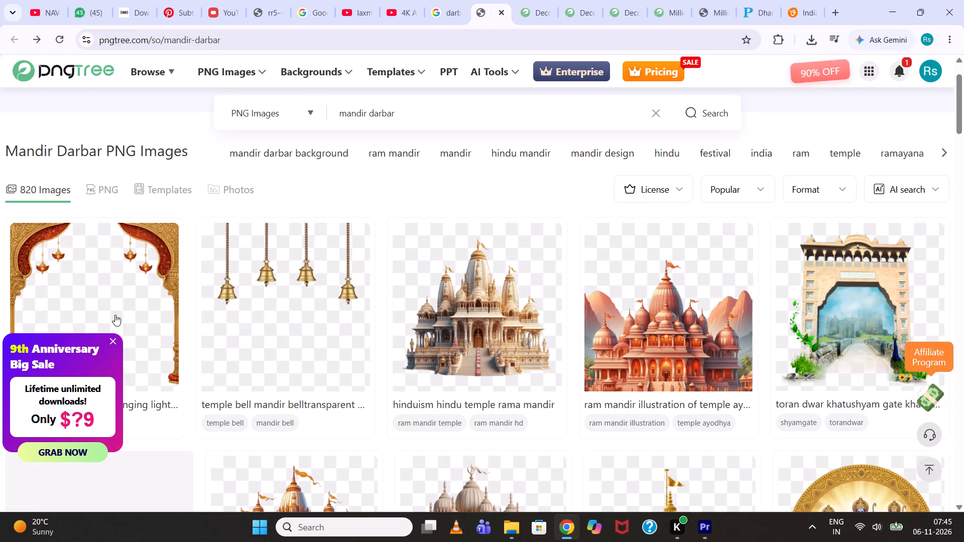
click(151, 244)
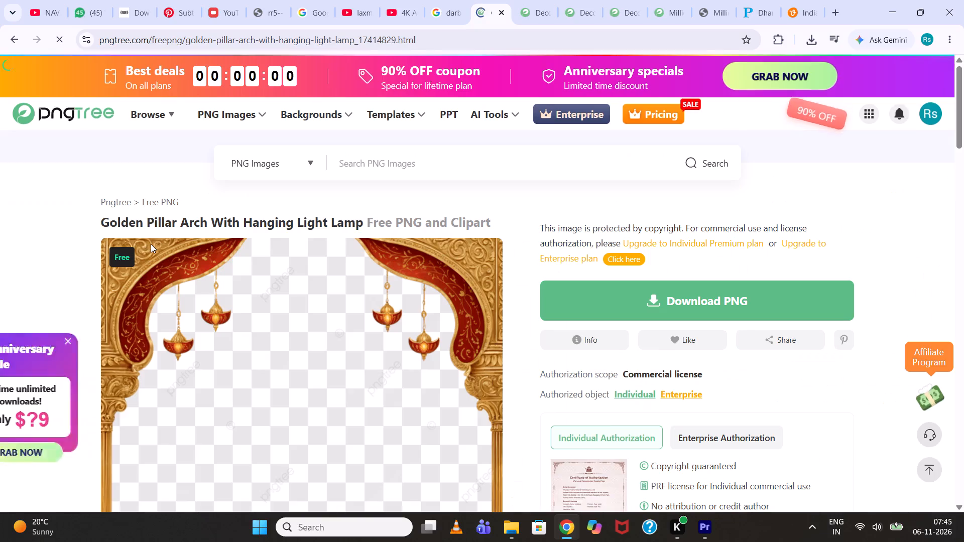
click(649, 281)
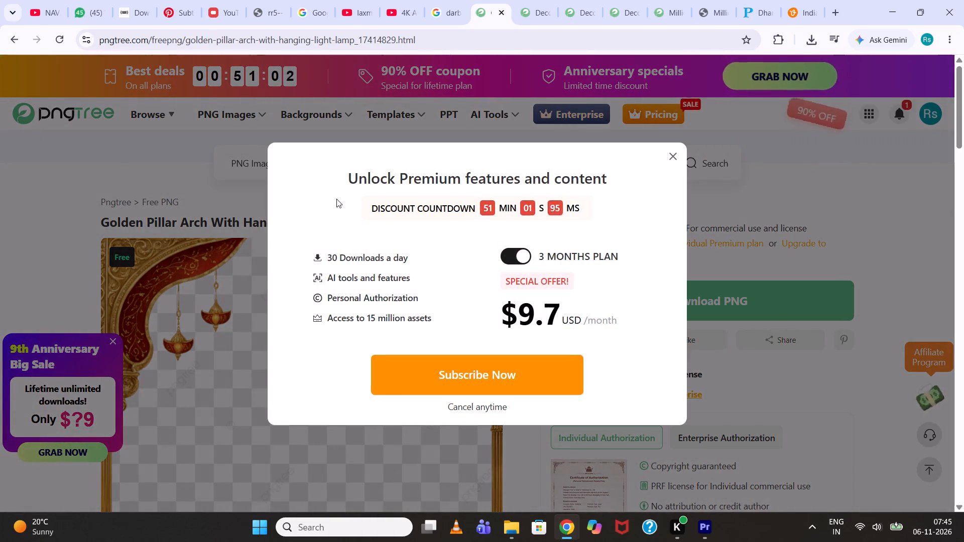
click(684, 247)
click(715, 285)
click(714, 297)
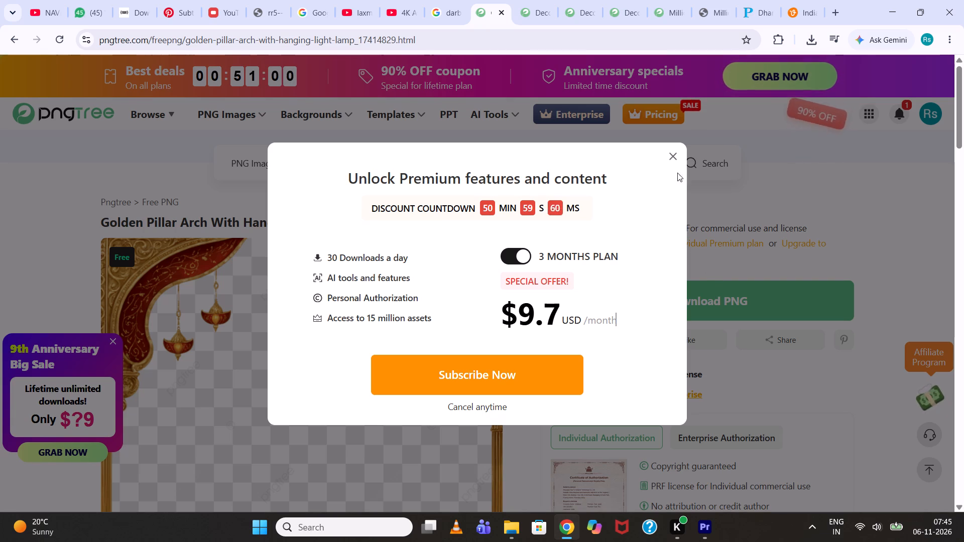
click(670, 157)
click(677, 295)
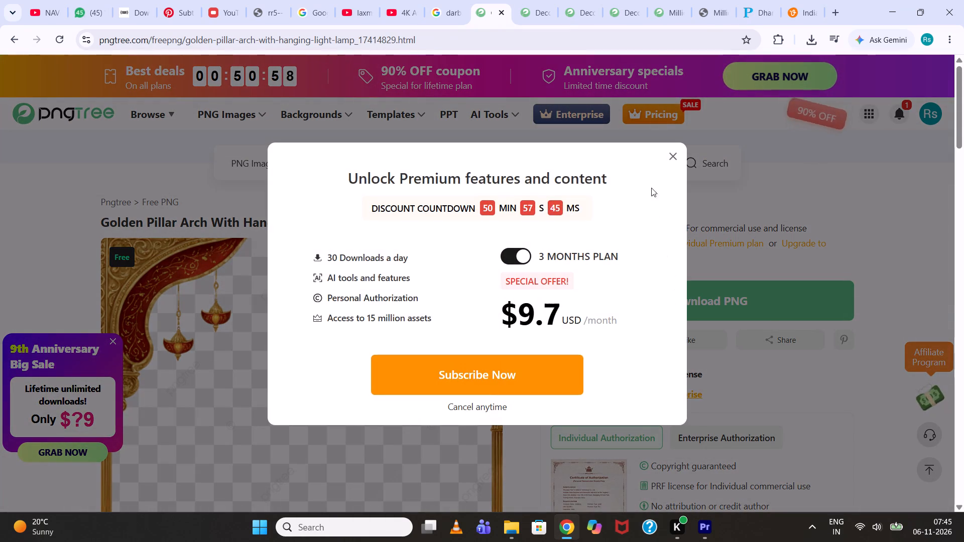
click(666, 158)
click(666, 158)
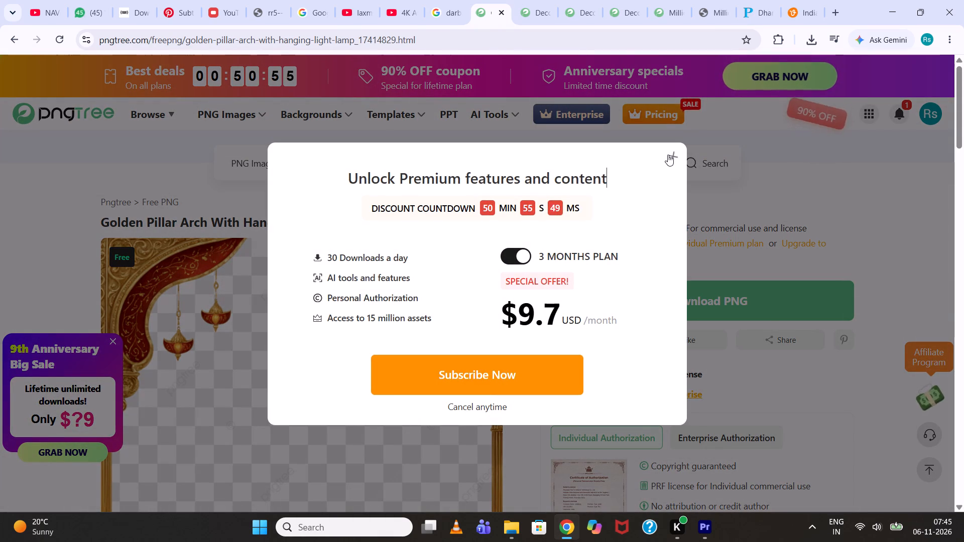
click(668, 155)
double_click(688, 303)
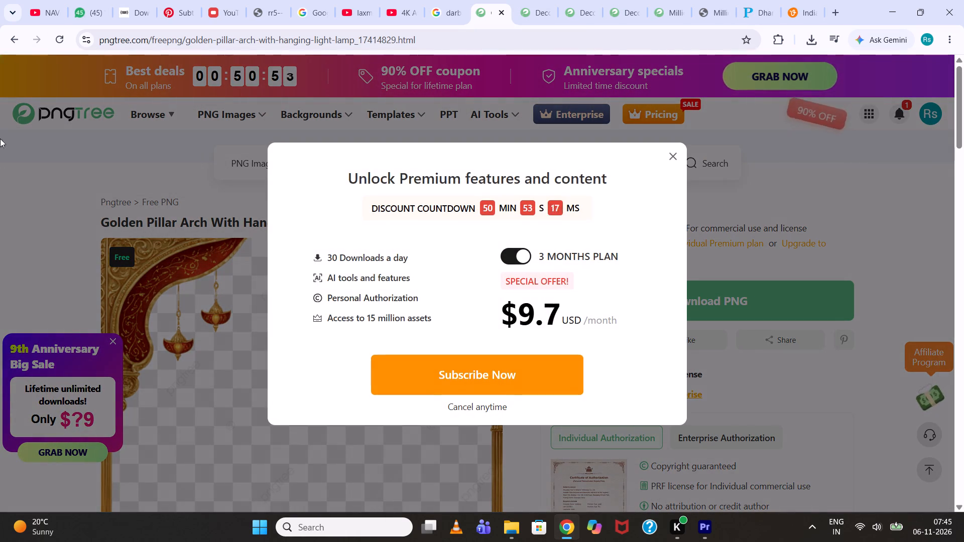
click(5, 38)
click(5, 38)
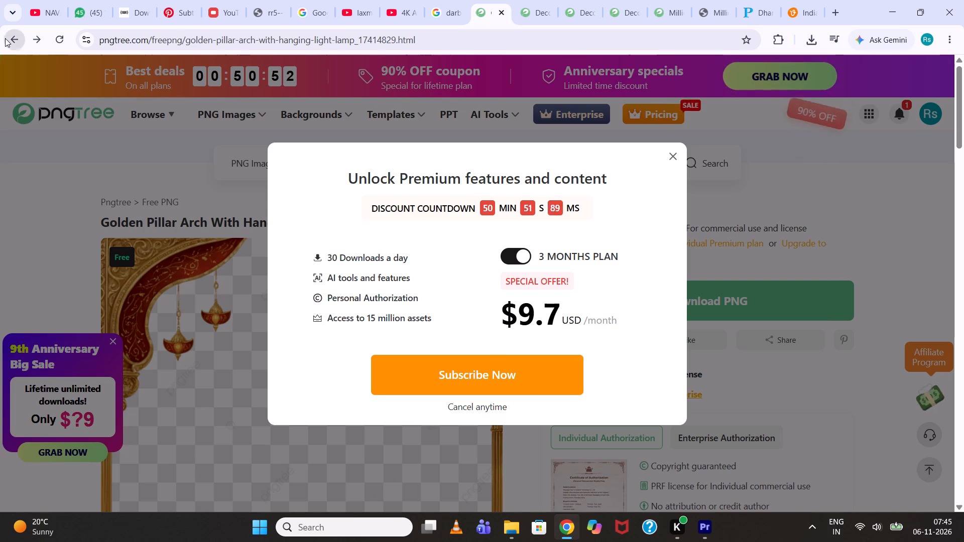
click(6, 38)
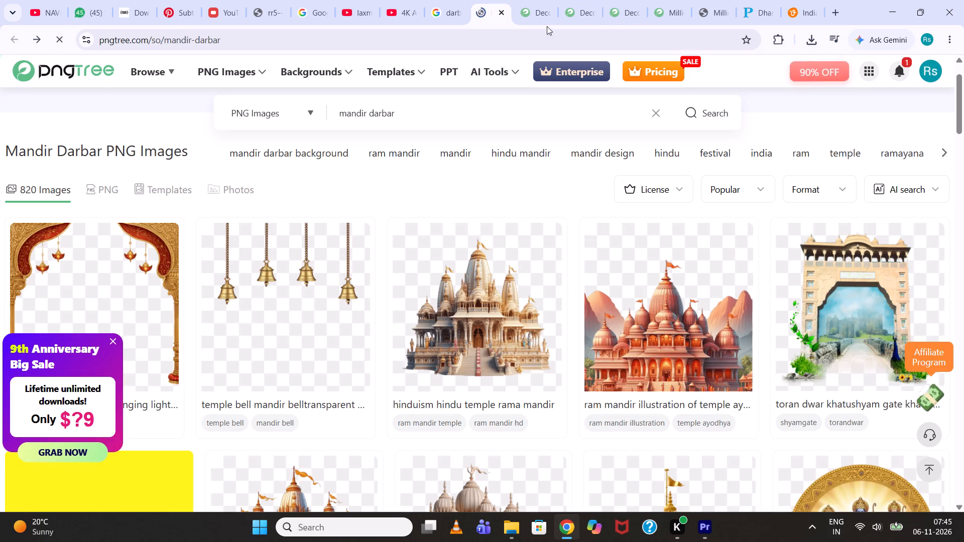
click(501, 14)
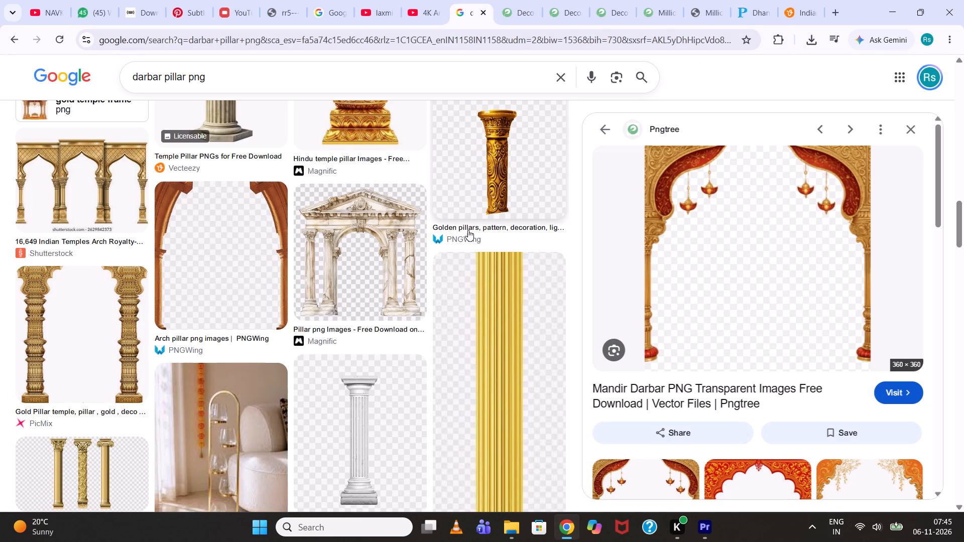
Browse the Google darbar pillar PNG images for another arch and open the Darbar Design result's Pngtree page.
scroll(425, 321, down, 4)
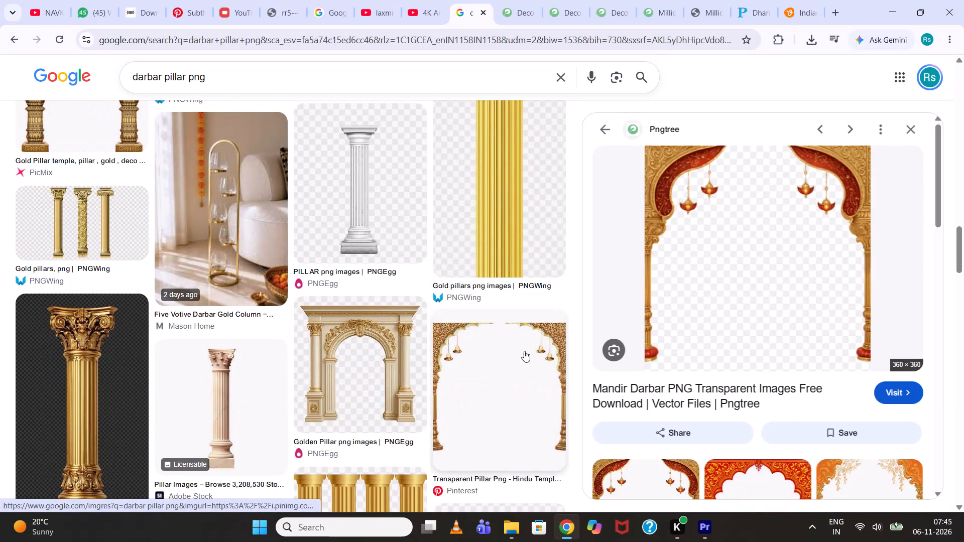
click(522, 344)
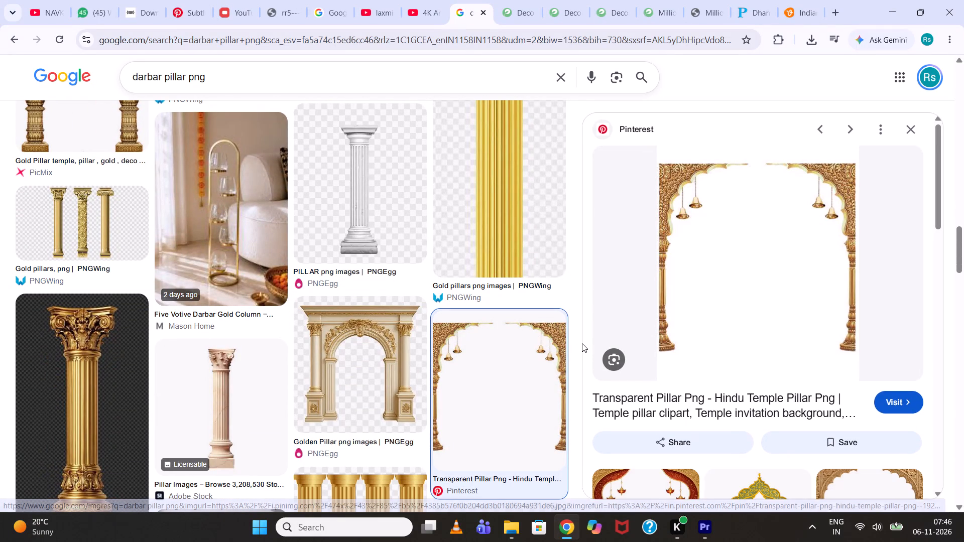
scroll(643, 323, down, 2)
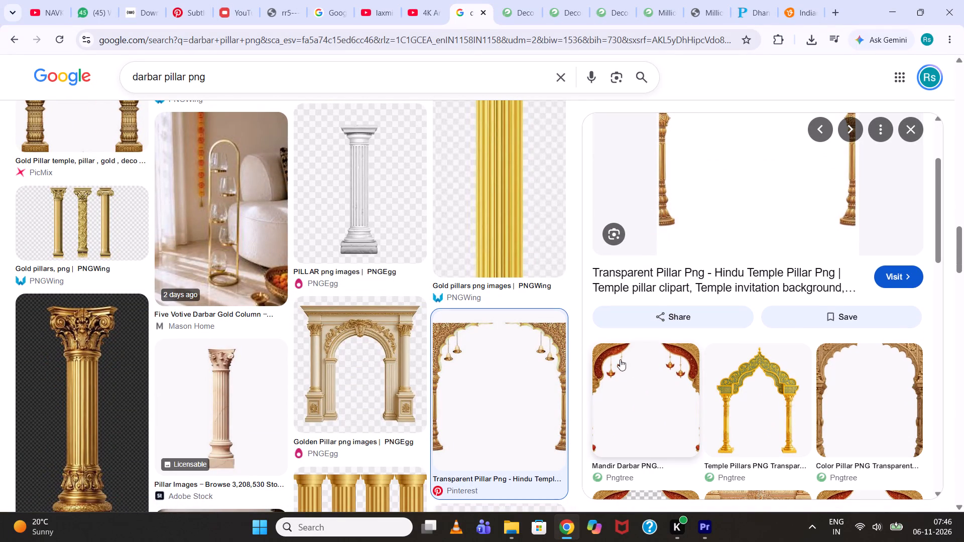
scroll(628, 369, down, 2)
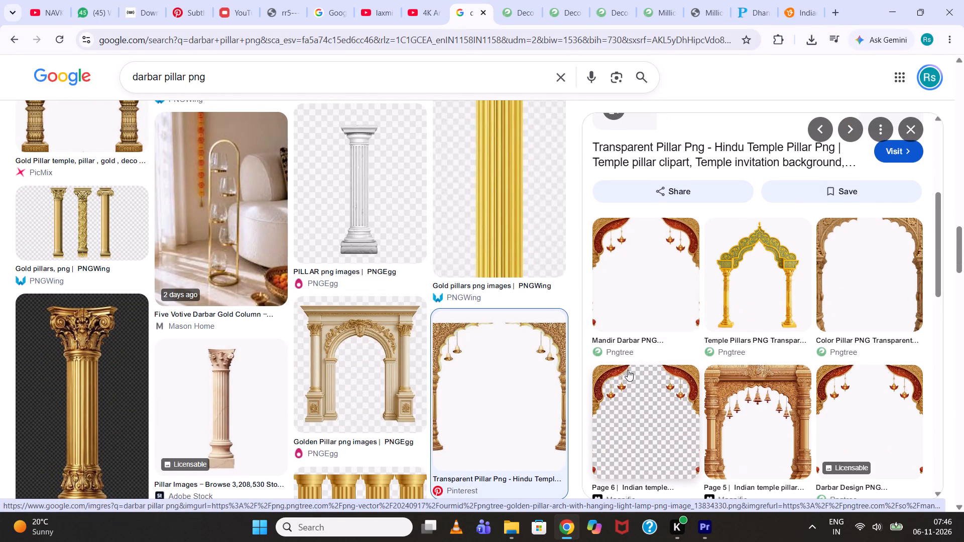
scroll(632, 372, down, 1)
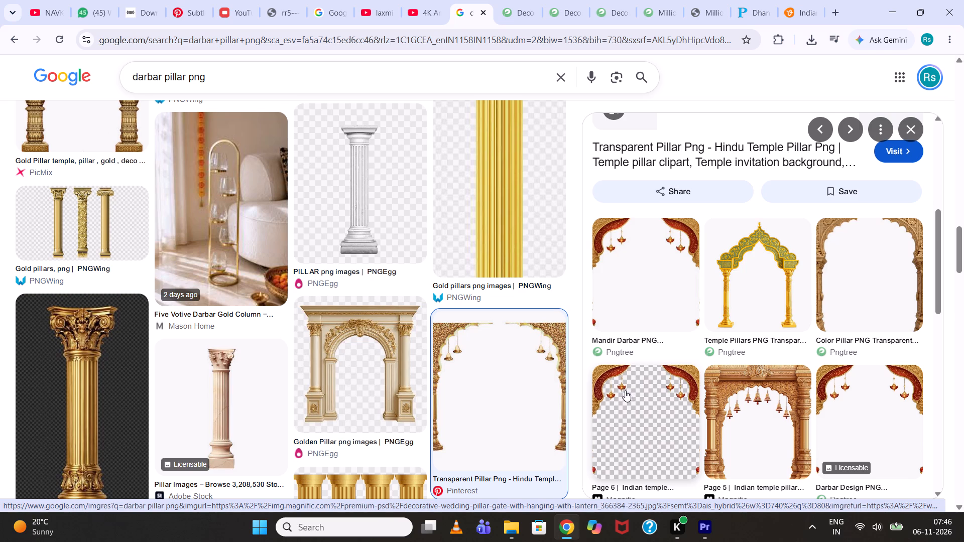
drag(921, 356, 914, 362)
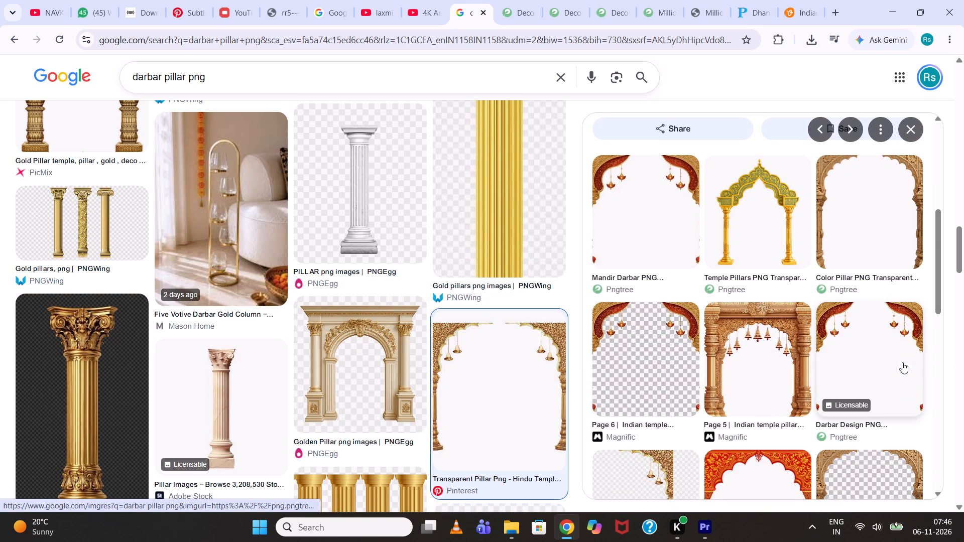
click(902, 362)
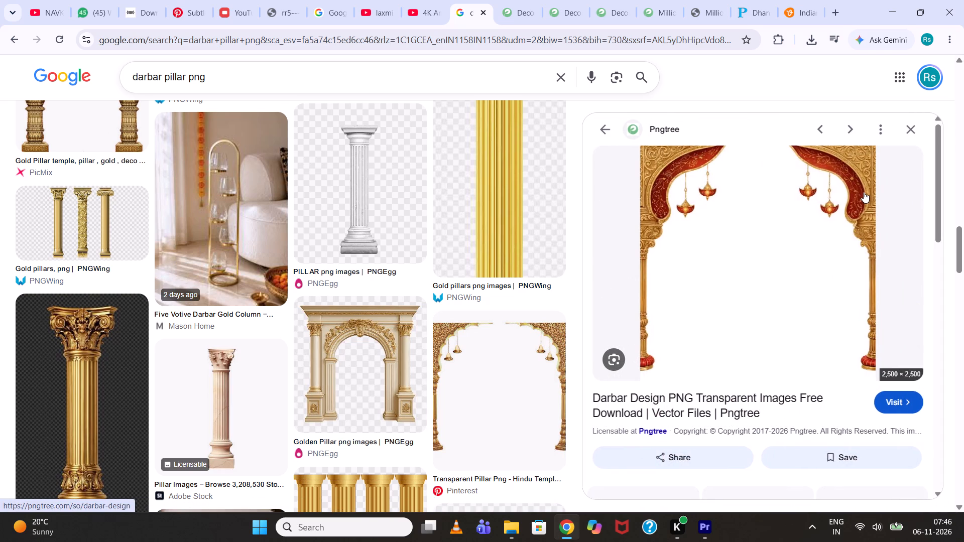
click(864, 192)
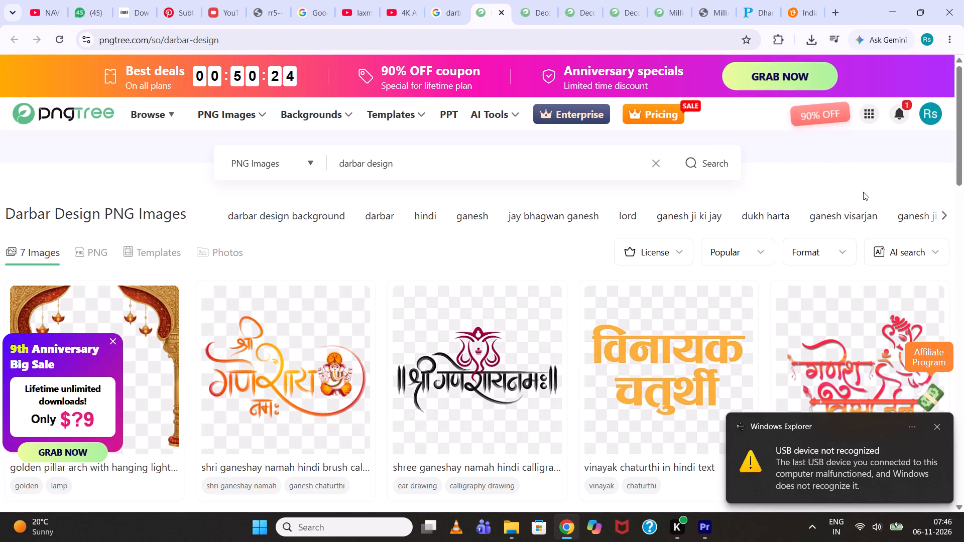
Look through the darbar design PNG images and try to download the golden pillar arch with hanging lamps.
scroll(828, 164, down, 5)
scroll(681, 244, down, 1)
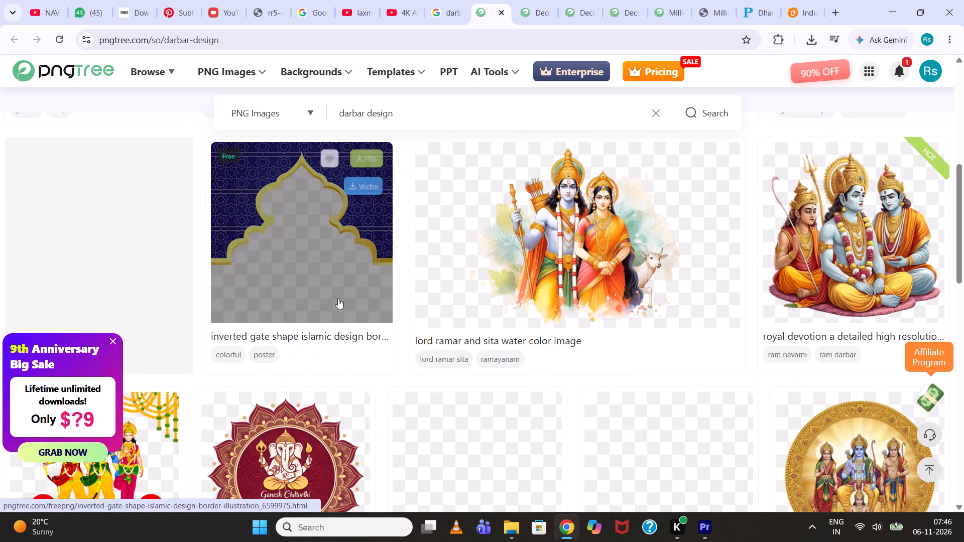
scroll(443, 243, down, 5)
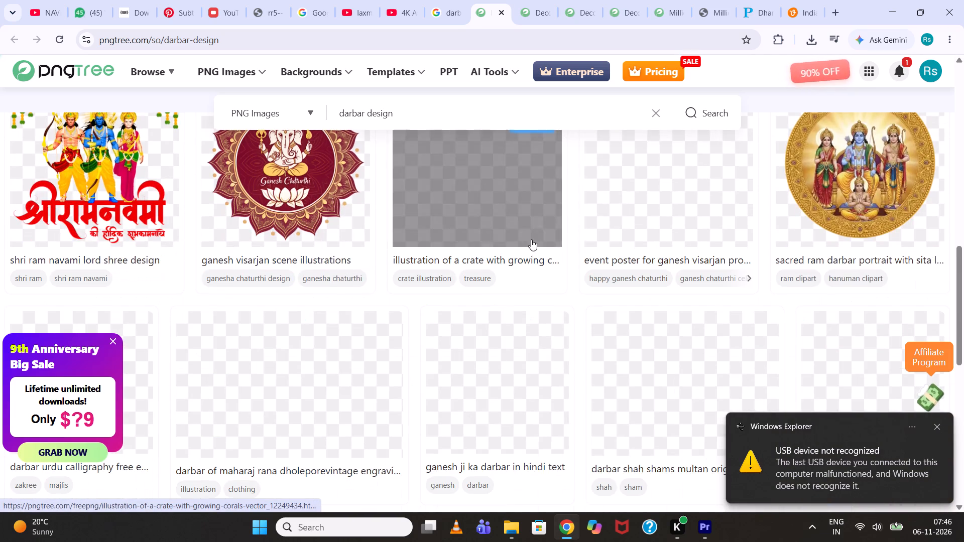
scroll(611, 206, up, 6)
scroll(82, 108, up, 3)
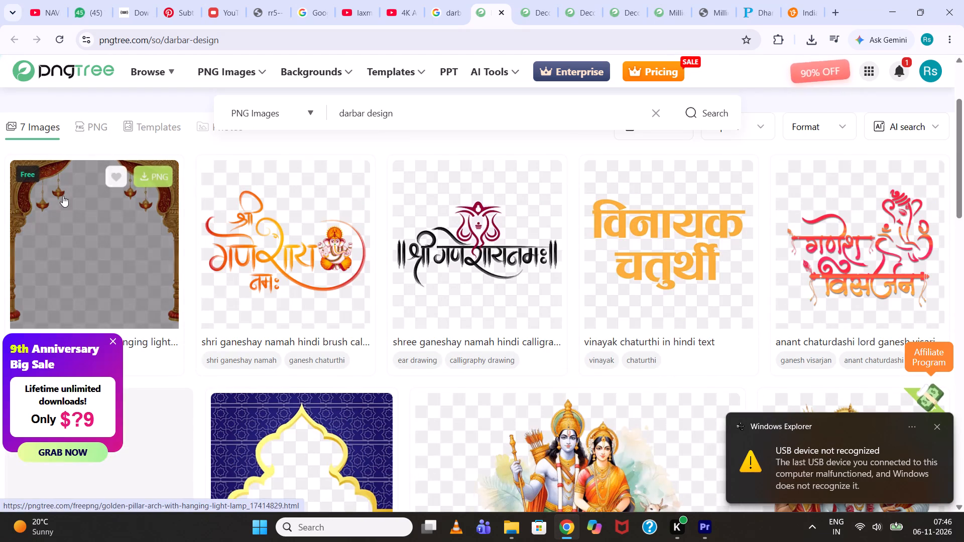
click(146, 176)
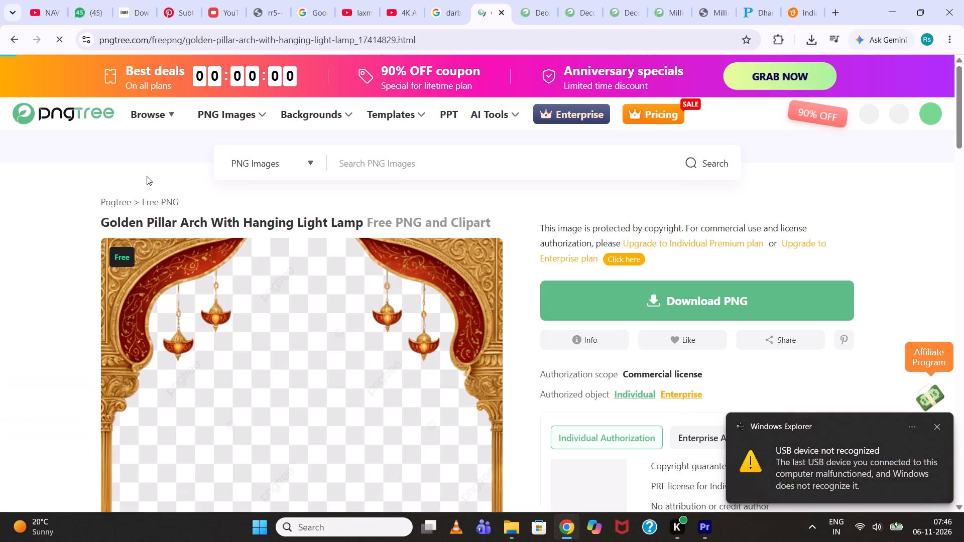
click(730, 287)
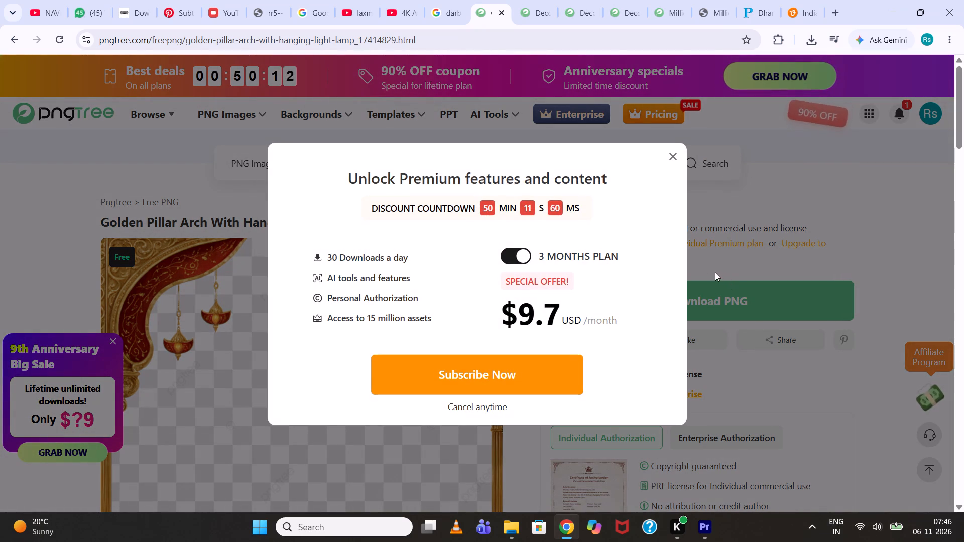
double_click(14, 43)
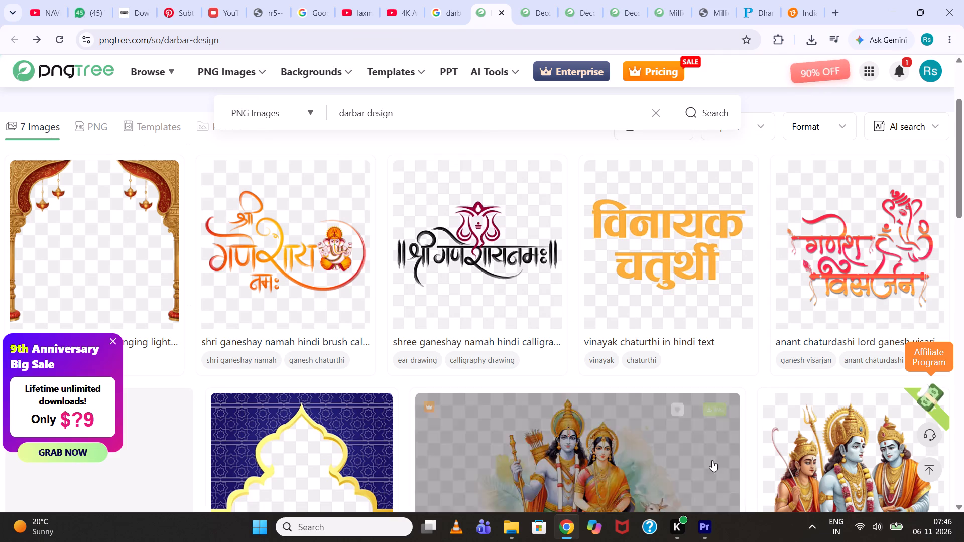
Switch to Premiere and play the HIRANYEVARNAM sequence from its start to review the pillar arch around Lakshmi.
click(702, 519)
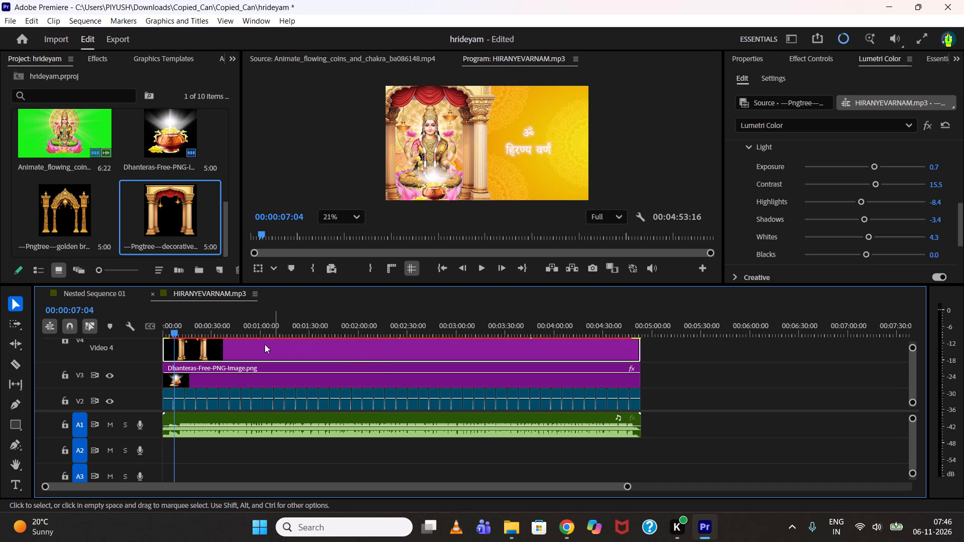
drag(181, 332, 140, 324)
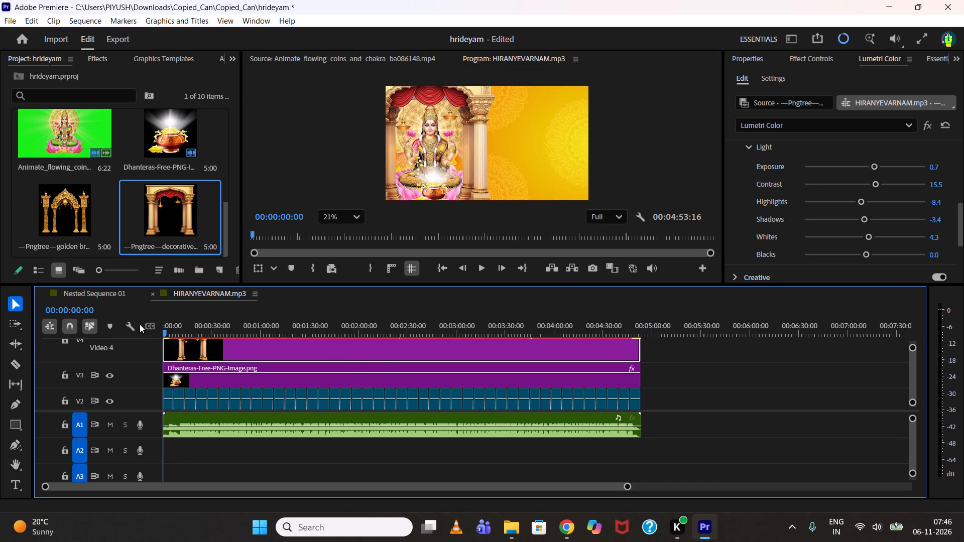
key(space)
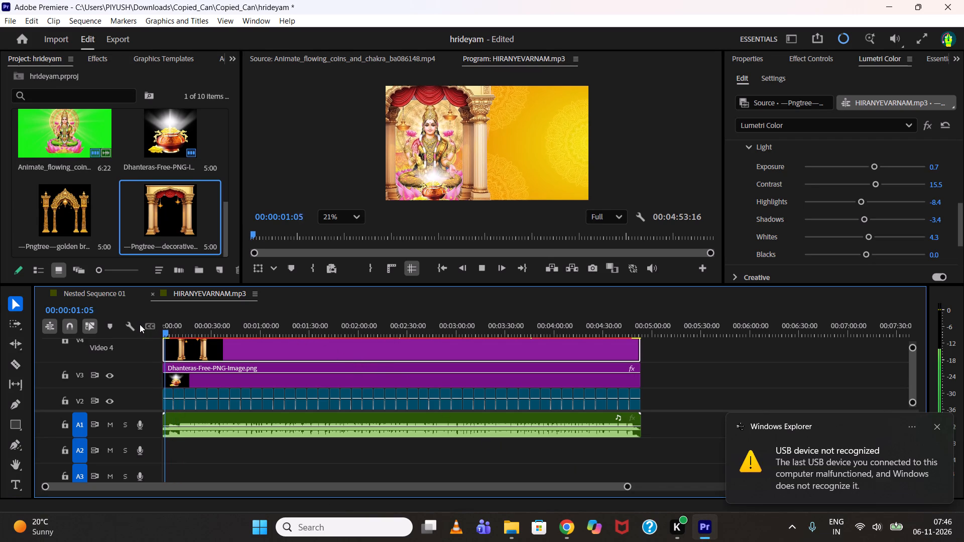
scroll(436, 101, up, 1)
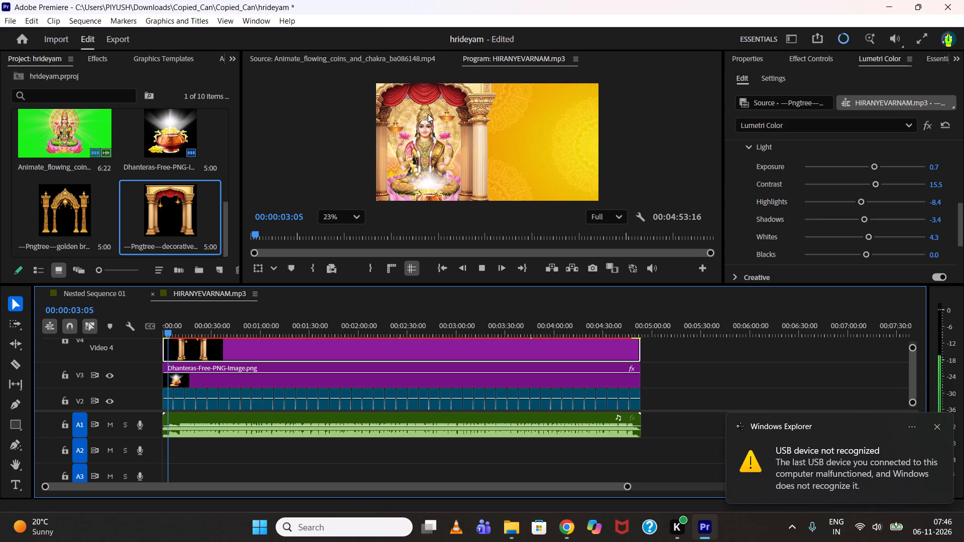
Check the pillar arch around Lakshmi at different preview magnifications and stop playback at about 00:00:07:09.
scroll(428, 114, up, 5)
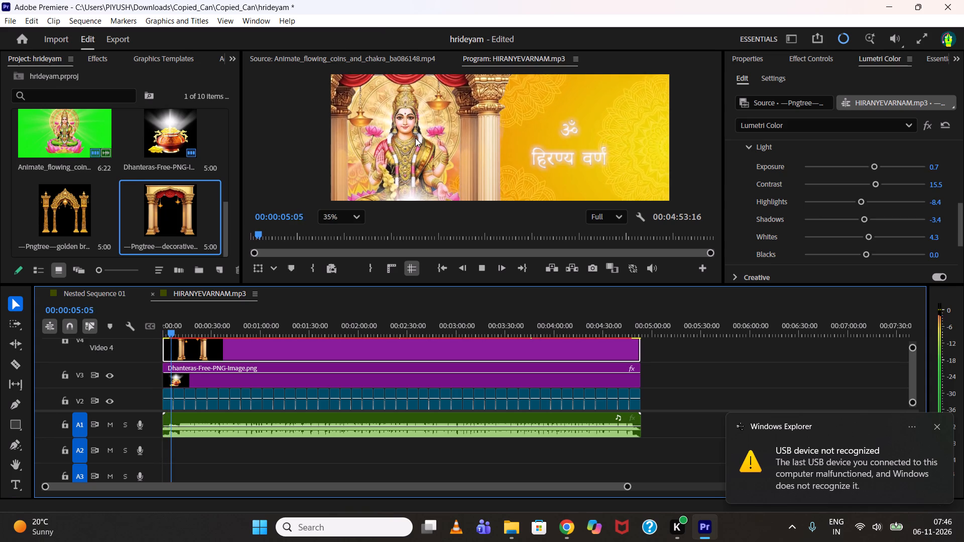
scroll(416, 140, down, 4)
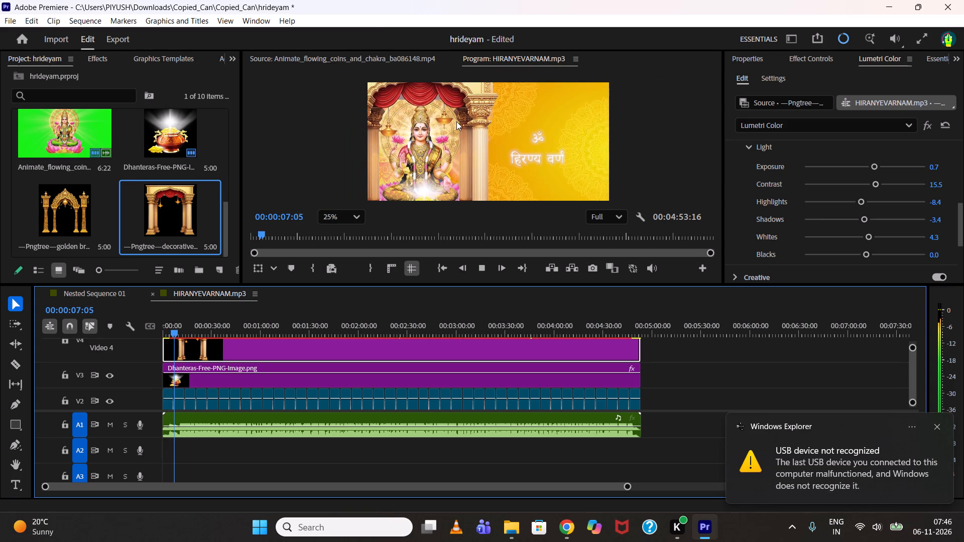
key(space)
scroll(456, 121, down, 5)
click(482, 115)
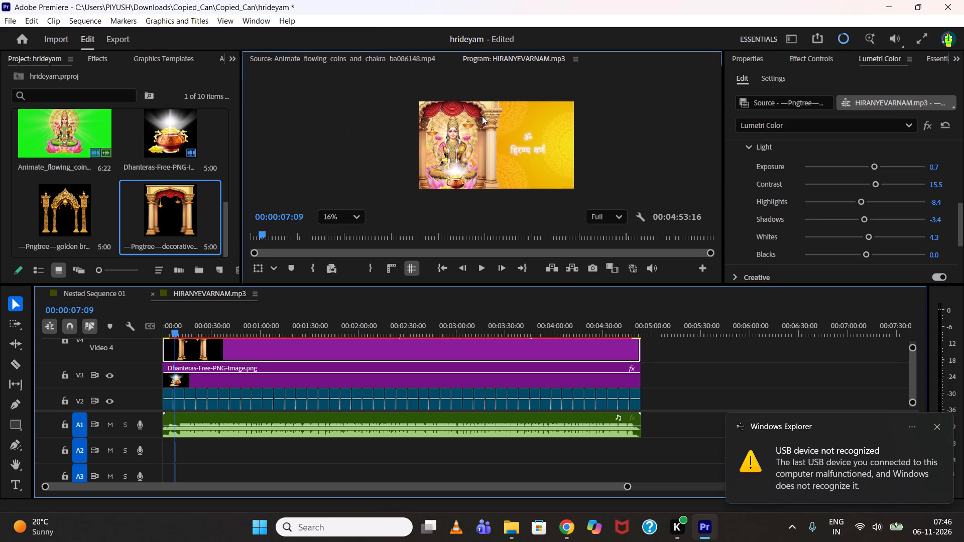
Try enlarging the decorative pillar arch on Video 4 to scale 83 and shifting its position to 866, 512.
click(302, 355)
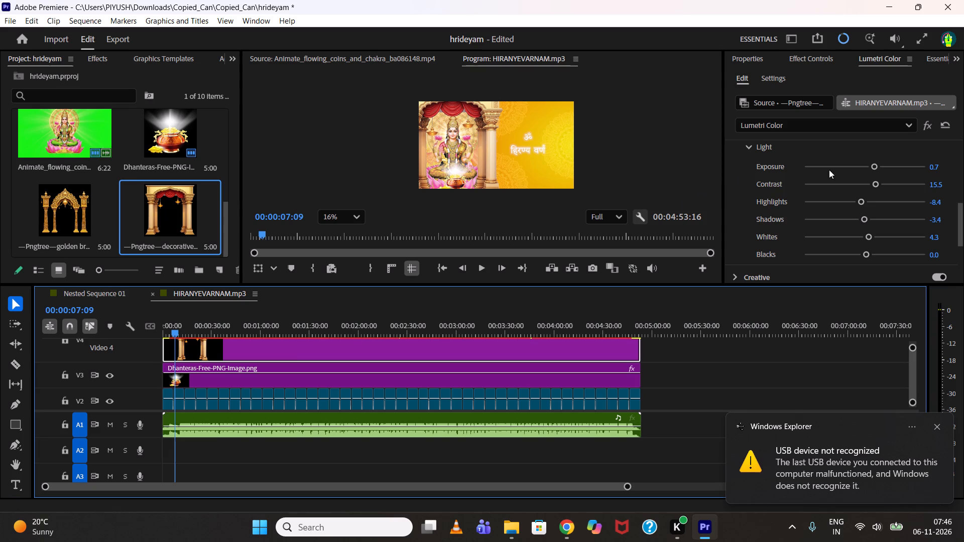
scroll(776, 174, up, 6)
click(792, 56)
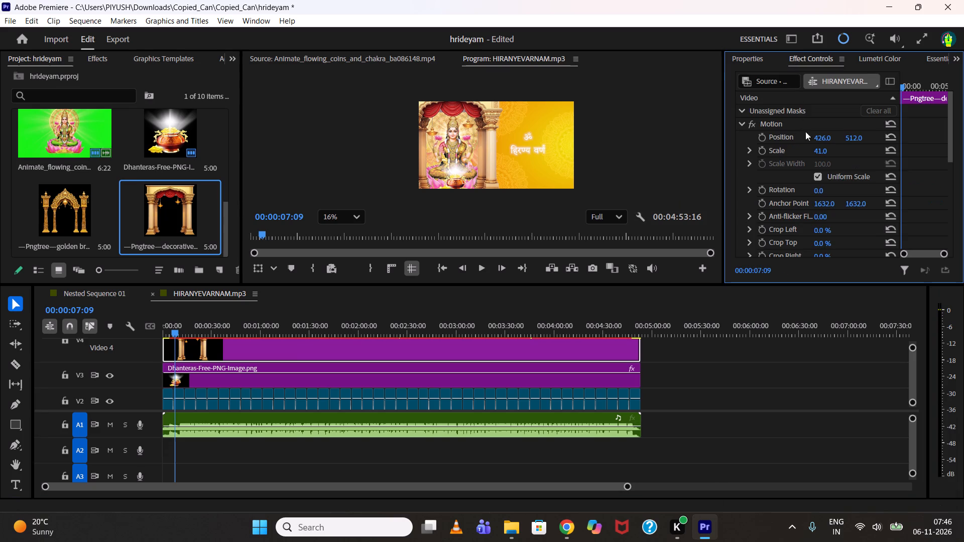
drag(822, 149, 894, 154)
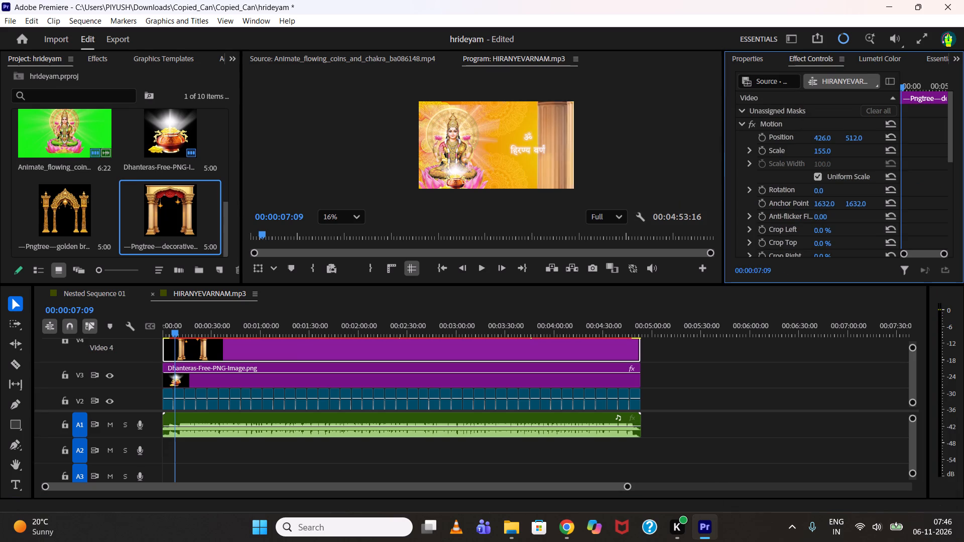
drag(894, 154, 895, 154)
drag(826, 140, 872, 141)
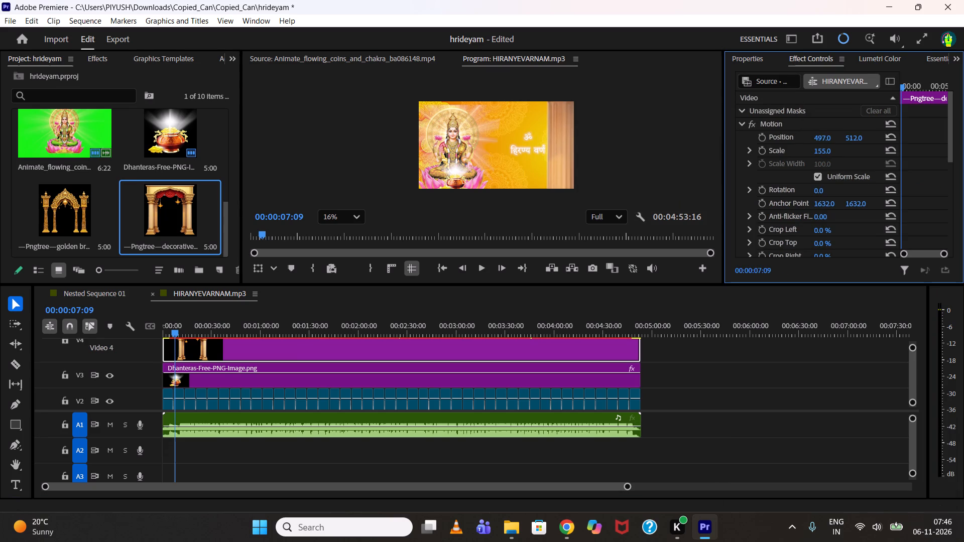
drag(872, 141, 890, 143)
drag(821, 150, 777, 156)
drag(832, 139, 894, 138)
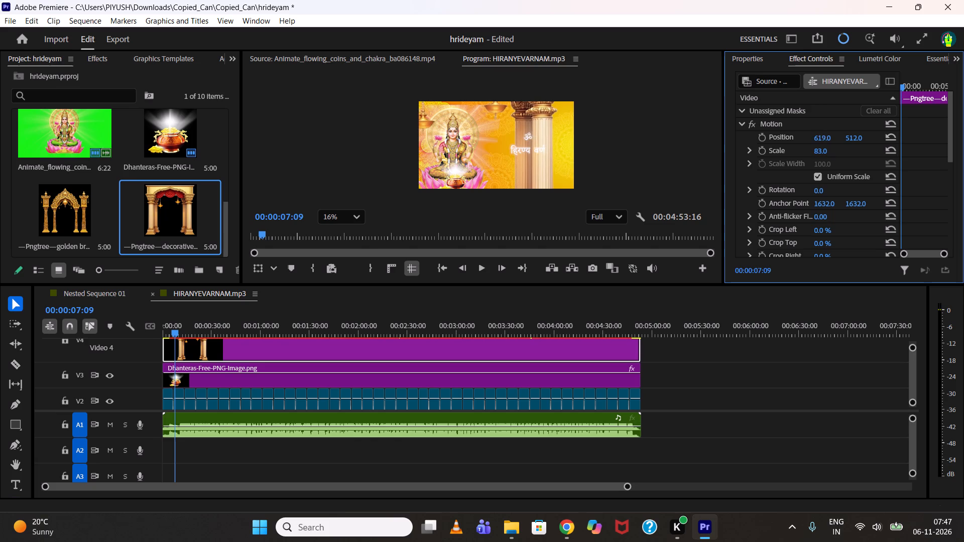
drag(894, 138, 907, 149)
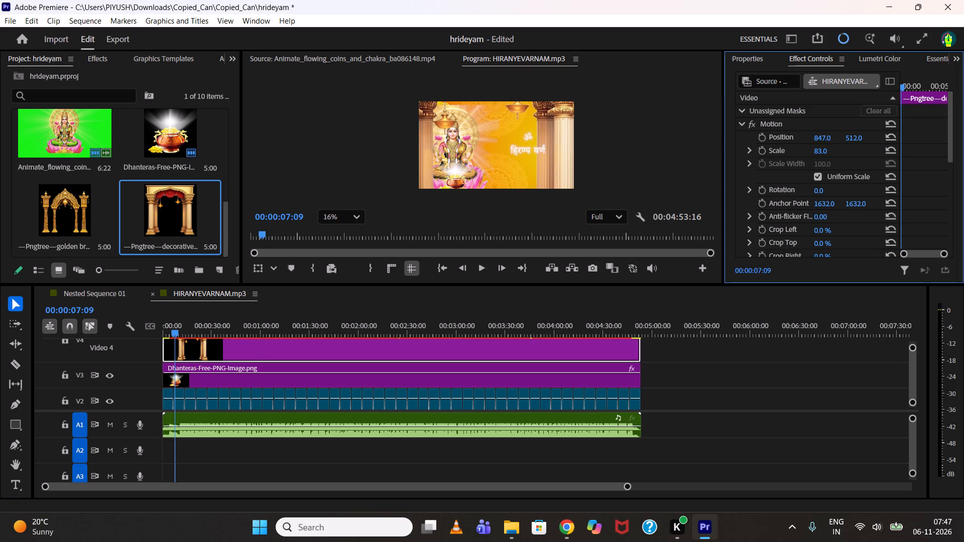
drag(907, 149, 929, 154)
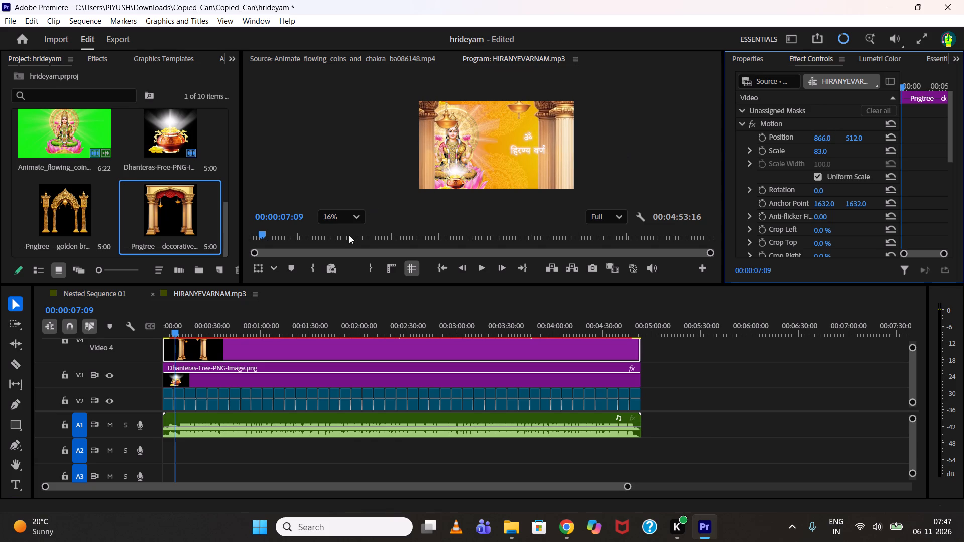
Delete the decorative pillar arch clip from Video 4.
click(360, 348)
key(Delete)
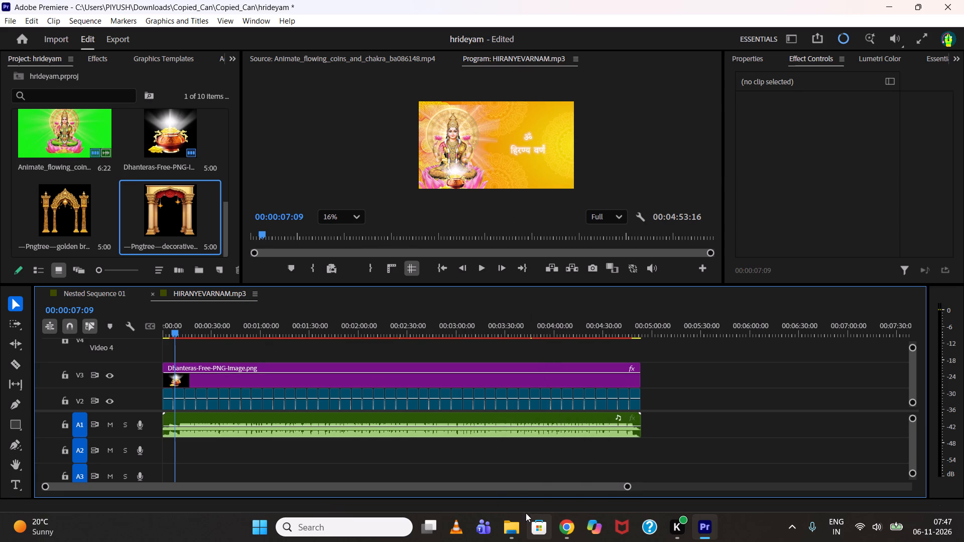
Switch to Chrome, skim the darbar design images and close the Pngtree tabs to return to the darbar pillar png results.
click(560, 526)
scroll(526, 341, down, 5)
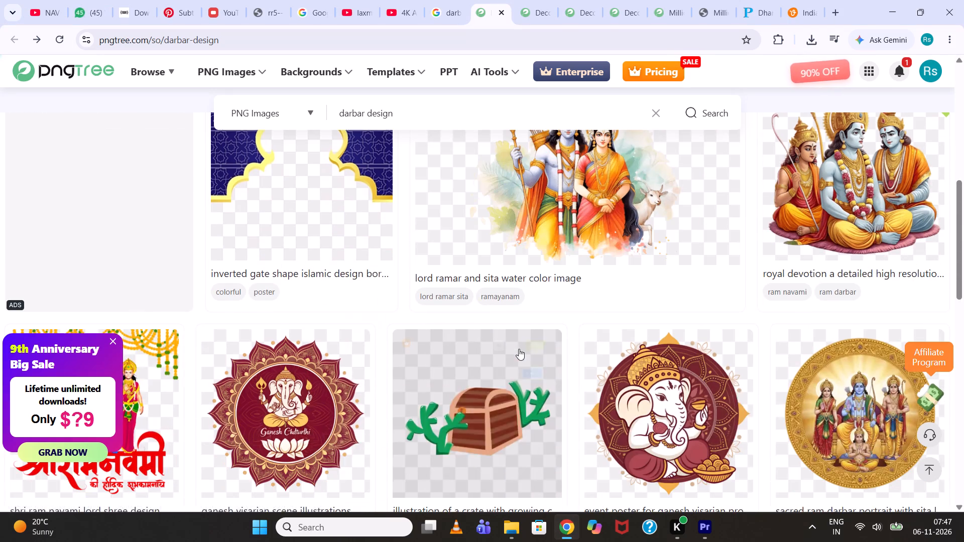
scroll(516, 354, down, 5)
scroll(361, 272, down, 4)
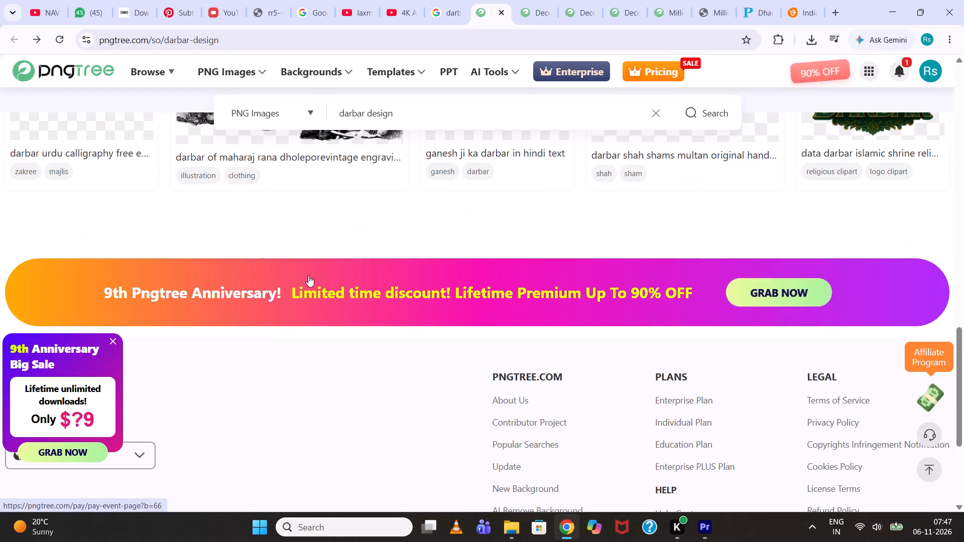
double_click(501, 12)
double_click(500, 13)
click(500, 15)
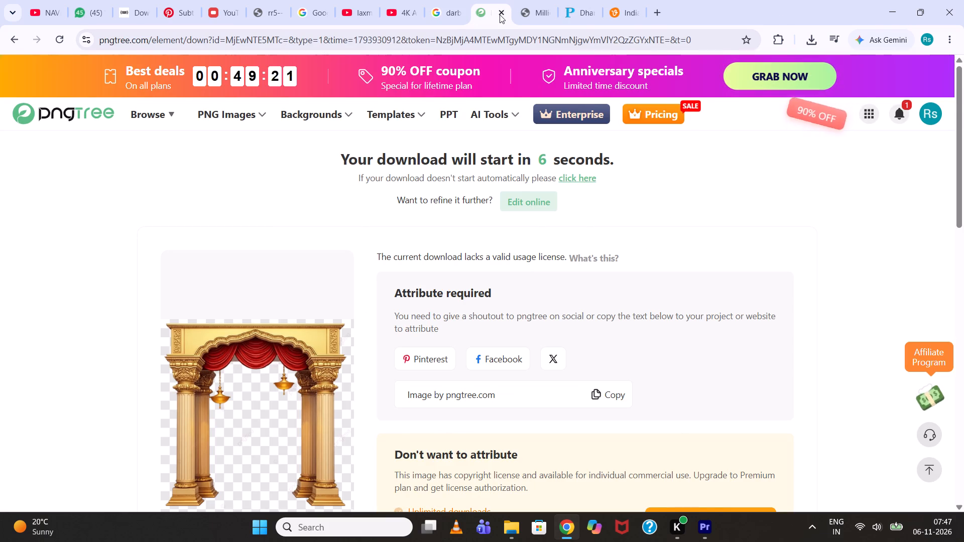
click(500, 15)
click(451, 1)
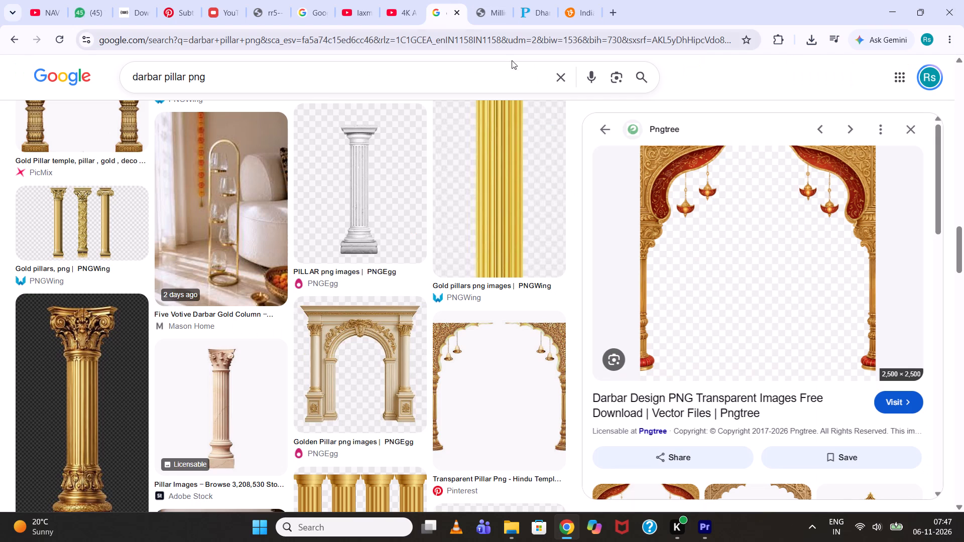
Preview Pngtree's Golden Pillar Arch result and look through its related images and the other darbar pillar results.
scroll(653, 152, down, 4)
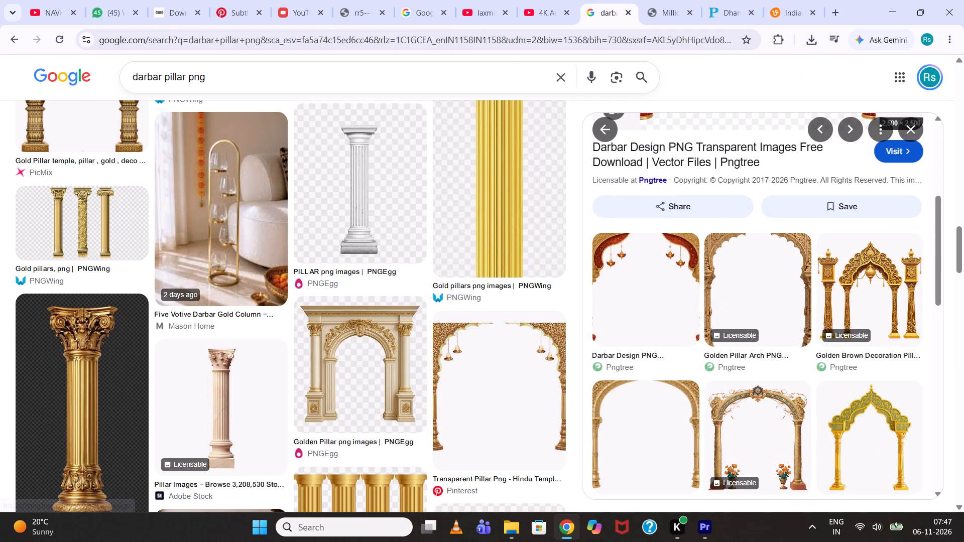
click(732, 242)
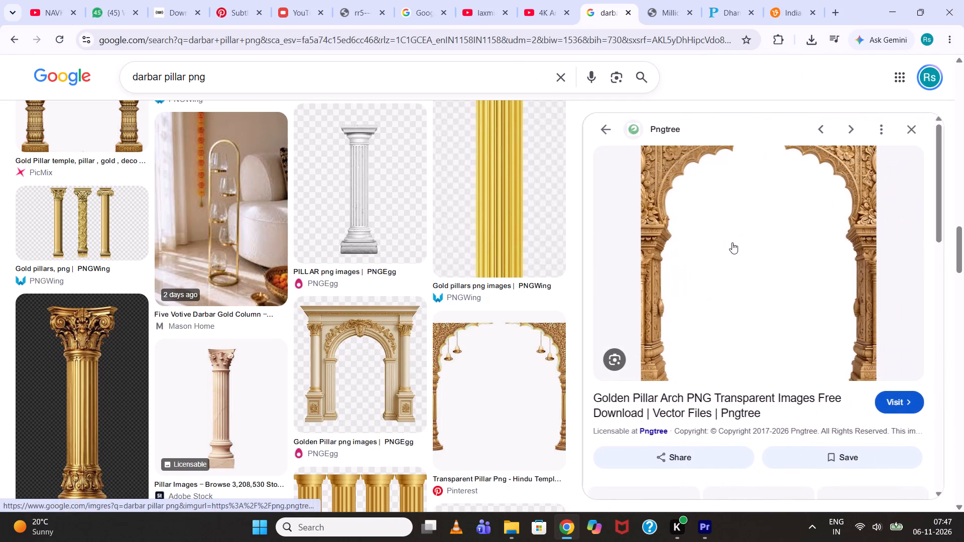
scroll(690, 229, down, 2)
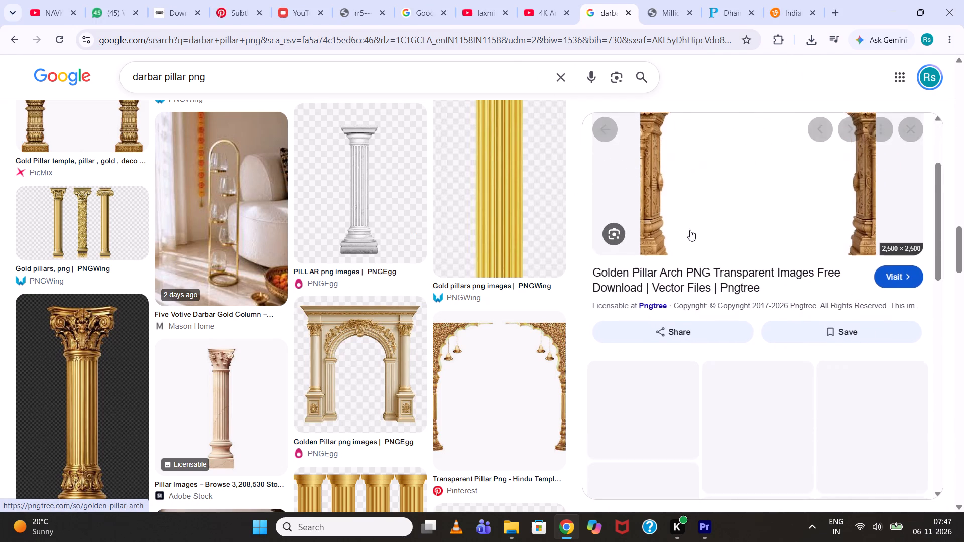
scroll(690, 230, down, 3)
scroll(462, 278, down, 5)
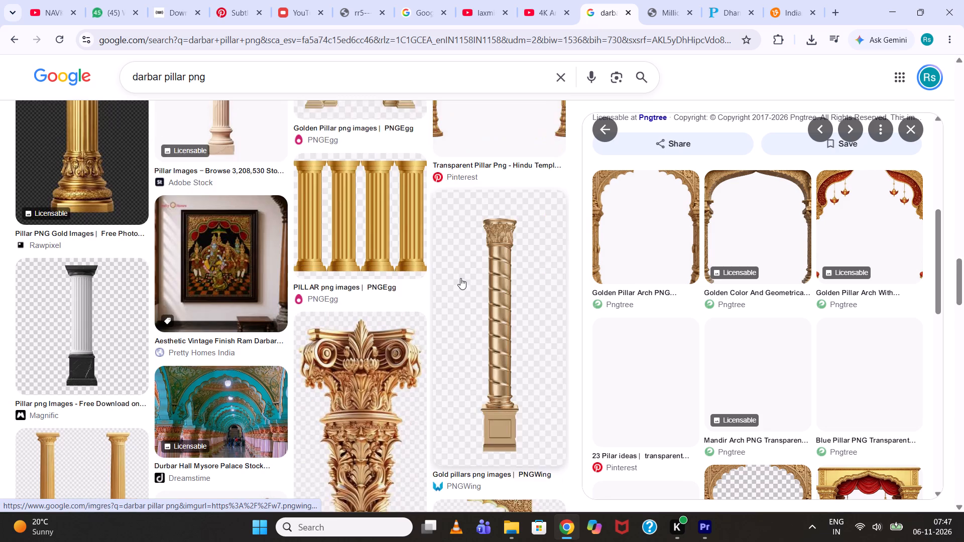
scroll(460, 278, down, 5)
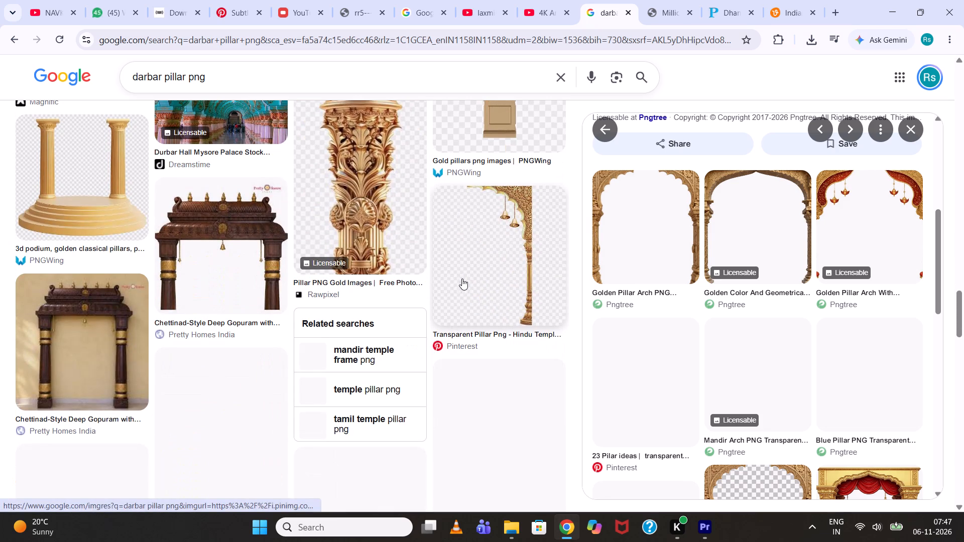
scroll(462, 279, down, 4)
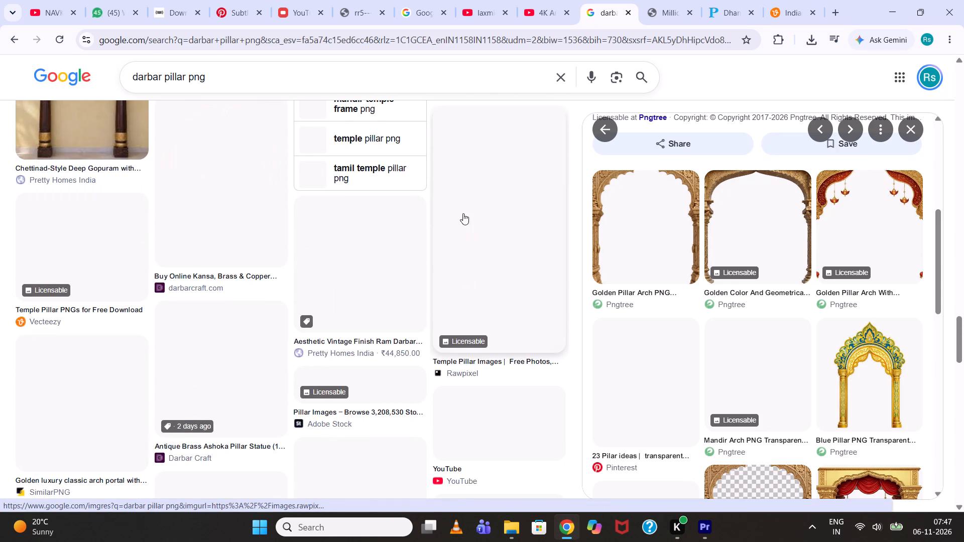
Reload the darbar pillar png image results and look through them for another arch.
click(61, 40)
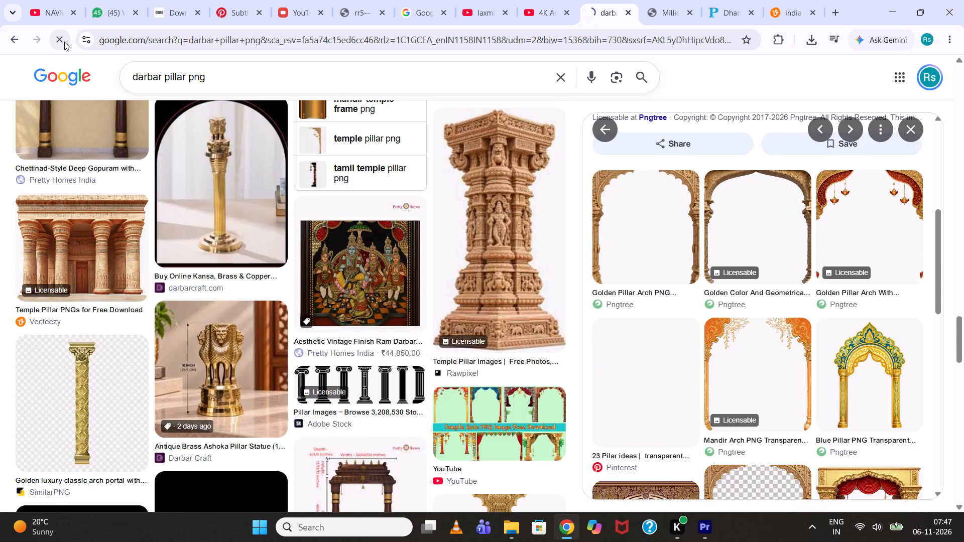
scroll(97, 213, down, 9)
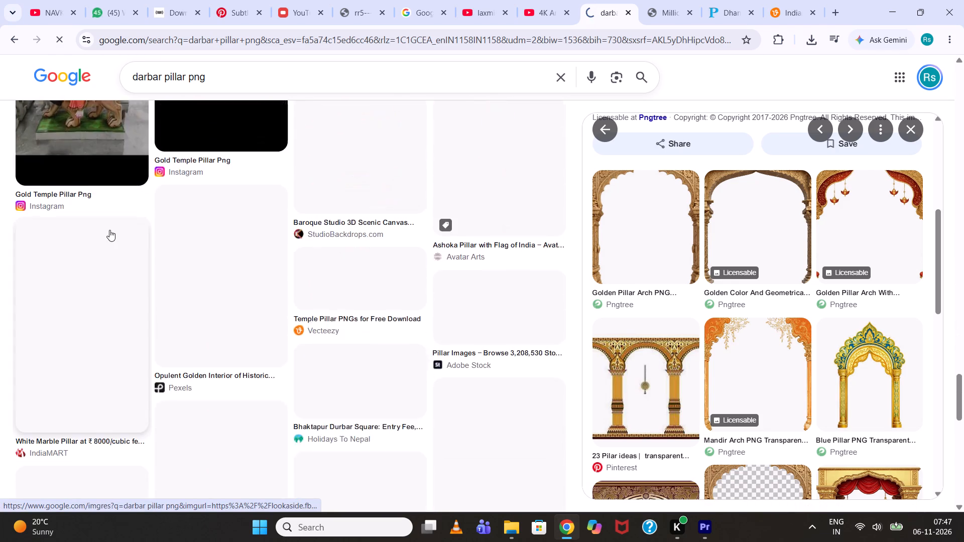
scroll(109, 230, down, 2)
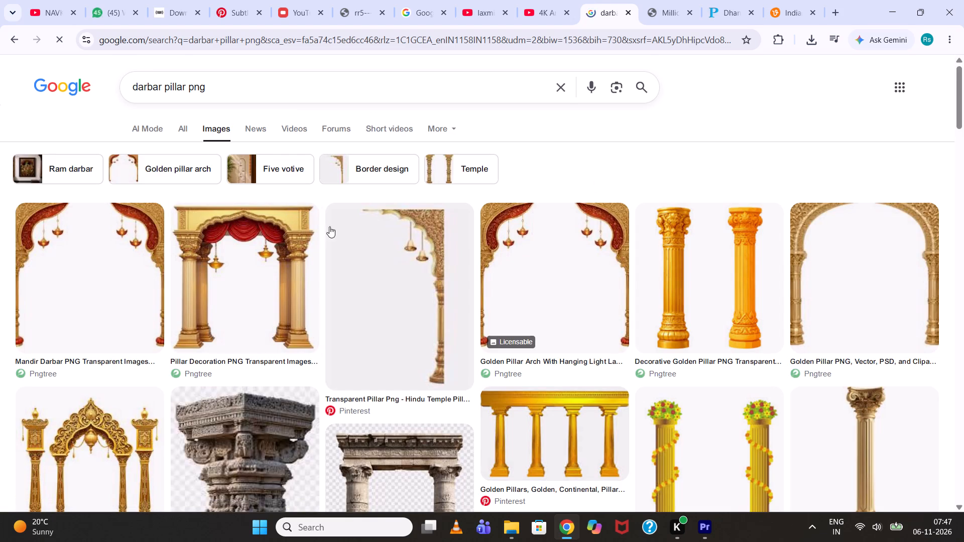
scroll(563, 273, down, 2)
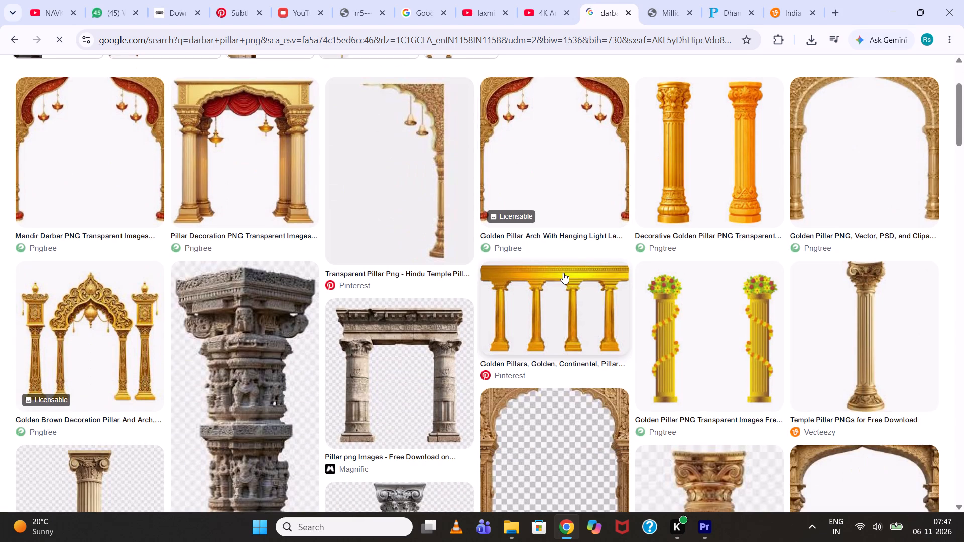
scroll(564, 273, down, 2)
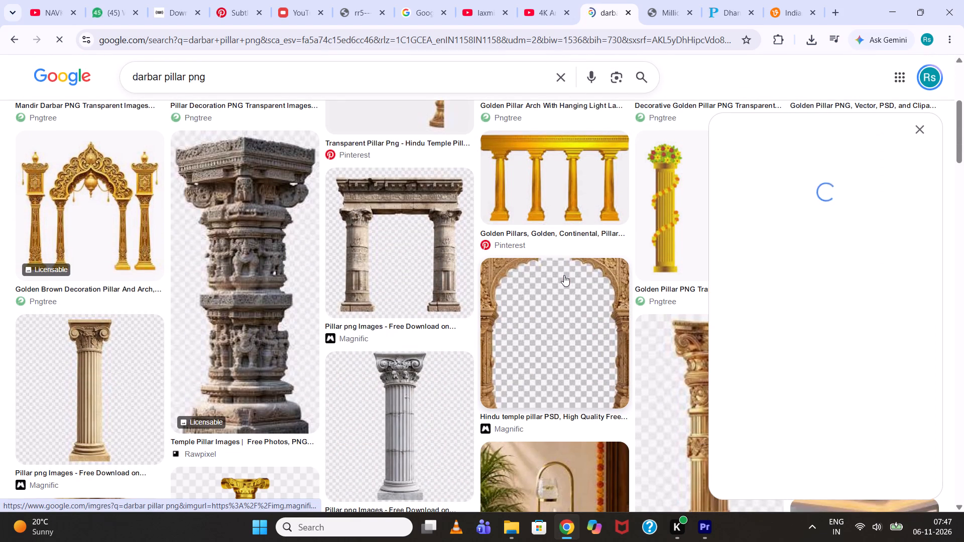
scroll(568, 283, down, 1)
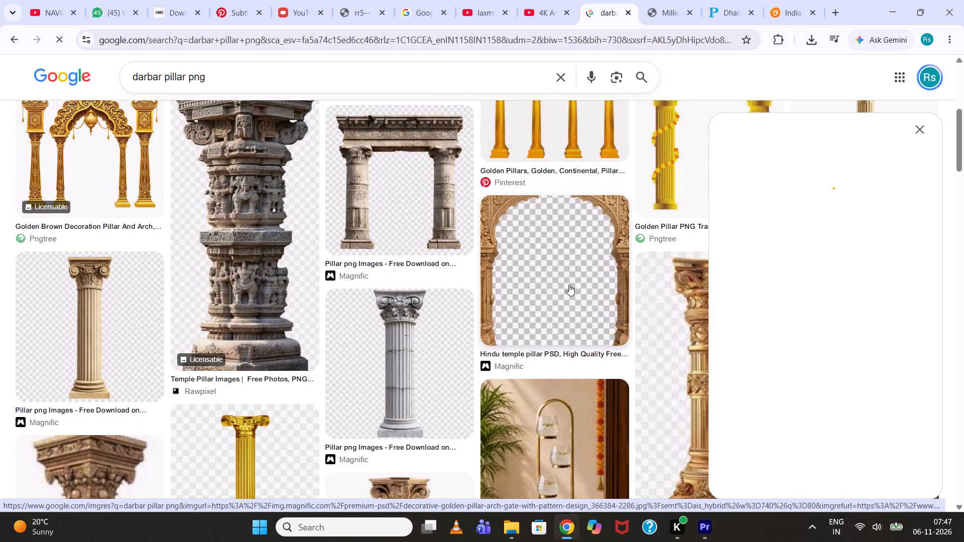
scroll(569, 287, down, 3)
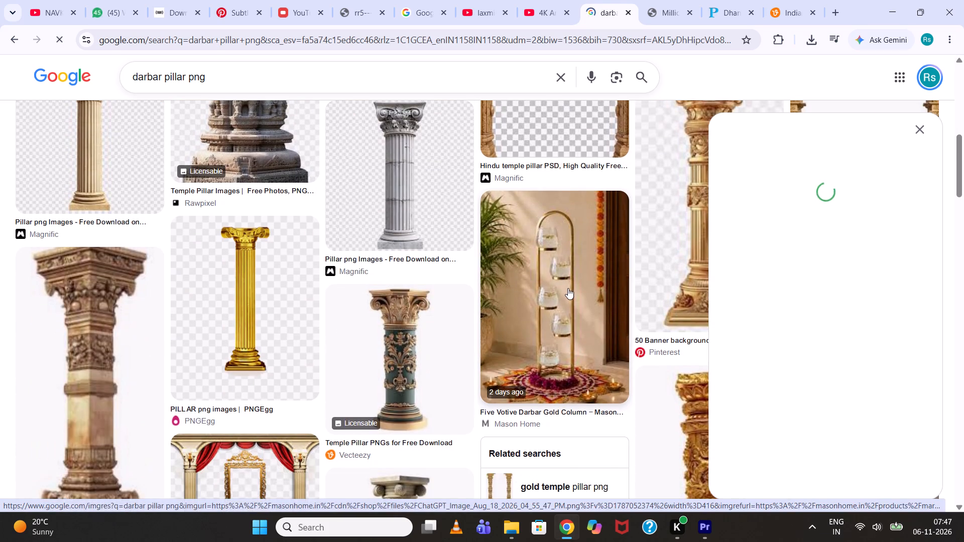
scroll(568, 288, down, 5)
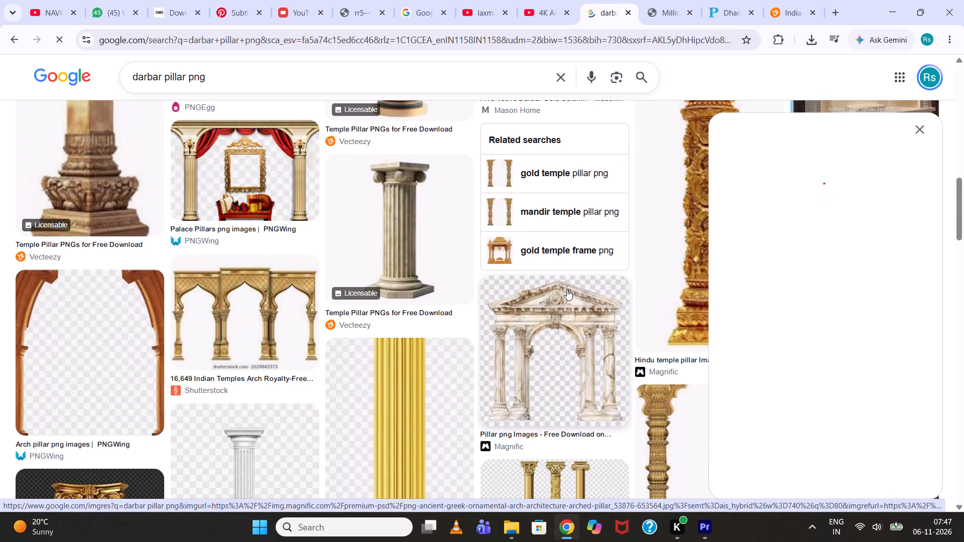
scroll(567, 289, down, 2)
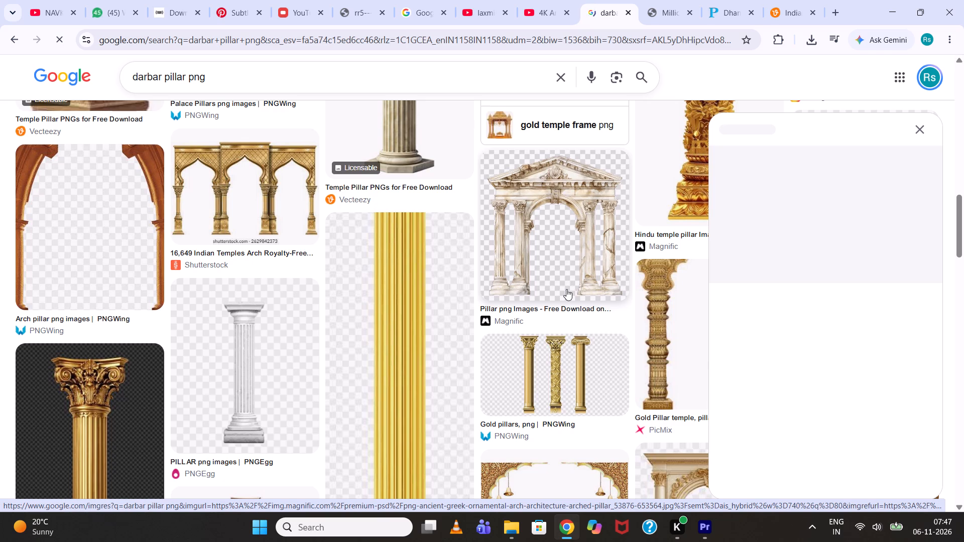
scroll(566, 290, down, 4)
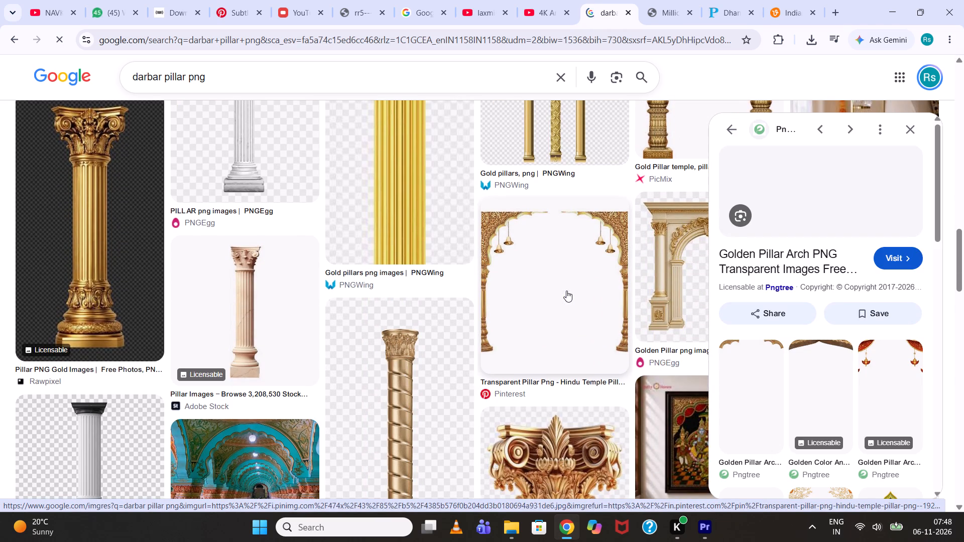
Preview the PNGWing arch pillar result and look at its related images.
scroll(159, 217, up, 3)
click(102, 184)
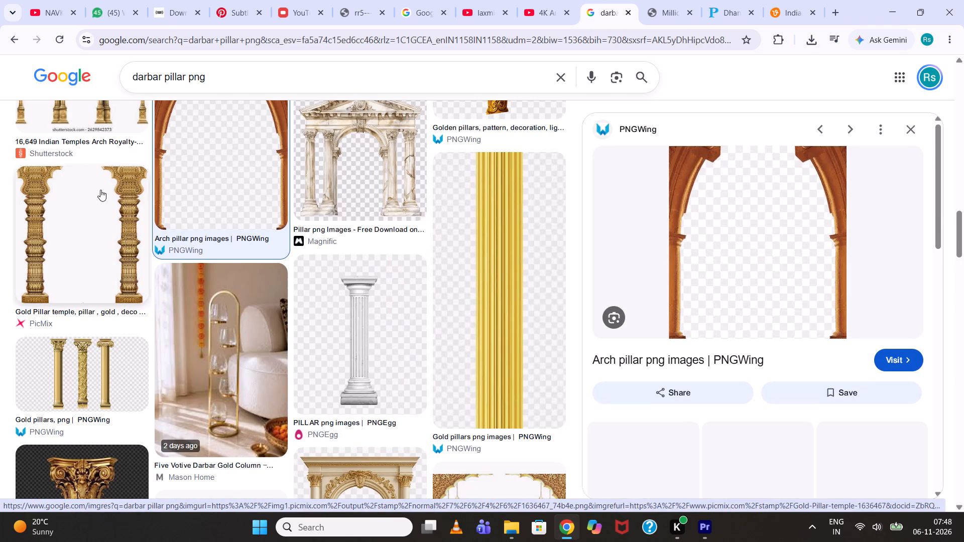
scroll(768, 345, down, 3)
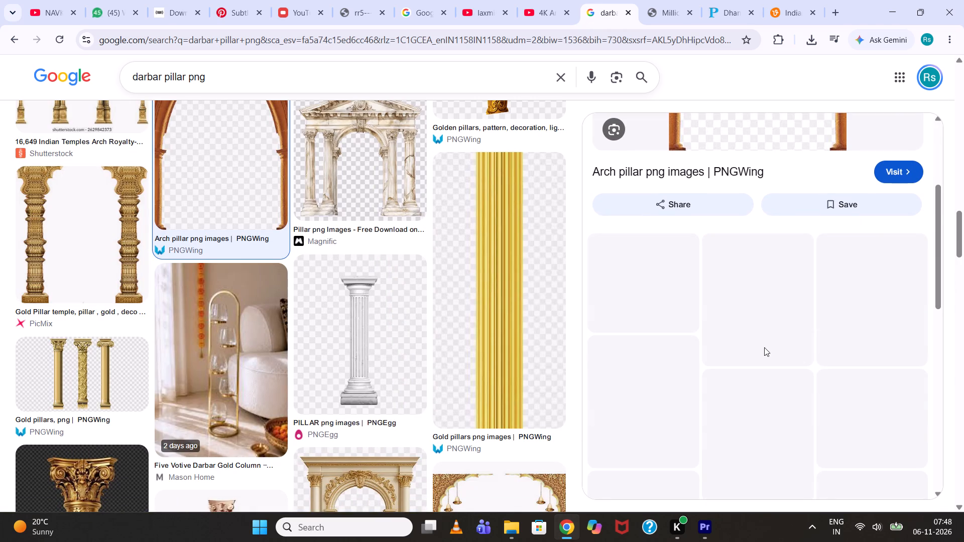
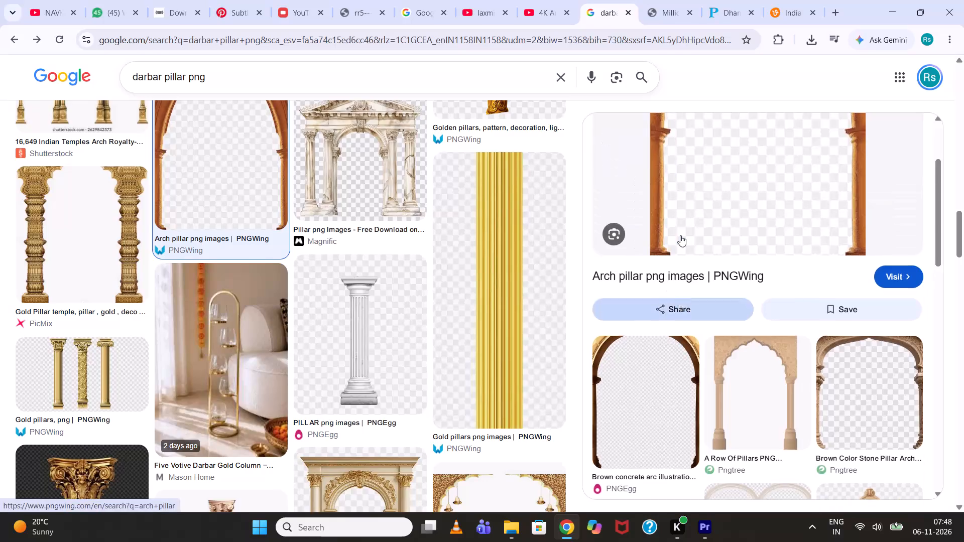
Look through the related images of the PNGWing arch pillar and the other darbar pillar png results for a suitable arch.
scroll(680, 235, up, 2)
scroll(682, 240, down, 6)
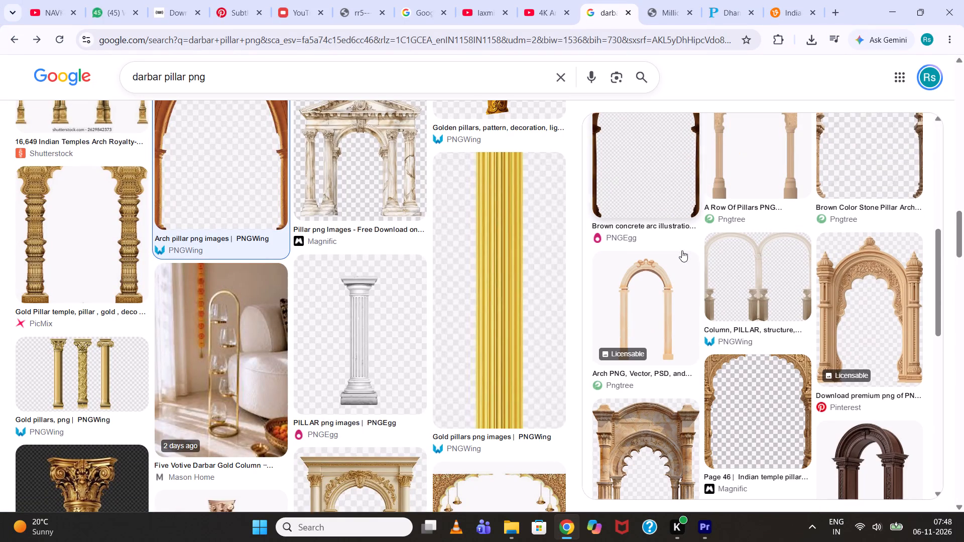
scroll(679, 253, down, 7)
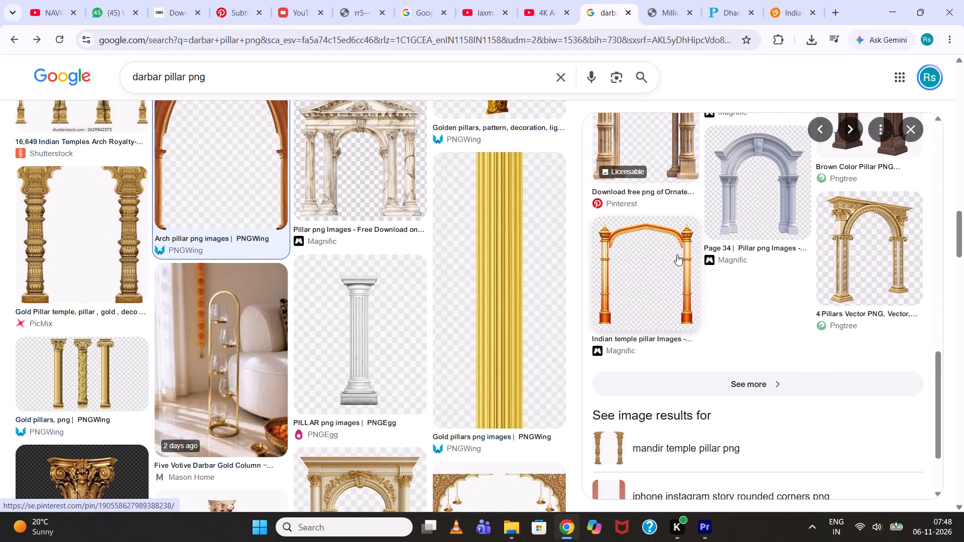
scroll(677, 254, down, 3)
scroll(439, 287, down, 8)
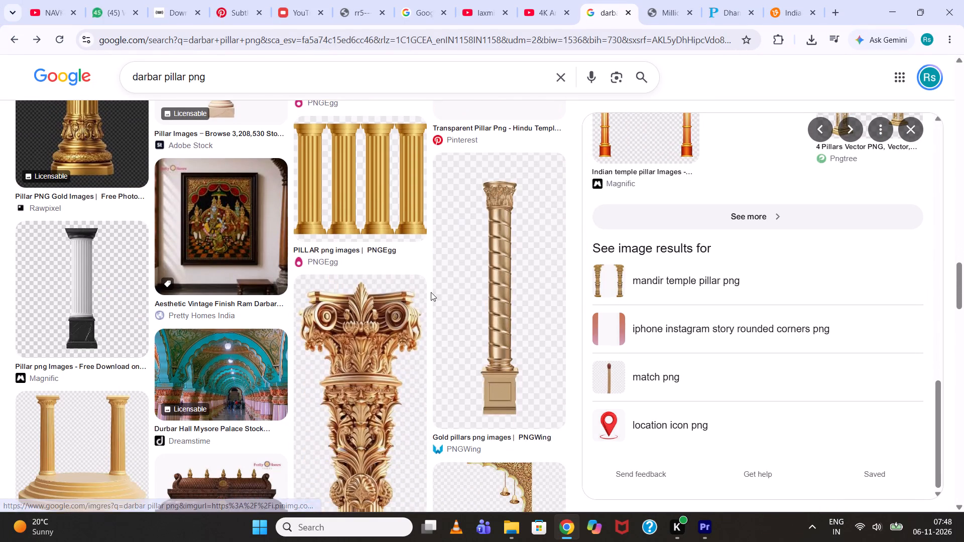
scroll(429, 292, down, 11)
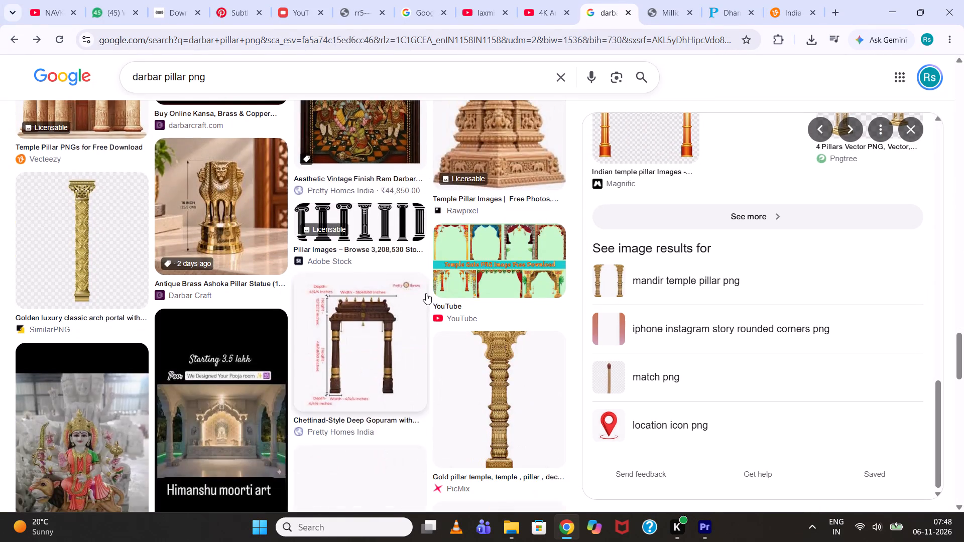
scroll(425, 292, down, 5)
scroll(425, 292, up, 15)
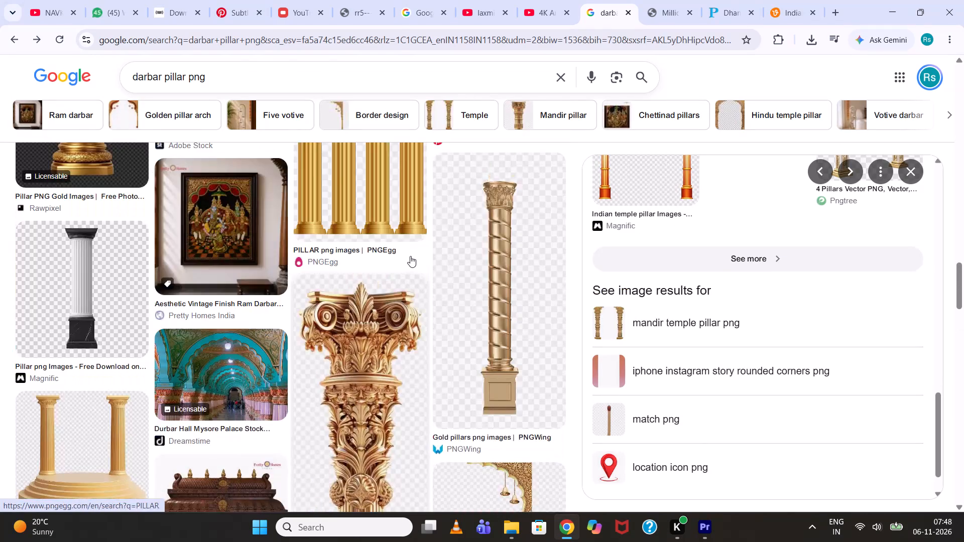
scroll(410, 256, up, 17)
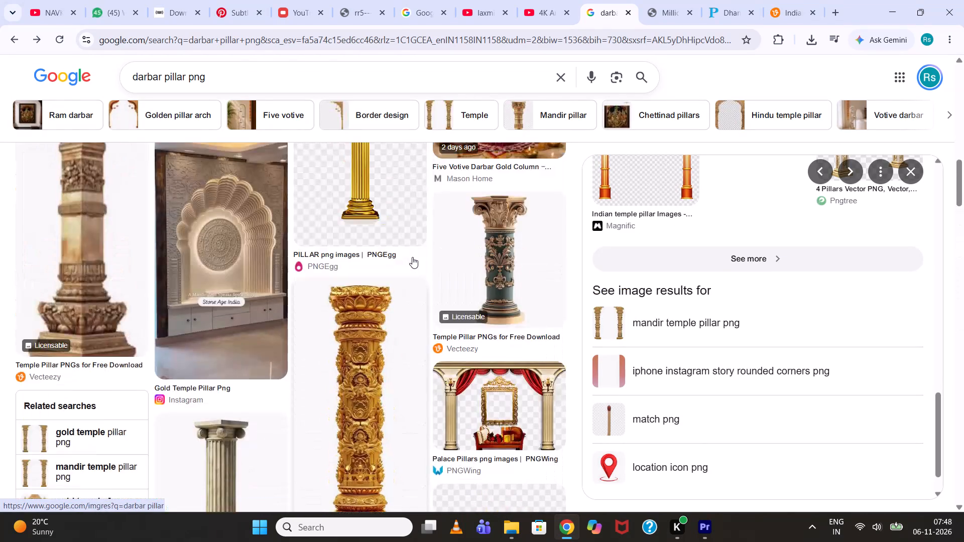
scroll(412, 257, up, 7)
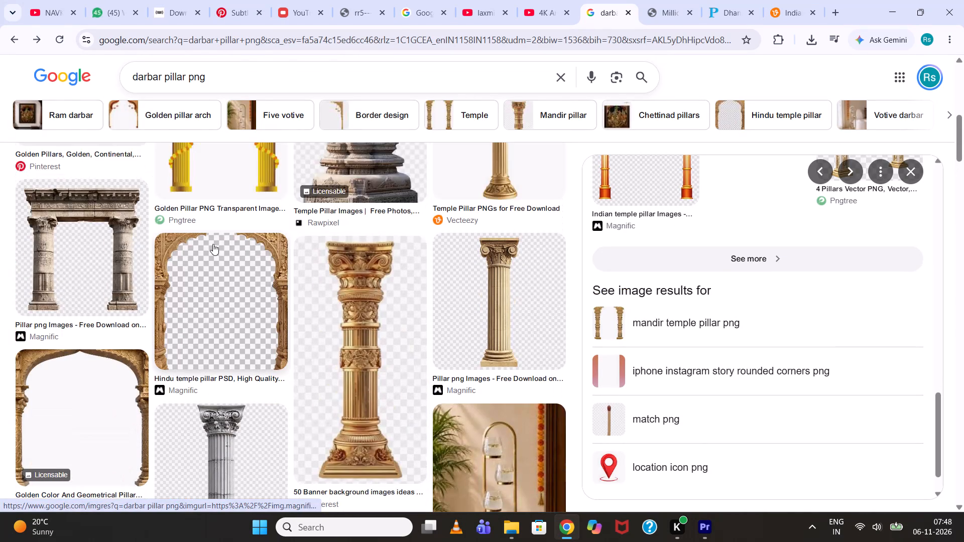
Preview the Magnific Hindu temple pillar and Pngtree's Golden Color And Geometrical Pillar Arch and Golden Pillar Arch With Hanging Light Lamp results.
click(213, 244)
click(84, 358)
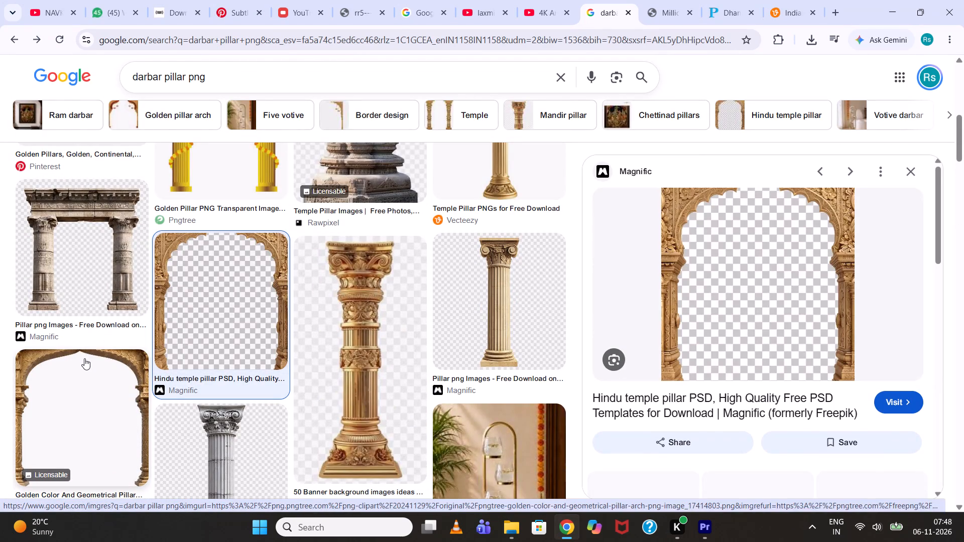
scroll(301, 278, up, 3)
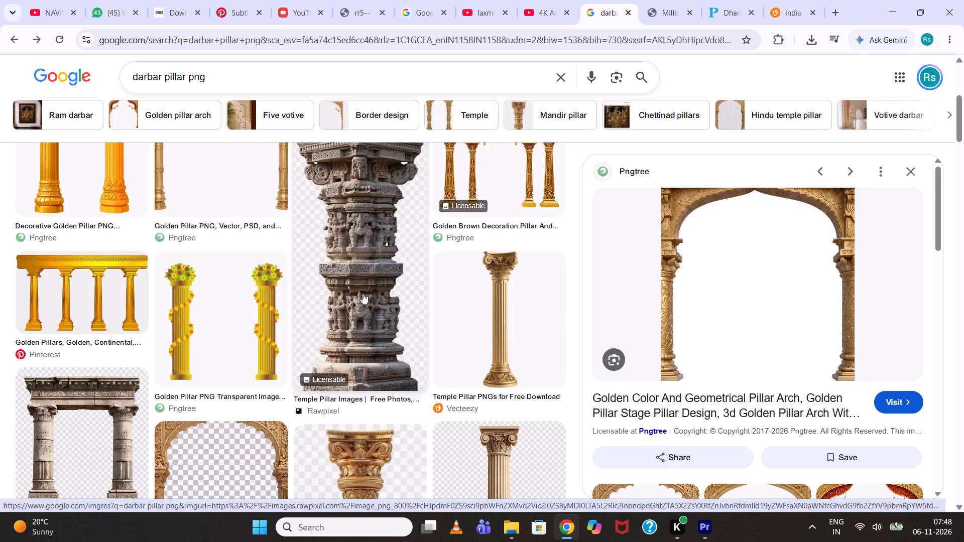
scroll(372, 293, up, 4)
click(486, 218)
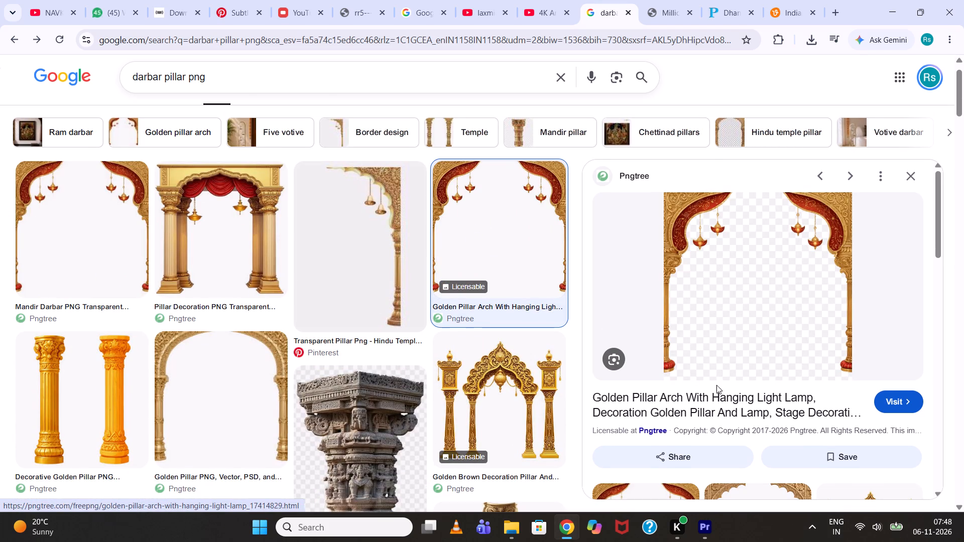
drag(822, 386, 755, 401)
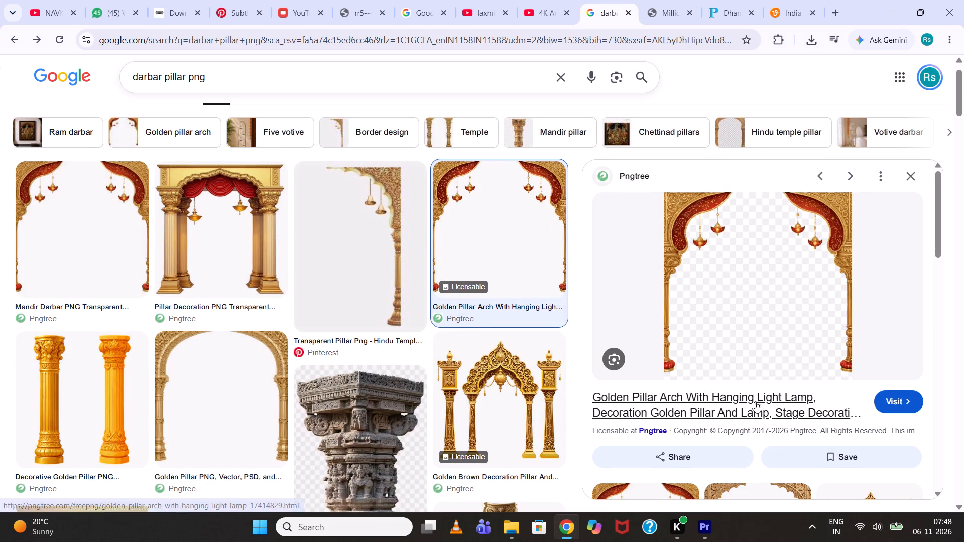
drag(755, 401, 599, 388)
drag(596, 388, 756, 389)
Refine the image search to "darbar pillar arch png".
click(182, 77)
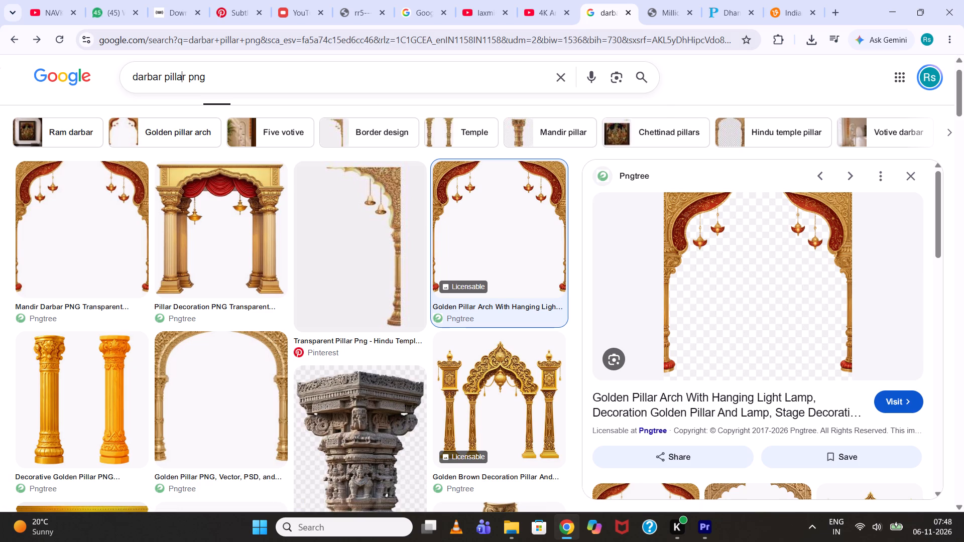
click(189, 79)
key(a)
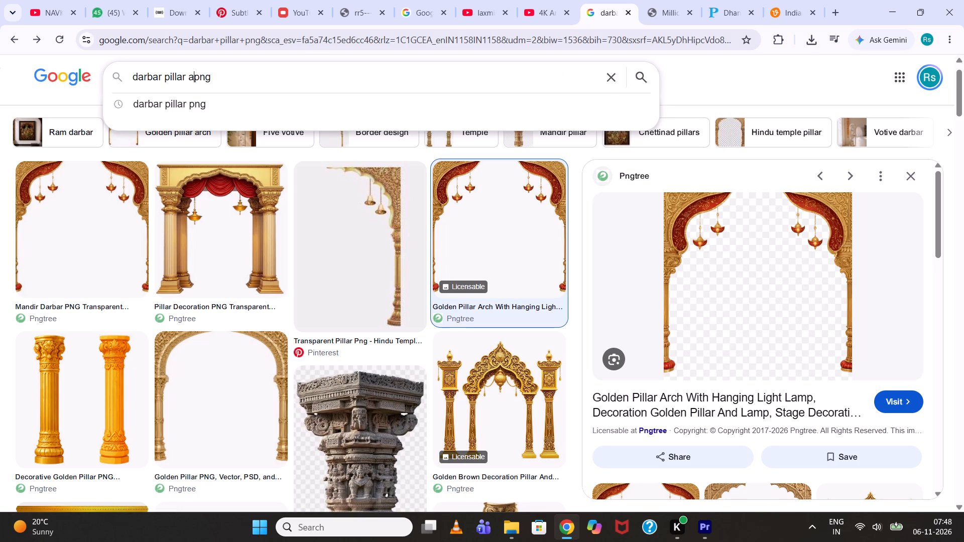
key(r)
key(c)
key(h)
key(space)
key(Return)
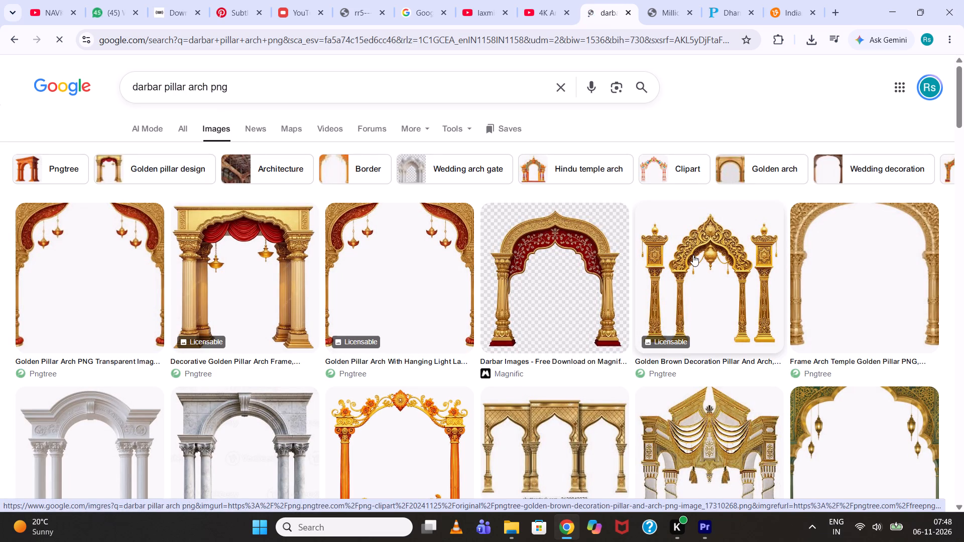
Preview Pngtree's Golden Brown Decoration Pillar And Arch, and look through its related images and the other arch results.
scroll(693, 255, down, 2)
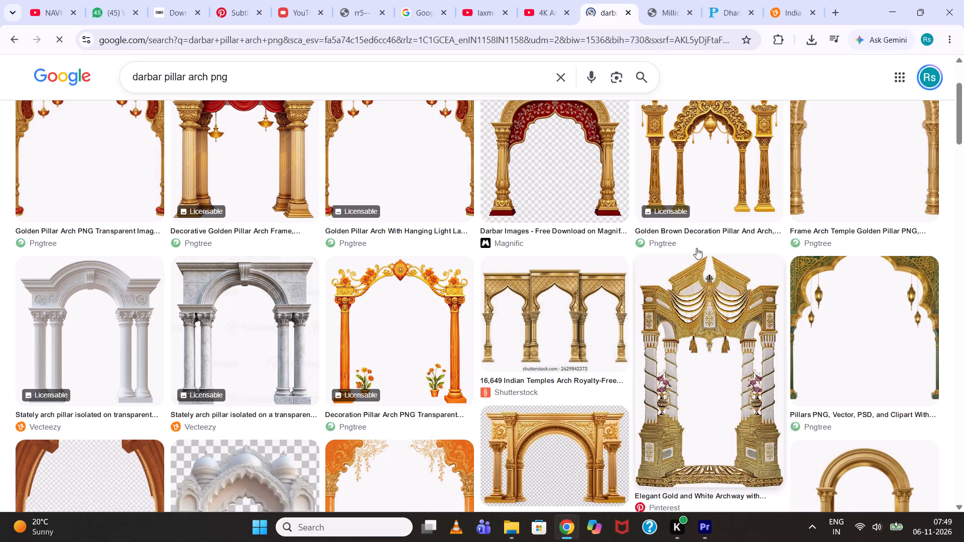
click(694, 131)
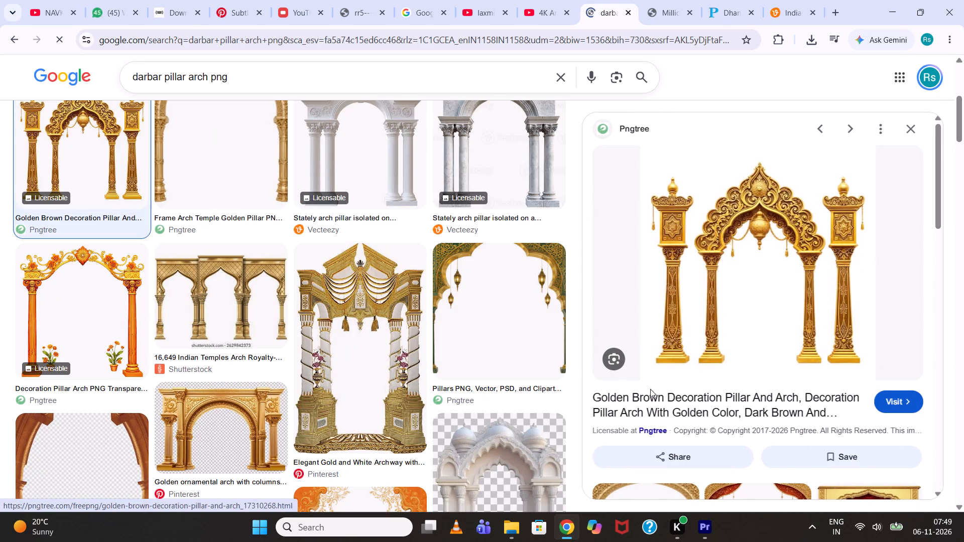
scroll(689, 416, down, 3)
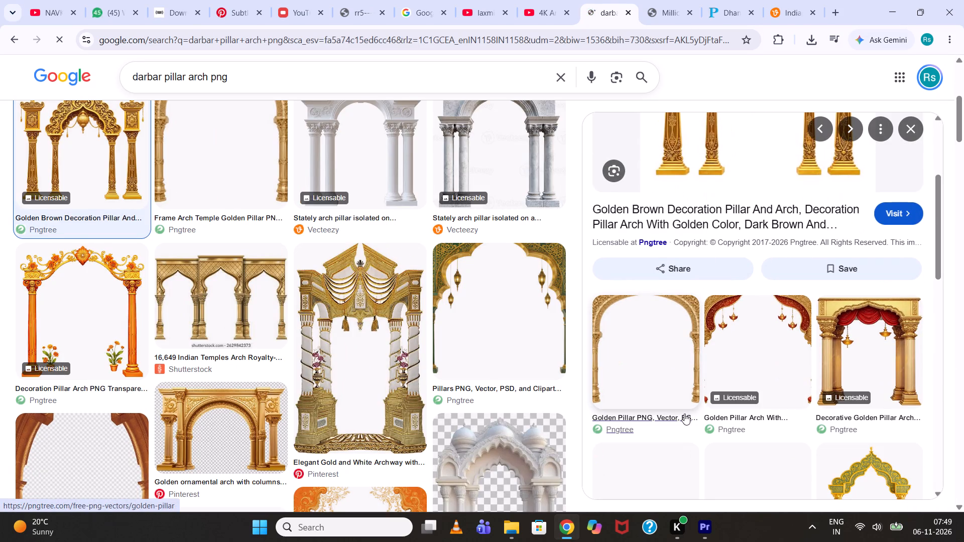
scroll(266, 405, down, 3)
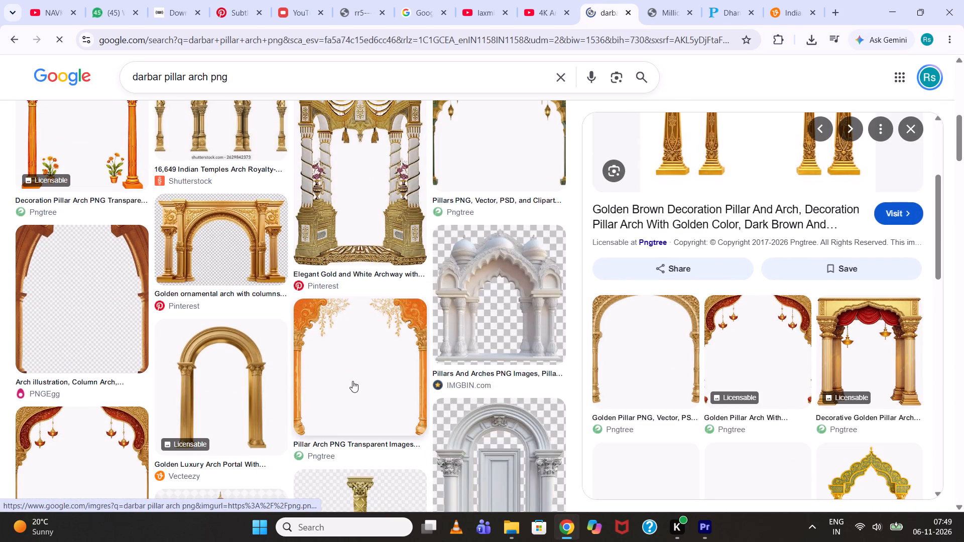
scroll(352, 381, down, 2)
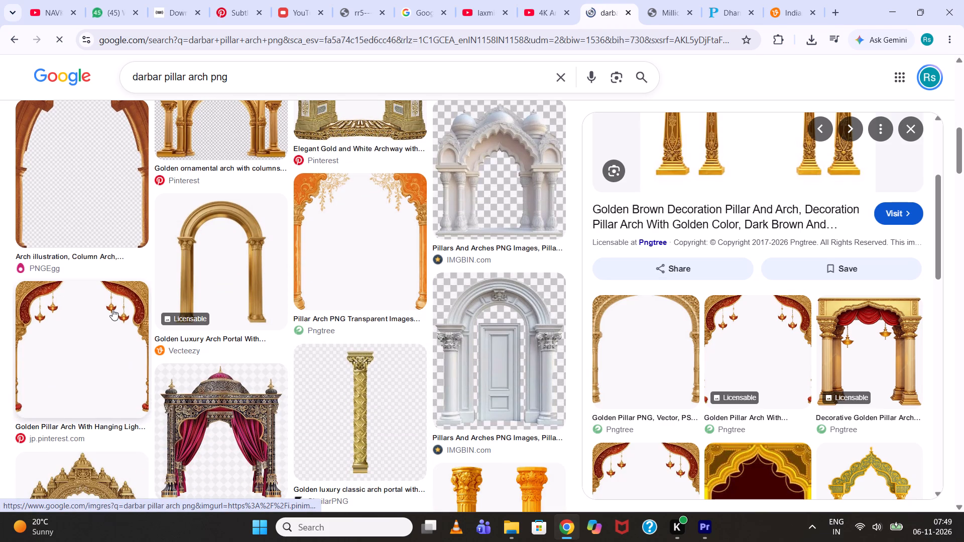
Save the Pinterest result Golden Pillar Arch With Hanging Light Lamp as a JPEG image in the Downloads folder.
click(112, 309)
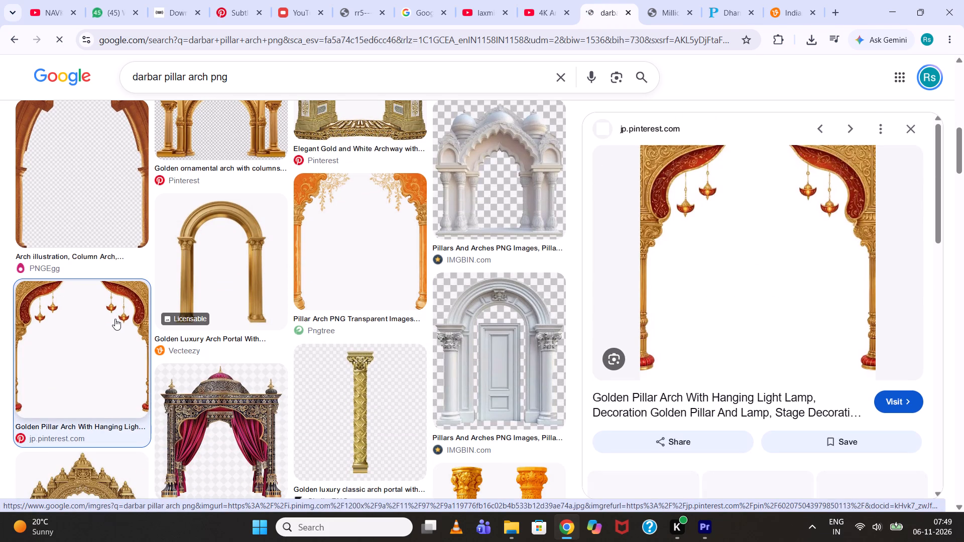
right_click(659, 204)
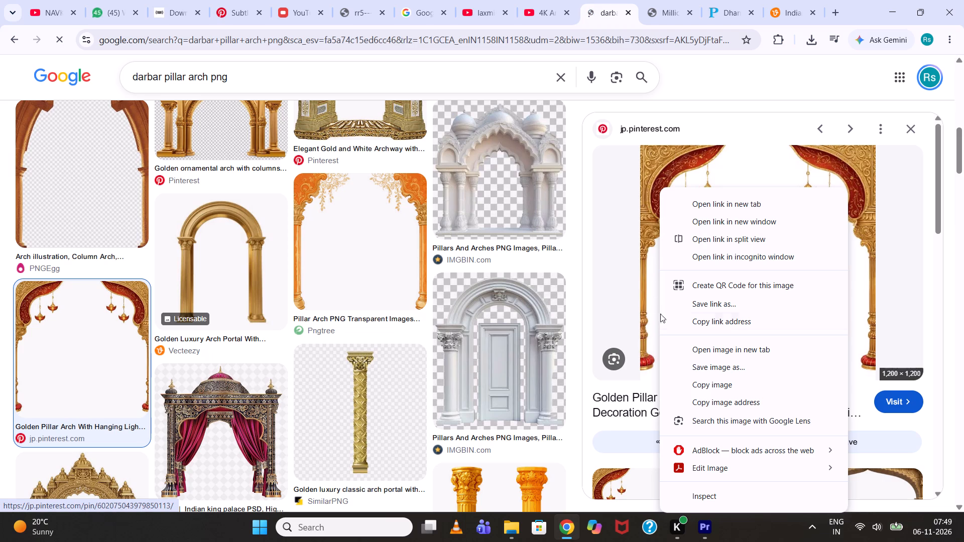
click(681, 368)
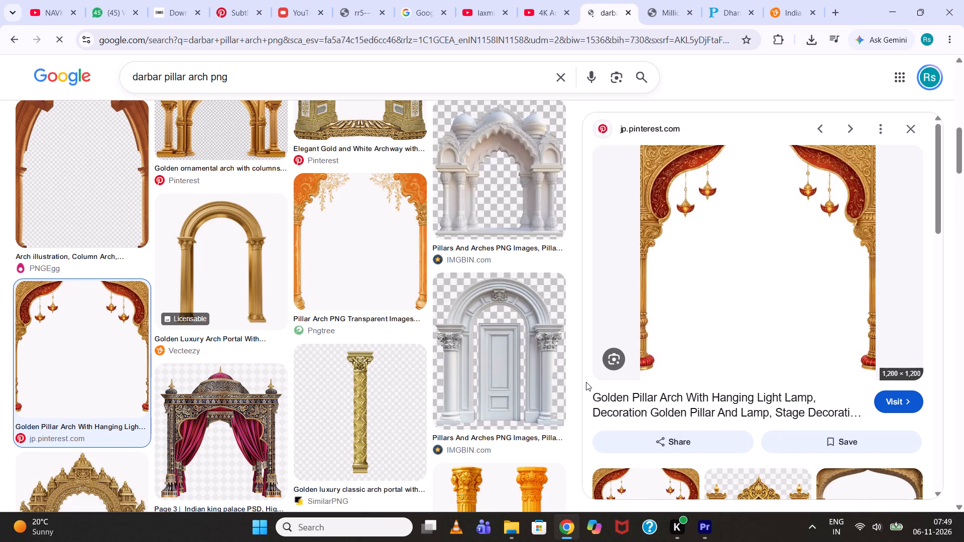
scroll(703, 290, down, 3)
scroll(695, 297, up, 2)
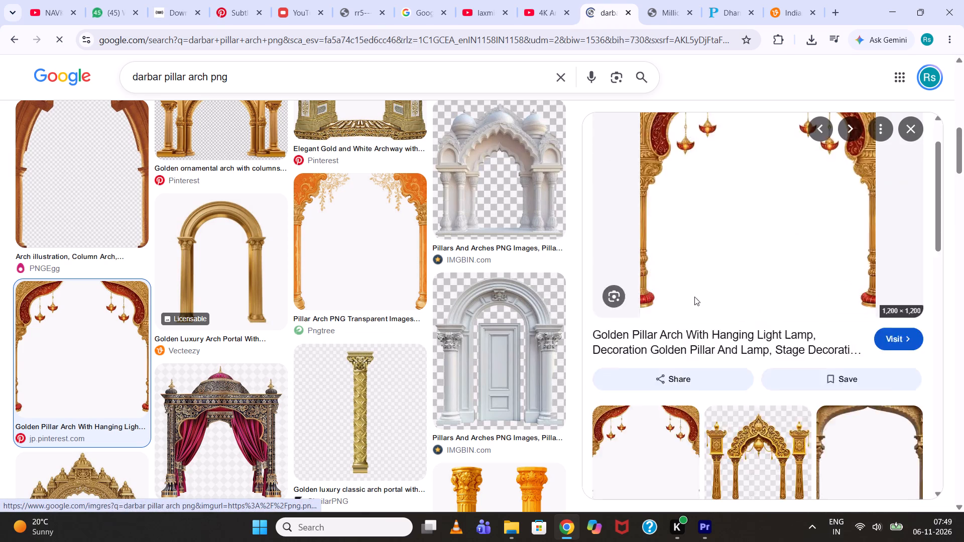
scroll(694, 297, up, 1)
scroll(693, 296, down, 2)
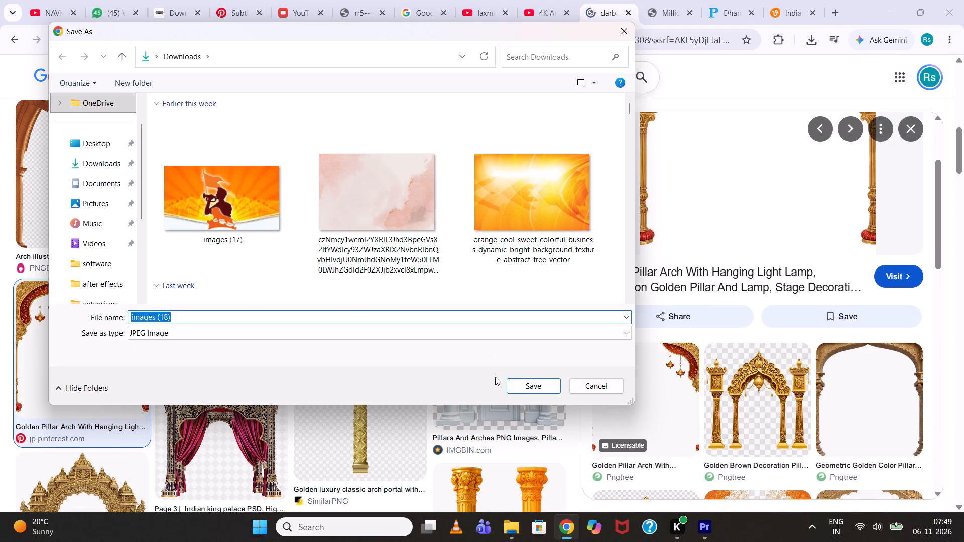
click(510, 384)
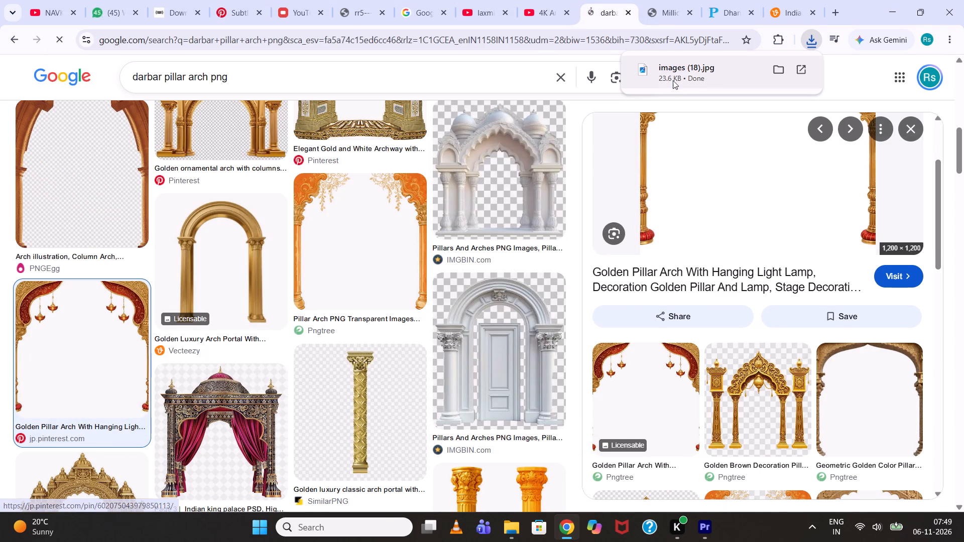
Find Pngtree's Golden Pillar Arch With Hanging Light Lamp among the related images and open its Pngtree page.
scroll(710, 299, down, 3)
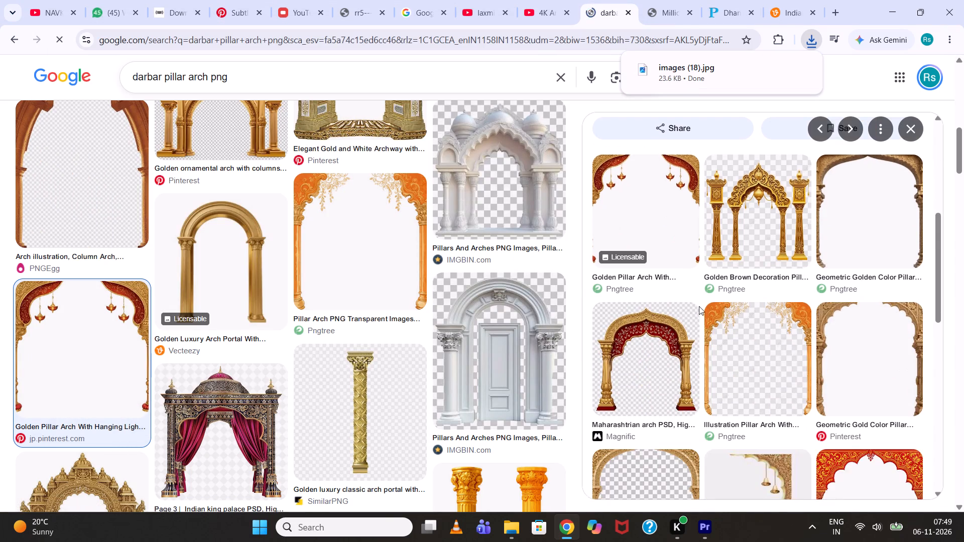
scroll(699, 306, down, 1)
scroll(696, 306, up, 3)
click(681, 301)
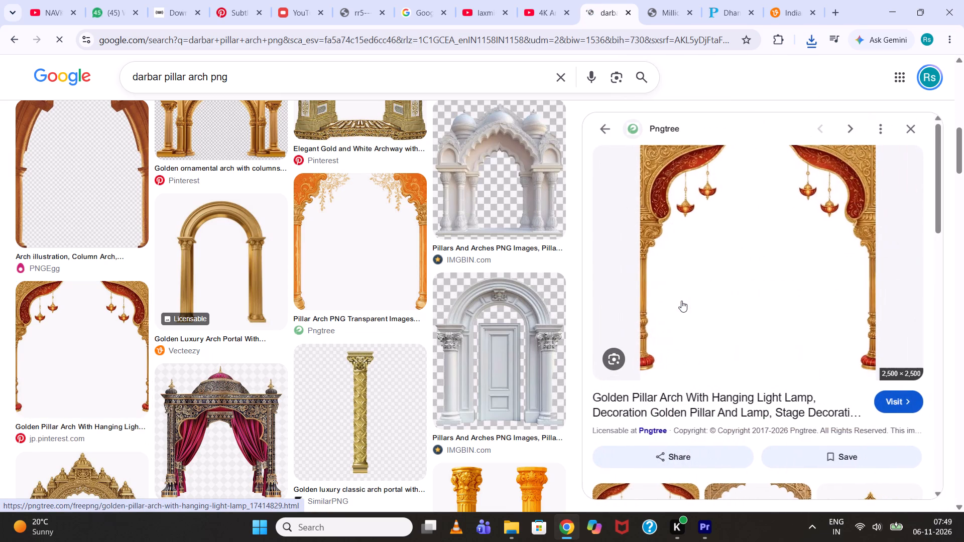
click(678, 303)
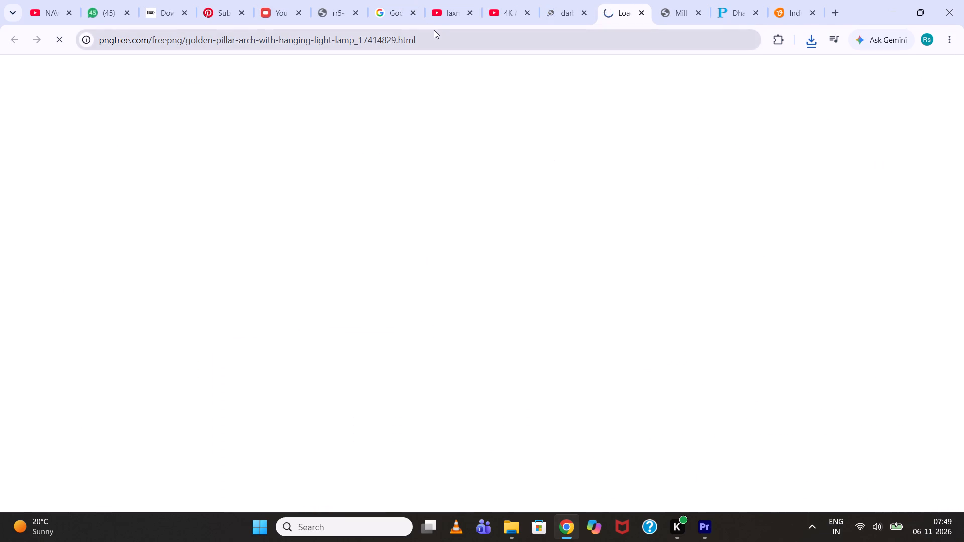
Copy the Pngtree arch page's address and open it in Microsoft Edge.
drag(435, 30, 75, 45)
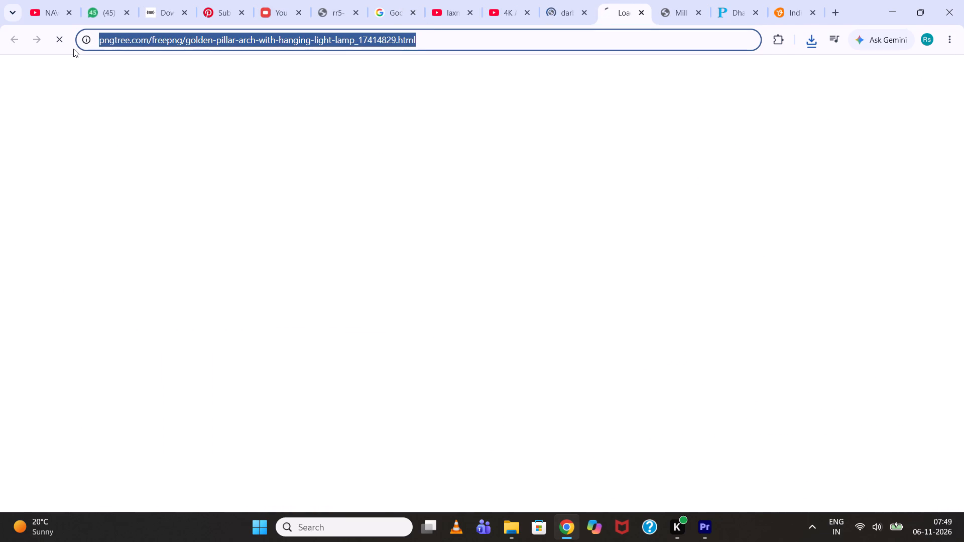
key(ctrl+c)
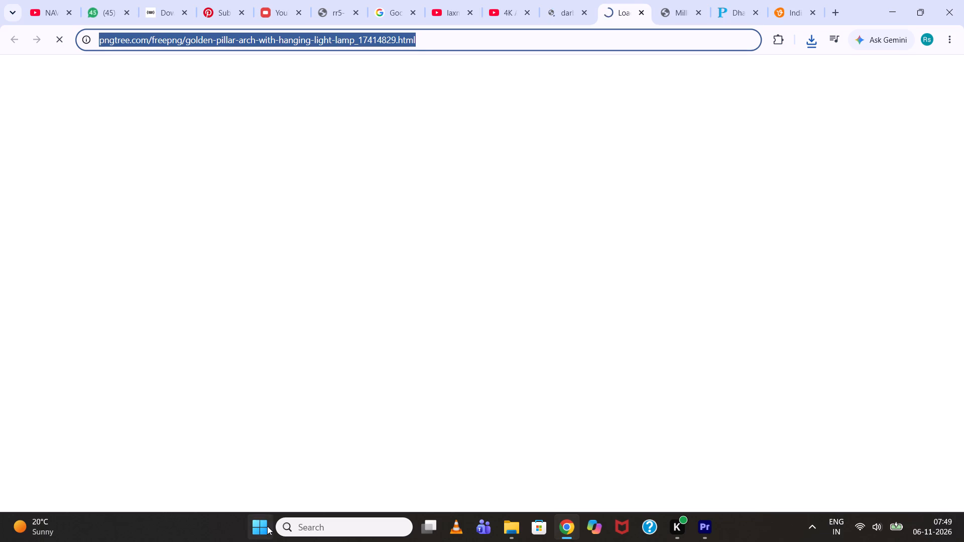
click(267, 526)
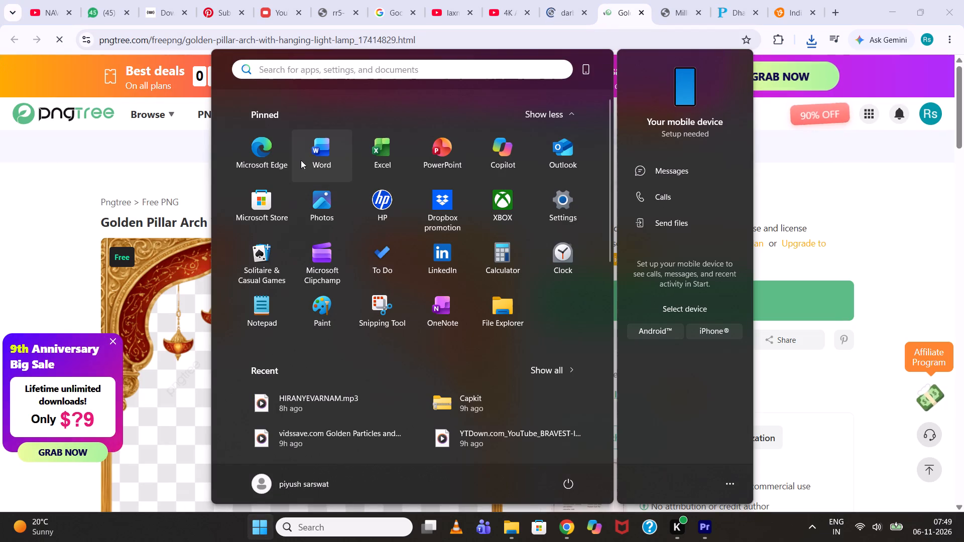
click(266, 150)
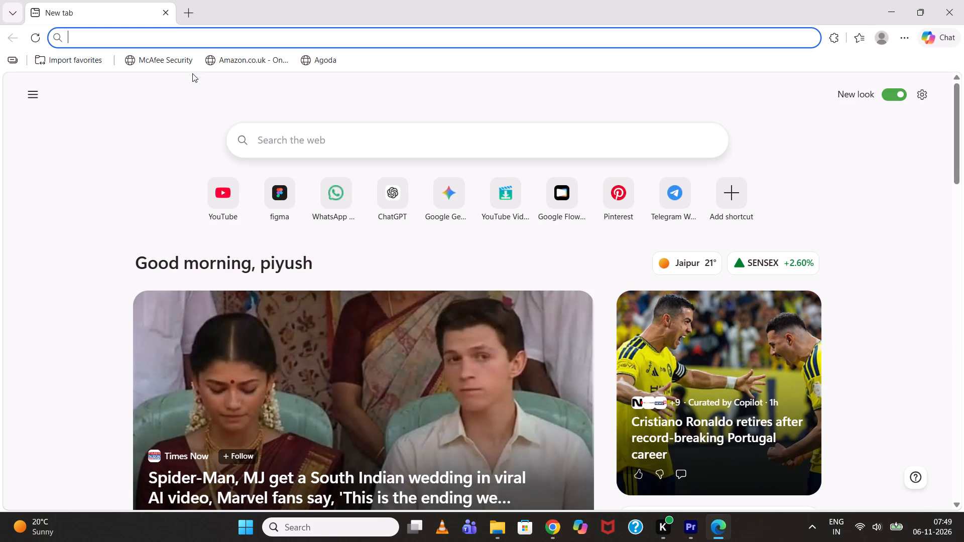
key(ctrl+v)
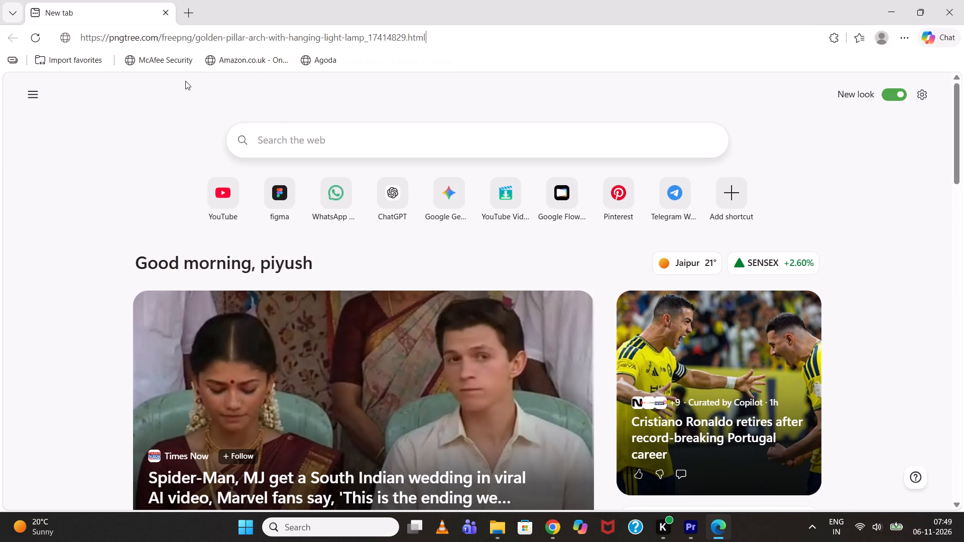
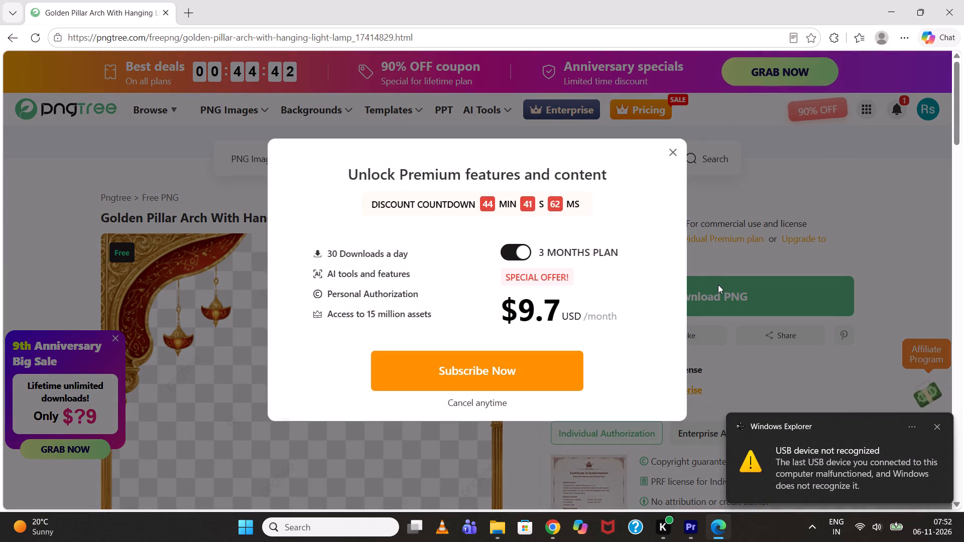
Dismiss the Pngtree premium subscription offer and log out of the current Pngtree account.
click(669, 157)
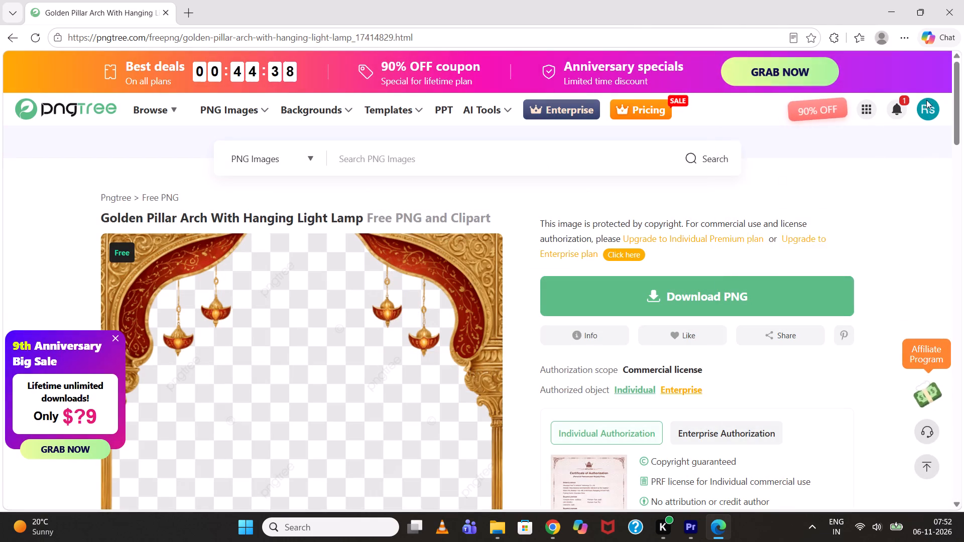
click(929, 104)
click(906, 144)
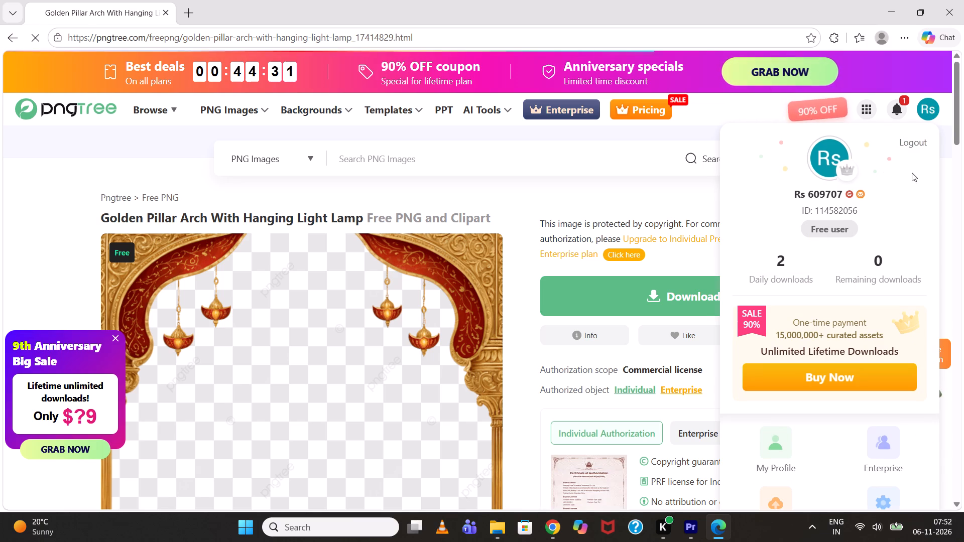
click(905, 139)
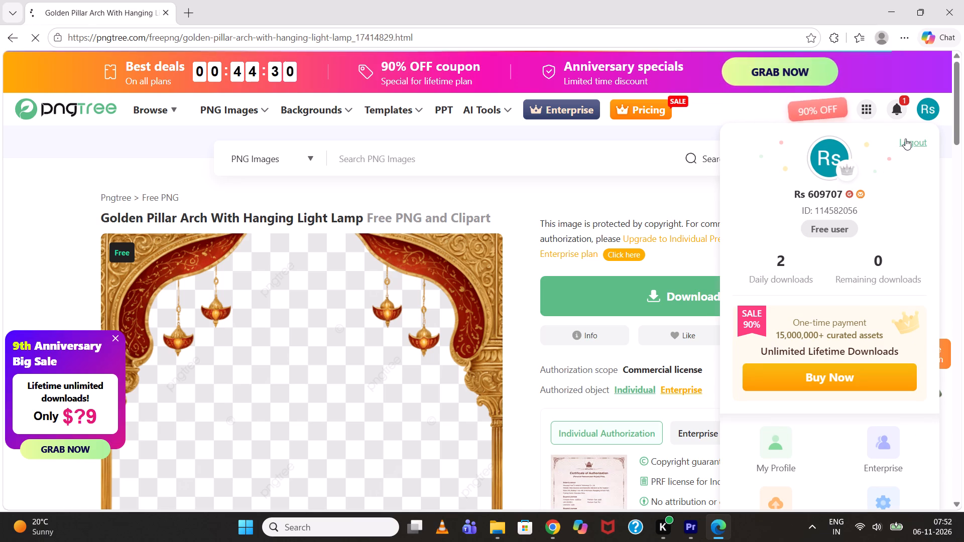
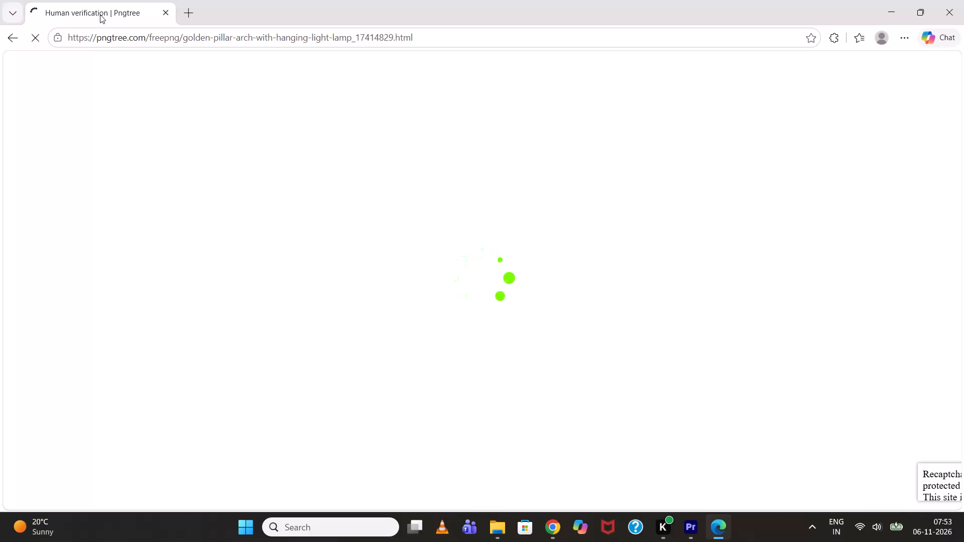
Reload the golden pillar arch with hanging light lamp page and open the Pngtree login form.
click(32, 40)
click(32, 40)
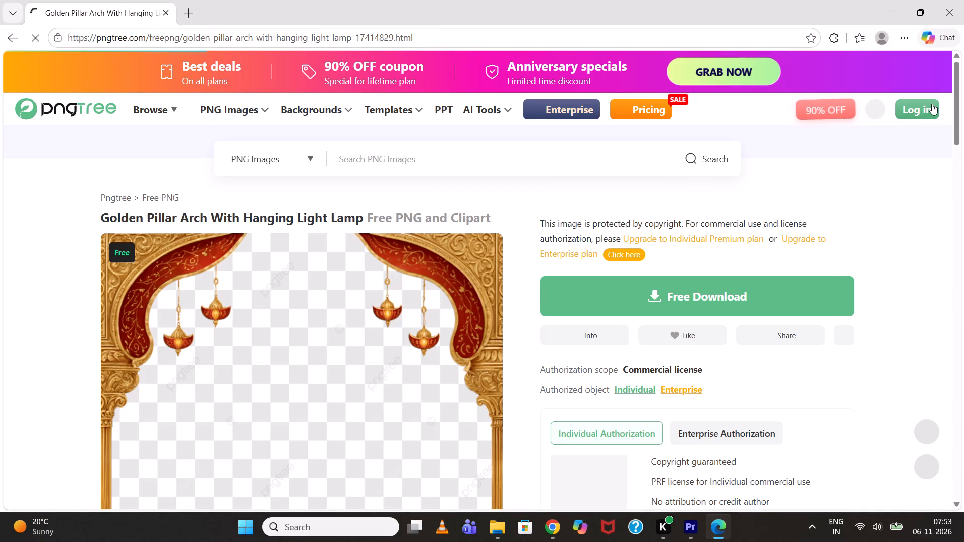
click(932, 104)
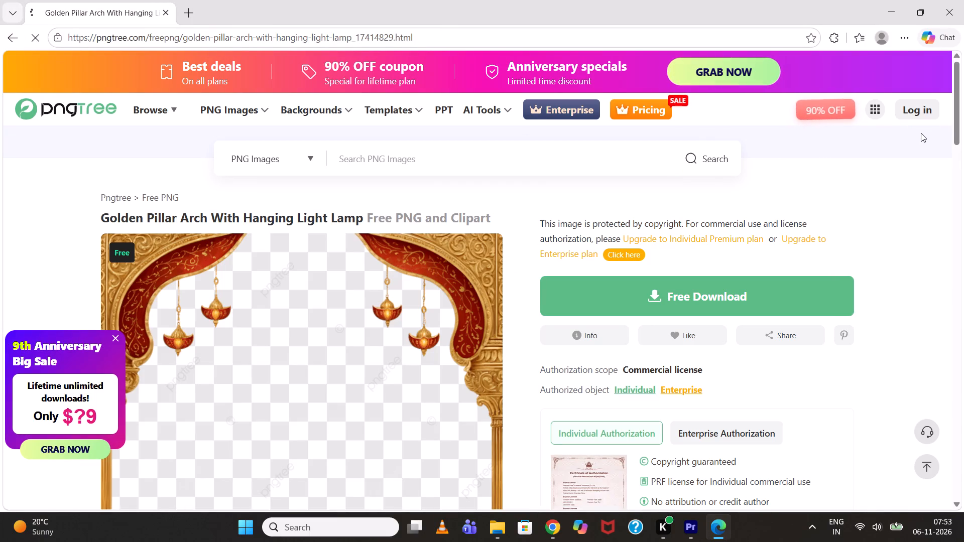
click(916, 114)
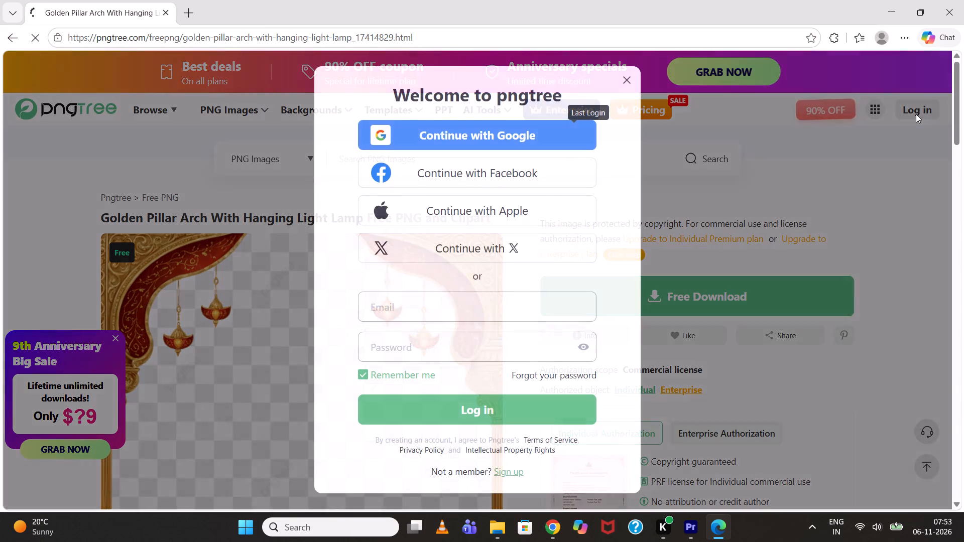
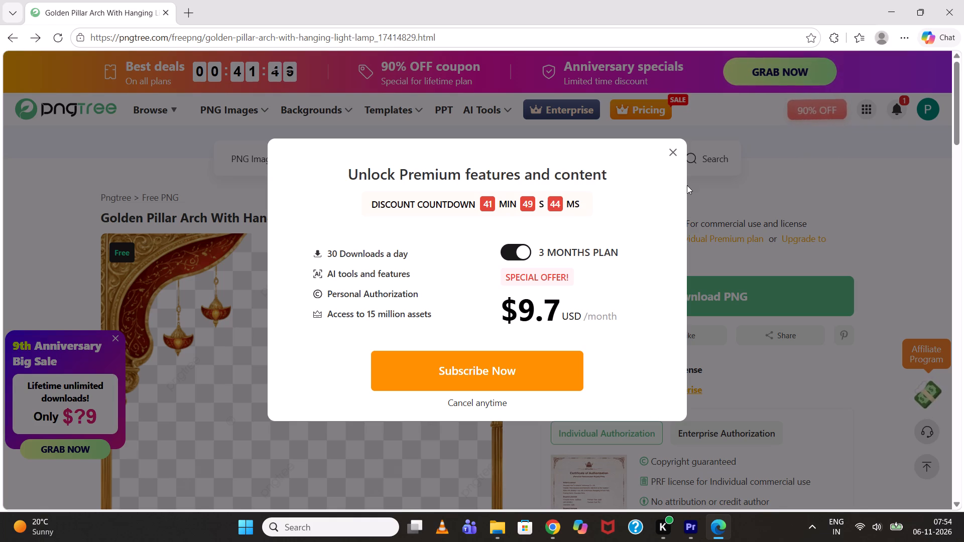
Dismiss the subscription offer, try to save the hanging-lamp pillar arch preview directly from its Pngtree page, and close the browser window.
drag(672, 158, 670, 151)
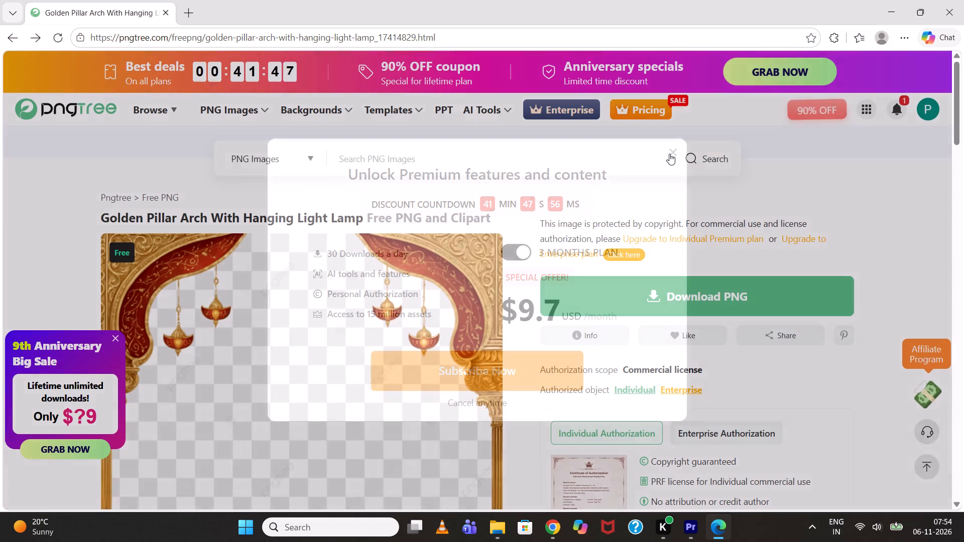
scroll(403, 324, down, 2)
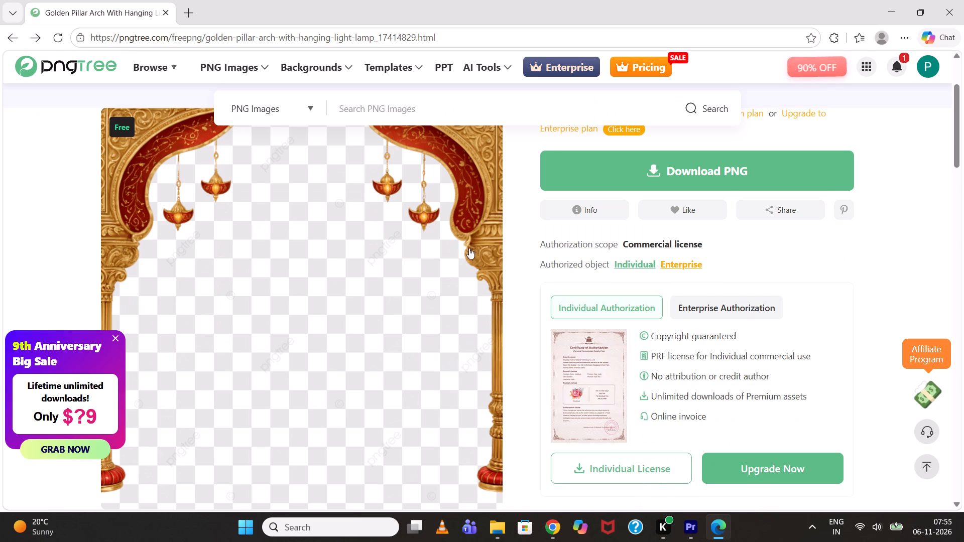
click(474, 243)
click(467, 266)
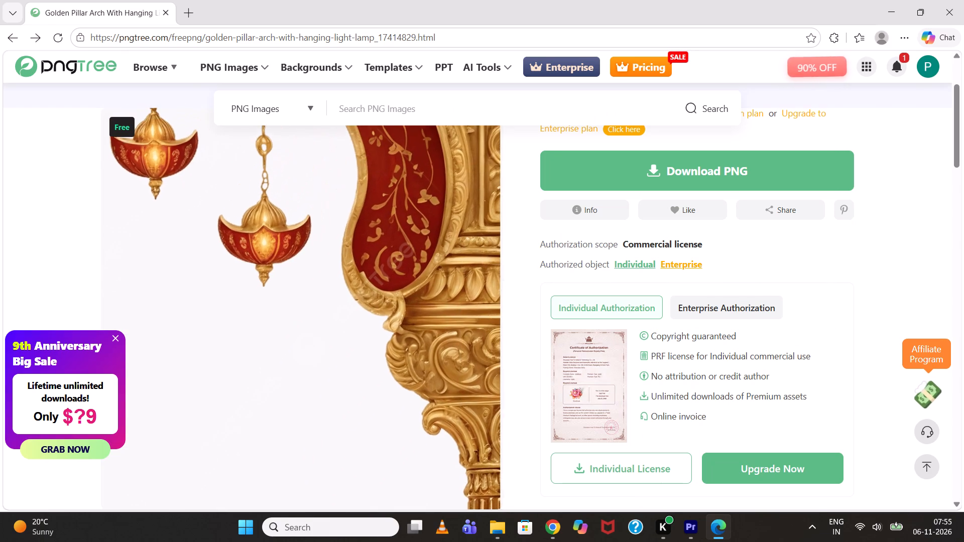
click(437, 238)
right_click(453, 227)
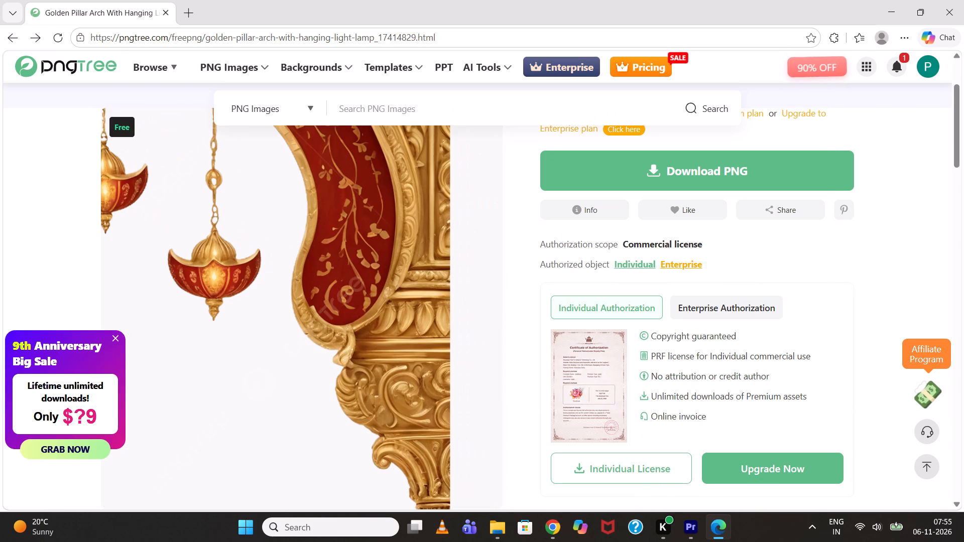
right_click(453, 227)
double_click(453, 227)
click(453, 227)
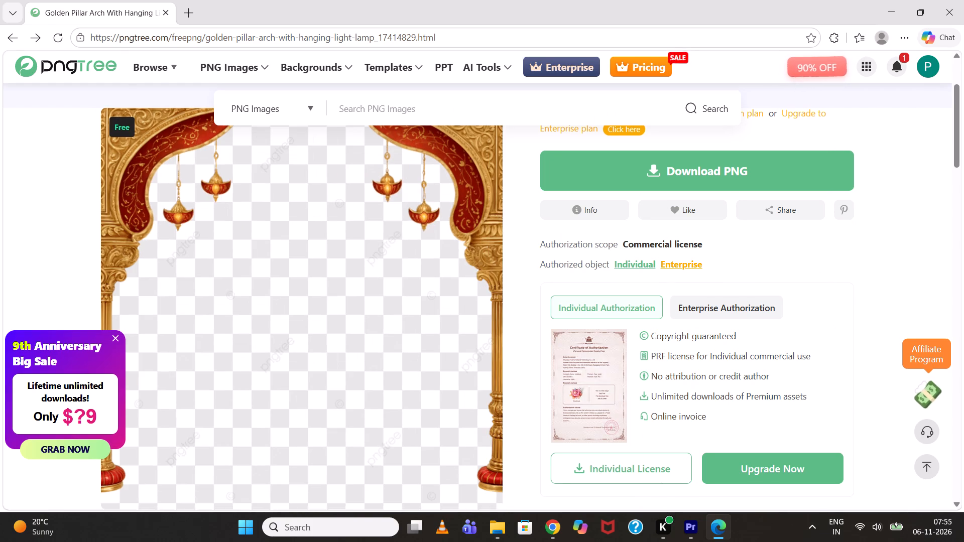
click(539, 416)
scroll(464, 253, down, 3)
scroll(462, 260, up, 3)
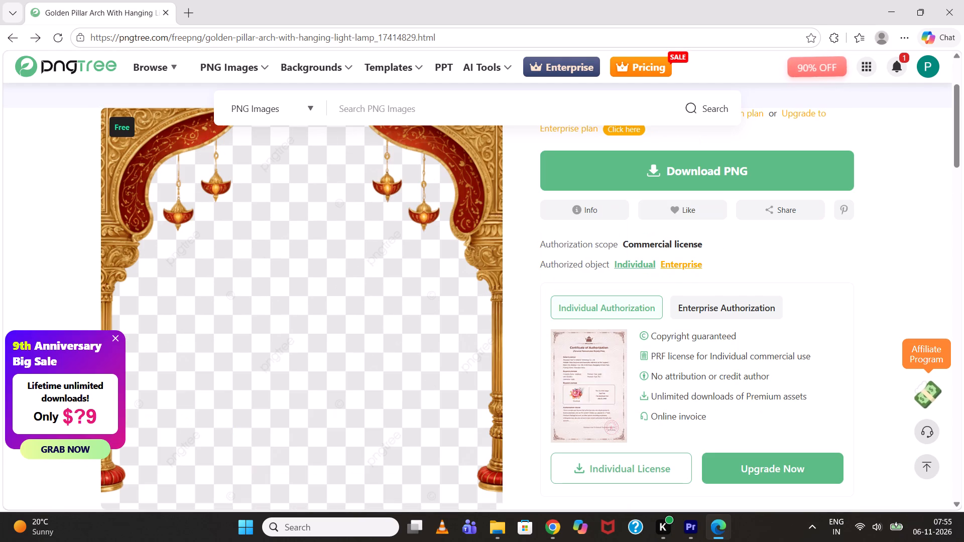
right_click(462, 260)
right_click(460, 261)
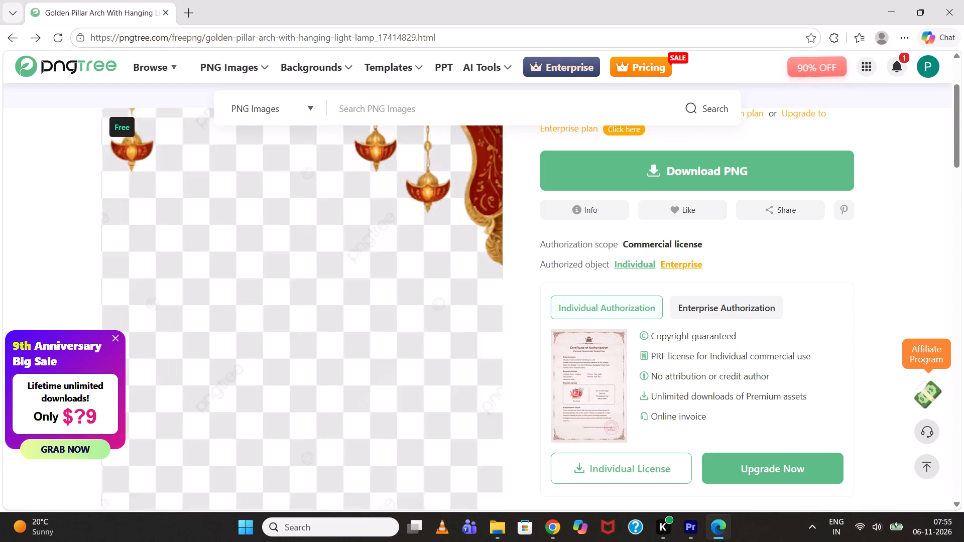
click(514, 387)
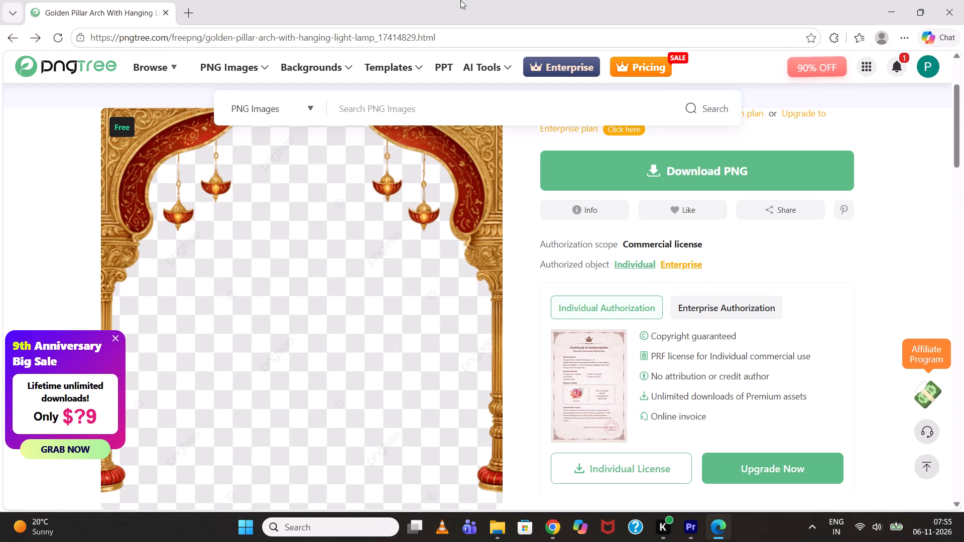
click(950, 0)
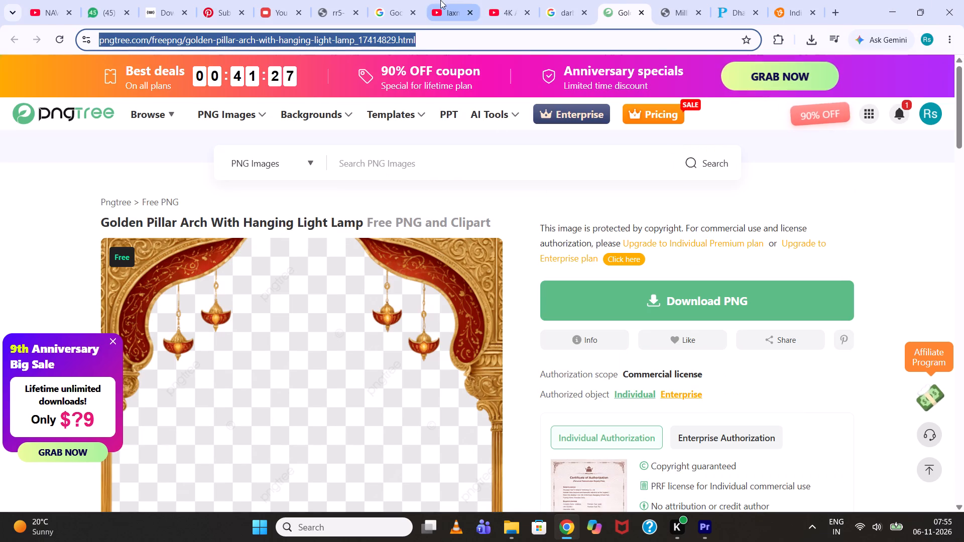
Switch to Chrome and save Pngtree's Golden Pillar Arch With Hanging Light Lamp image from the "darbar pillar arch png" Google Images results.
click(576, 1)
right_click(667, 177)
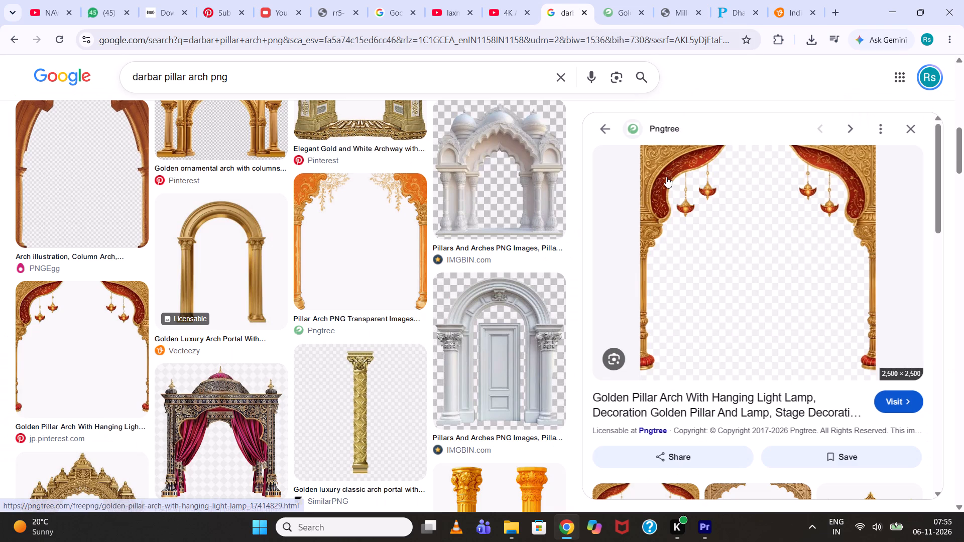
click(717, 360)
click(523, 385)
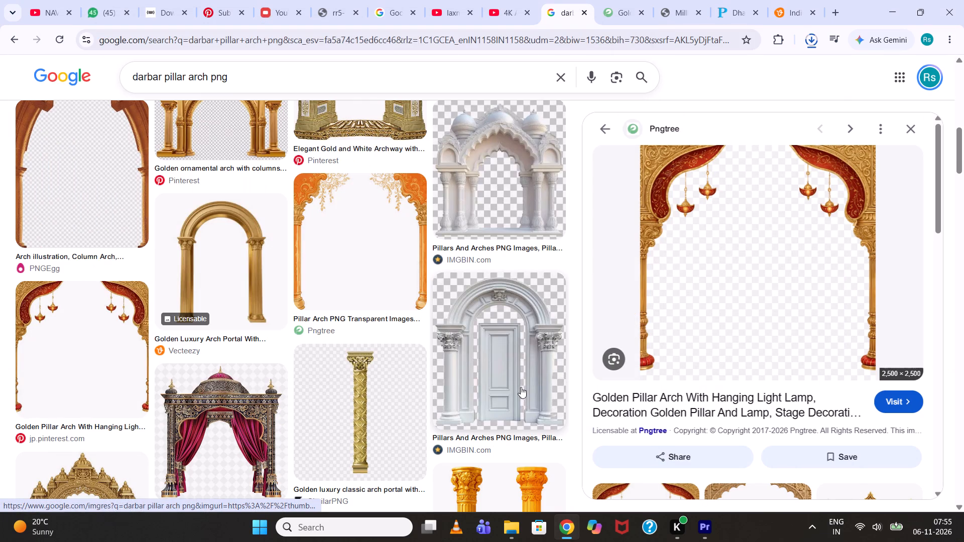
Open the downloaded golden pillar arch PNG to check the image, and close the viewer.
click(676, 75)
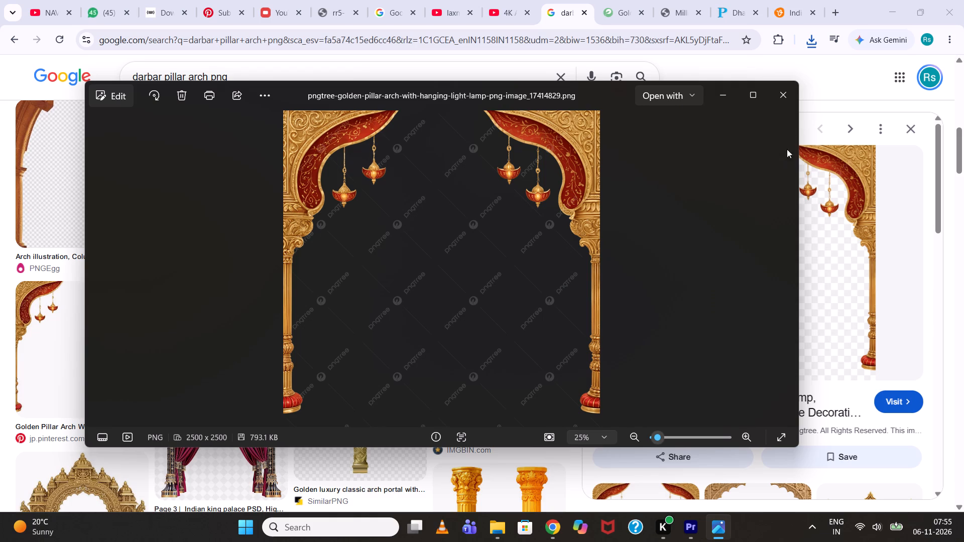
click(787, 100)
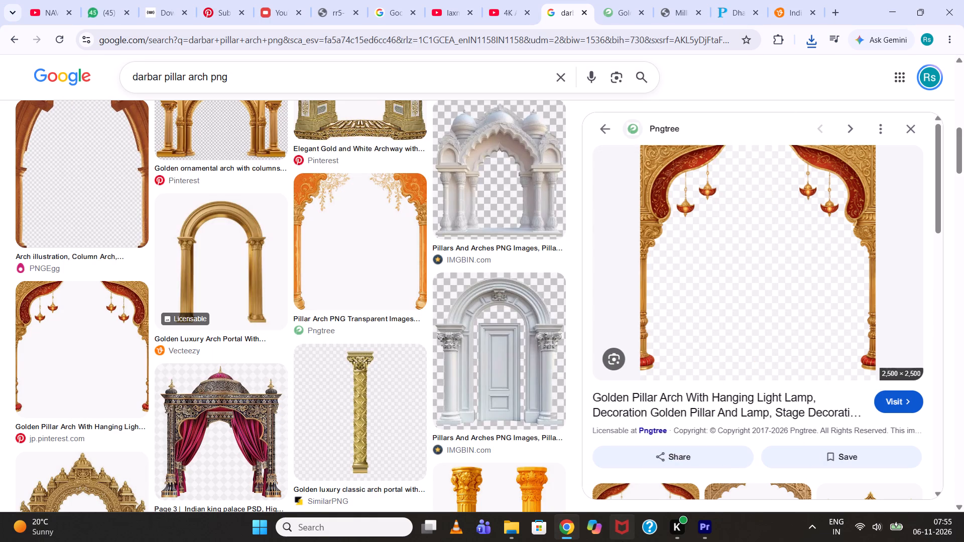
Switch to Premiere and import the downloaded Pngtree golden pillar arch PNG with hanging lamps into the hrideyam project.
click(698, 524)
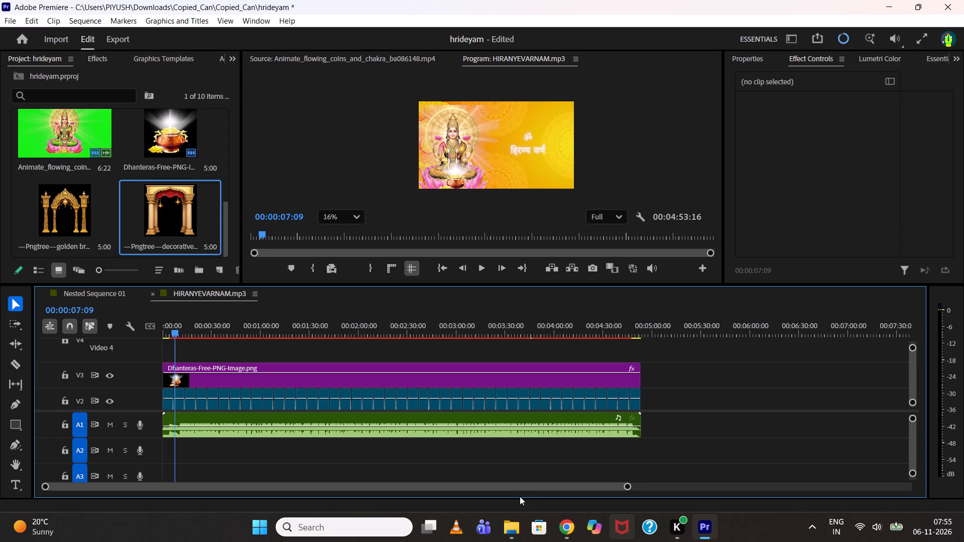
key(ctrl+i)
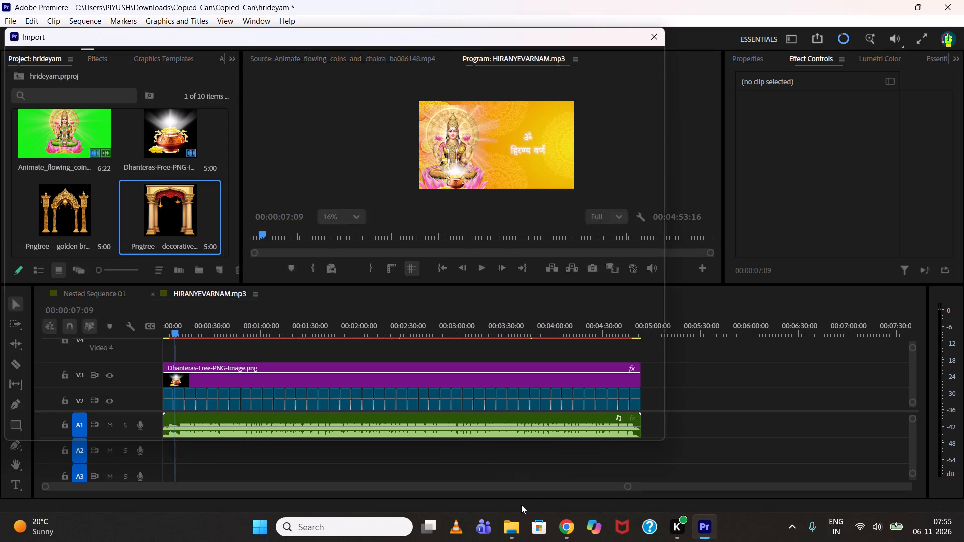
double_click(216, 201)
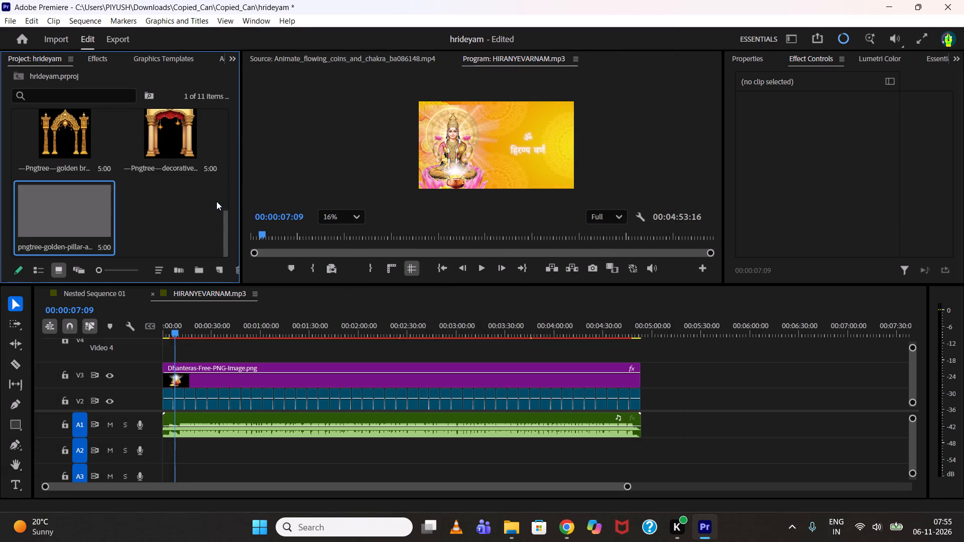
Place the imported hanging-lamp arch on track V4 at the start of the HIRANYEVARNAM.mp3 sequence, and move the playhead to 00:00:00:00.
drag(48, 213, 161, 352)
drag(170, 320, 158, 318)
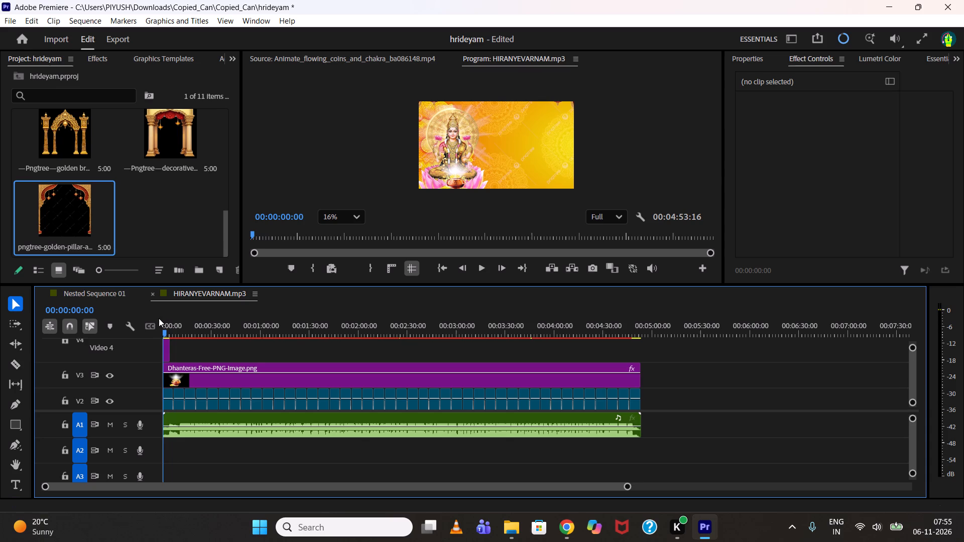
Scale the hanging-lamp arch clip on V4 to 40.
click(168, 350)
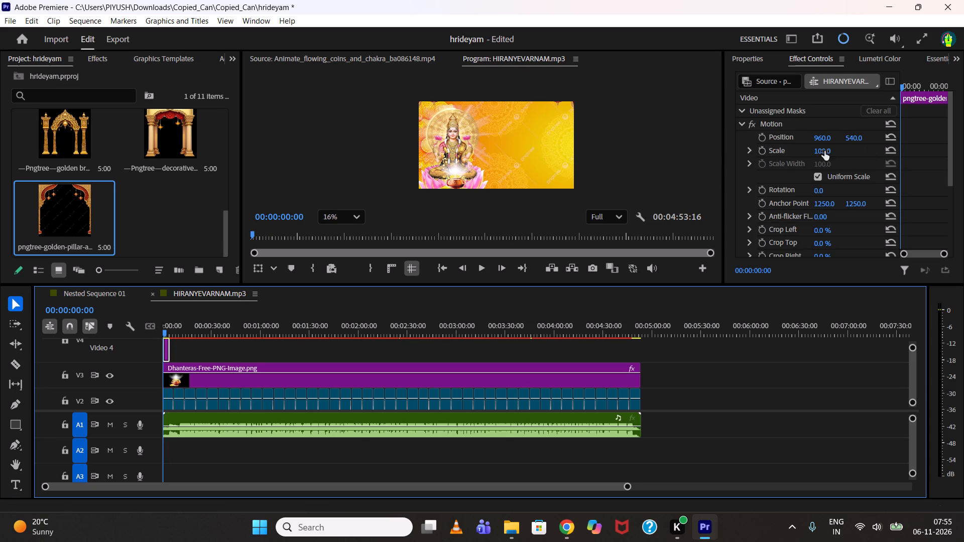
drag(823, 151, 787, 160)
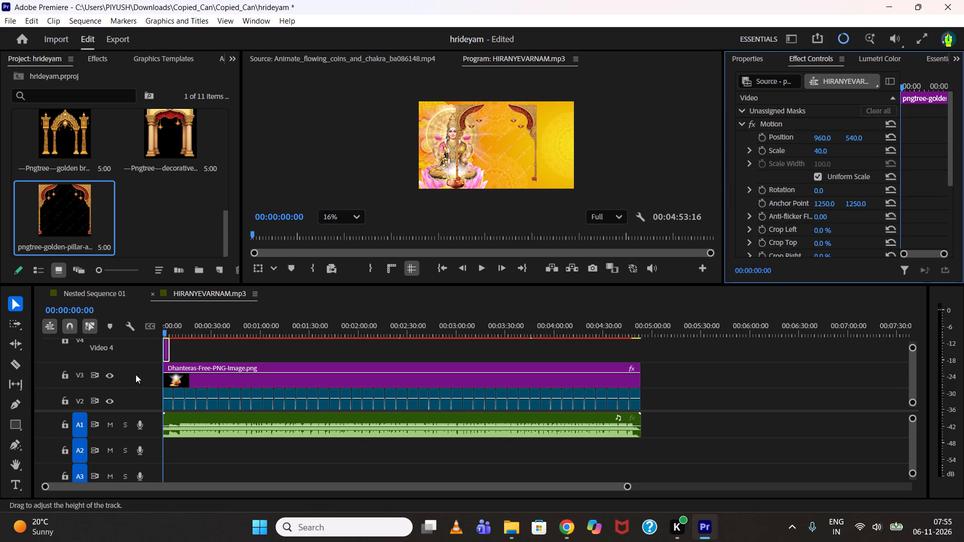
Start a pen mask on the arch clip, tracing under the left pillar's red base and up its inner side.
click(10, 443)
scroll(406, 174, up, 5)
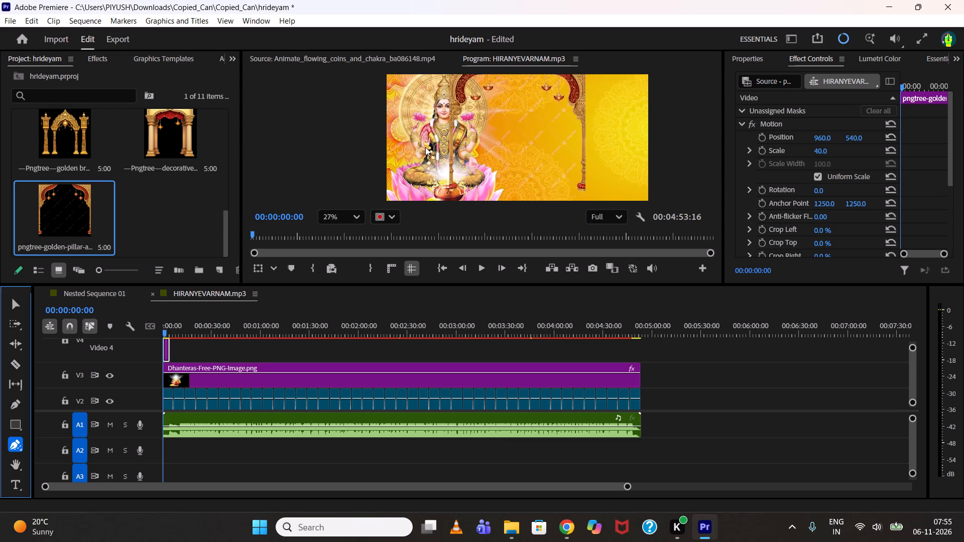
scroll(425, 147, up, 11)
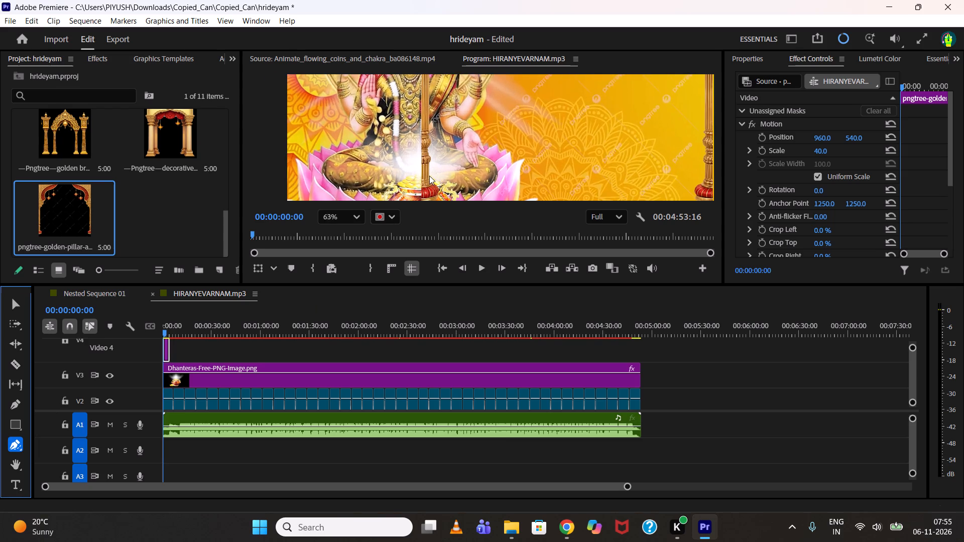
scroll(429, 176, up, 9)
middle_drag(414, 179, 408, 148)
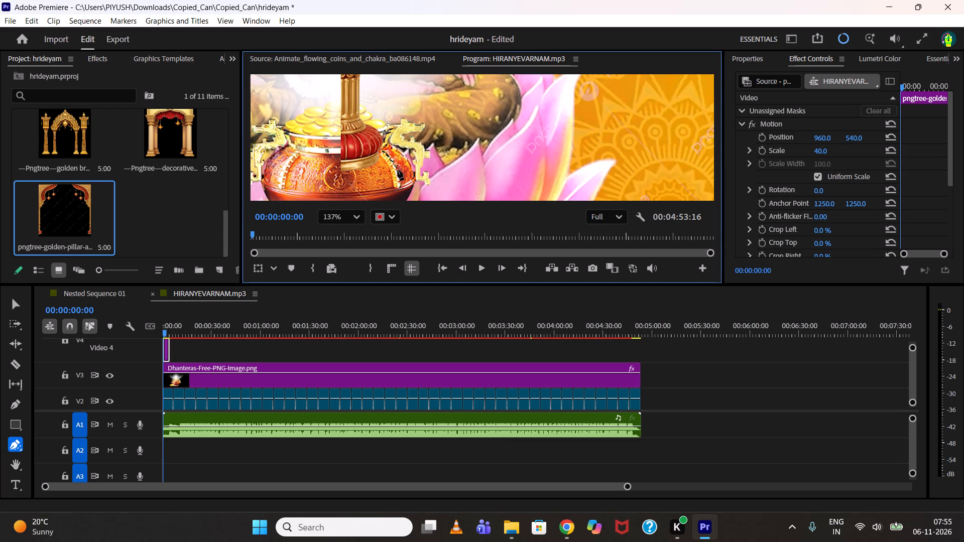
click(332, 174)
click(367, 173)
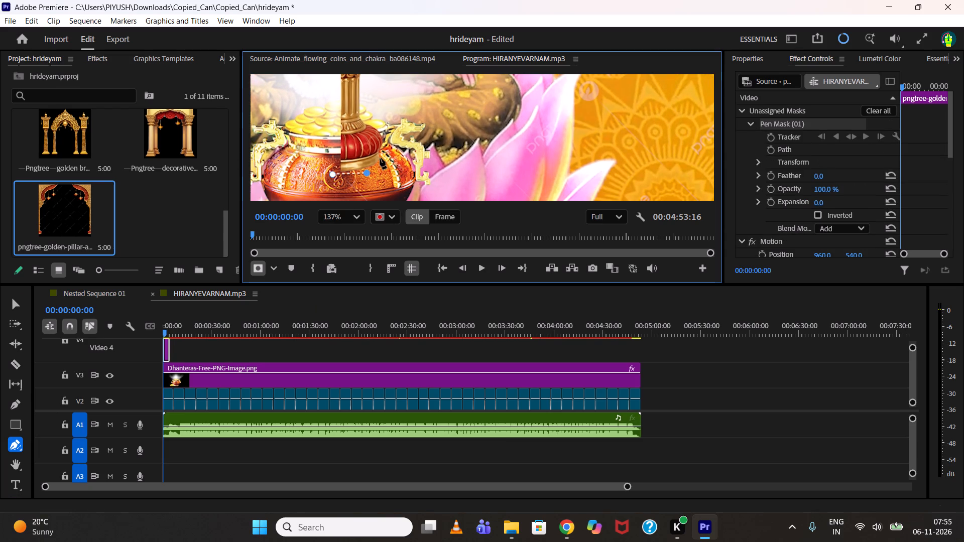
click(380, 158)
click(380, 151)
click(383, 140)
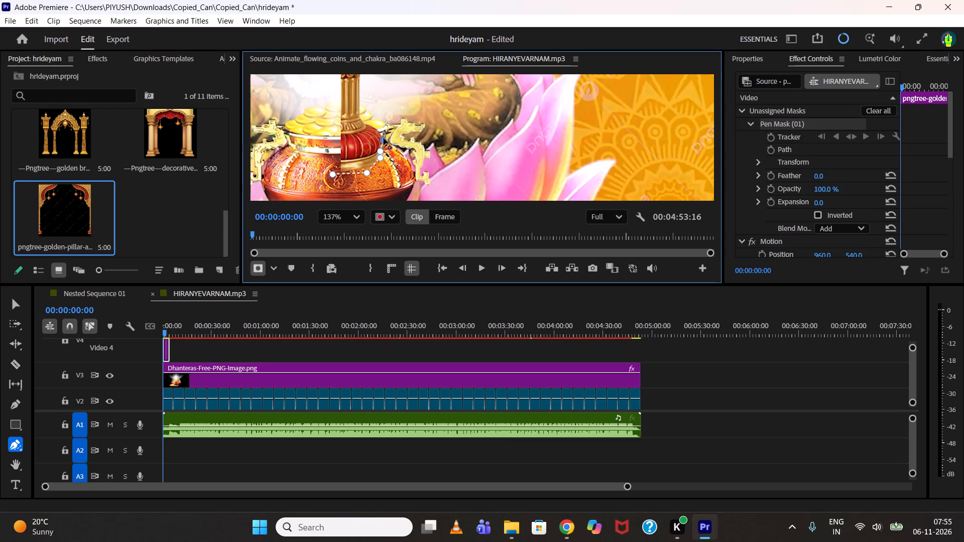
click(380, 132)
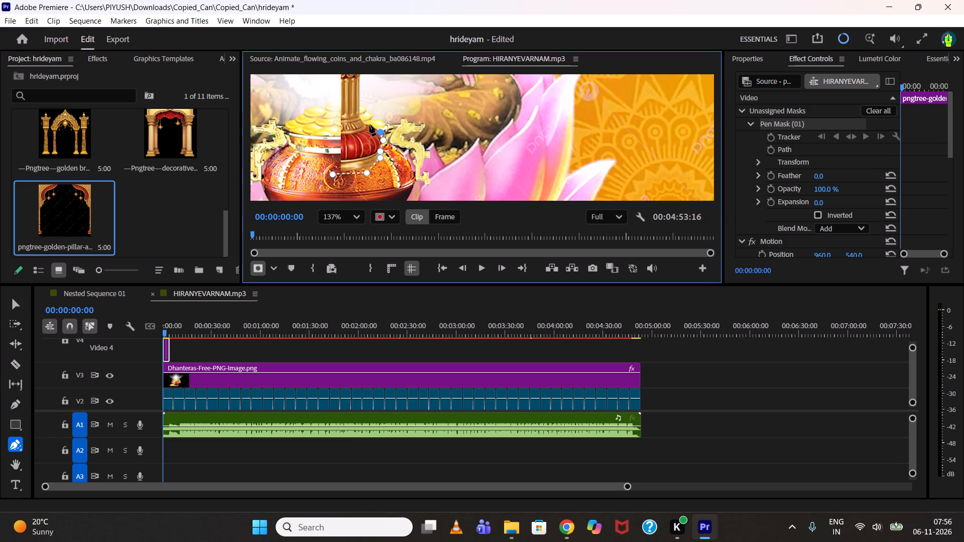
click(370, 125)
click(362, 121)
Continue the pen mask from the red base up the inner edge of the left pillar's fluted shaft to the carved ornament.
scroll(363, 99, up, 8)
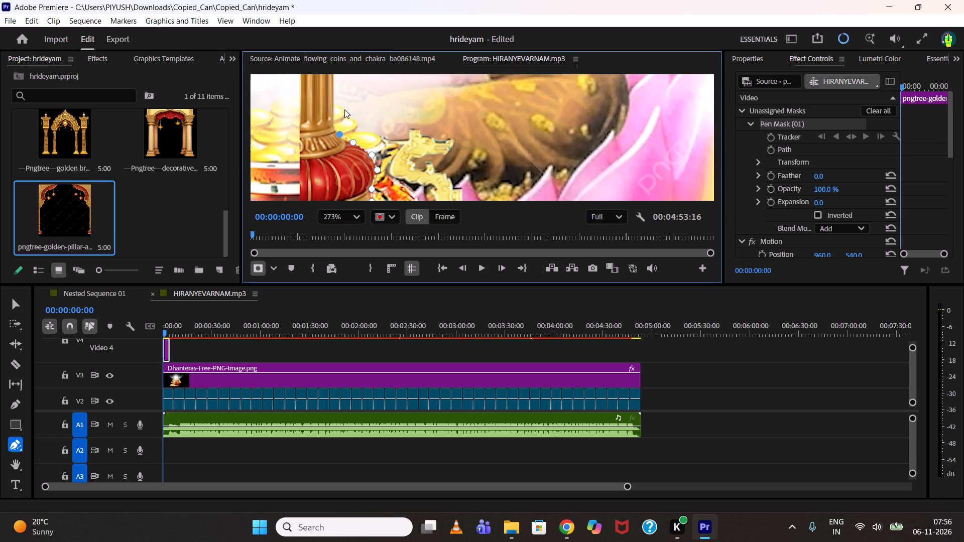
scroll(344, 109, up, 4)
middle_drag(346, 116, 375, 152)
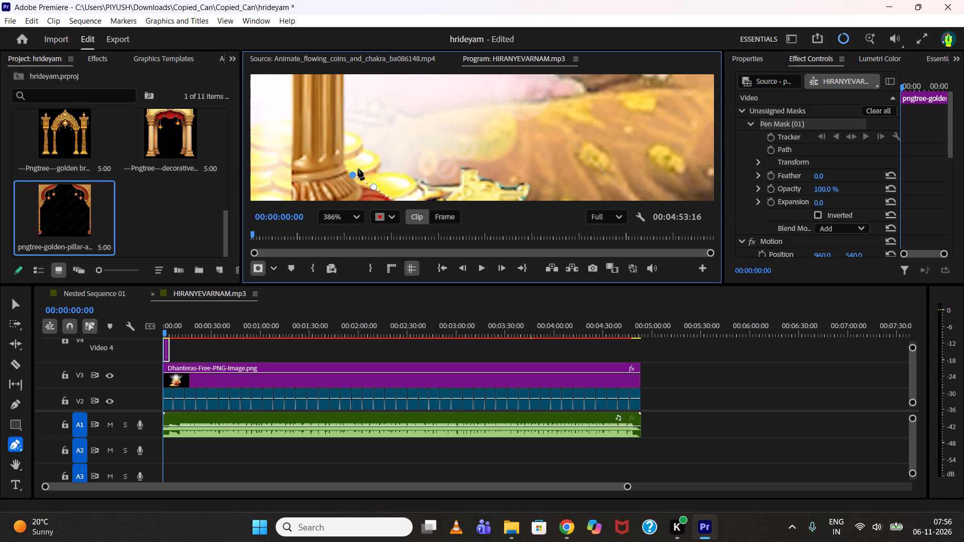
click(345, 163)
click(344, 119)
middle_drag(348, 99, 351, 197)
click(348, 145)
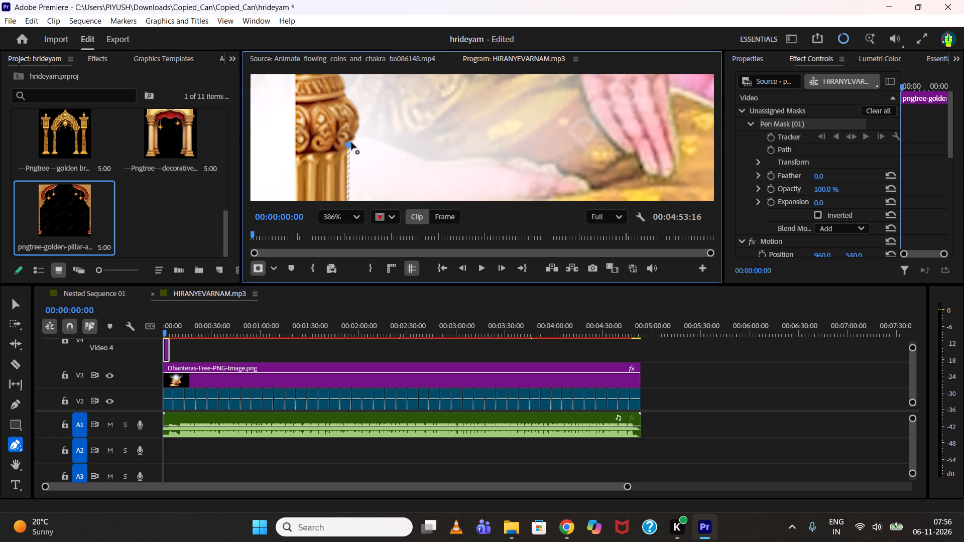
Continue the pen mask around the inner side of the left pillar's bulging carved ornament, up to its upper rim.
click(354, 135)
drag(354, 137, 357, 138)
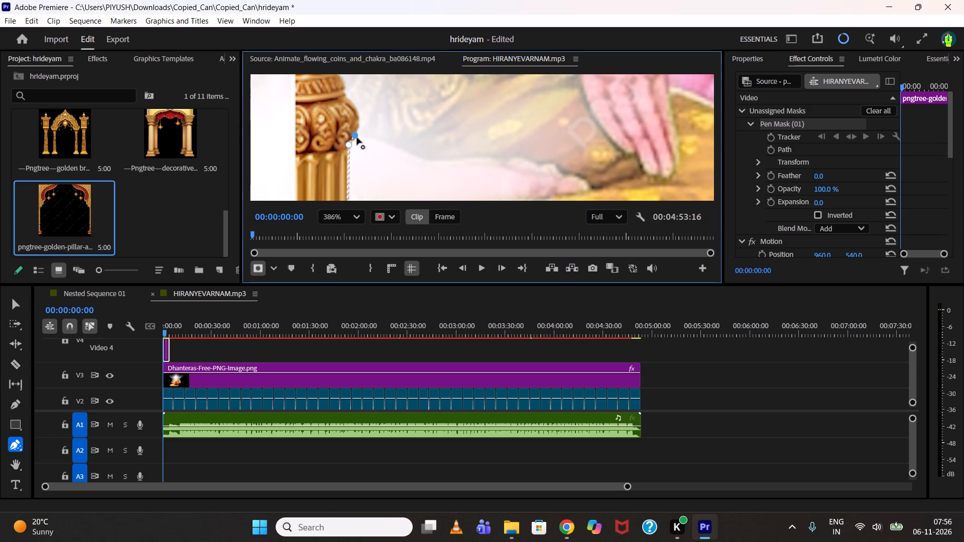
drag(357, 138, 356, 142)
click(359, 129)
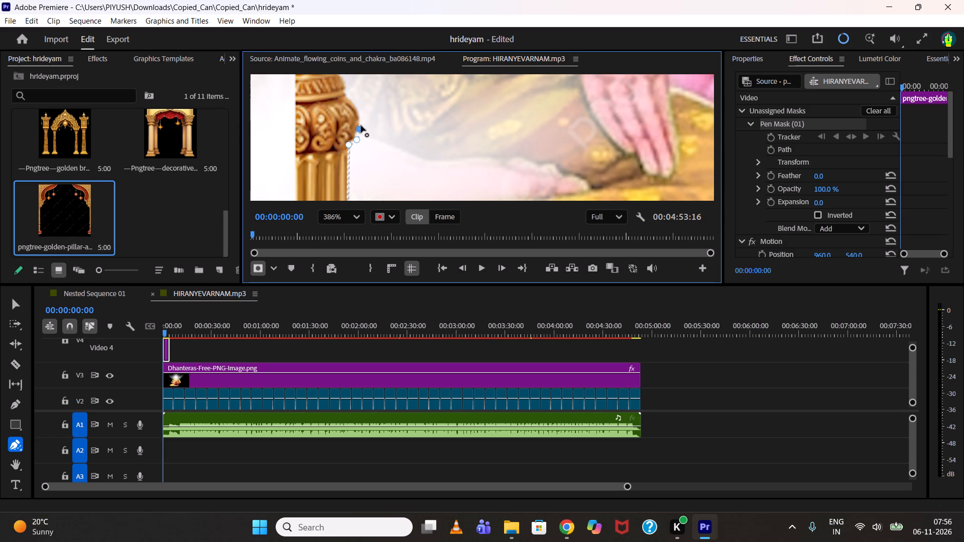
click(362, 119)
click(359, 110)
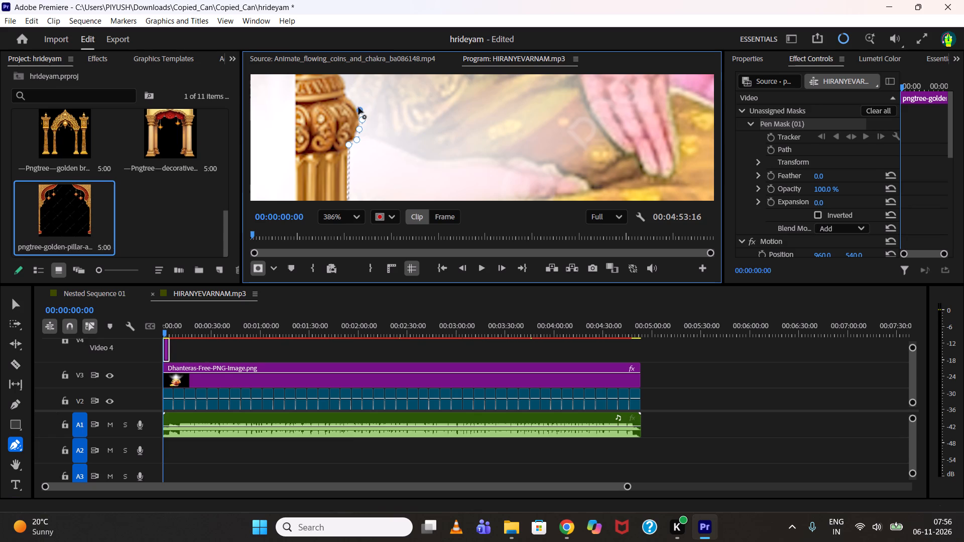
click(353, 99)
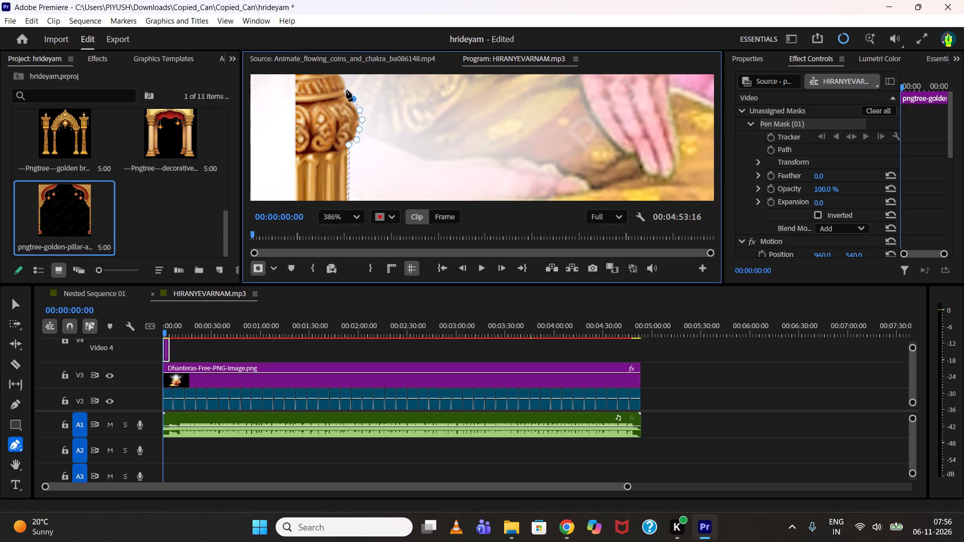
click(346, 90)
Continue the pen mask along the ringed neck above the carved ornament to the foot of the ribbed golden bulb.
middle_drag(354, 100, 383, 165)
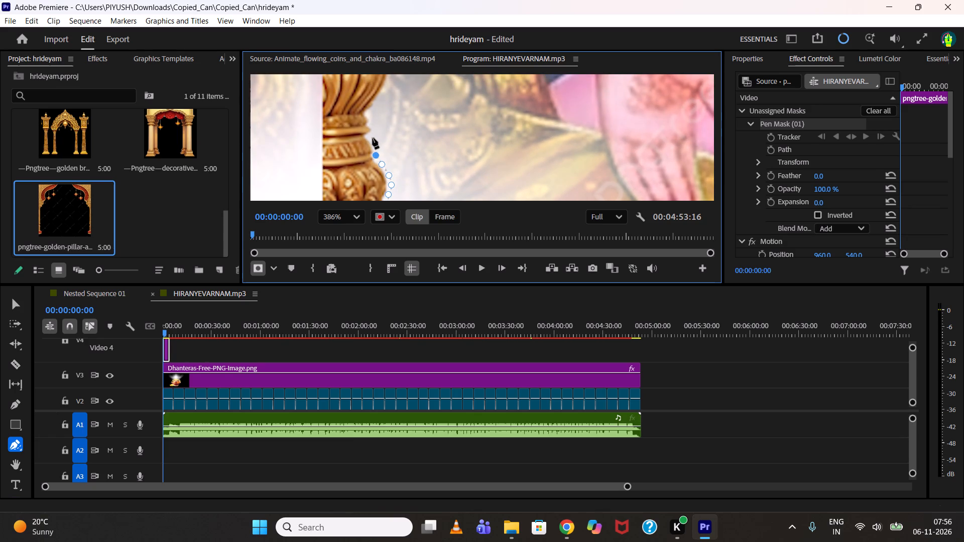
click(375, 143)
click(367, 135)
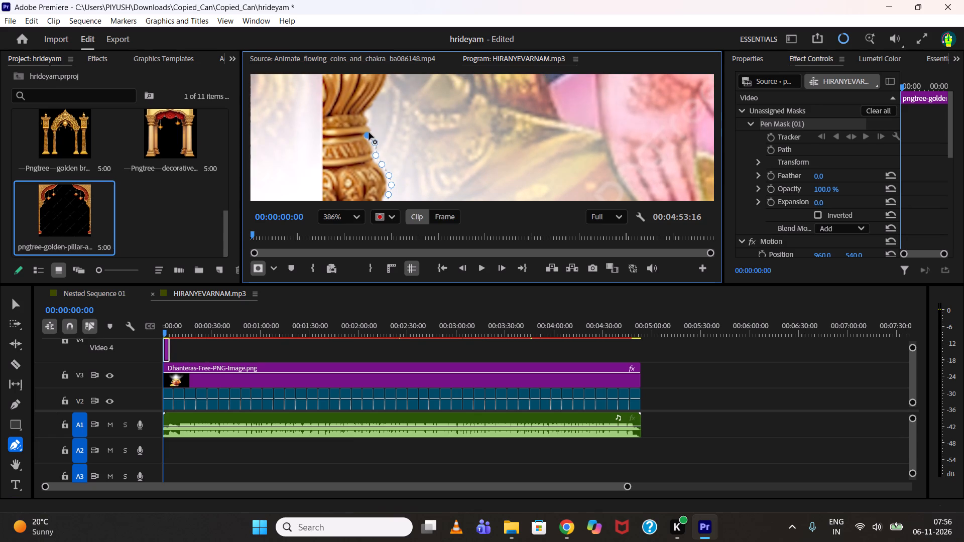
click(372, 127)
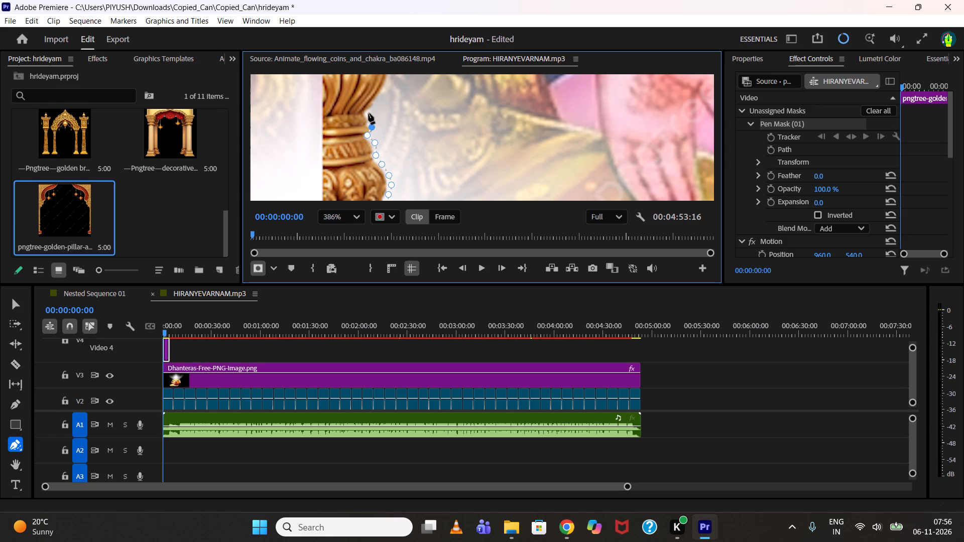
click(368, 110)
click(375, 103)
drag(376, 102, 376, 107)
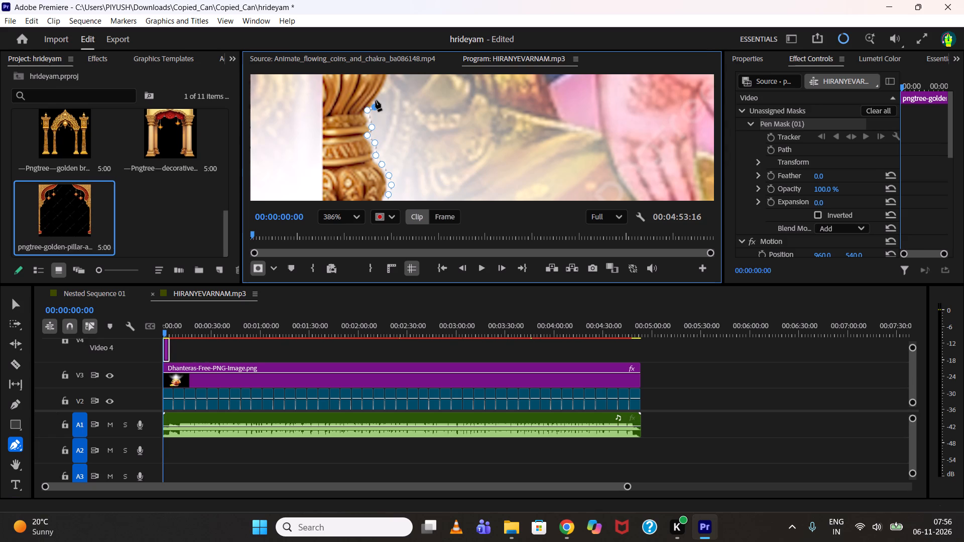
click(376, 100)
Trace the pen mask up the curved inner side of the ribbed golden bulb to the narrow neck above it.
middle_drag(380, 98, 368, 132)
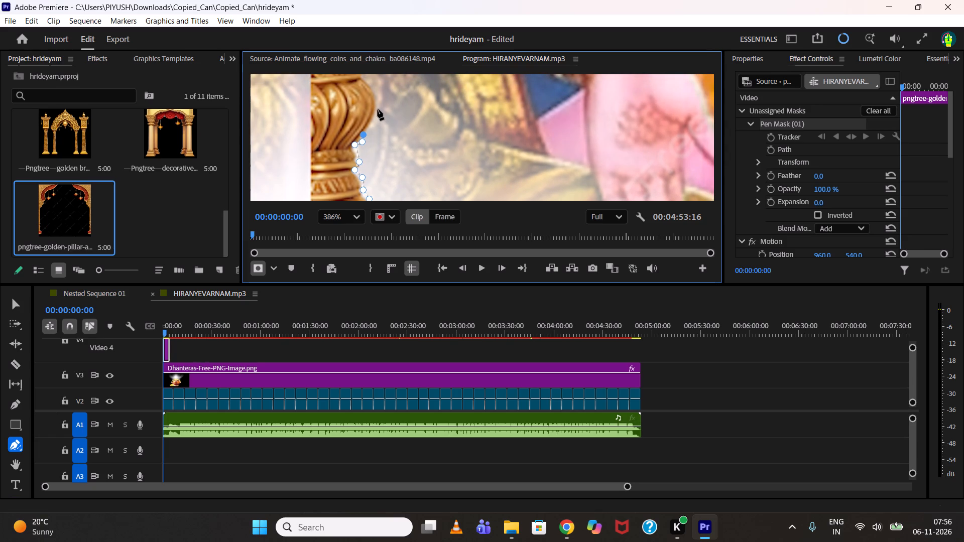
click(378, 109)
middle_click(377, 99)
scroll(374, 116, up, 7)
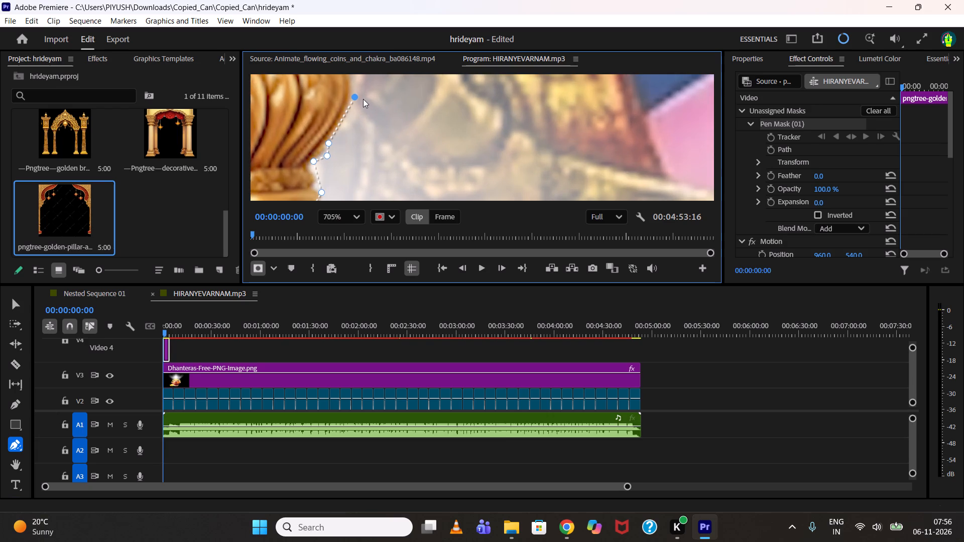
drag(357, 99, 355, 109)
middle_drag(356, 109, 366, 147)
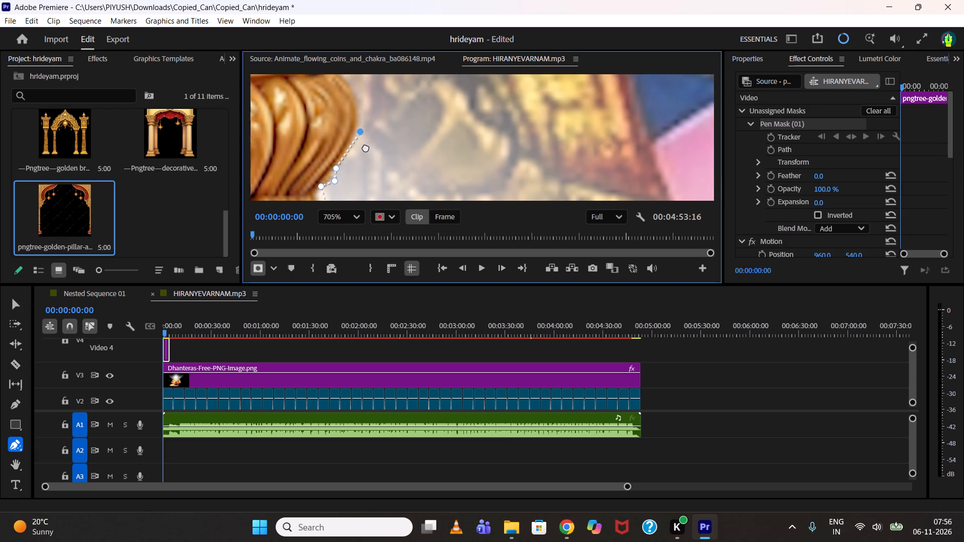
middle_drag(366, 147, 373, 174)
click(369, 149)
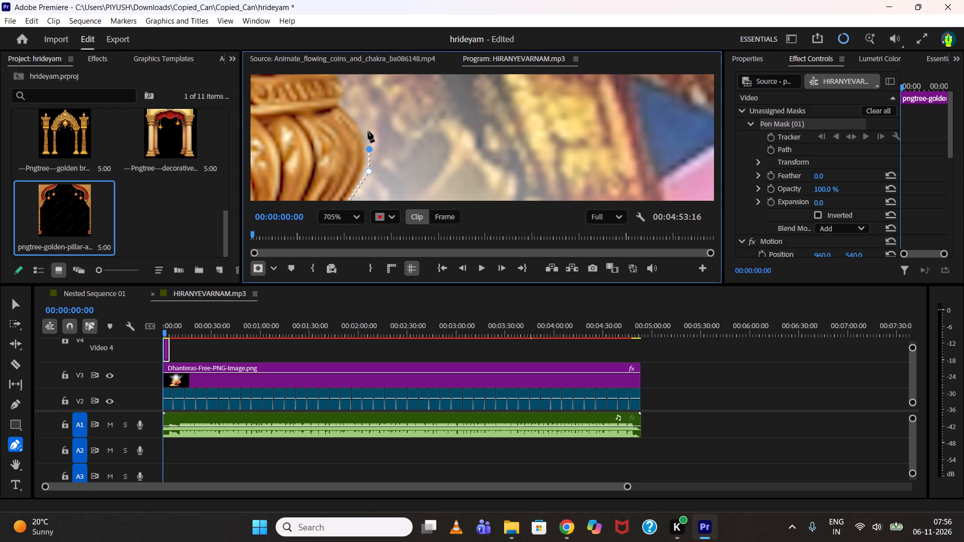
click(367, 134)
click(359, 120)
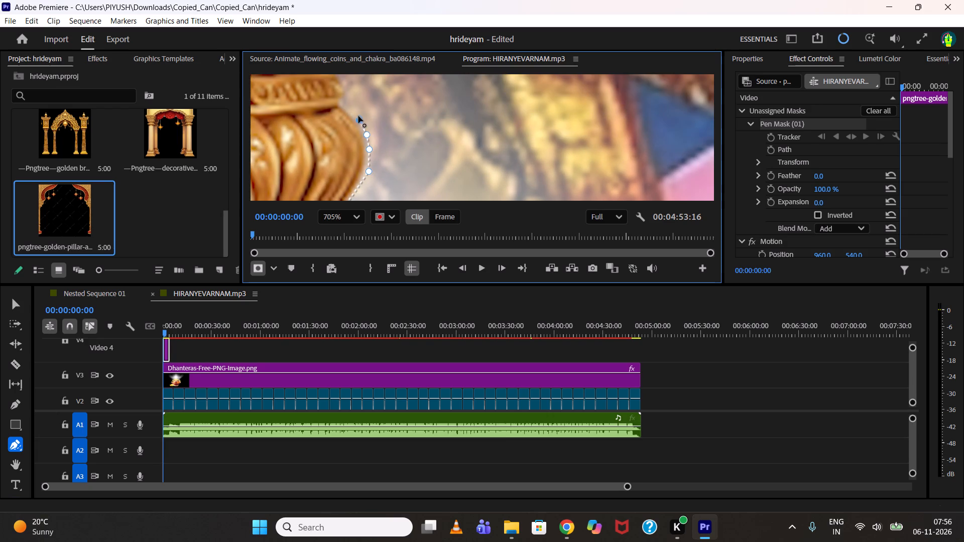
click(350, 109)
click(342, 103)
Continue the pen mask around the patterned collar and beaded ring to the foot of the pillar's upper shaft.
middle_drag(353, 99, 362, 165)
click(357, 155)
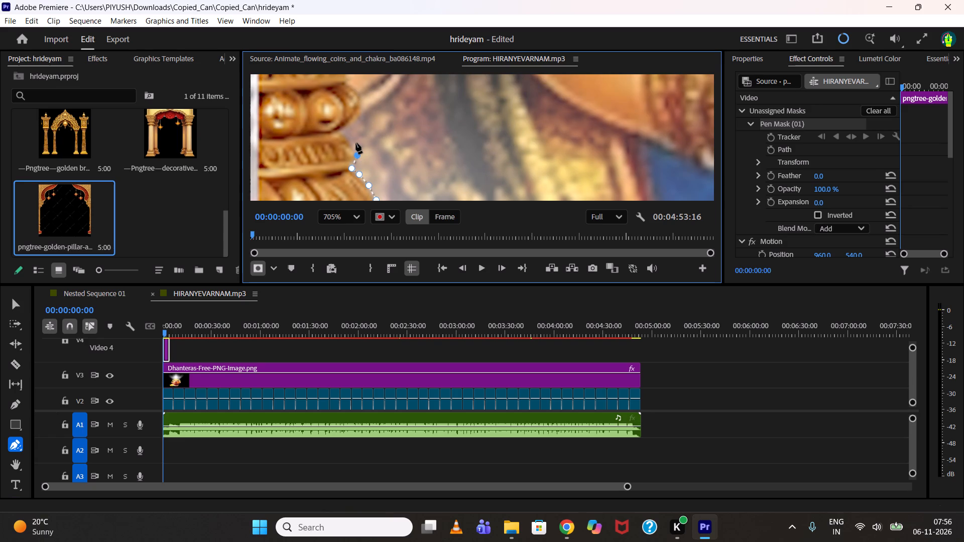
click(354, 144)
click(344, 133)
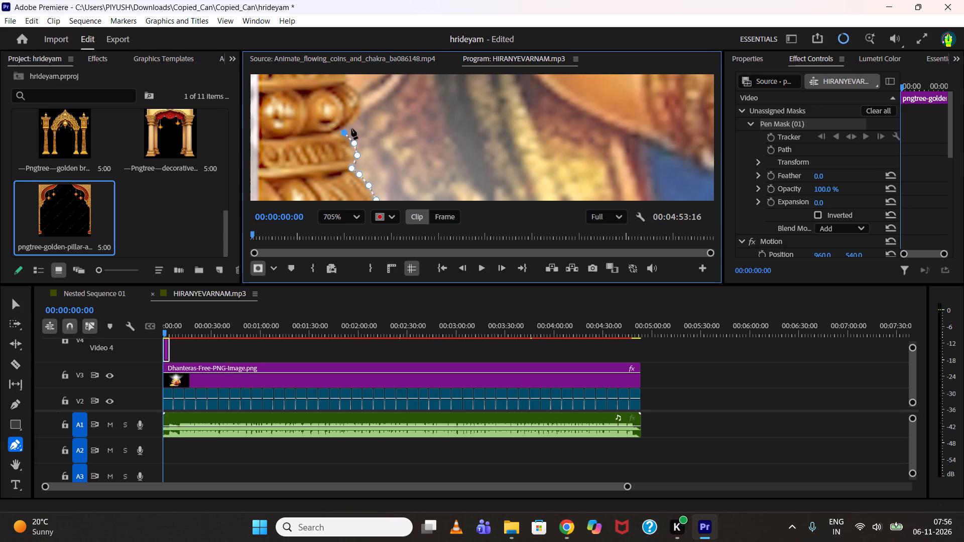
click(357, 124)
click(364, 114)
click(365, 103)
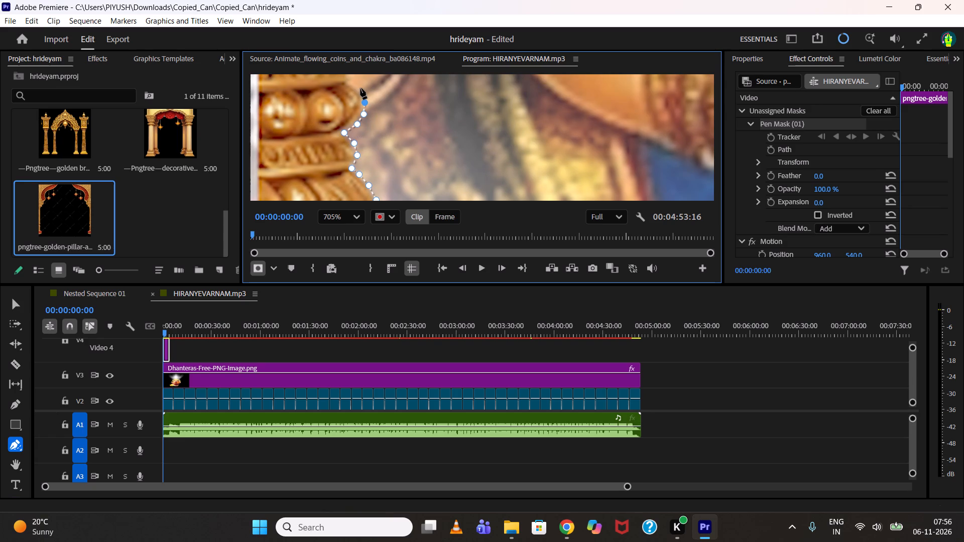
click(360, 88)
middle_drag(361, 90, 383, 139)
click(375, 129)
click(379, 112)
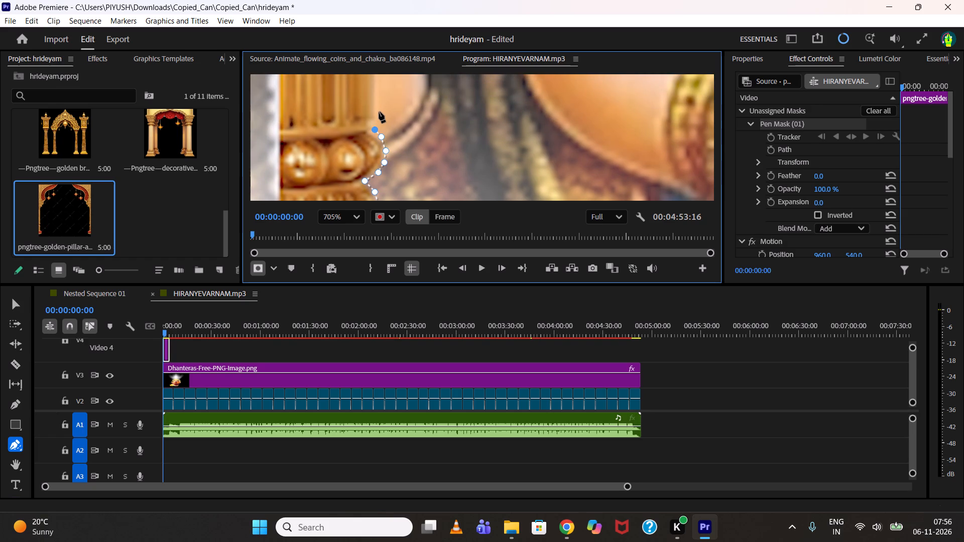
Extend the pen mask straight up the inner edge of the left pillar's upper shaft to just below the capital.
middle_drag(379, 112, 378, 181)
click(375, 137)
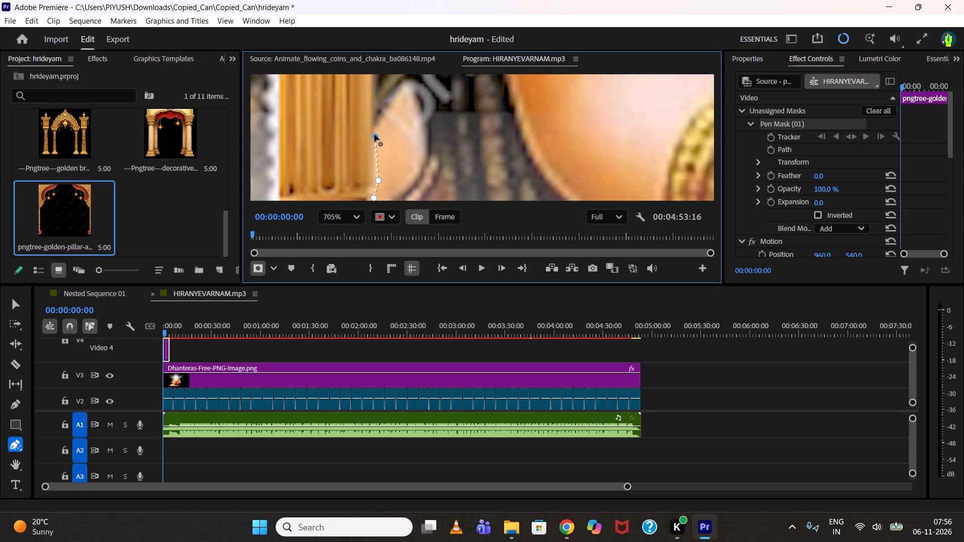
click(375, 109)
middle_drag(379, 95, 381, 169)
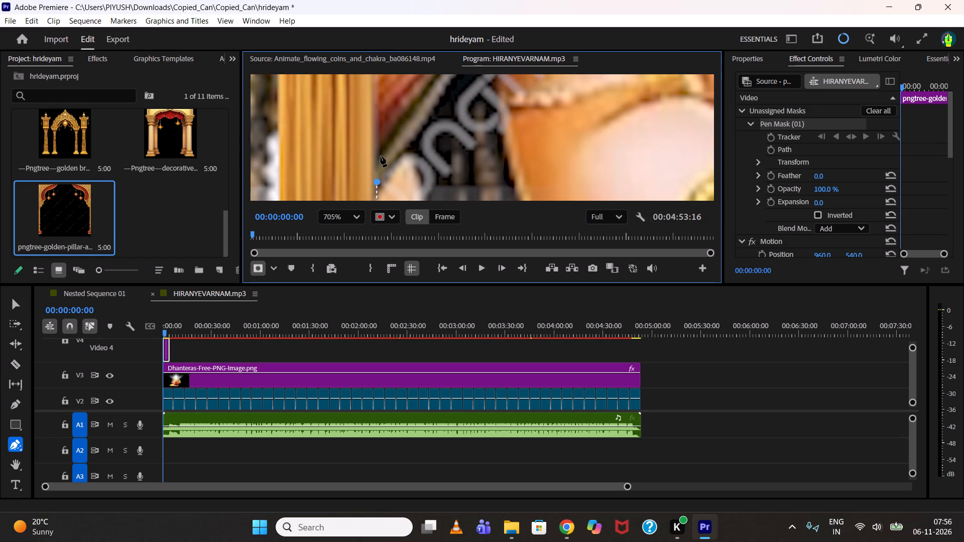
scroll(384, 149, down, 8)
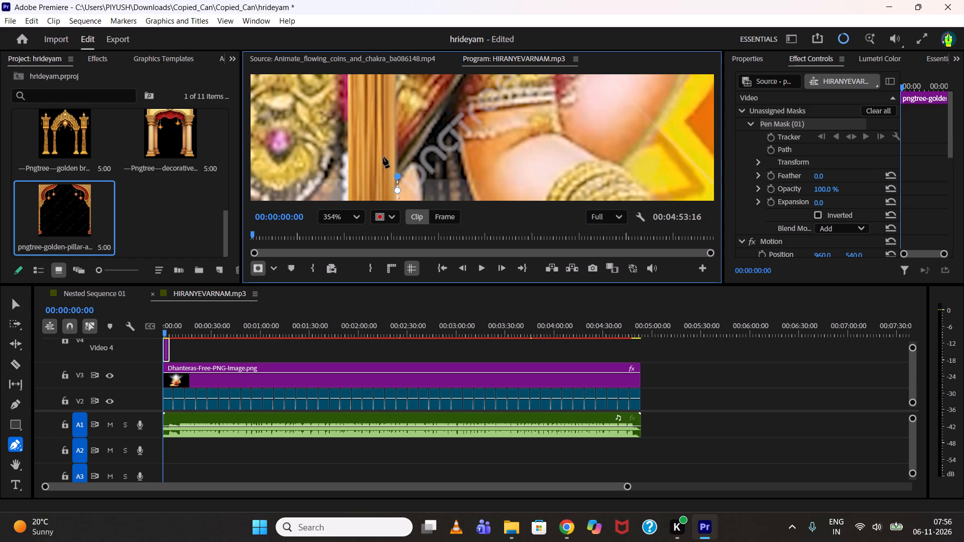
scroll(383, 157, down, 11)
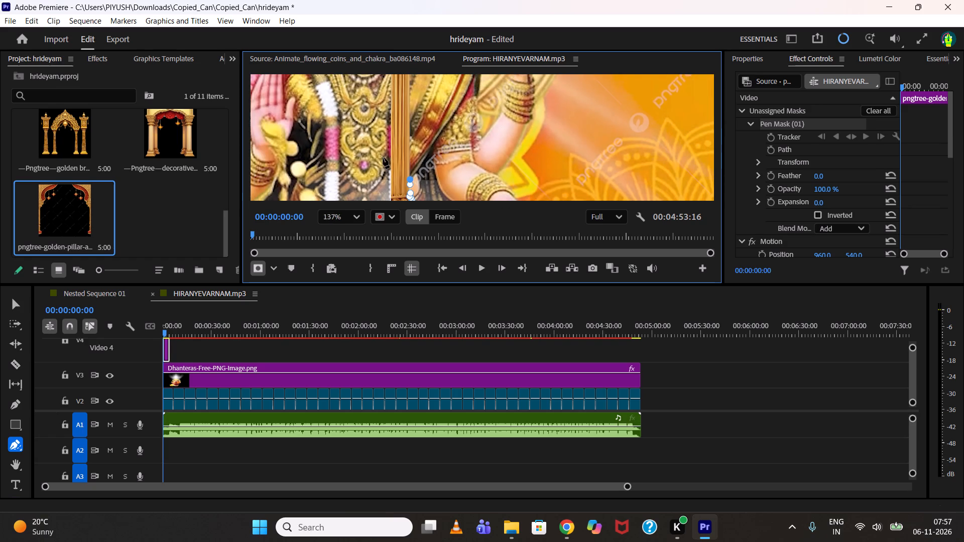
scroll(400, 125, down, 2)
middle_drag(427, 120, 431, 195)
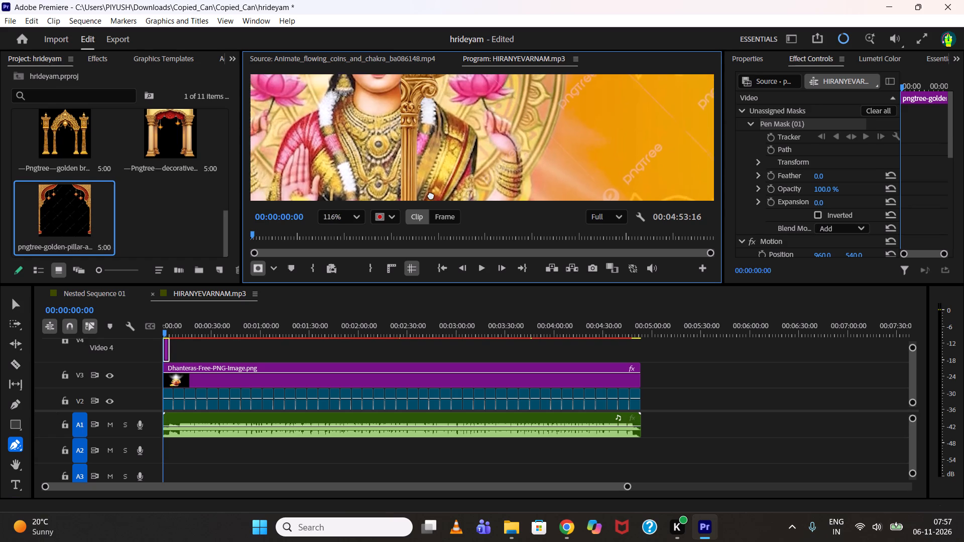
middle_drag(431, 195, 432, 198)
click(420, 138)
Trace the pen mask from the shaft's top around the outer curve of the capital's lower scroll.
middle_drag(426, 130, 428, 173)
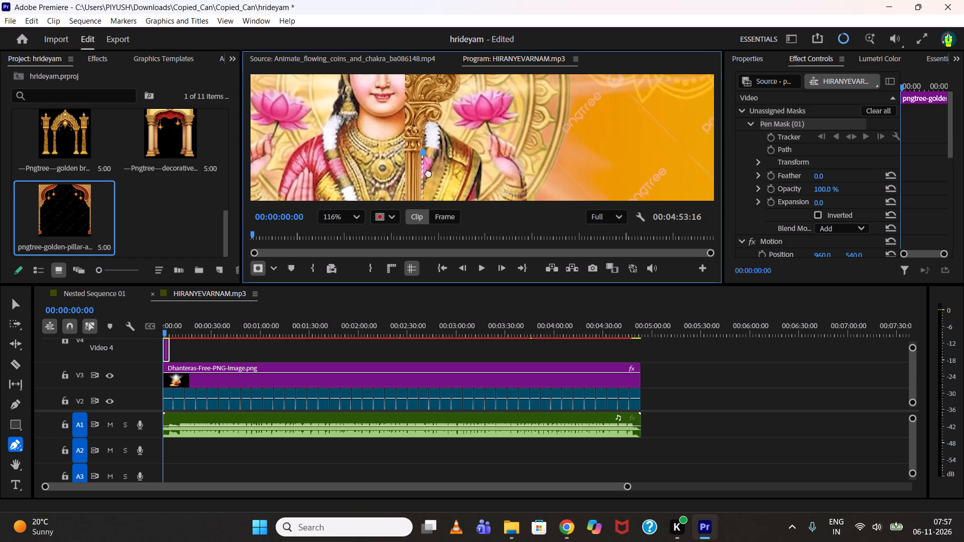
middle_drag(428, 173, 432, 199)
scroll(430, 195, up, 8)
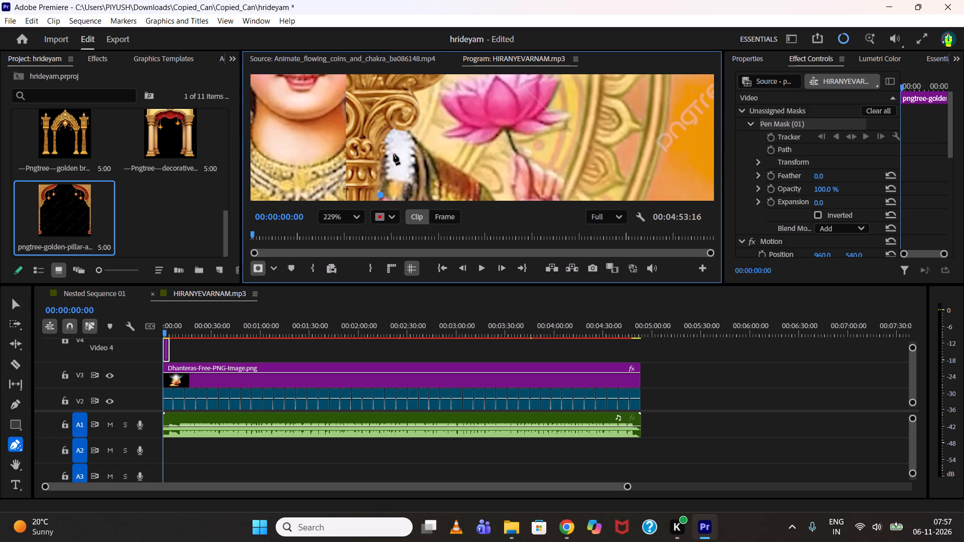
click(394, 149)
scroll(423, 120, up, 1)
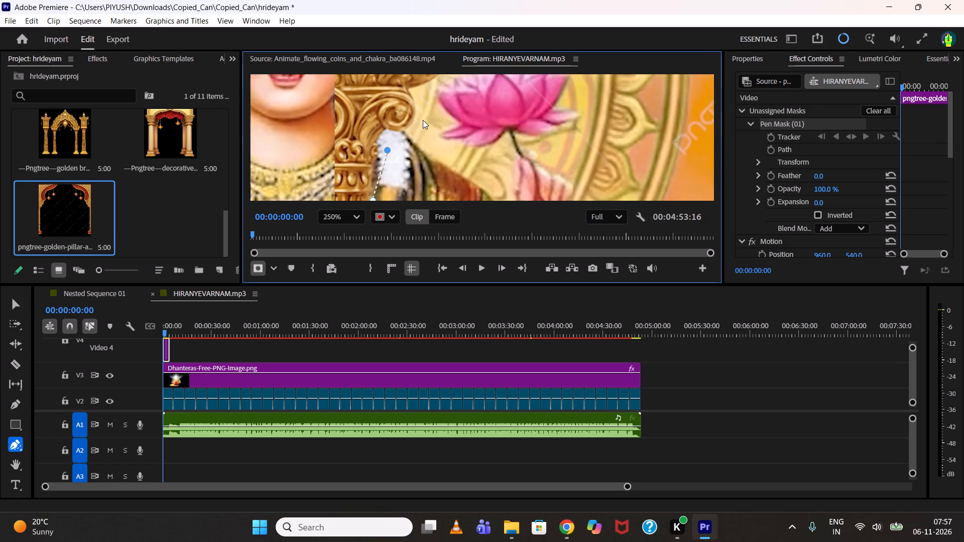
scroll(423, 120, up, 2)
click(404, 120)
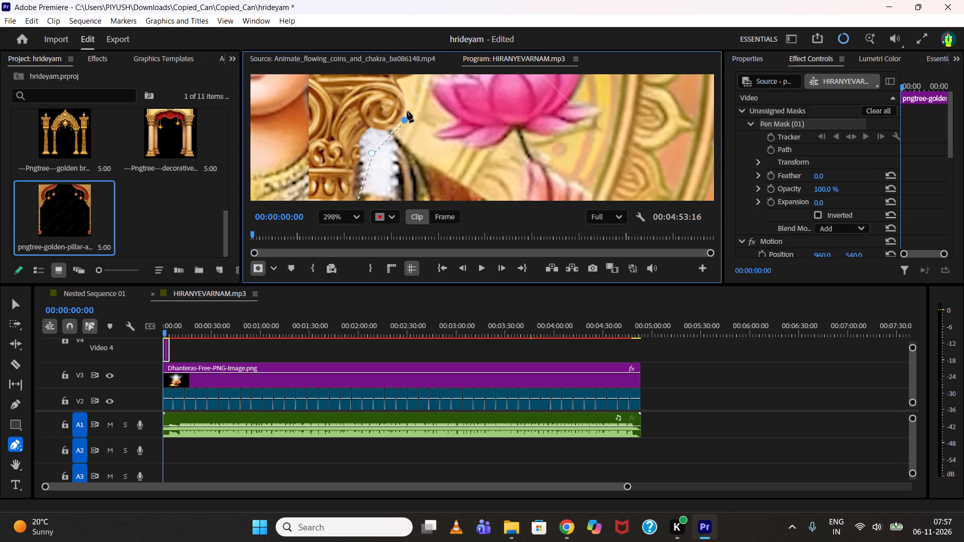
click(407, 111)
click(407, 100)
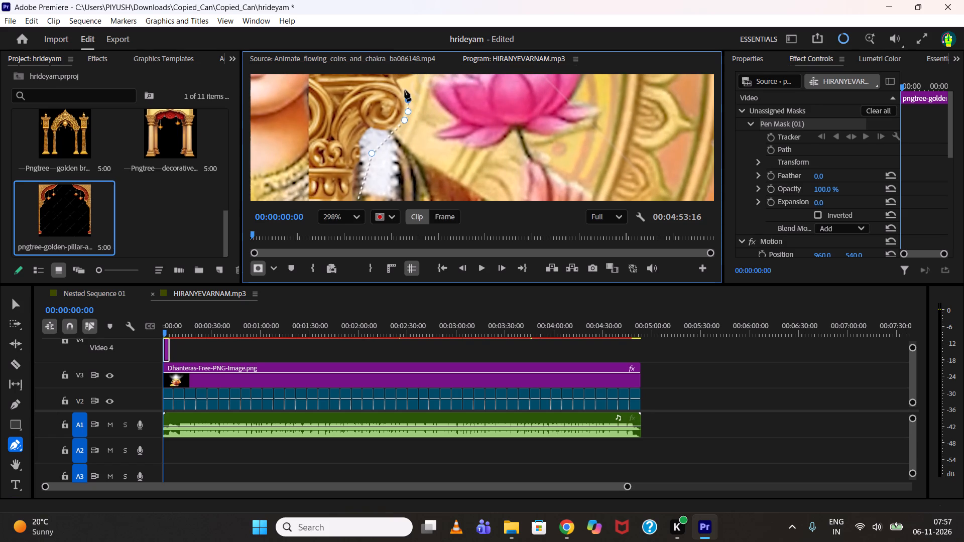
click(405, 90)
click(400, 81)
Continue the pen mask around the capital's carved upper leafwork and up the edge of its top ledge.
middle_drag(424, 102, 409, 141)
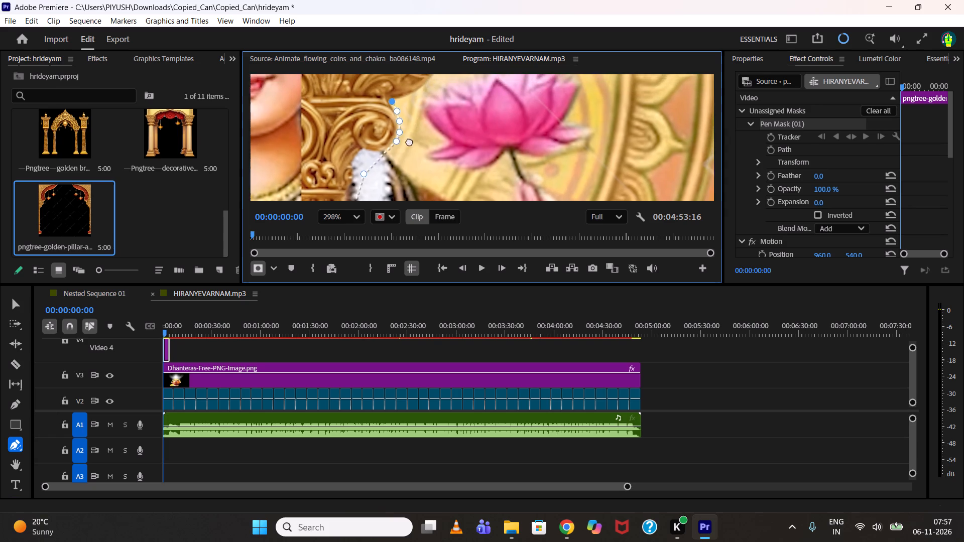
middle_drag(409, 141, 400, 170)
click(400, 140)
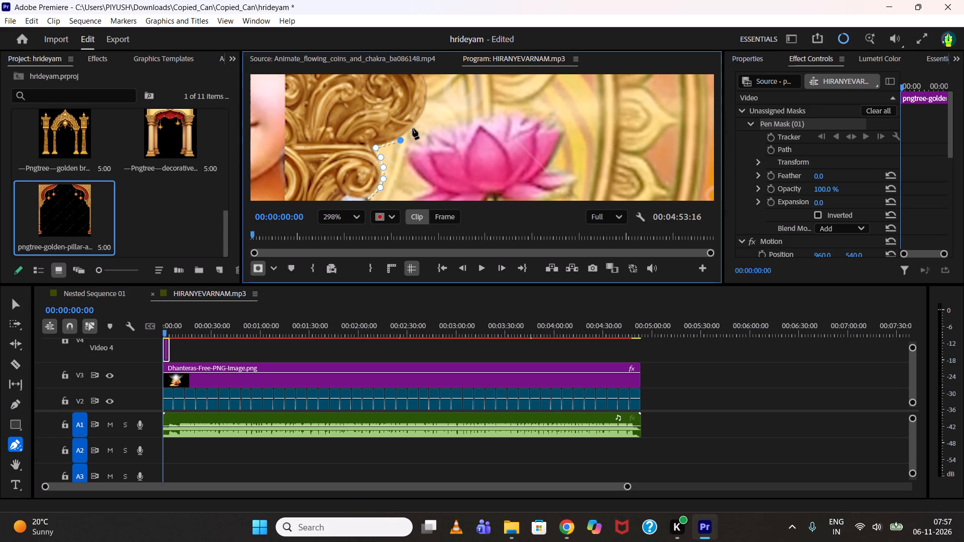
click(415, 126)
click(425, 109)
middle_drag(429, 97, 424, 140)
click(424, 124)
click(425, 107)
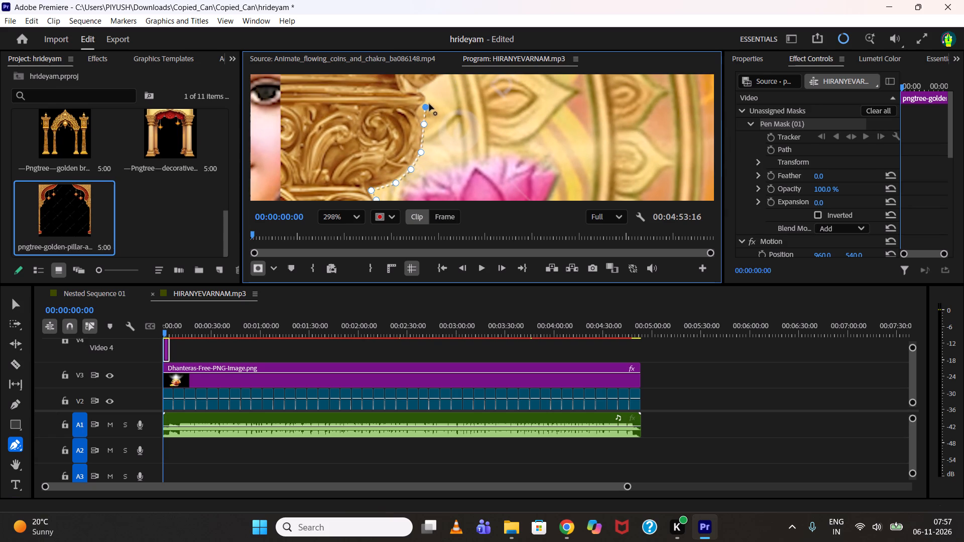
click(430, 88)
Continue the pen mask from the capital's ledge around the golden curl and up the red arch panel's inner edge.
middle_drag(438, 96, 394, 174)
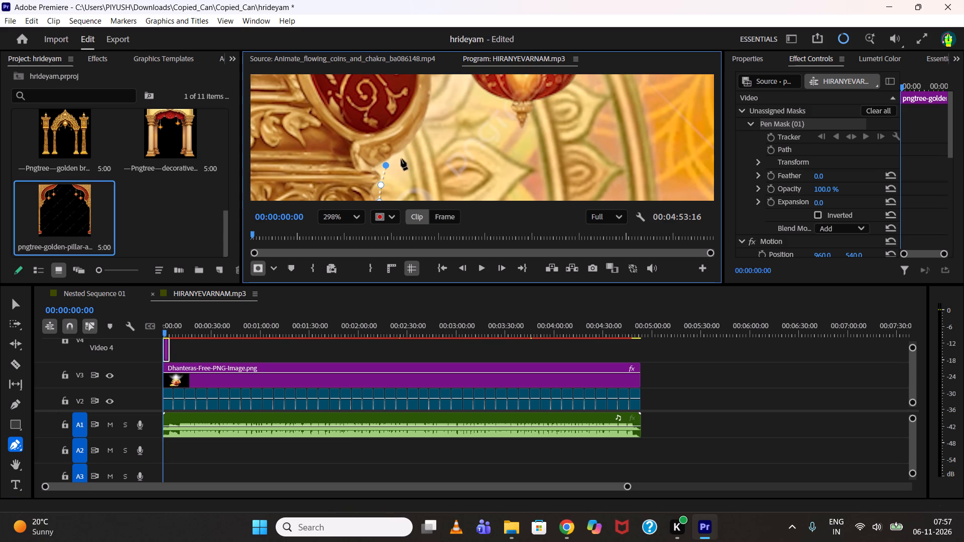
click(424, 137)
click(434, 103)
middle_drag(439, 108, 433, 162)
click(429, 115)
middle_drag(433, 119, 437, 163)
scroll(434, 151, down, 8)
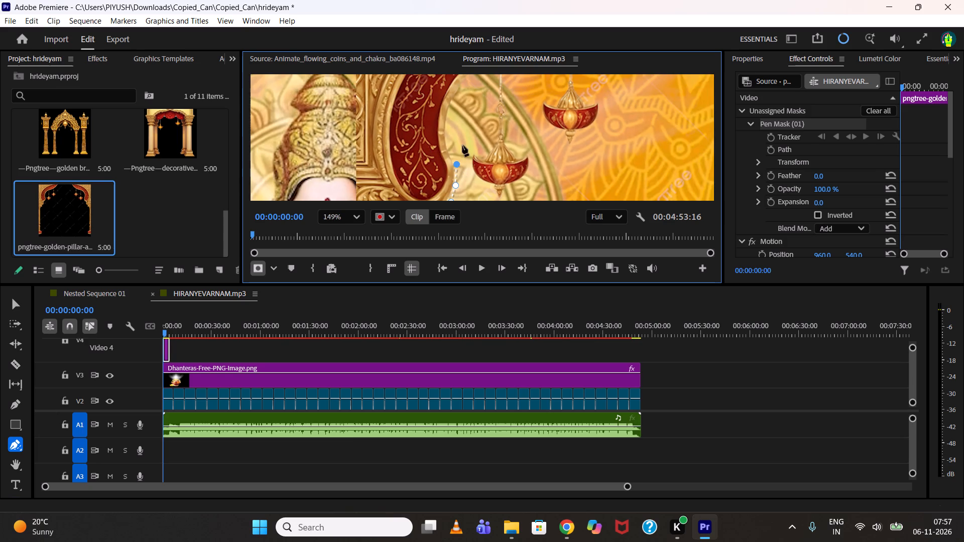
scroll(464, 137, up, 3)
middle_drag(463, 130, 468, 187)
middle_drag(463, 160, 464, 195)
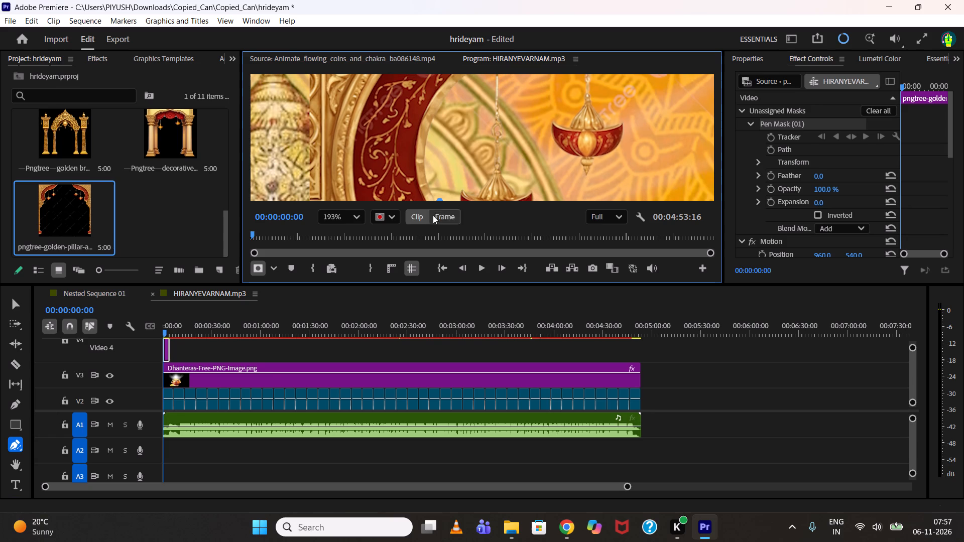
click(166, 354)
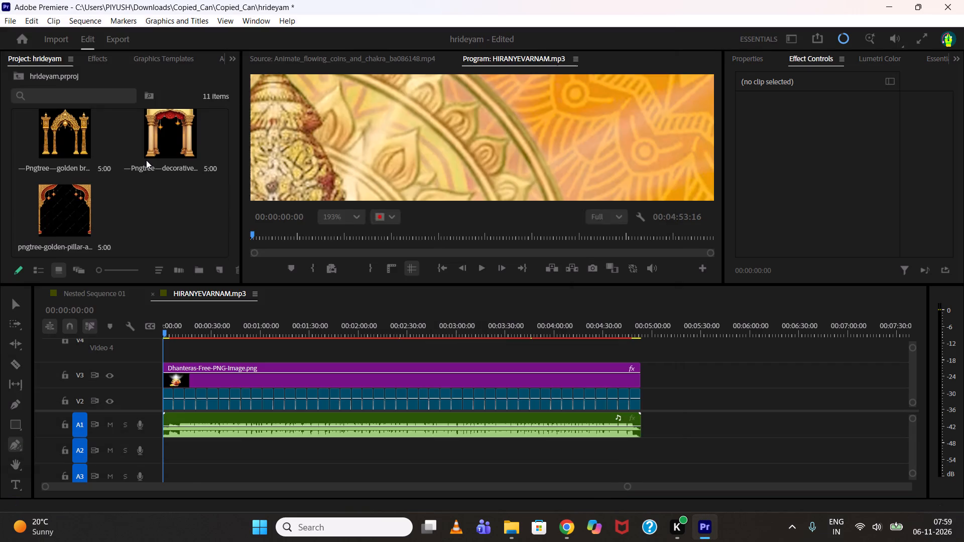
drag(156, 222, 164, 341)
click(169, 346)
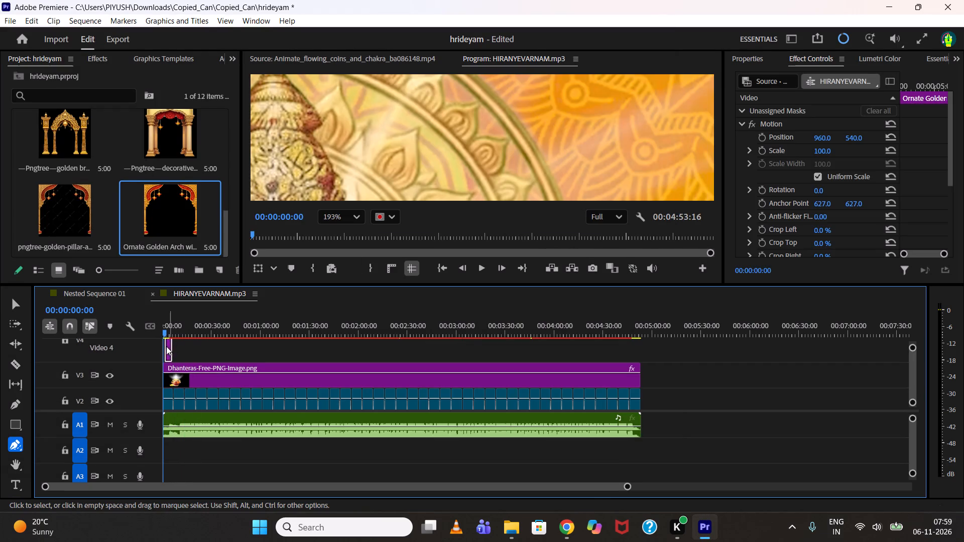
click(167, 347)
Scale the Ornate Golden Arch clip down to 67.
scroll(469, 93, down, 9)
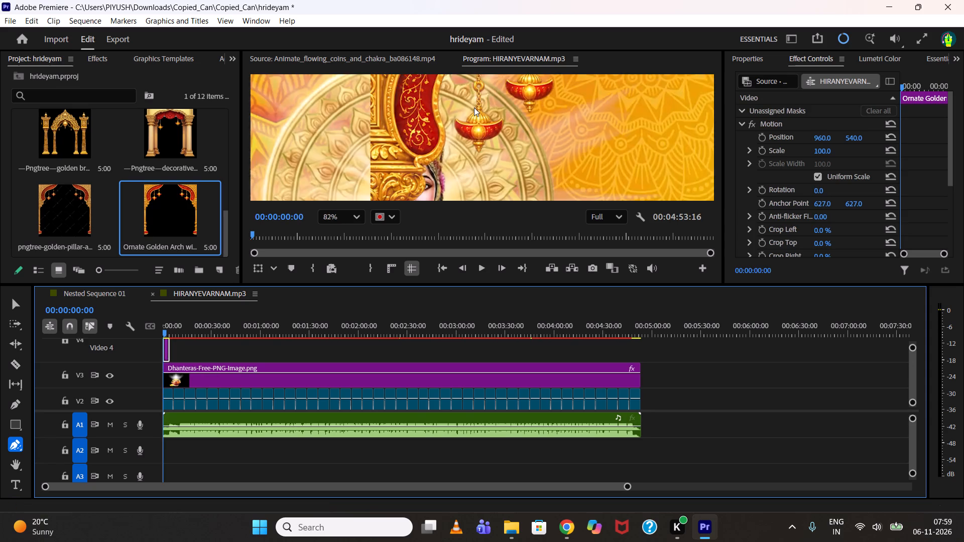
scroll(474, 107, down, 15)
middle_drag(486, 132, 455, 120)
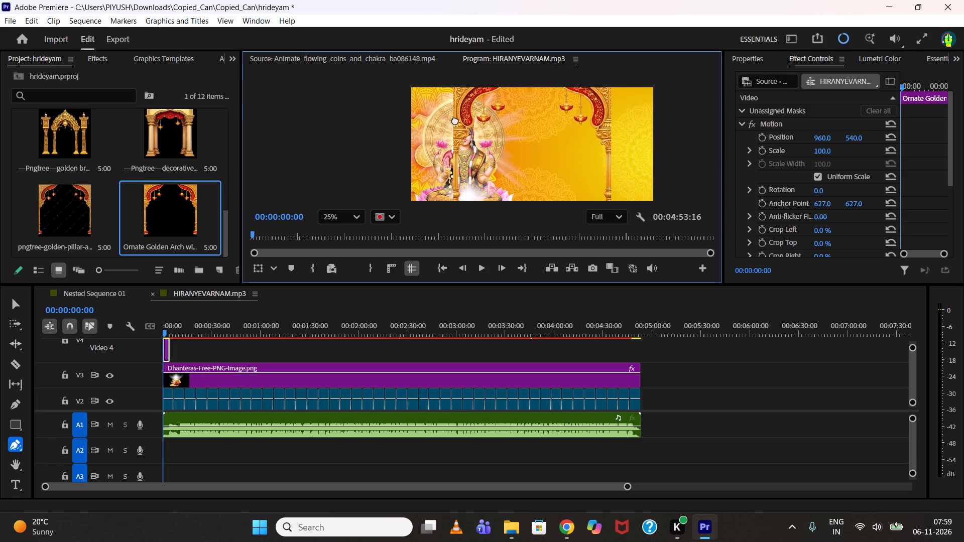
middle_drag(455, 120, 451, 86)
click(457, 107)
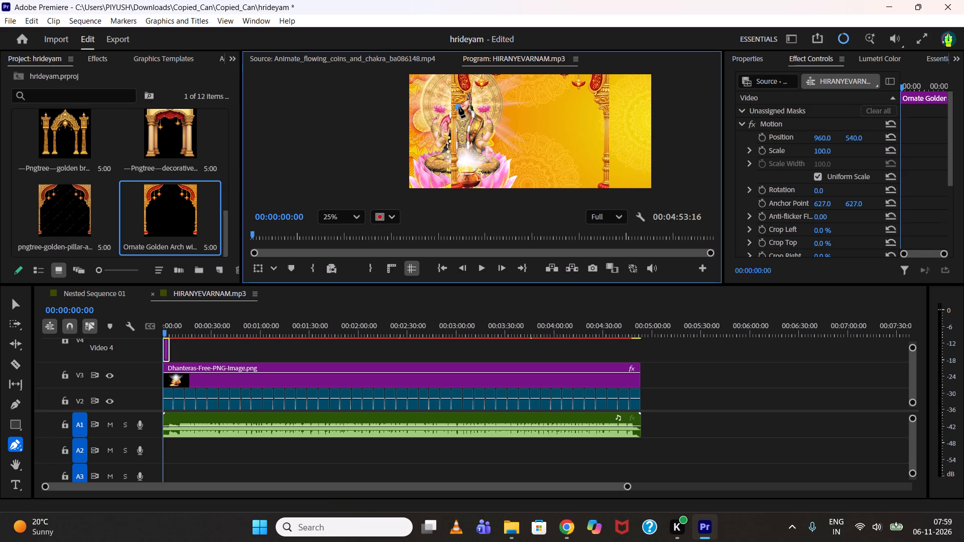
key(ctrl+z)
drag(818, 149, 804, 149)
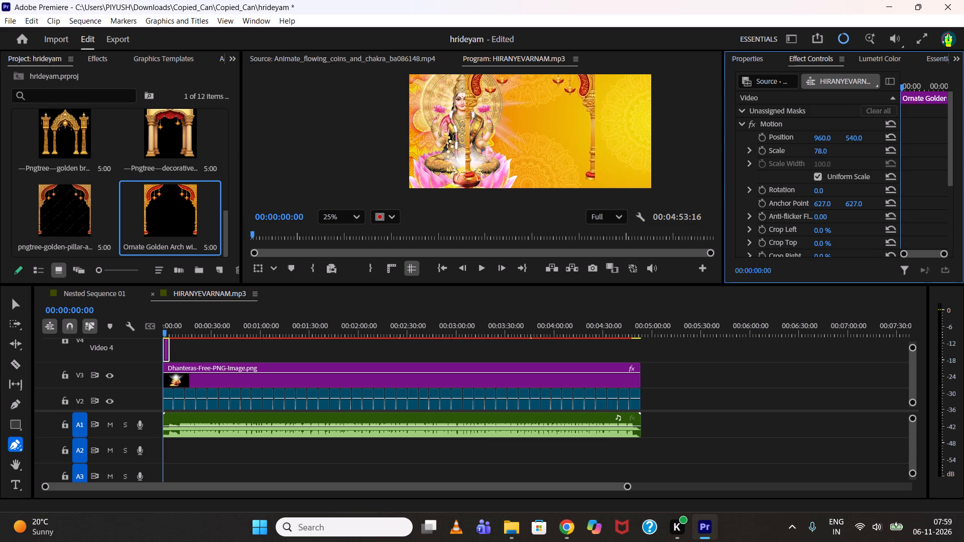
drag(804, 149, 797, 147)
Draw a closed pen mask loosely around the arch's left pillar, left red corner panel and its hanging lamps.
scroll(473, 135, up, 2)
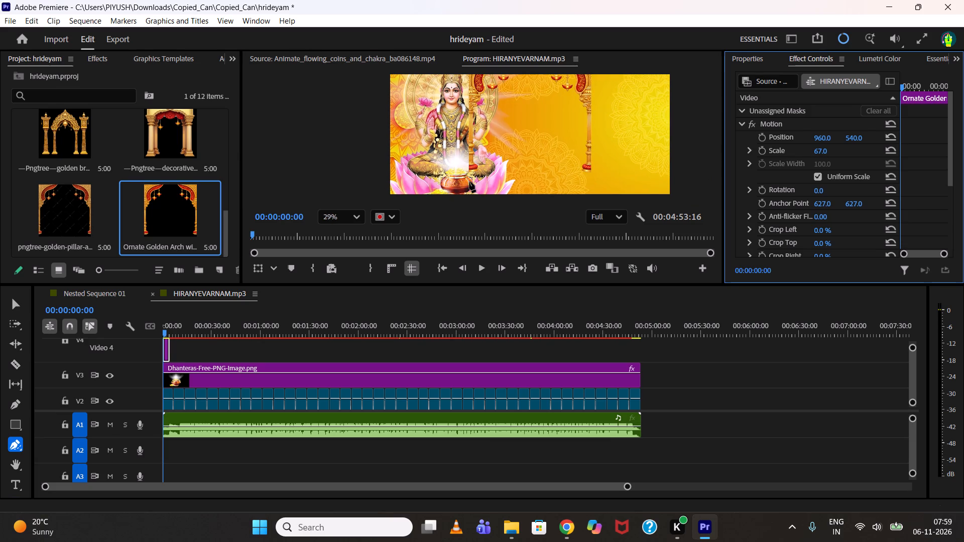
click(469, 182)
drag(488, 171, 489, 164)
click(492, 115)
click(509, 93)
middle_drag(524, 86, 528, 125)
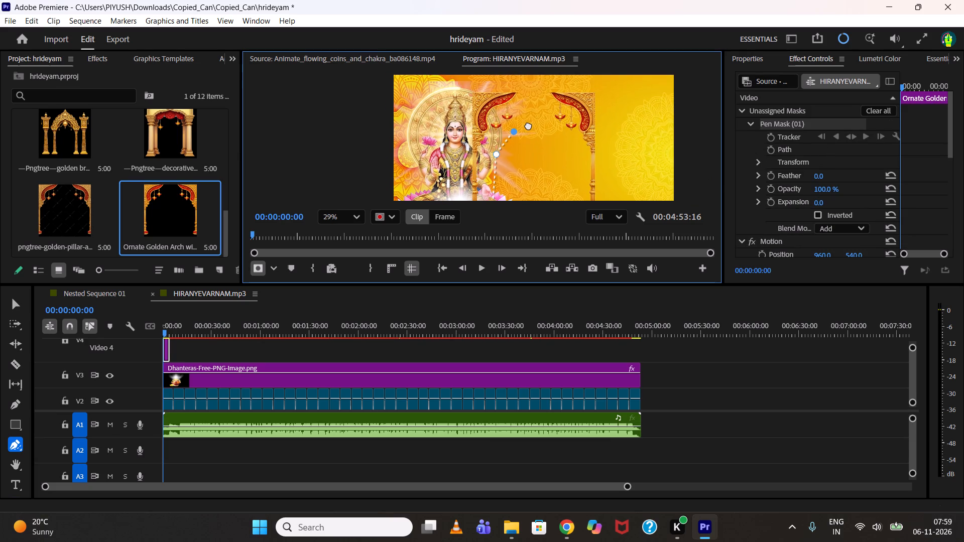
click(527, 119)
click(521, 88)
click(500, 79)
click(473, 81)
click(461, 102)
click(466, 167)
middle_drag(468, 169, 466, 77)
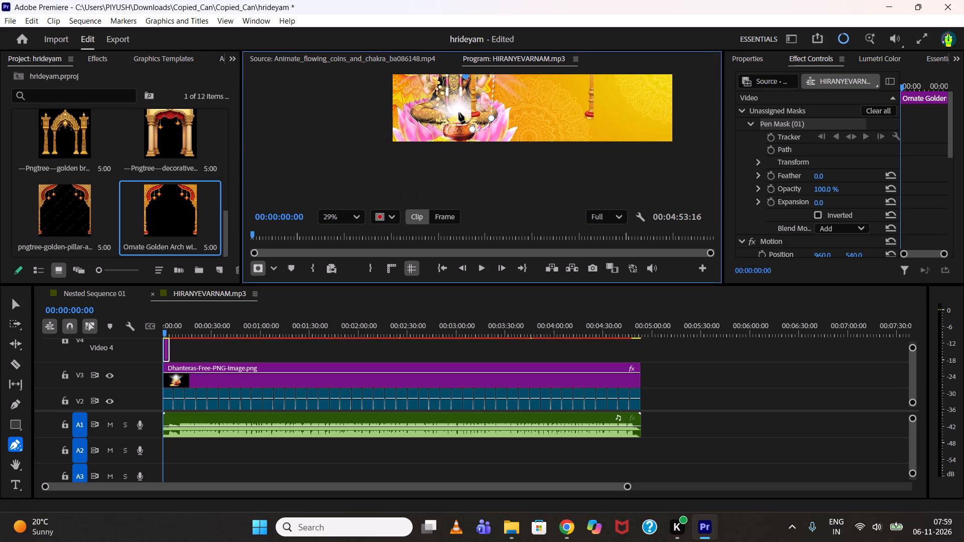
click(459, 113)
click(471, 128)
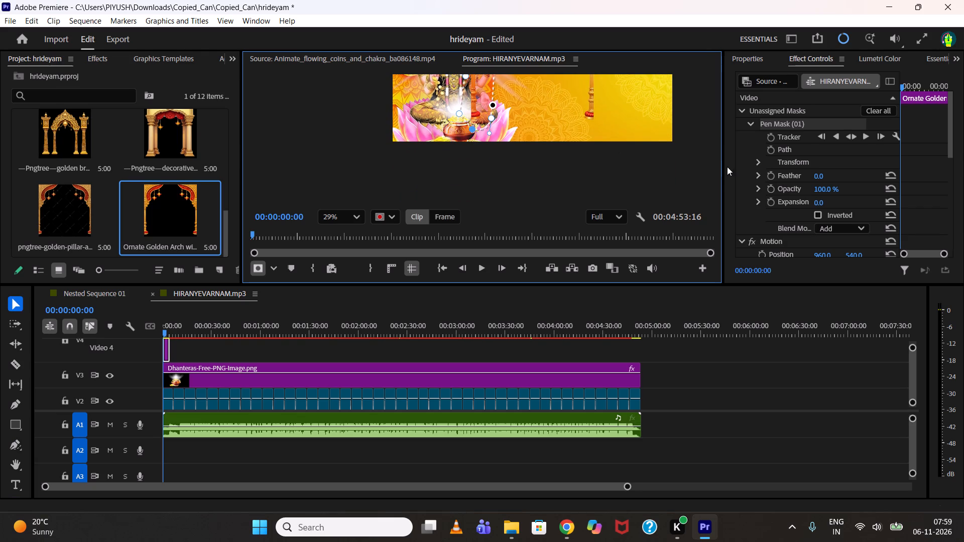
Assign the unassigned Pen Mask (01) to the arch clip so only its left half shows.
right_click(776, 124)
click(790, 127)
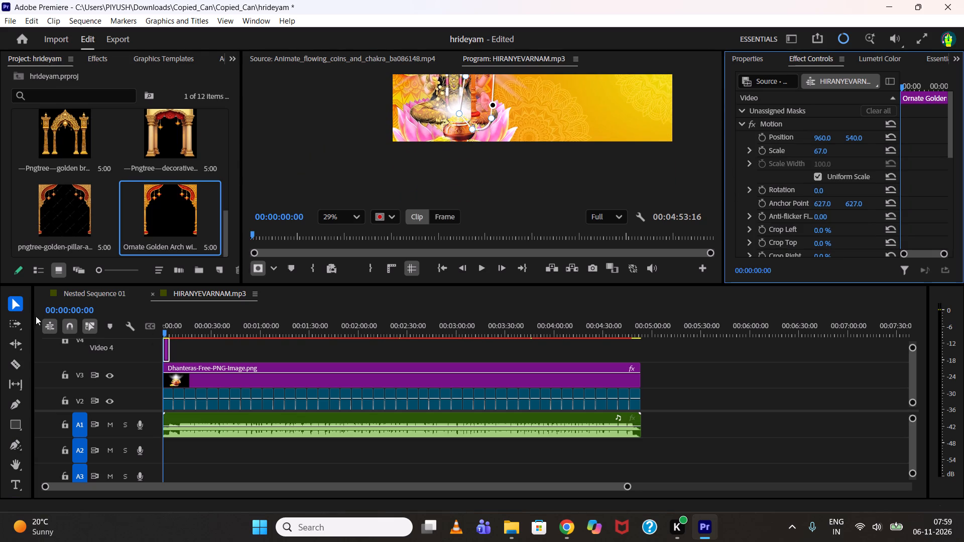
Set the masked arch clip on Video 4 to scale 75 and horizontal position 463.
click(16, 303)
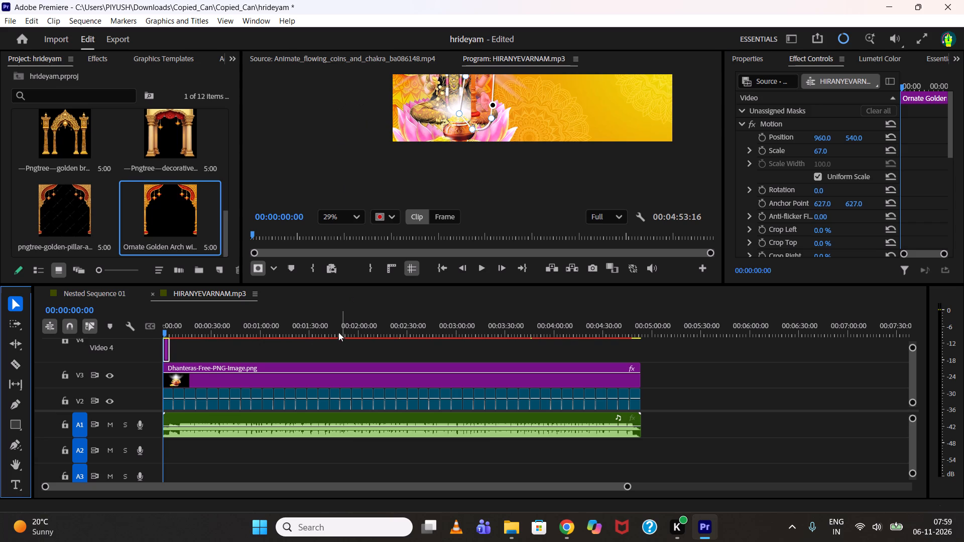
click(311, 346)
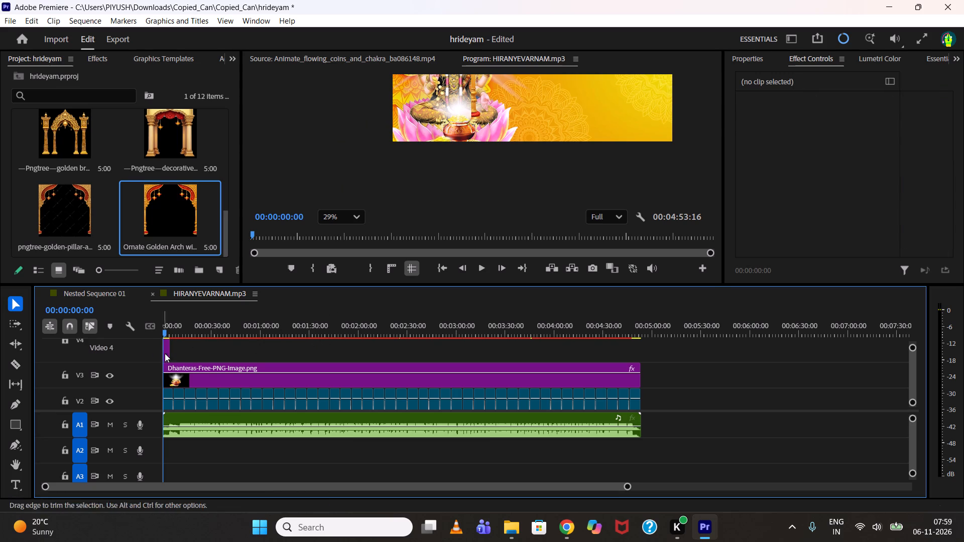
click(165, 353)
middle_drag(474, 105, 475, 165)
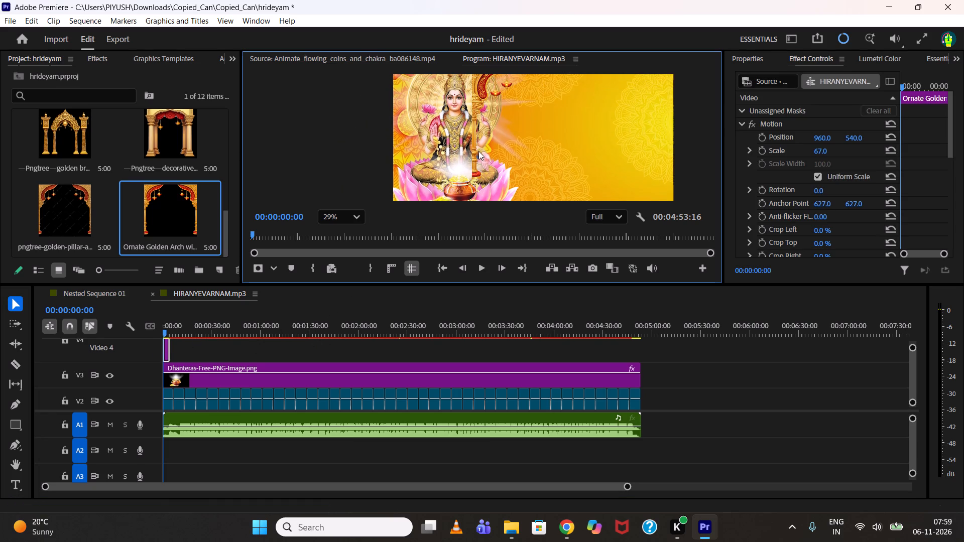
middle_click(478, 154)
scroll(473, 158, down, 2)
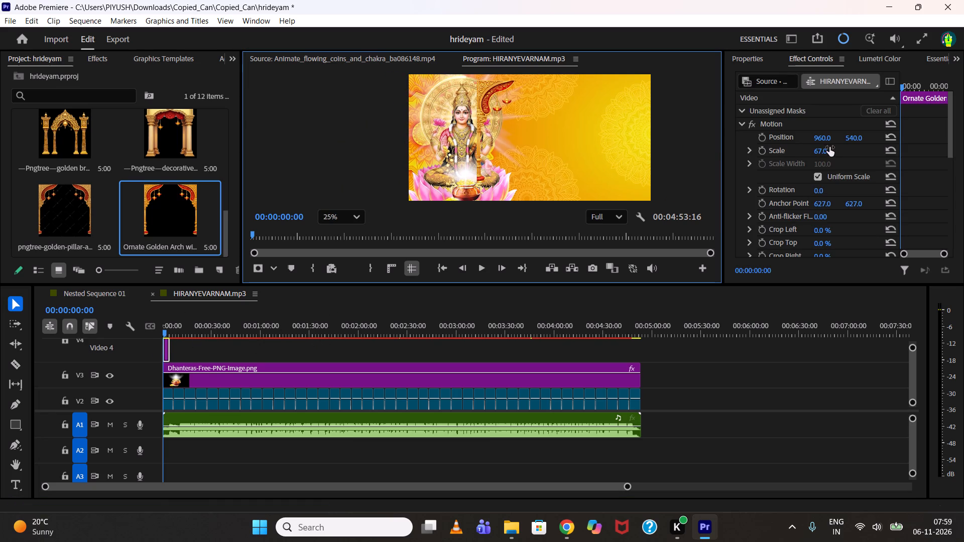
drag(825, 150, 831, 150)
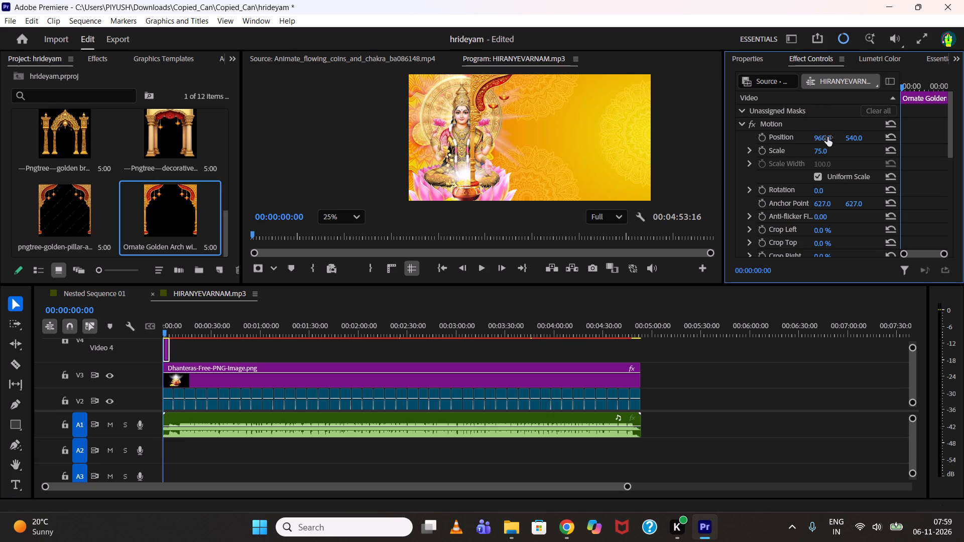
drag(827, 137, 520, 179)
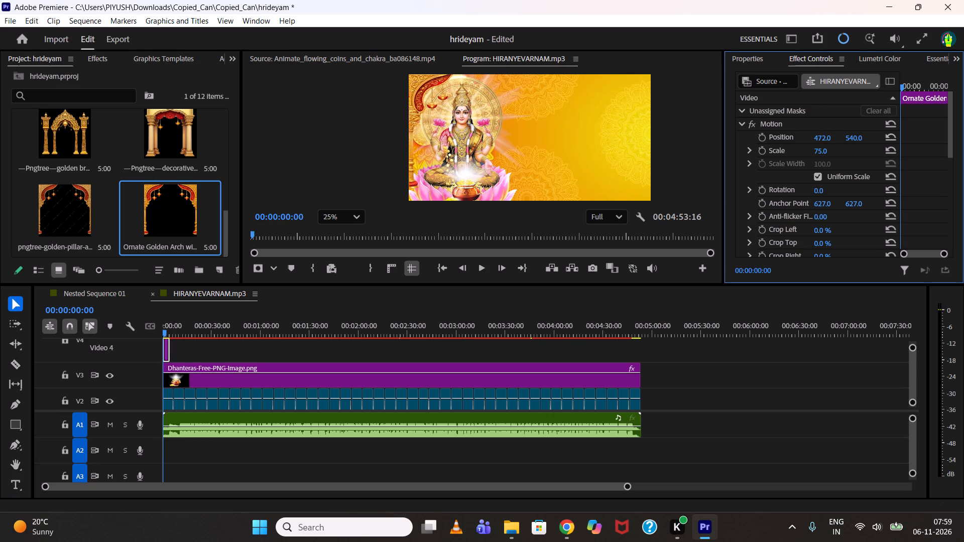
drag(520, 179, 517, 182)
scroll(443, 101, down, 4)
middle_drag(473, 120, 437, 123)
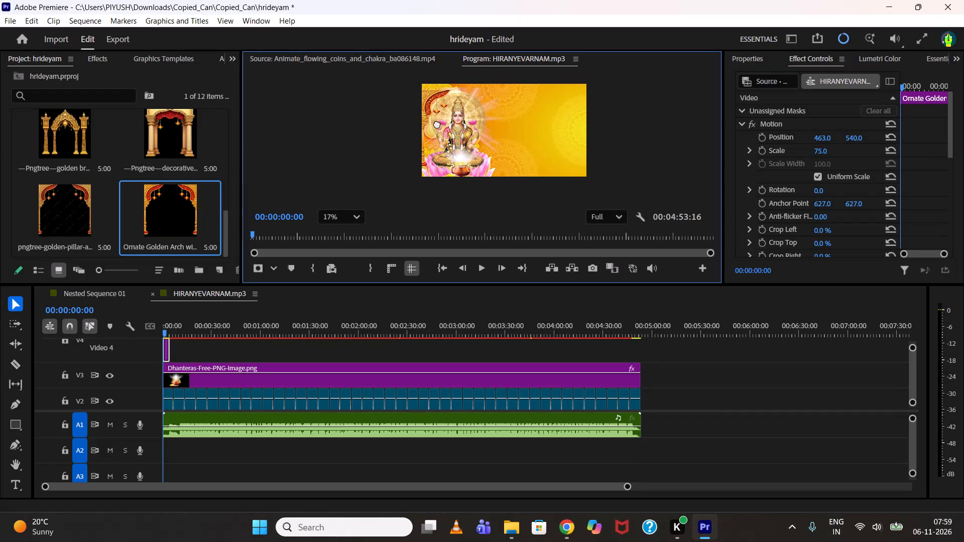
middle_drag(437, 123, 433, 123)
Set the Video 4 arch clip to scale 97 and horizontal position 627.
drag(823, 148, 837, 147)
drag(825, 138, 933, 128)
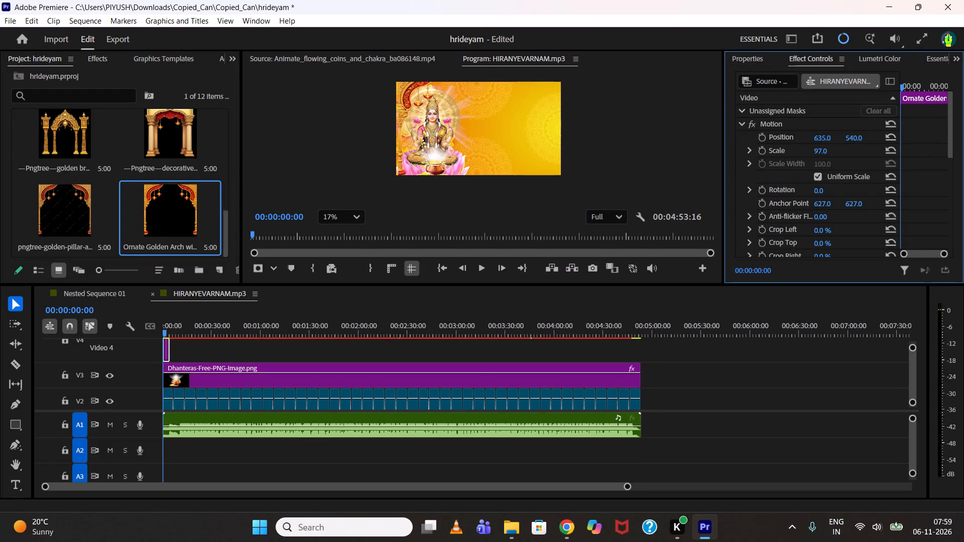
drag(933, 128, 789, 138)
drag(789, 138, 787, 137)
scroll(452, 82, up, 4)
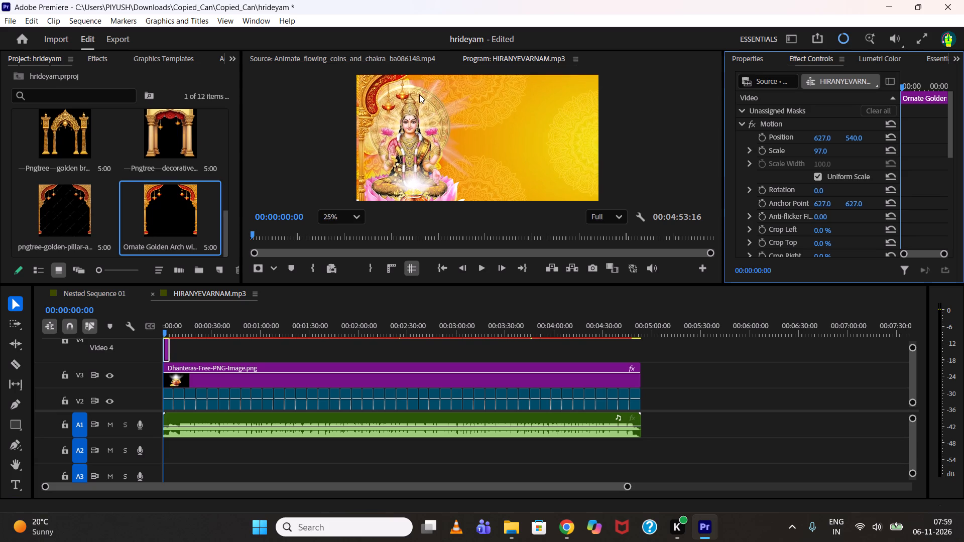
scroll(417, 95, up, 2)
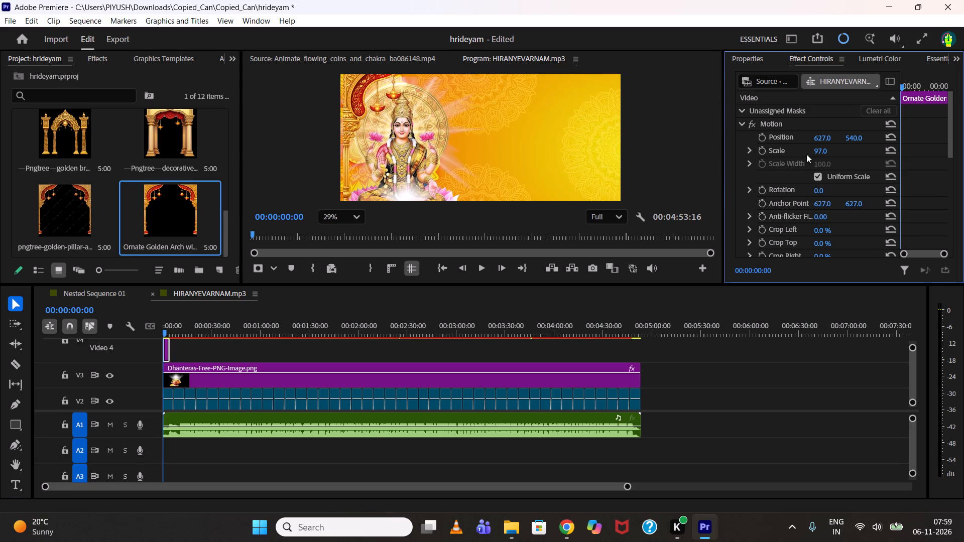
Set the Video 4 arch clip to scale 94 and horizontal position 579 so it frames Lakshmi.
drag(819, 150, 810, 152)
middle_drag(599, 130, 587, 95)
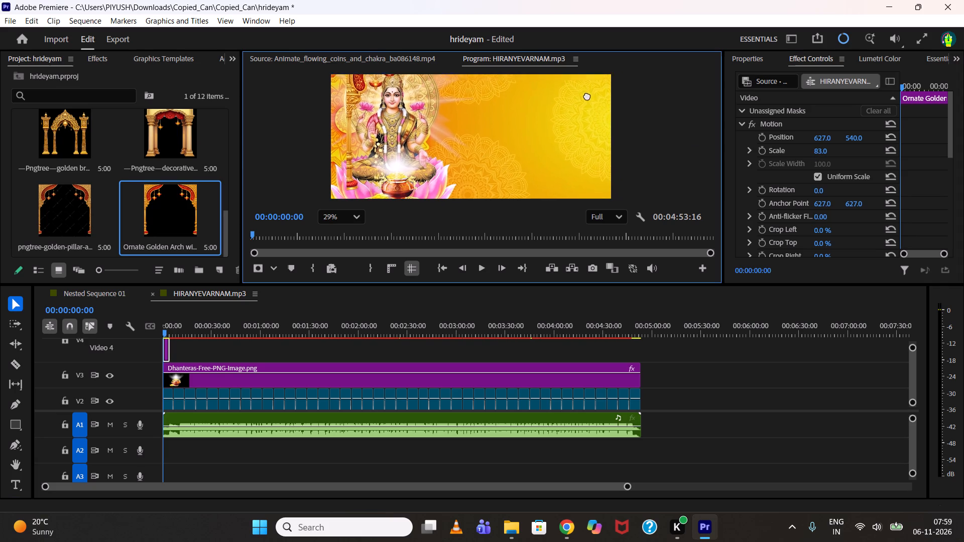
middle_drag(587, 95, 586, 93)
drag(819, 152, 824, 151)
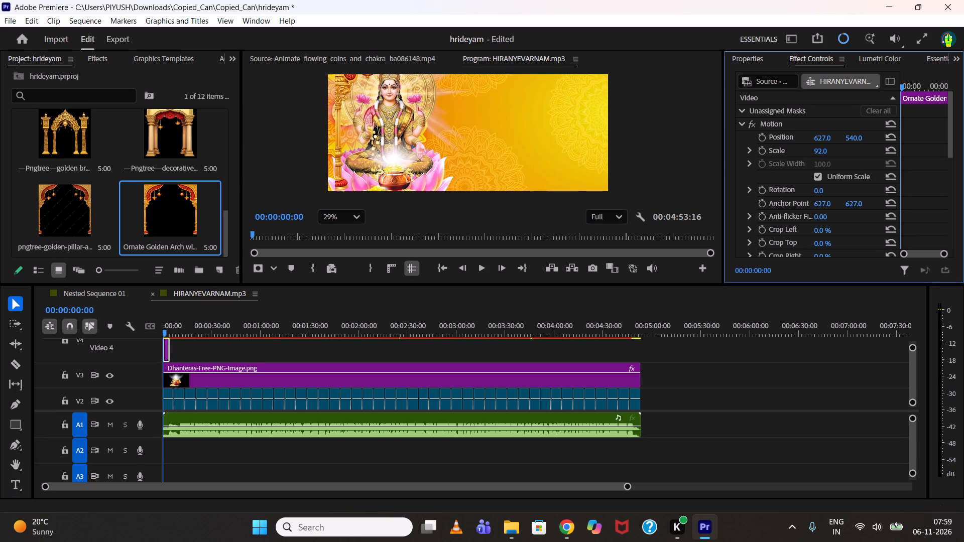
drag(824, 151, 825, 151)
middle_drag(596, 141, 596, 202)
drag(819, 138, 786, 134)
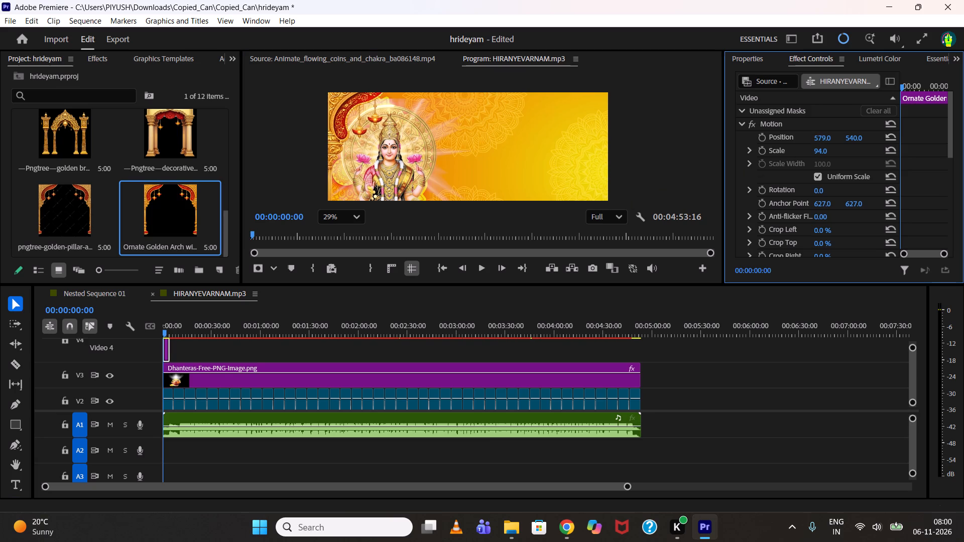
drag(786, 134, 785, 134)
scroll(632, 118, down, 1)
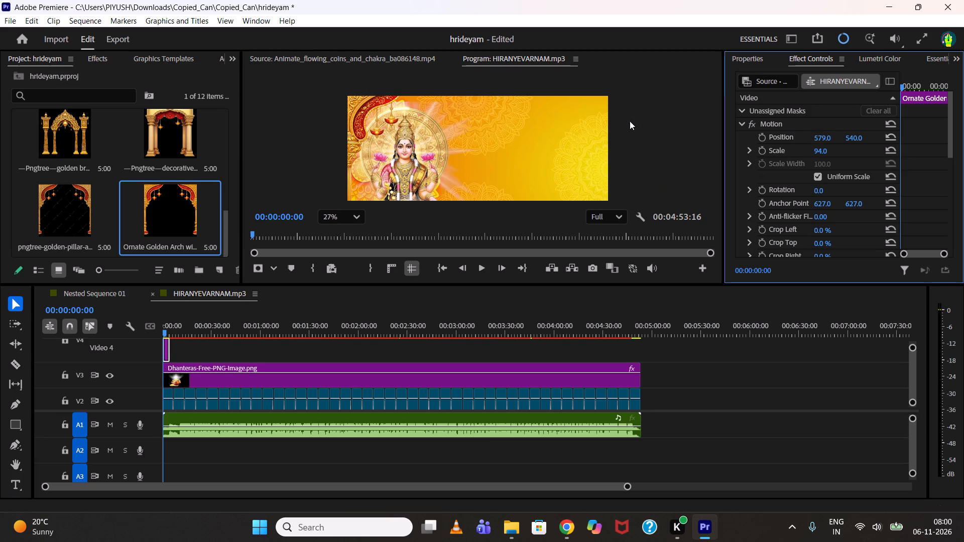
middle_drag(630, 121, 589, 91)
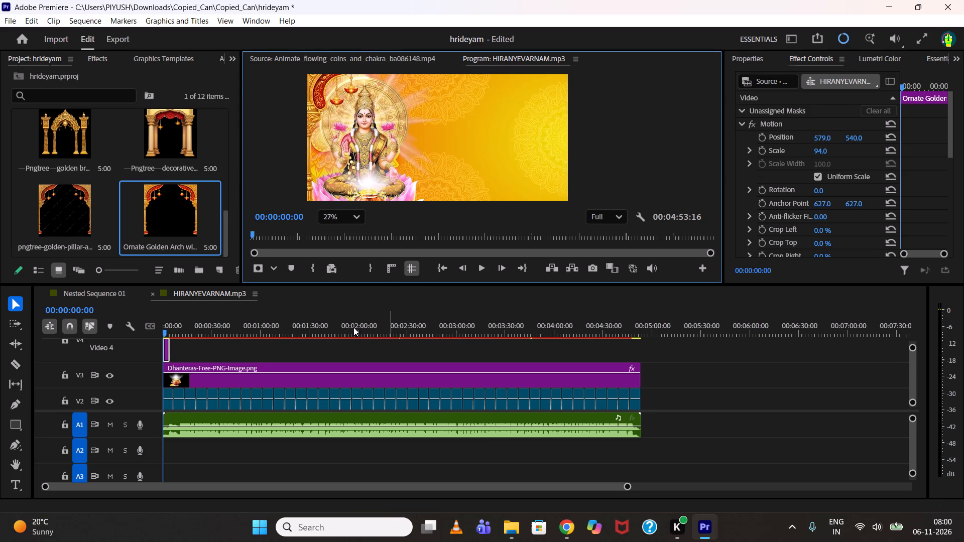
Extend the arch clip on Video 4 to end level with the Dhanteras image clip below it.
drag(174, 352, 680, 322)
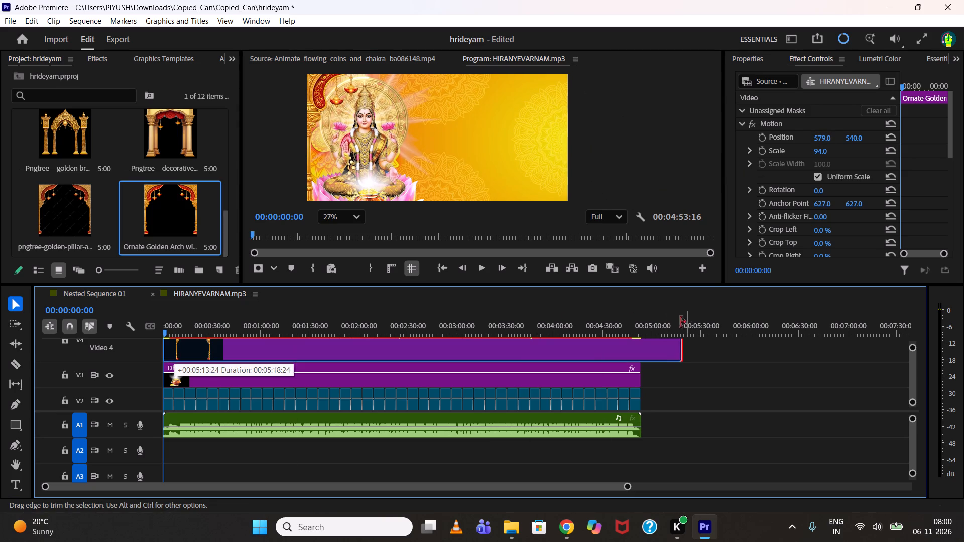
drag(680, 322, 648, 328)
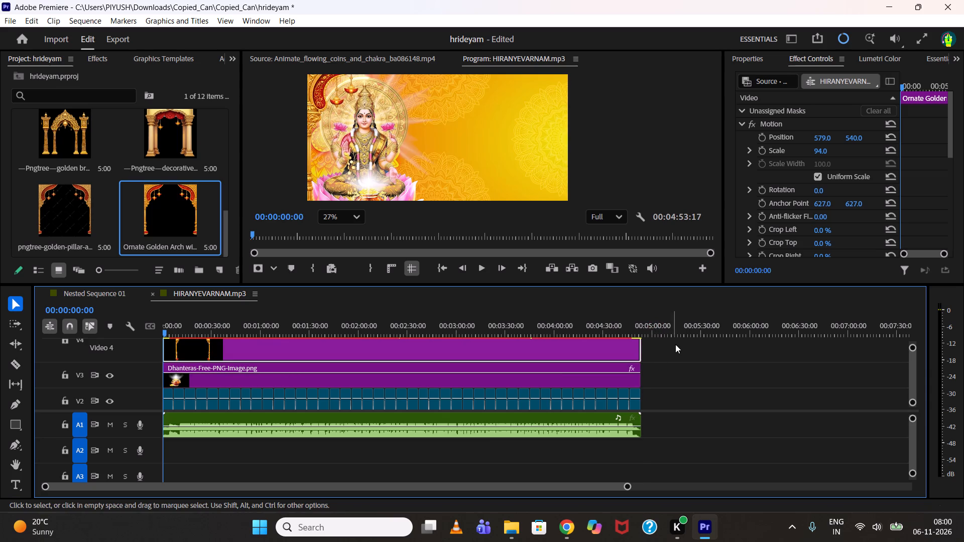
Duplicate the Ornate Golden Arch clip from Video 4 onto Video 5, starting at the sequence start.
middle_drag(484, 111, 482, 138)
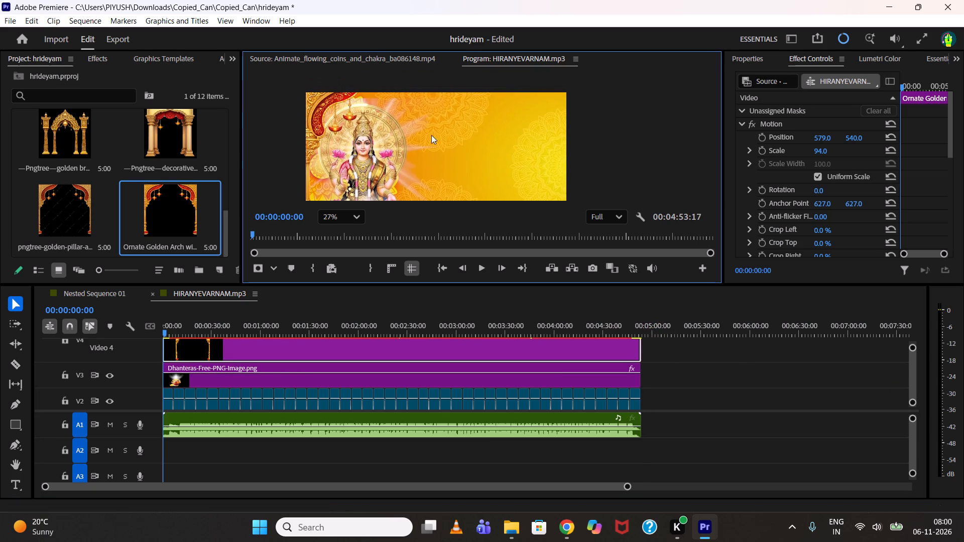
scroll(387, 128, up, 1)
scroll(337, 87, up, 4)
scroll(362, 119, down, 4)
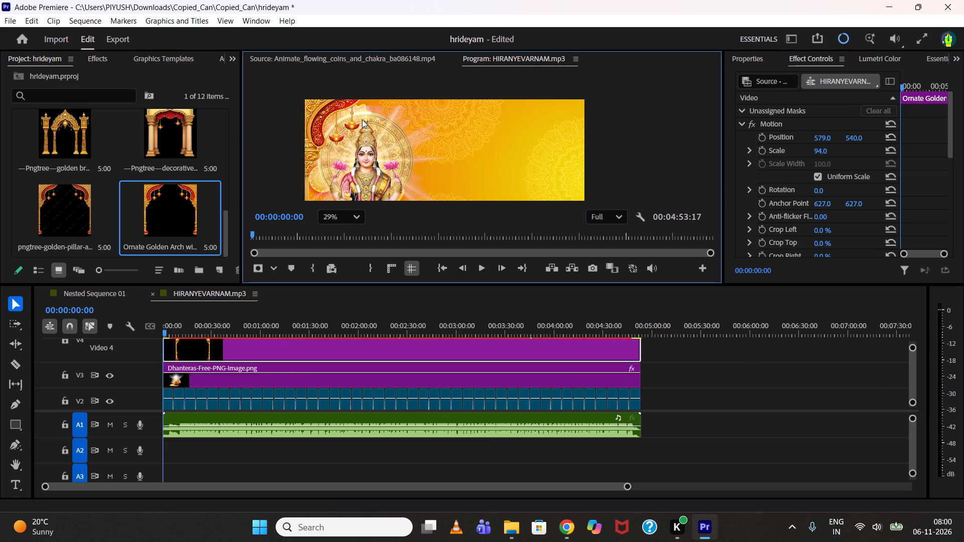
middle_drag(363, 120, 361, 101)
scroll(361, 101, down, 3)
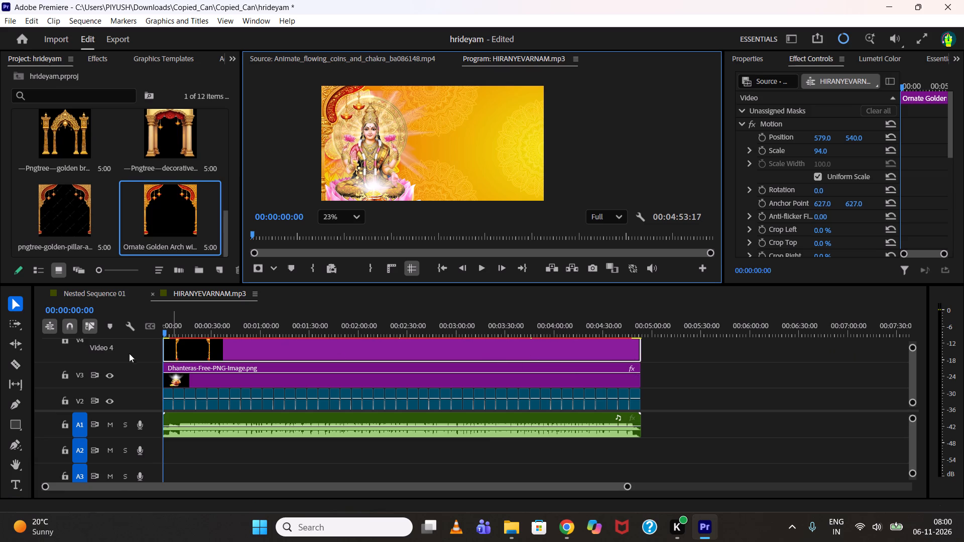
scroll(145, 346, down, 3)
scroll(145, 347, up, 3)
alt+scroll(145, 347, down, 4)
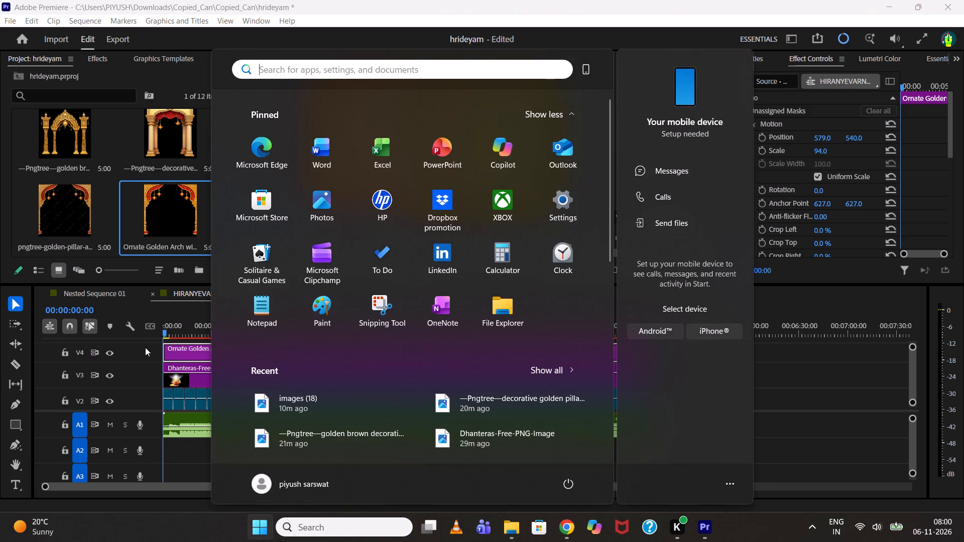
click(145, 349)
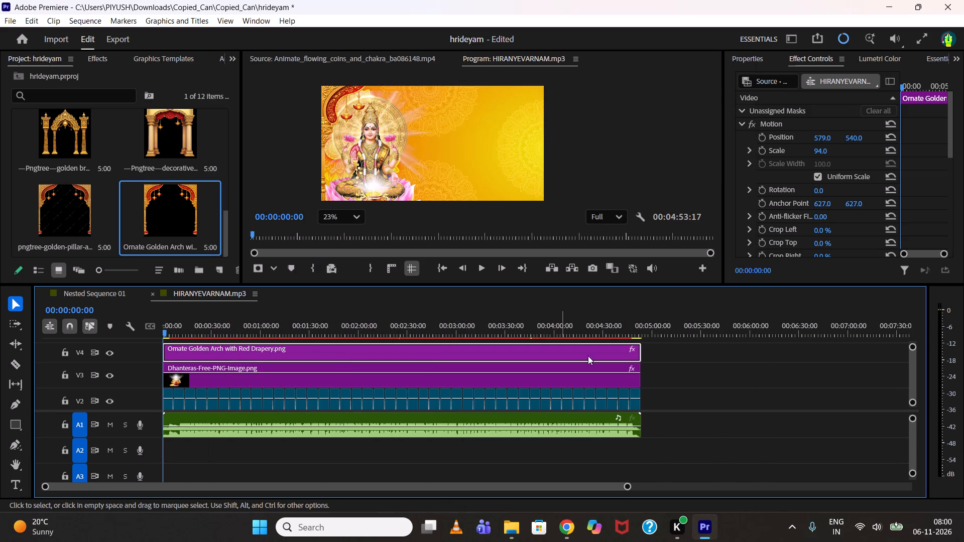
alt+scroll(153, 376, down, 2)
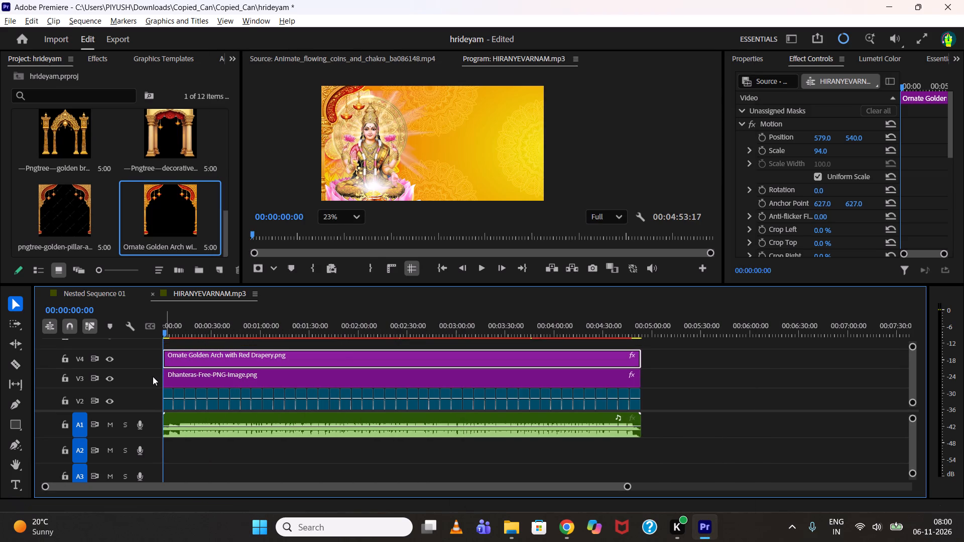
alt+drag(203, 368, 201, 349)
click(201, 348)
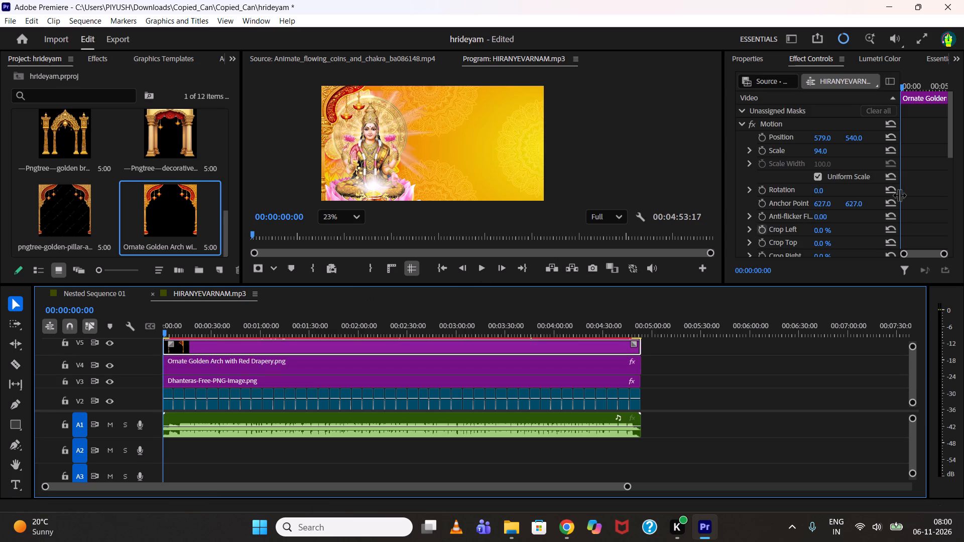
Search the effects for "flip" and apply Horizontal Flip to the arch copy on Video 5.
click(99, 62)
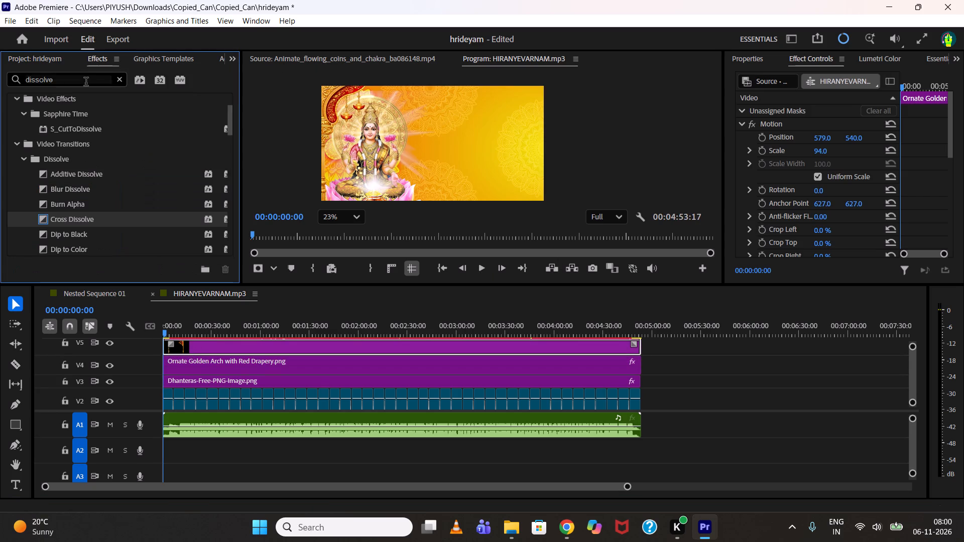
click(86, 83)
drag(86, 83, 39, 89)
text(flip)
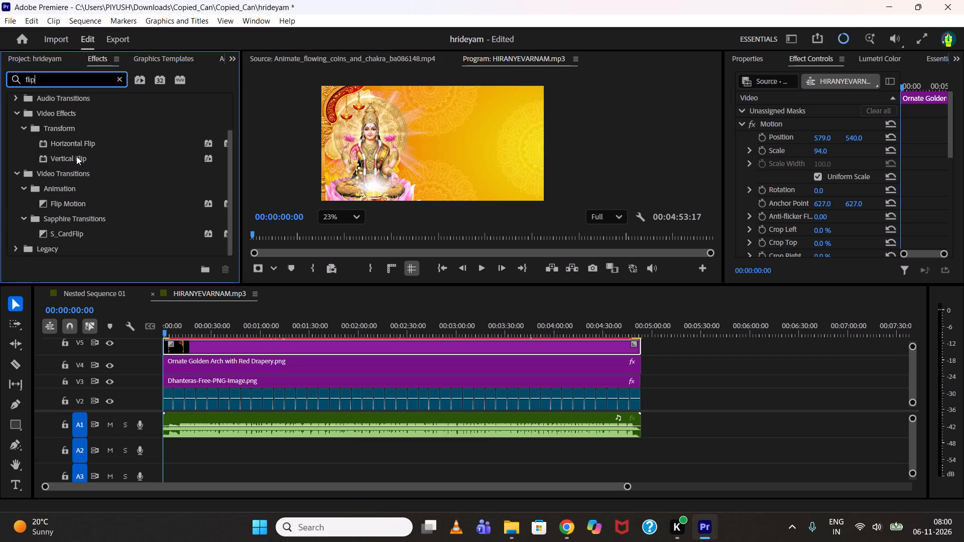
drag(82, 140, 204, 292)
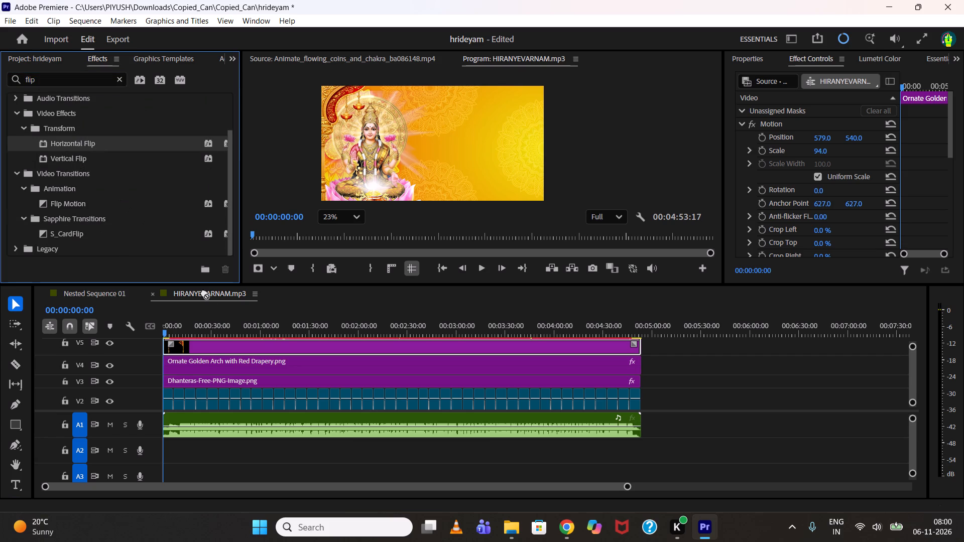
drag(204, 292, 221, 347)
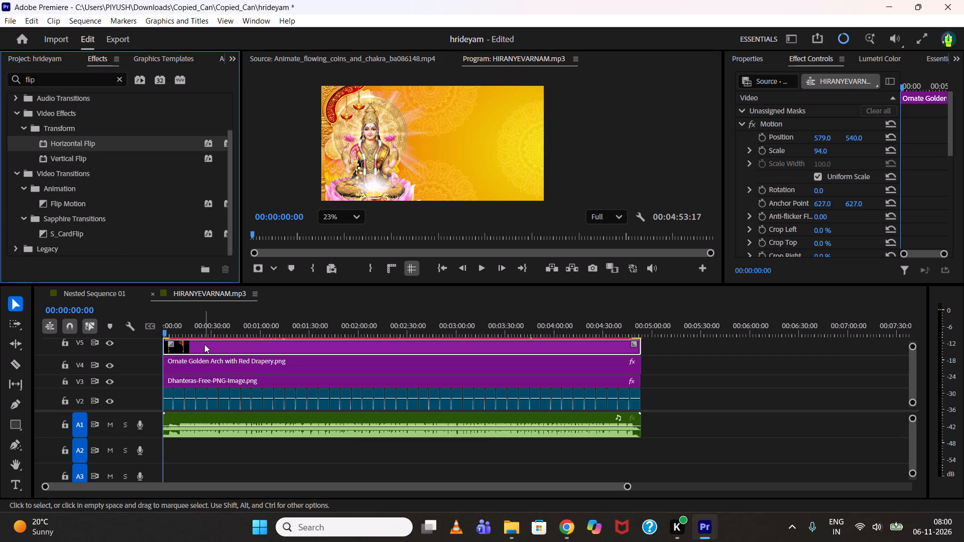
Move the Video 5 arch copy to horizontal position 1295.
click(204, 344)
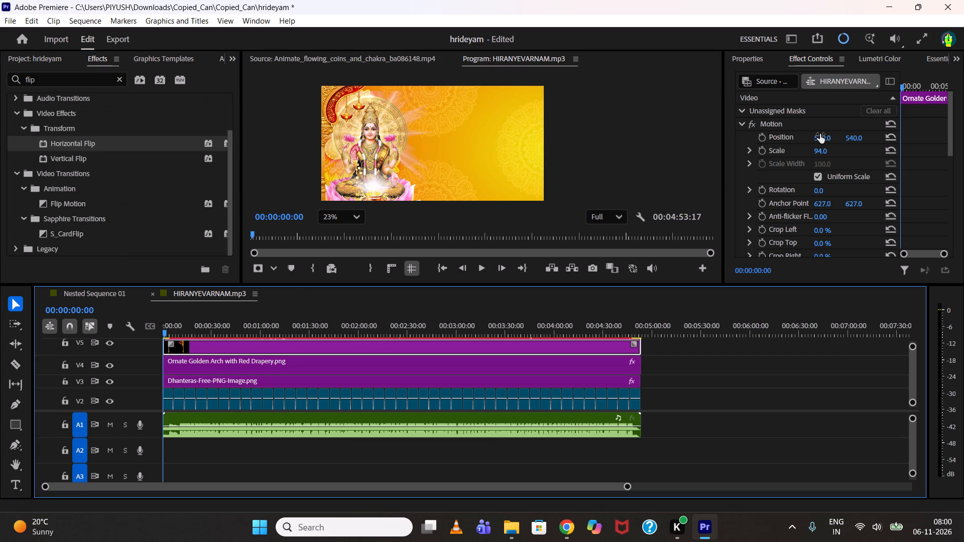
drag(820, 134, 823, 134)
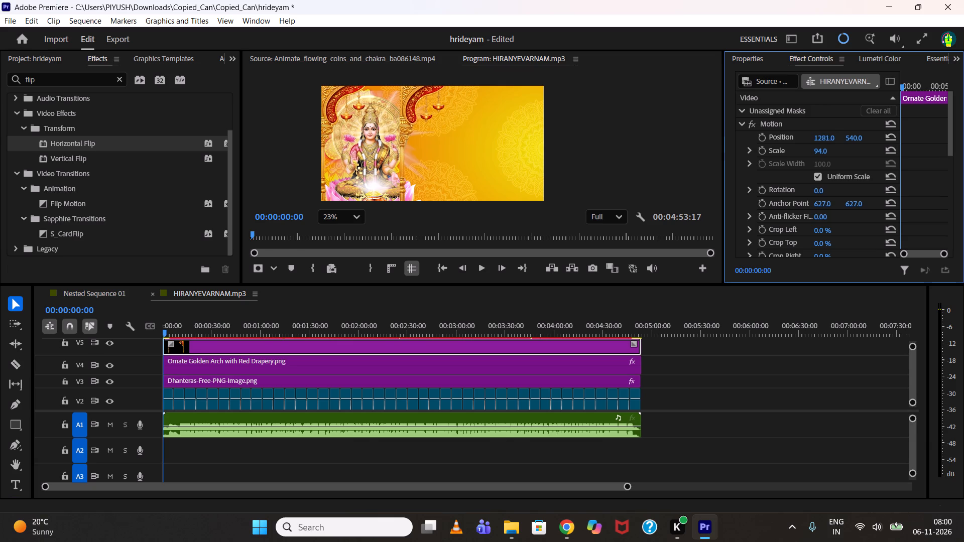
drag(823, 134, 831, 132)
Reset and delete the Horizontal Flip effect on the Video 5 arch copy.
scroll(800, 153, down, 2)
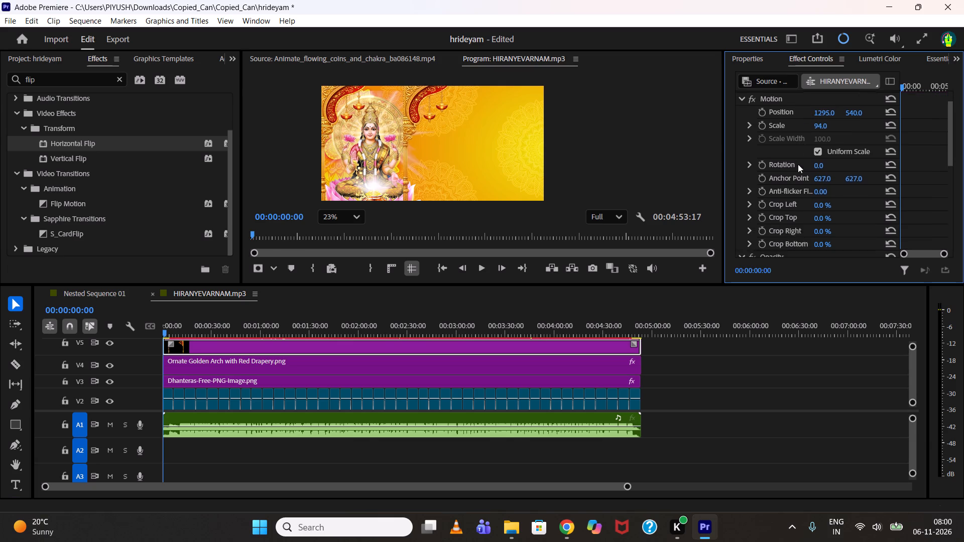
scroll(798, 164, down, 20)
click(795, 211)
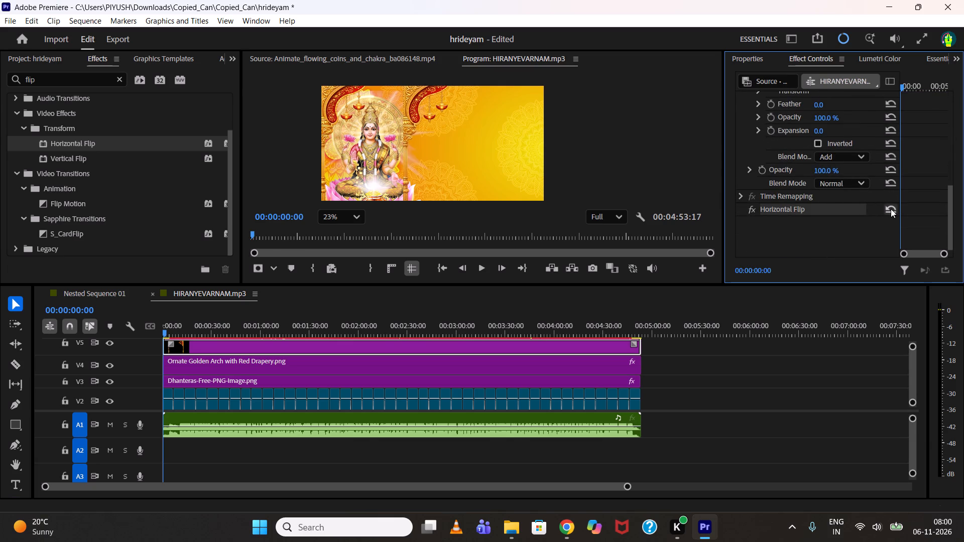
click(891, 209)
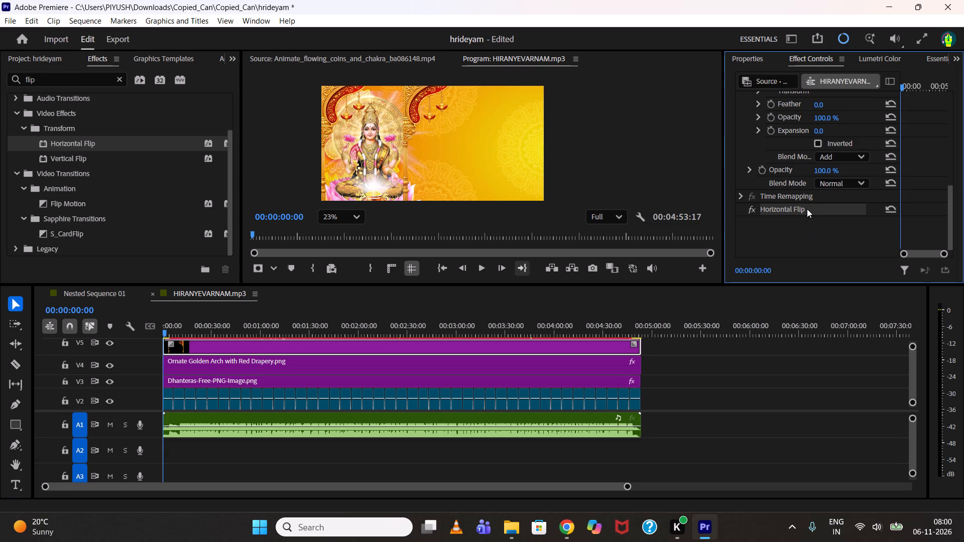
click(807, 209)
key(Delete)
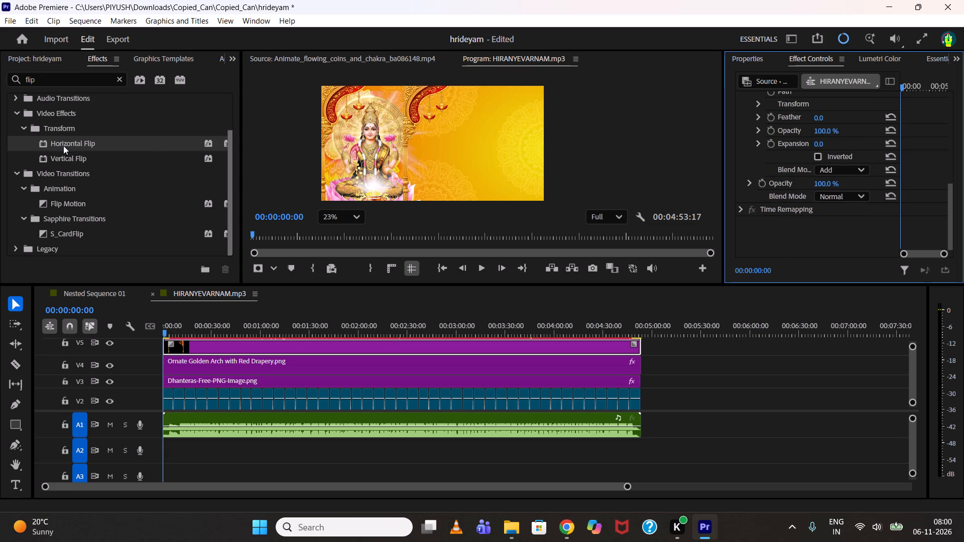
Apply the Horizontal Flip effect to the arch copy on Video 5.
drag(63, 146, 230, 351)
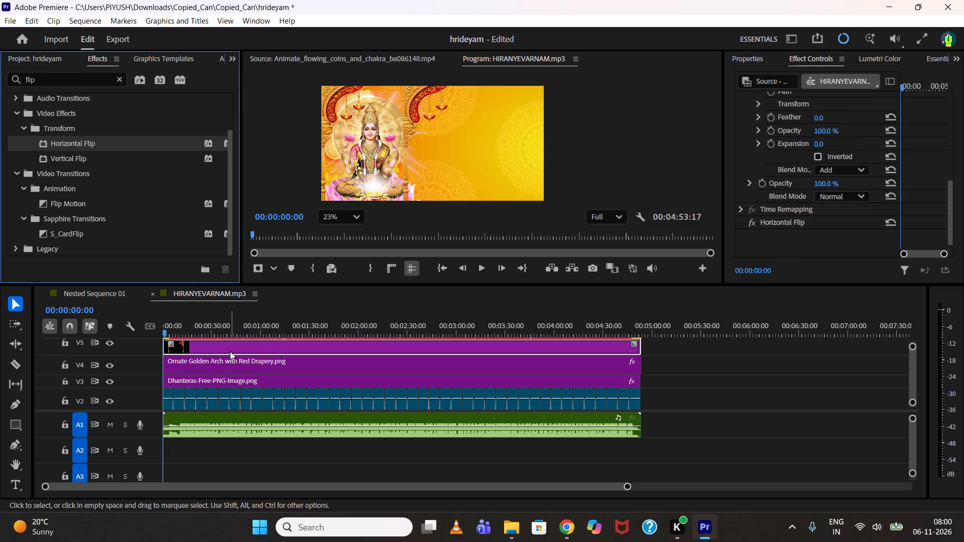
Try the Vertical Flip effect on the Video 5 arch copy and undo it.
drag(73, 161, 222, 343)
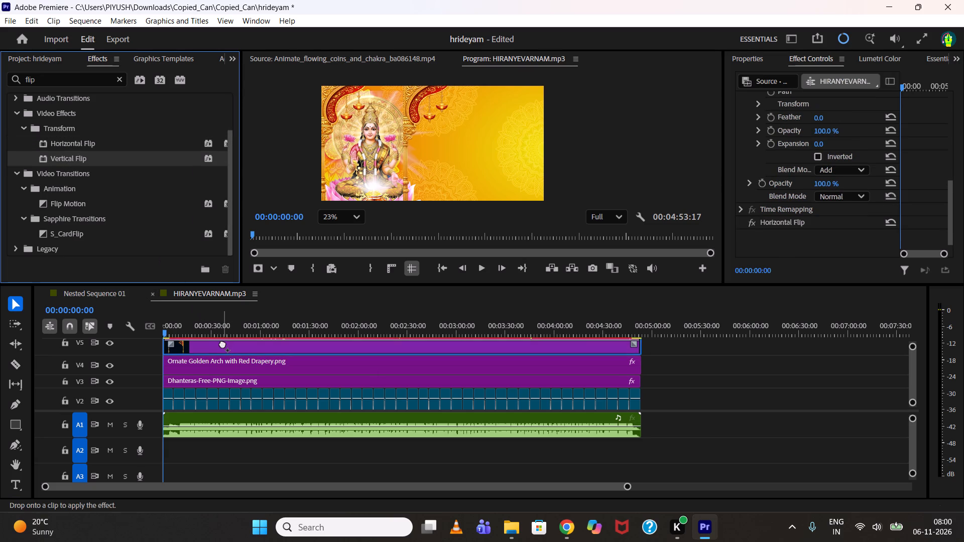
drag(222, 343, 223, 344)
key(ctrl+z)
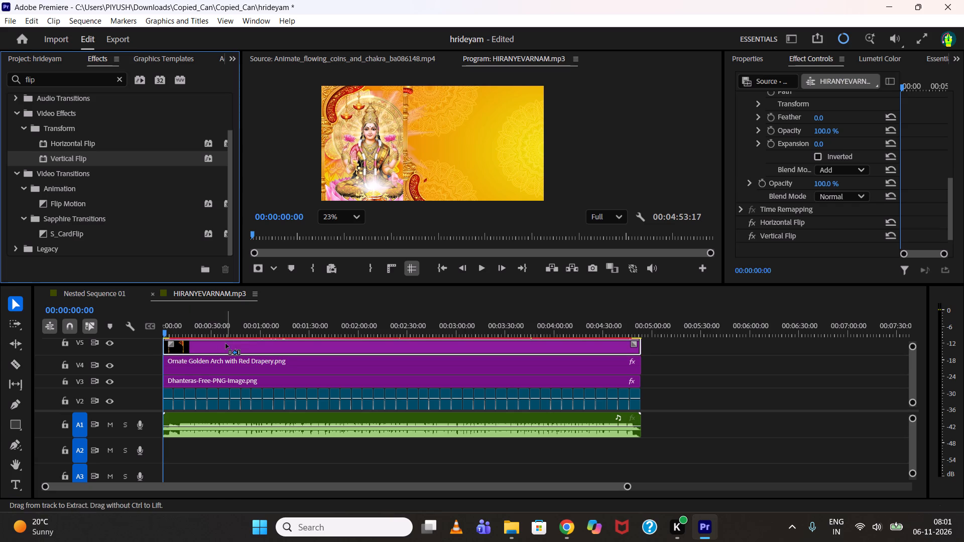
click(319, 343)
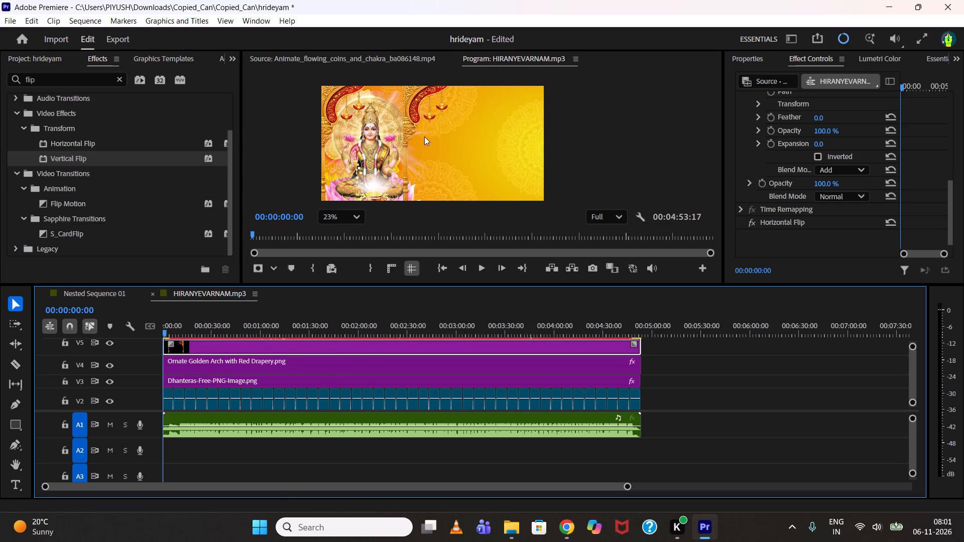
Delete Pen Mask (01) from the opacity of the Video 5 arch copy.
scroll(422, 139, up, 2)
click(405, 106)
scroll(499, 148, down, 3)
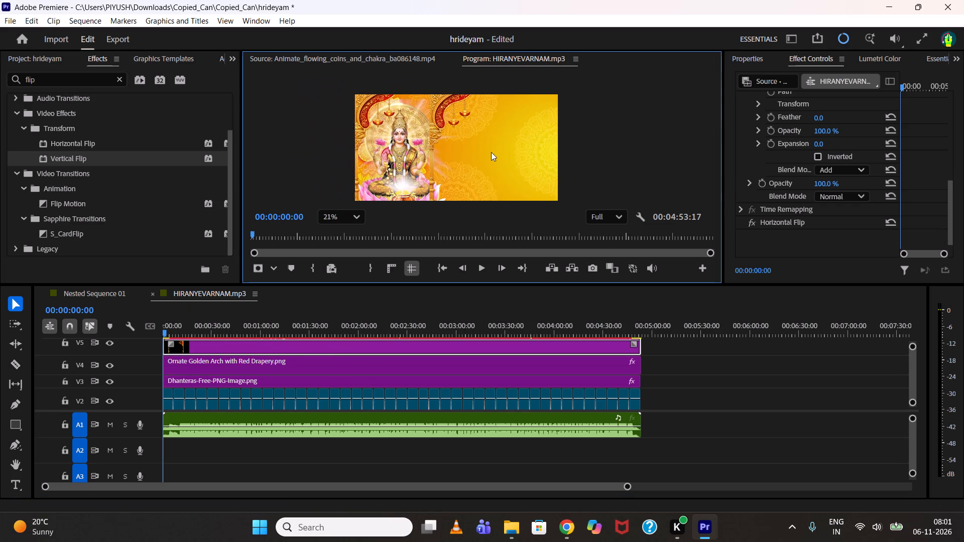
scroll(763, 158, up, 6)
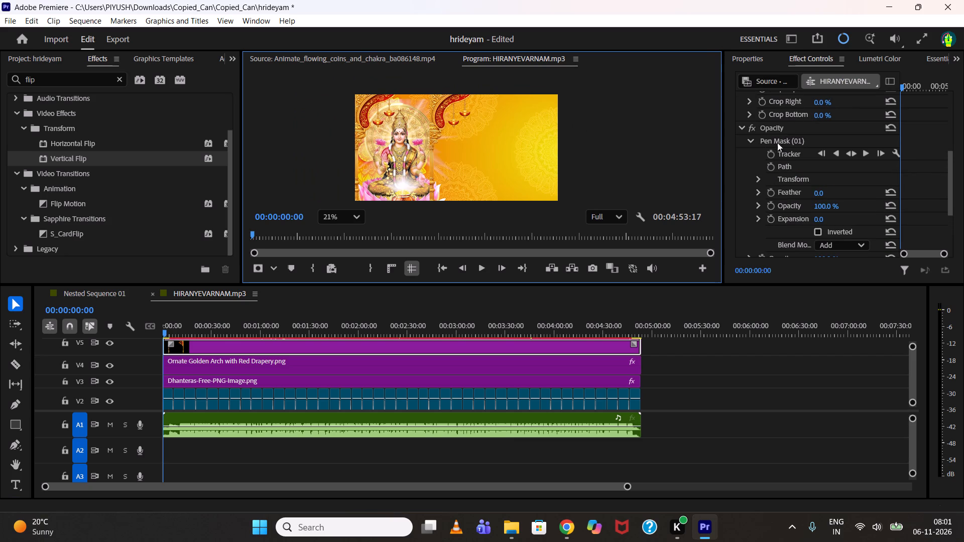
click(779, 143)
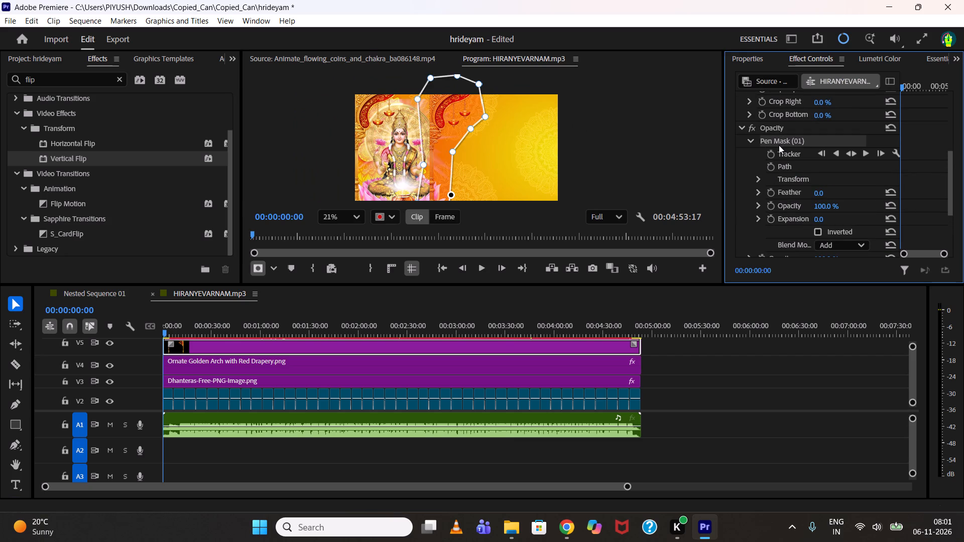
key(Delete)
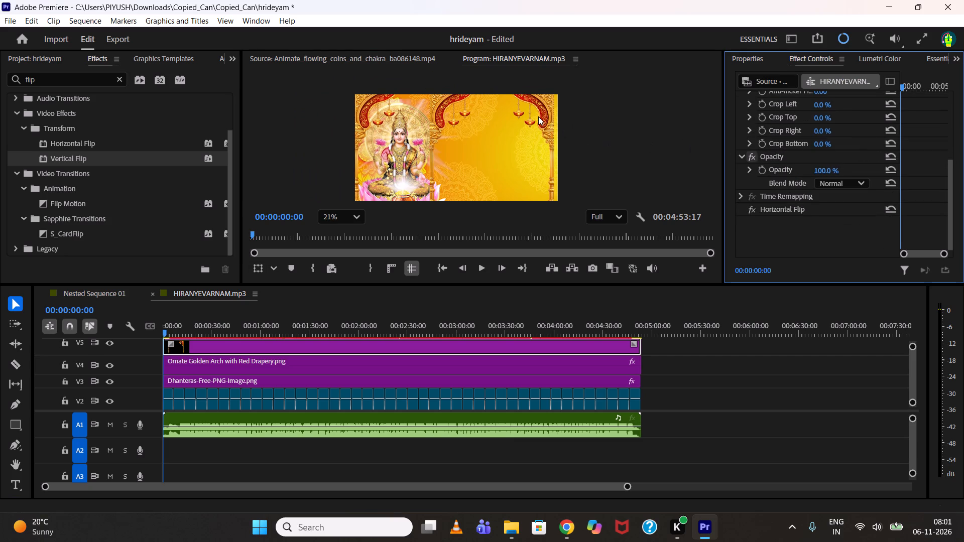
Scale the unmasked Video 5 arch copy to 68 so the whole arch fits inside the frame.
scroll(538, 116, down, 2)
drag(544, 116, 541, 122)
click(542, 122)
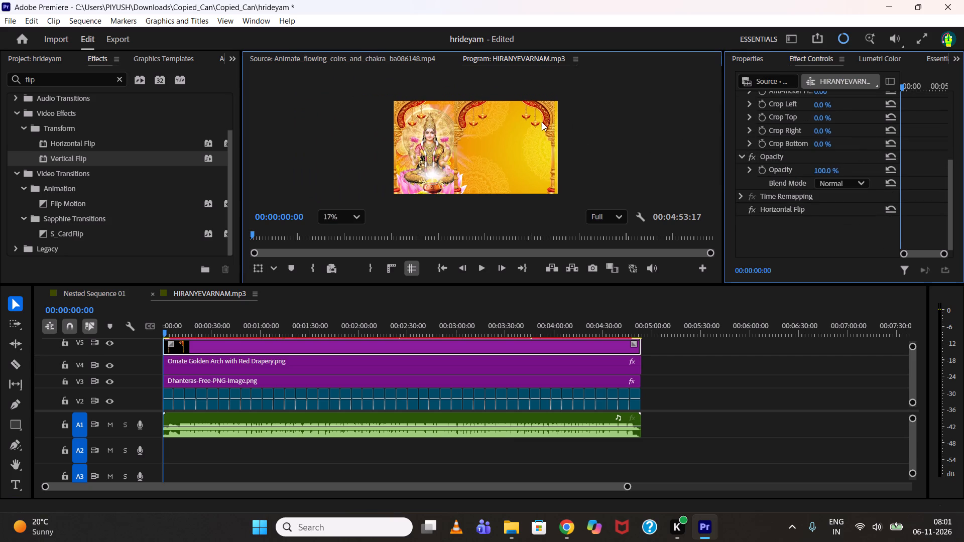
scroll(797, 161, up, 3)
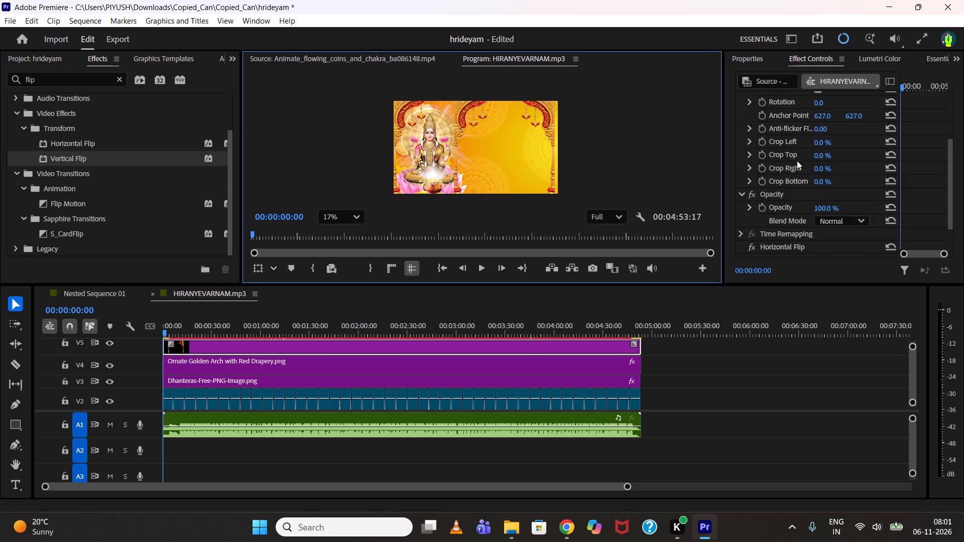
scroll(797, 161, up, 3)
drag(819, 103, 802, 104)
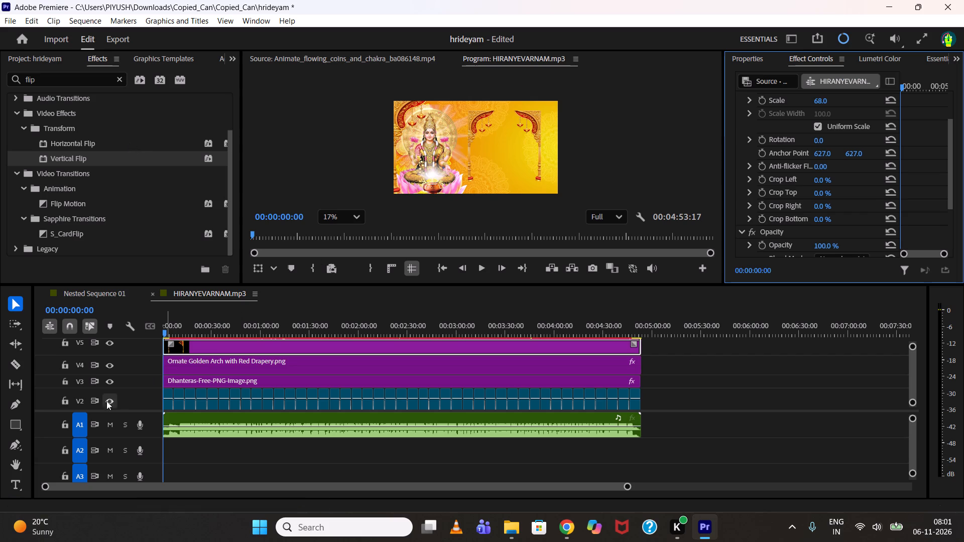
Draw a closed four-point pen mask around the right half of the Video 5 arch copy.
click(6, 446)
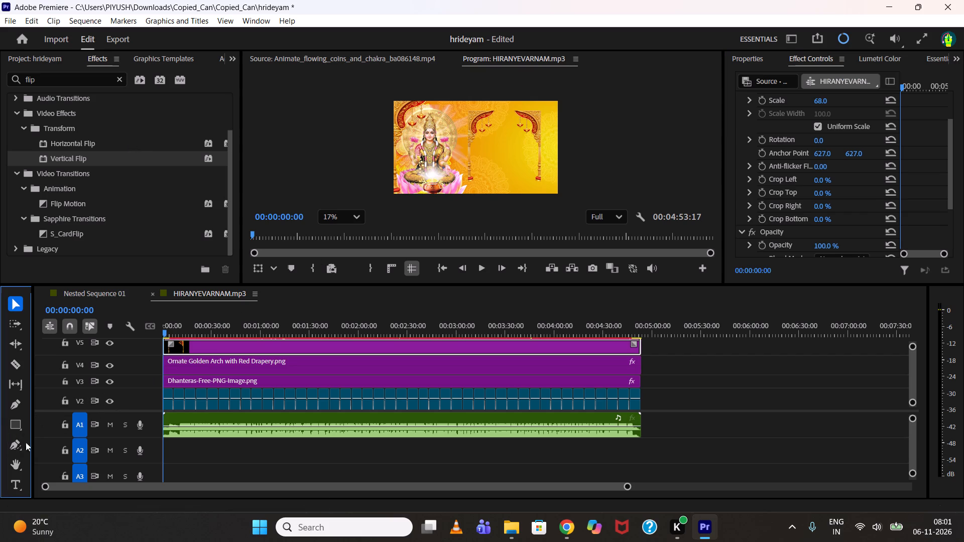
click(12, 441)
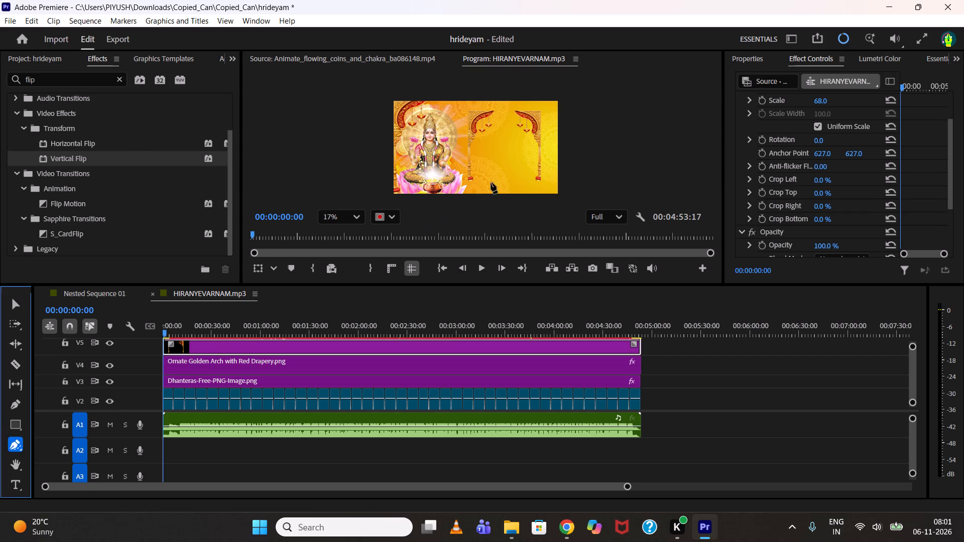
click(509, 100)
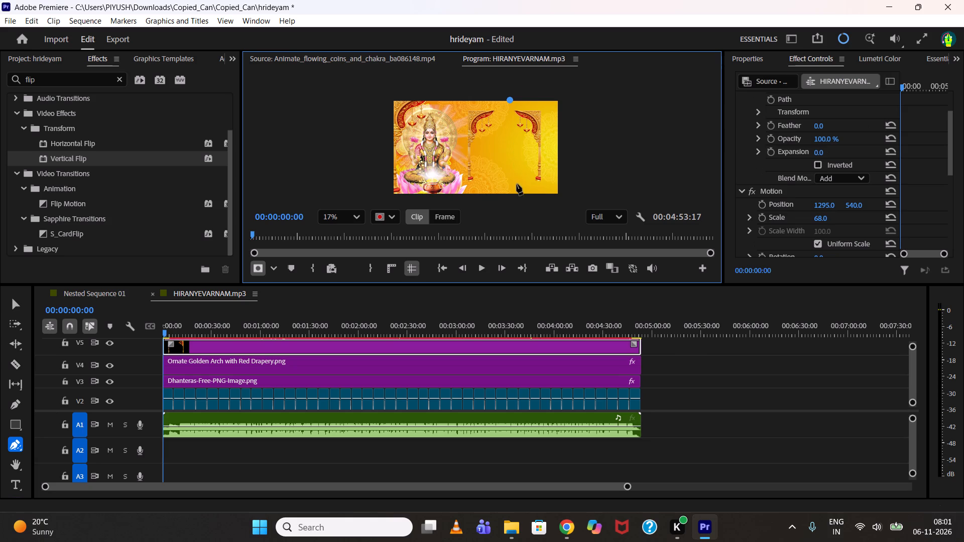
click(517, 187)
click(545, 189)
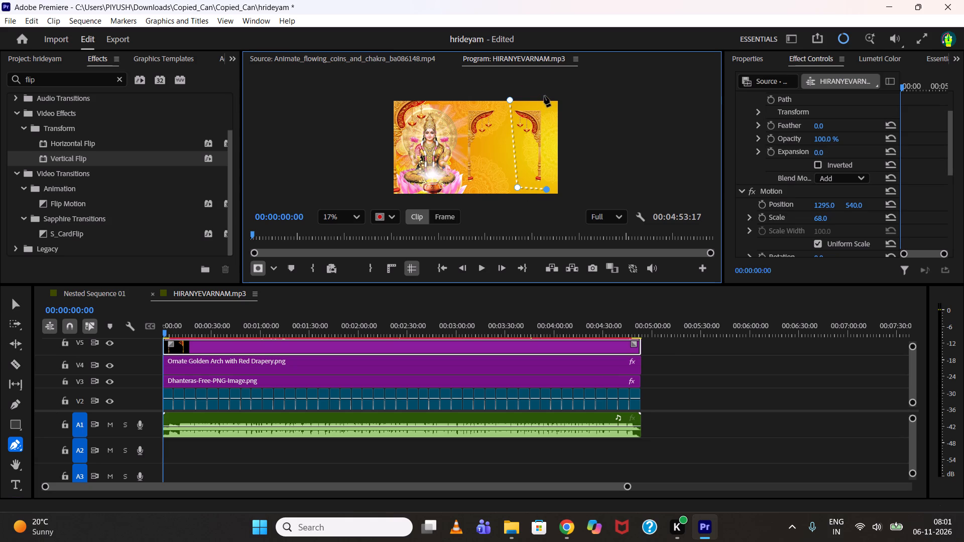
click(544, 96)
click(510, 98)
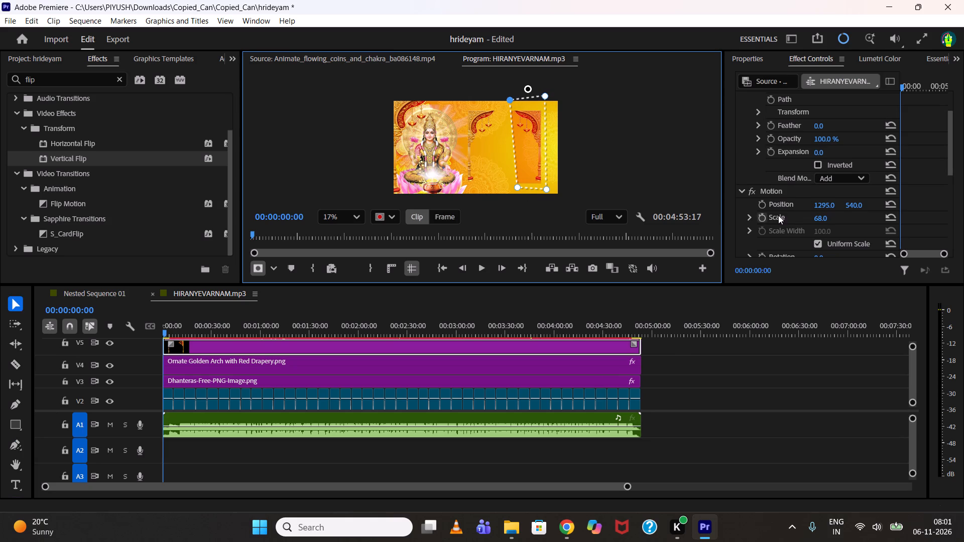
Assign the unassigned Pen Mask (02) to the opacity of the Video 5 arch copy.
scroll(778, 215, down, 11)
scroll(778, 215, up, 4)
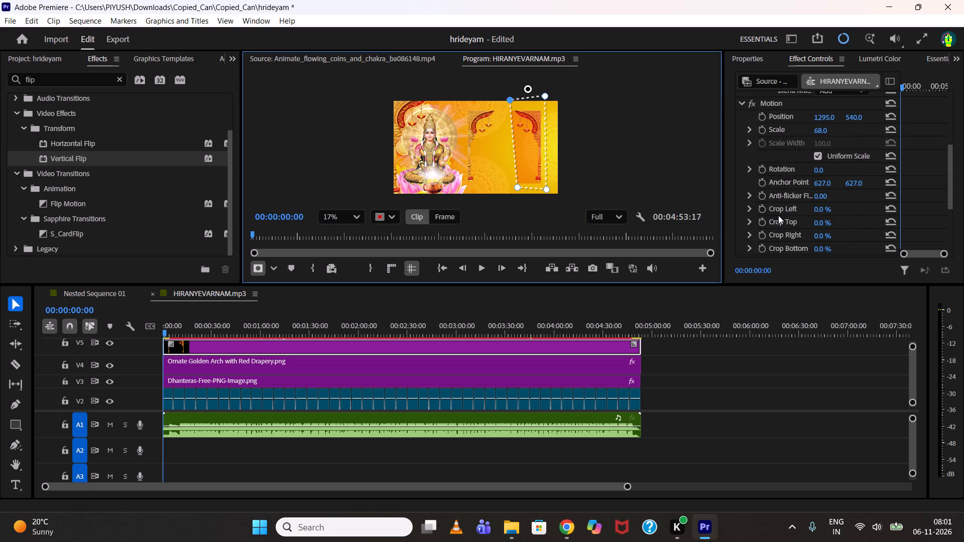
scroll(778, 215, up, 10)
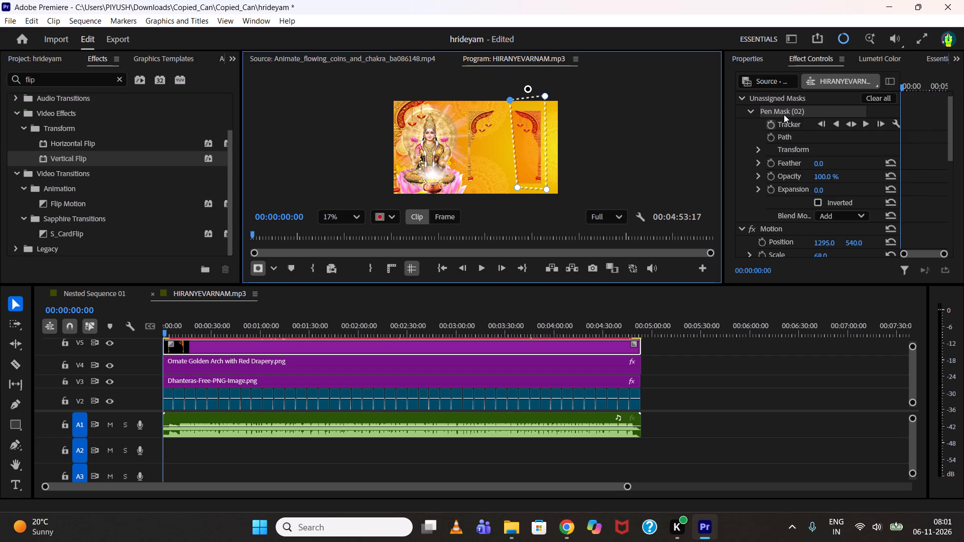
right_click(784, 114)
click(802, 123)
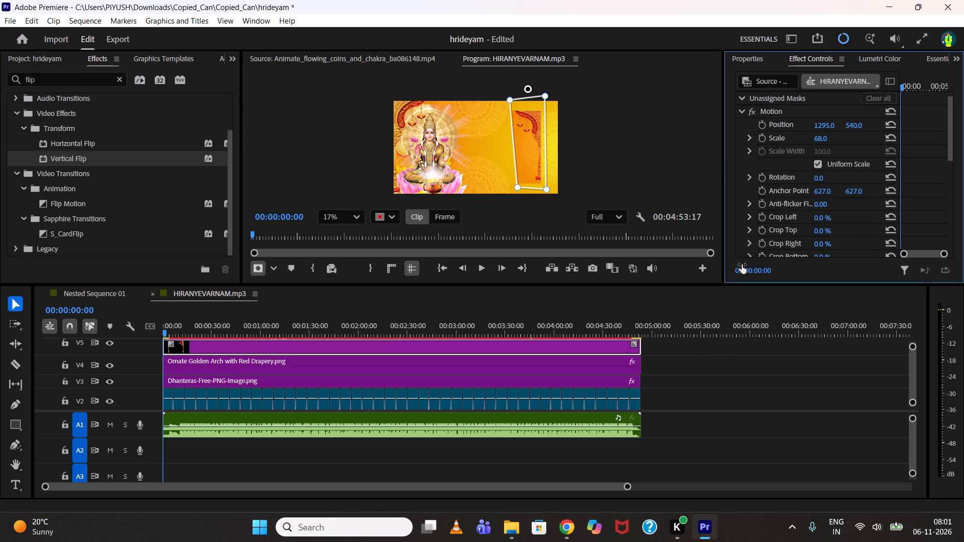
Scale the masked Video 5 arch copy to 93 and move it to horizontal position 1345.
drag(824, 141, 840, 144)
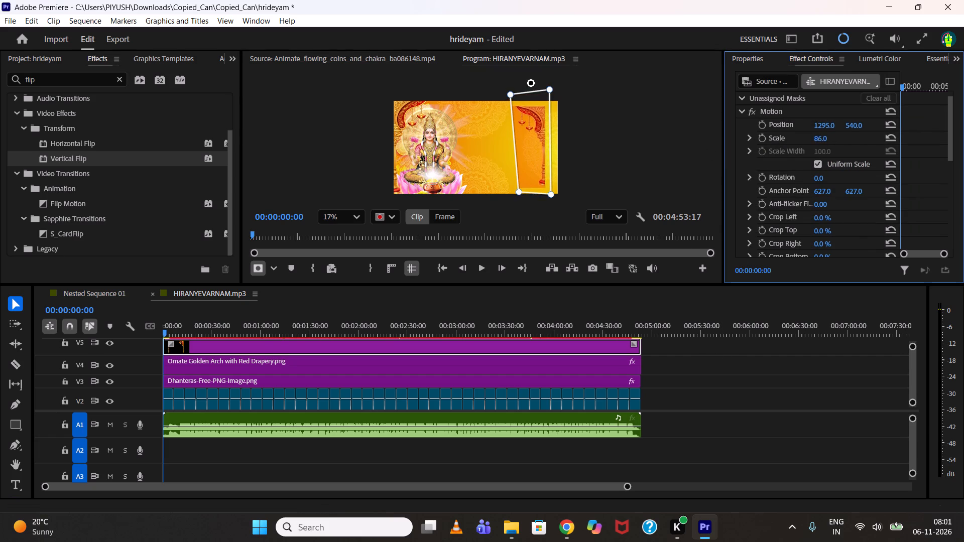
drag(840, 144, 845, 145)
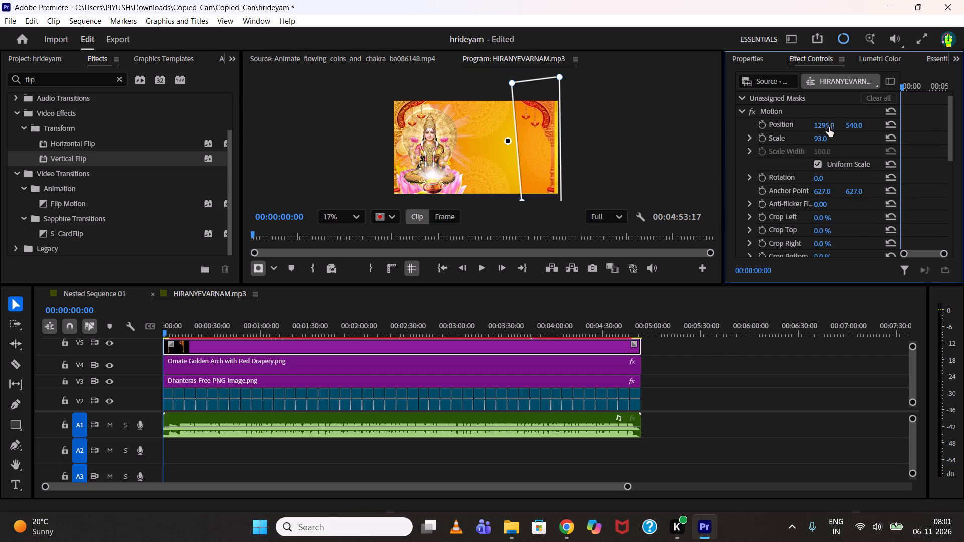
drag(826, 123, 845, 126)
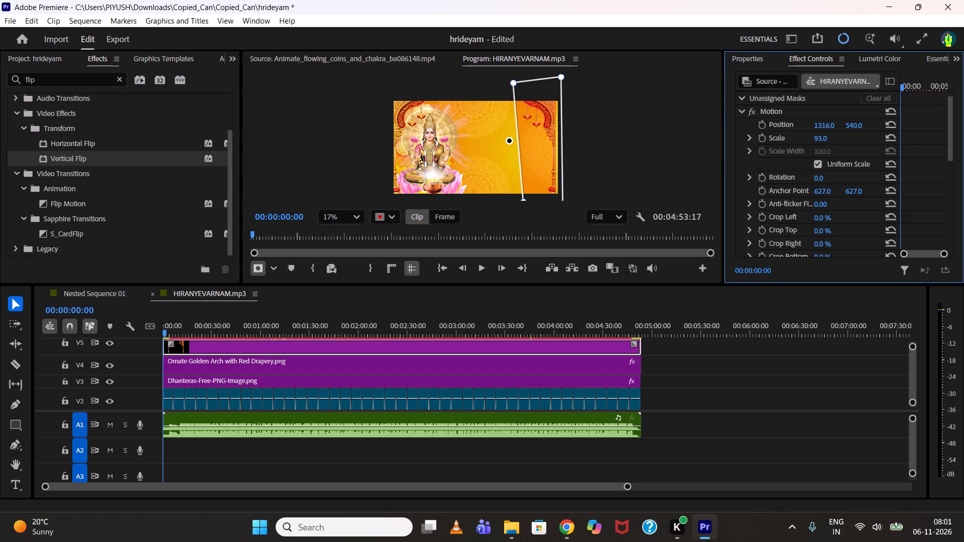
drag(845, 126, 851, 129)
drag(825, 124, 826, 124)
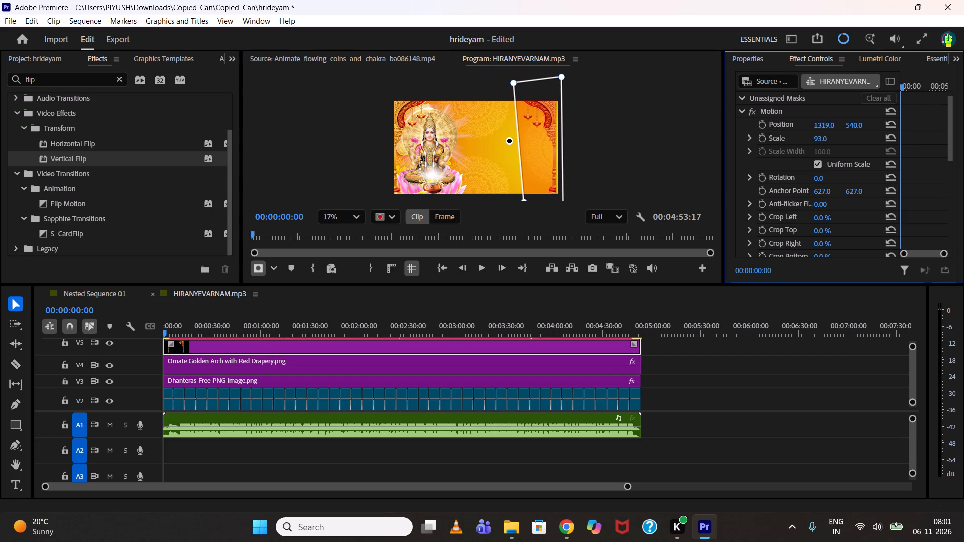
drag(826, 124, 843, 126)
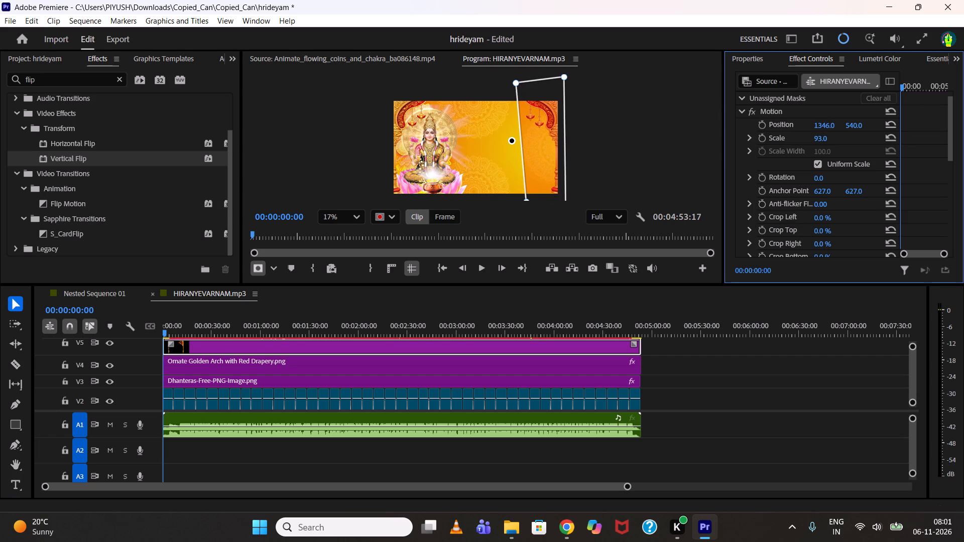
drag(843, 126, 842, 126)
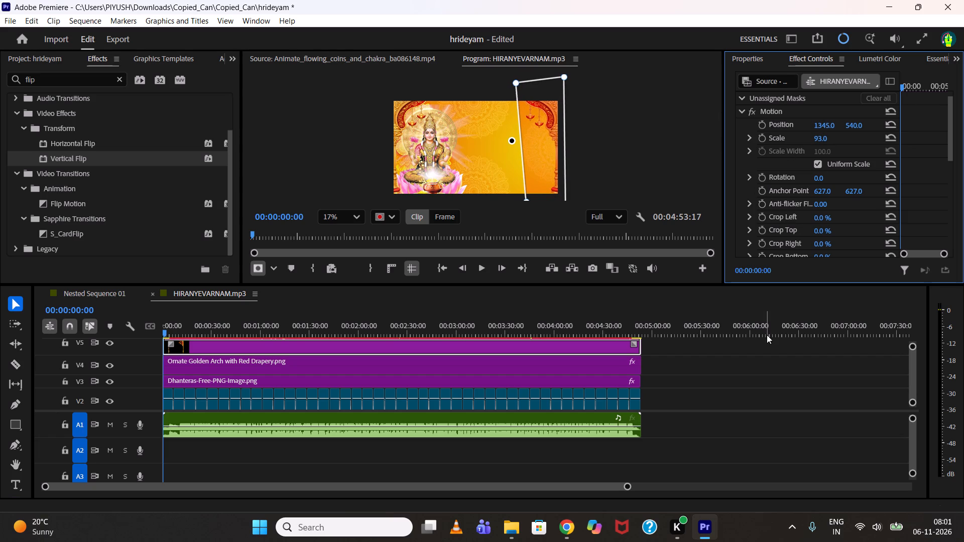
Scrub through the sequence to check the arch frame against the lyrics, ending at the sequence start with nothing selected.
click(767, 336)
drag(767, 335, 319, 314)
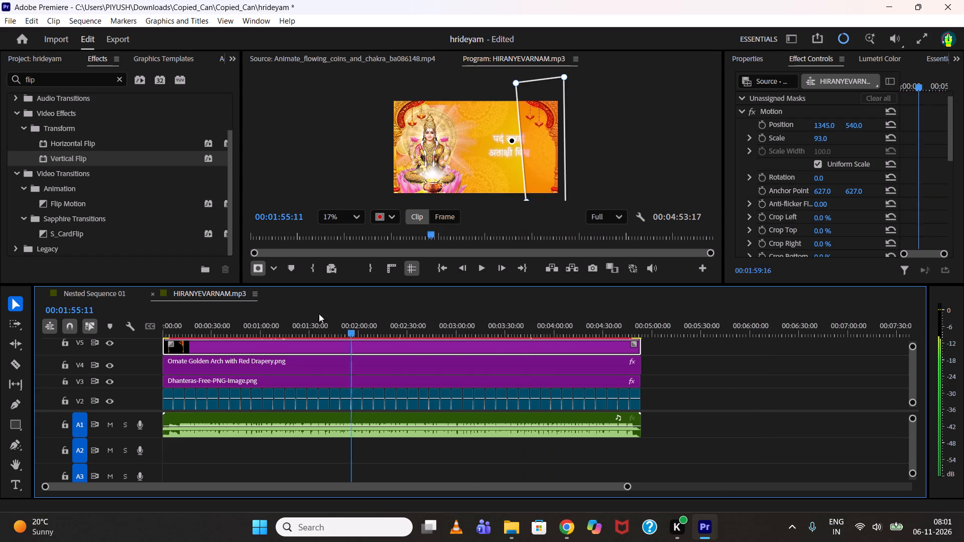
drag(319, 314, 104, 326)
click(193, 465)
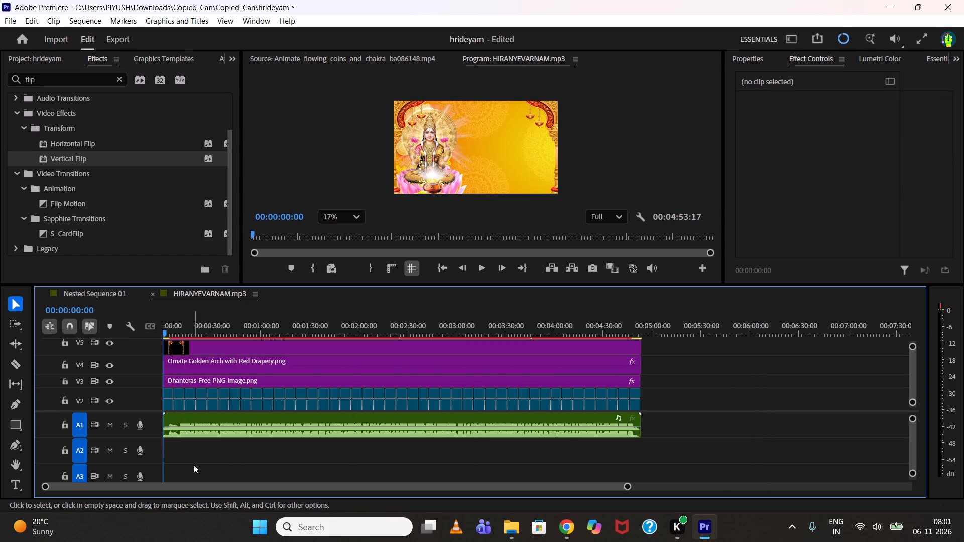
Show the preview rulers and place a horizontal guide at about 997 across the bases of the arch pillars.
scroll(358, 134, up, 5)
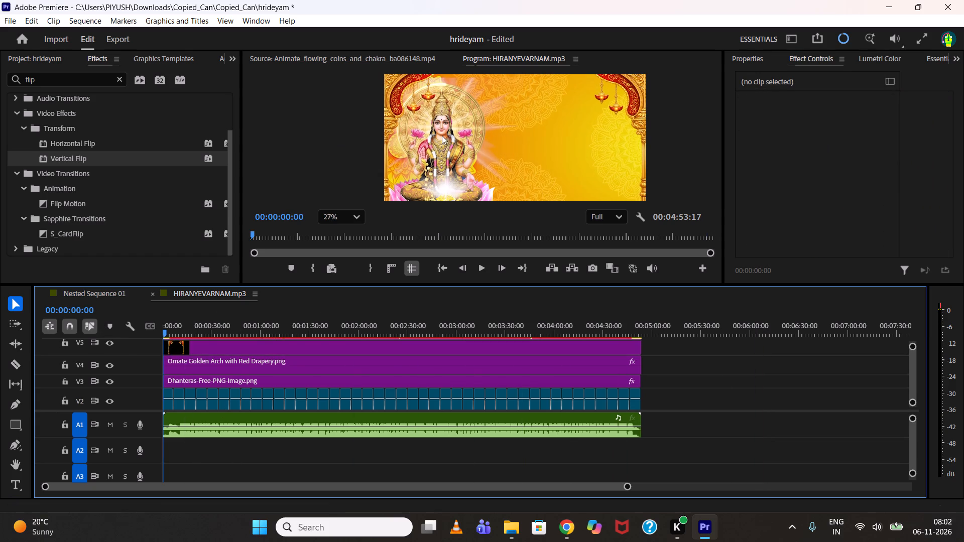
middle_drag(569, 132, 543, 121)
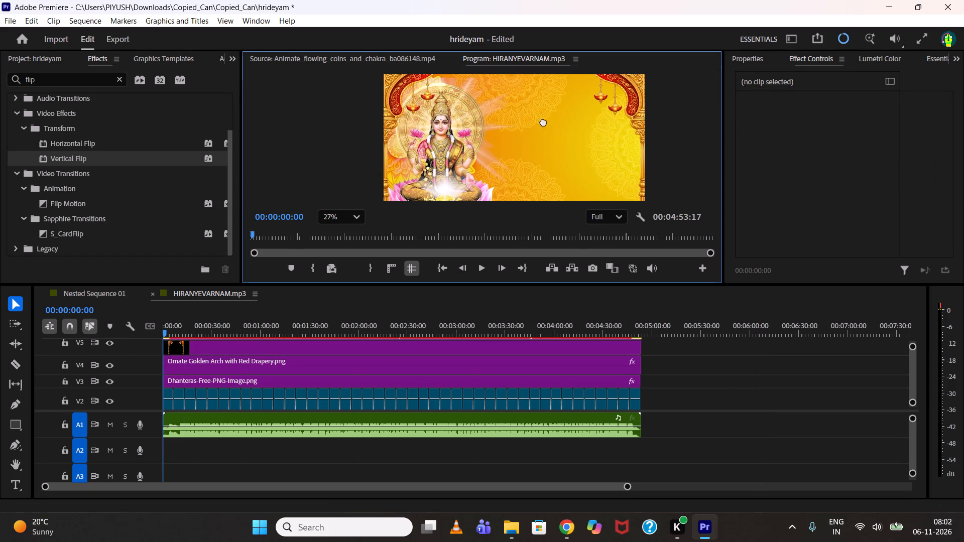
middle_drag(543, 121, 521, 102)
middle_click(521, 102)
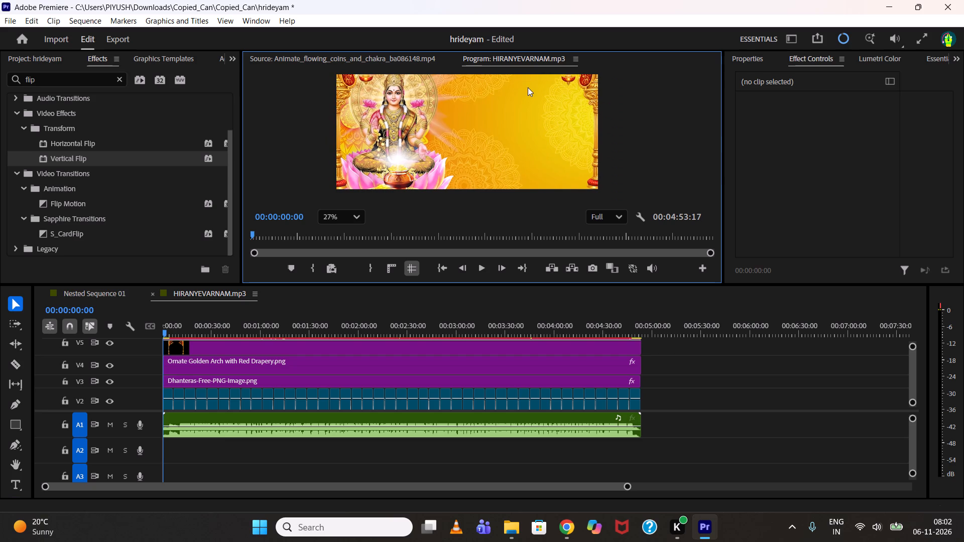
key(ctrl+r)
drag(546, 76, 546, 162)
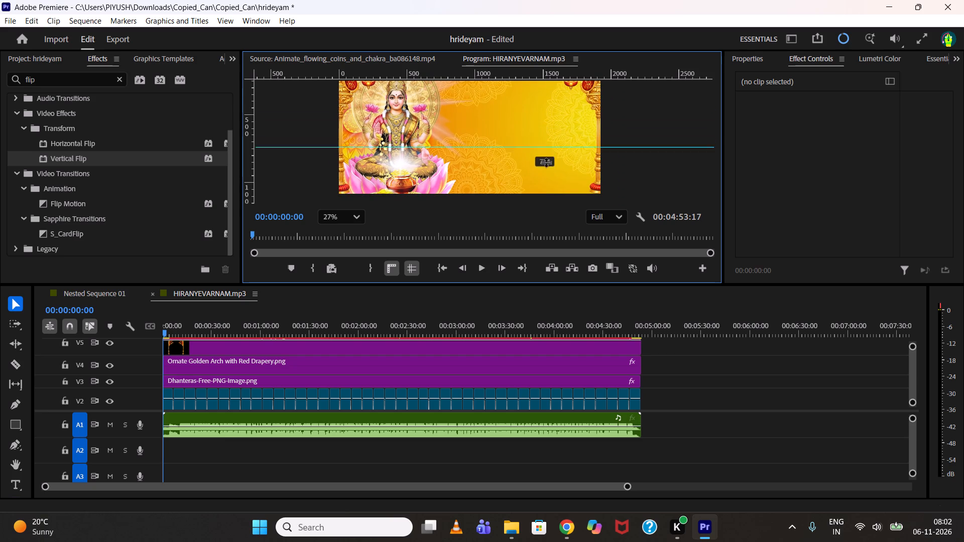
drag(546, 162, 546, 182)
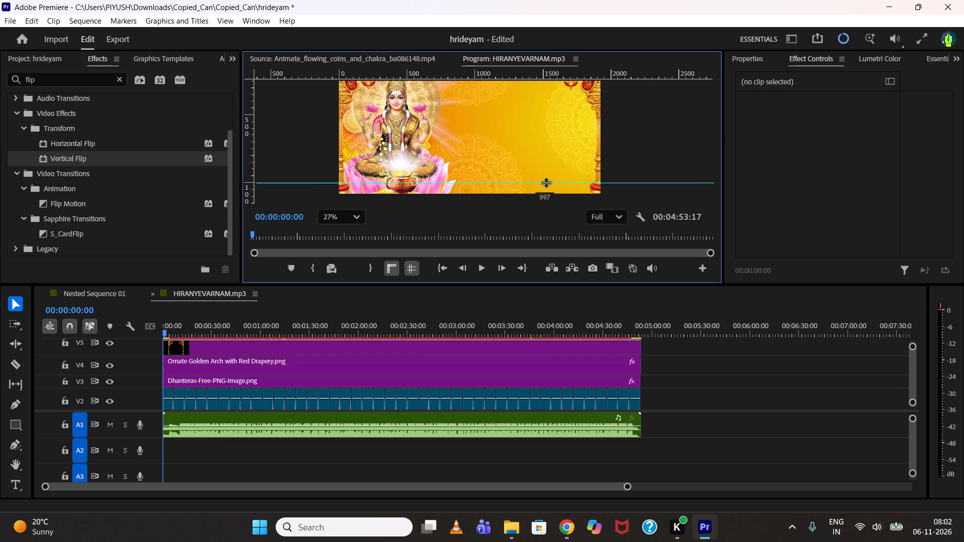
Align the Video 5 arch copy's pillar base to the horizontal guide with scale 95 and position 1328, 538.
scroll(625, 180, up, 3)
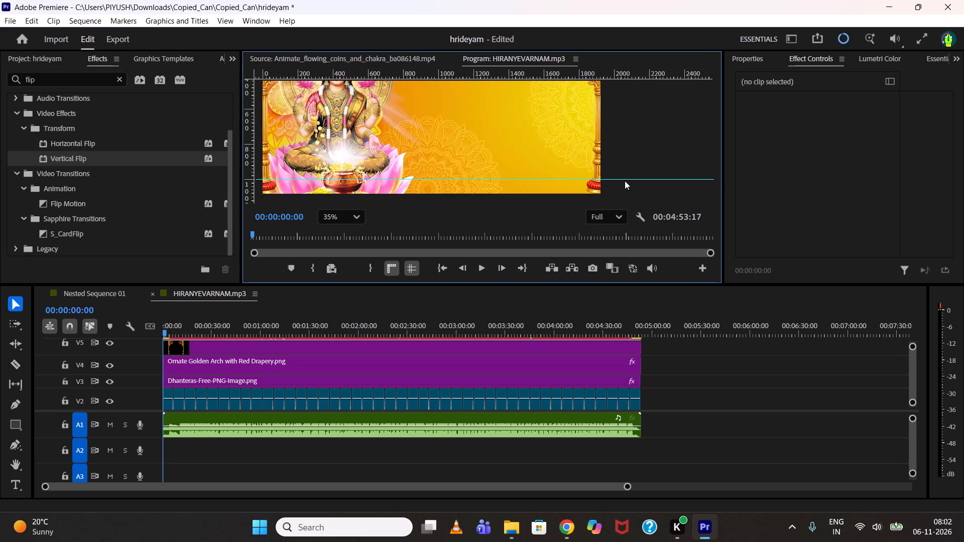
scroll(625, 182, up, 2)
middle_drag(589, 176, 667, 172)
scroll(665, 172, up, 1)
scroll(659, 170, down, 1)
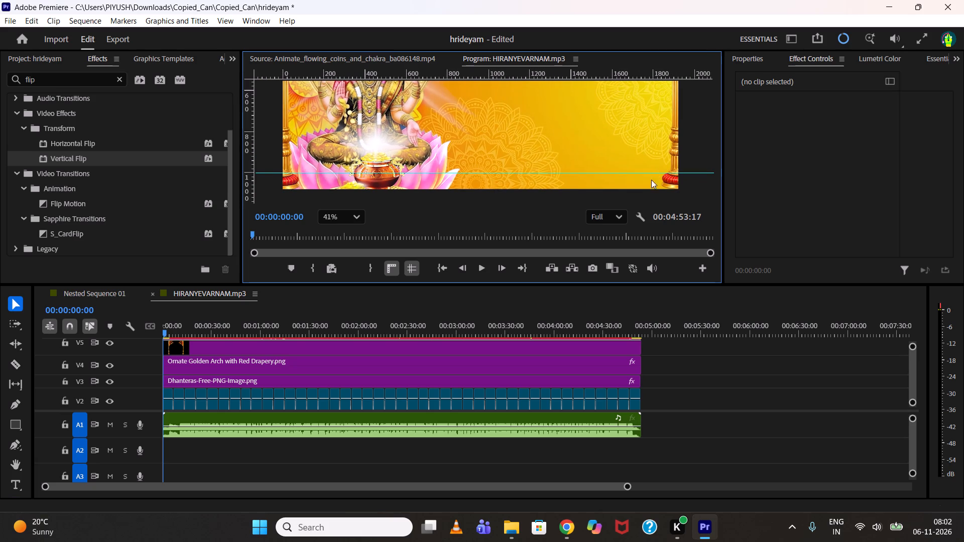
click(412, 343)
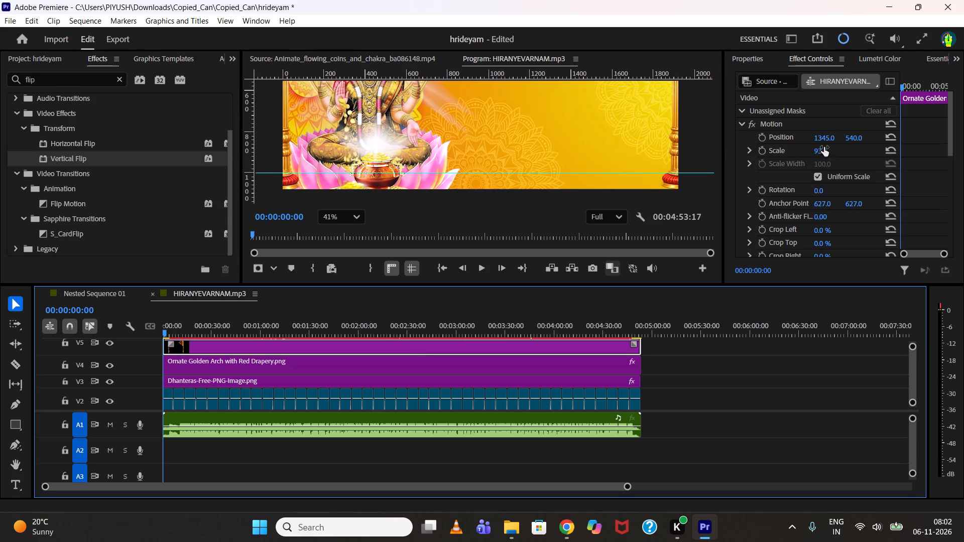
drag(821, 140, 825, 142)
drag(828, 135, 825, 140)
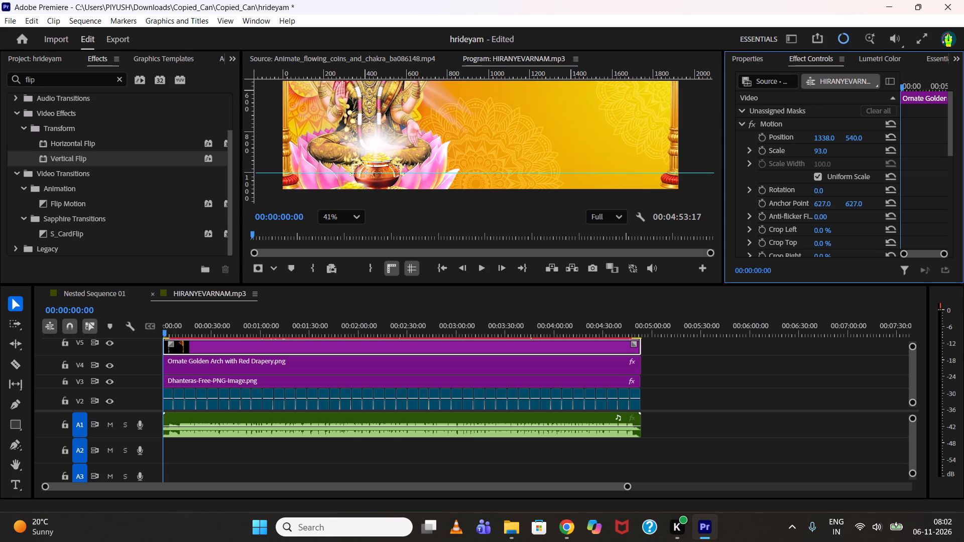
drag(825, 140, 826, 140)
click(857, 139)
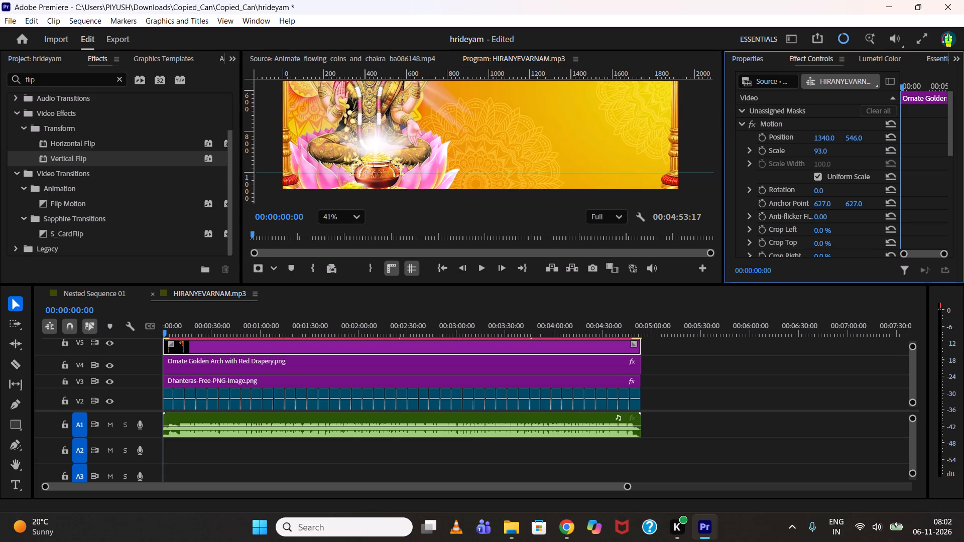
click(826, 150)
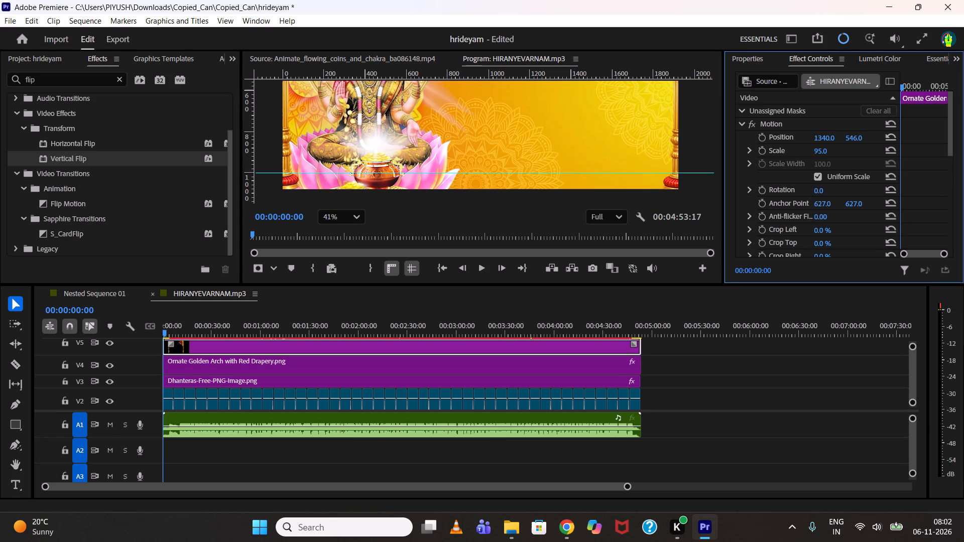
drag(827, 139, 818, 140)
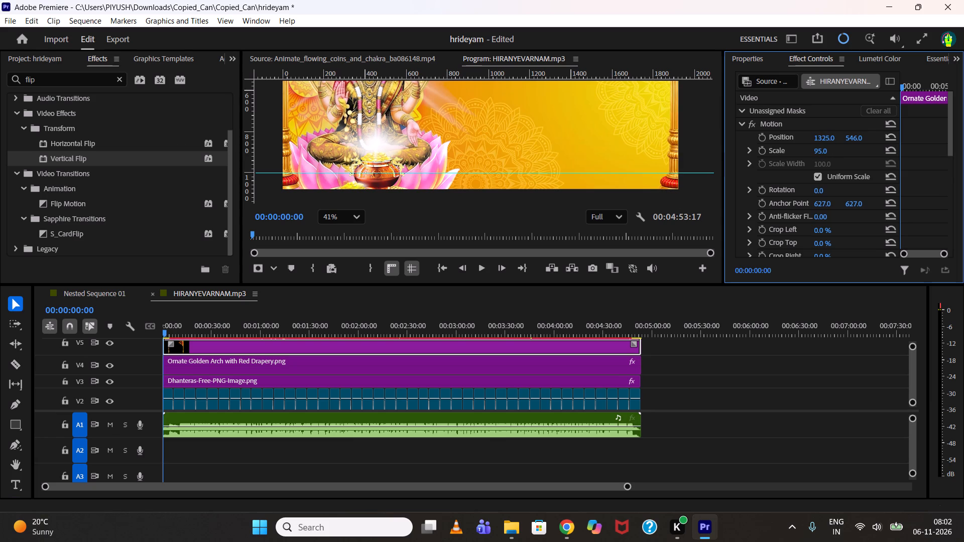
drag(818, 140, 820, 140)
drag(852, 135, 847, 134)
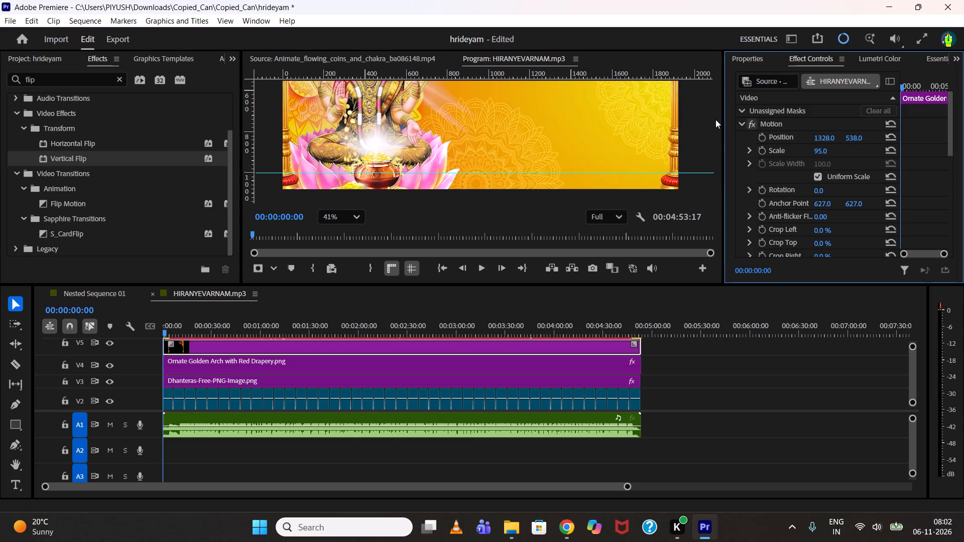
Scrub through the sequence to check the realigned arch frame against the lyrics, ending at the sequence start.
scroll(712, 121, down, 7)
middle_drag(695, 124, 682, 149)
middle_drag(680, 143, 669, 169)
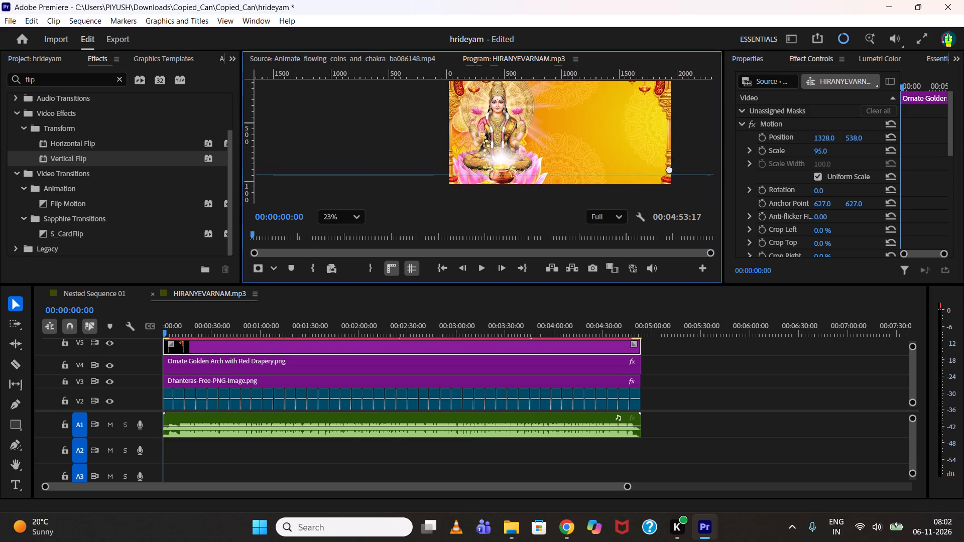
middle_drag(669, 169, 656, 190)
drag(424, 314, 431, 316)
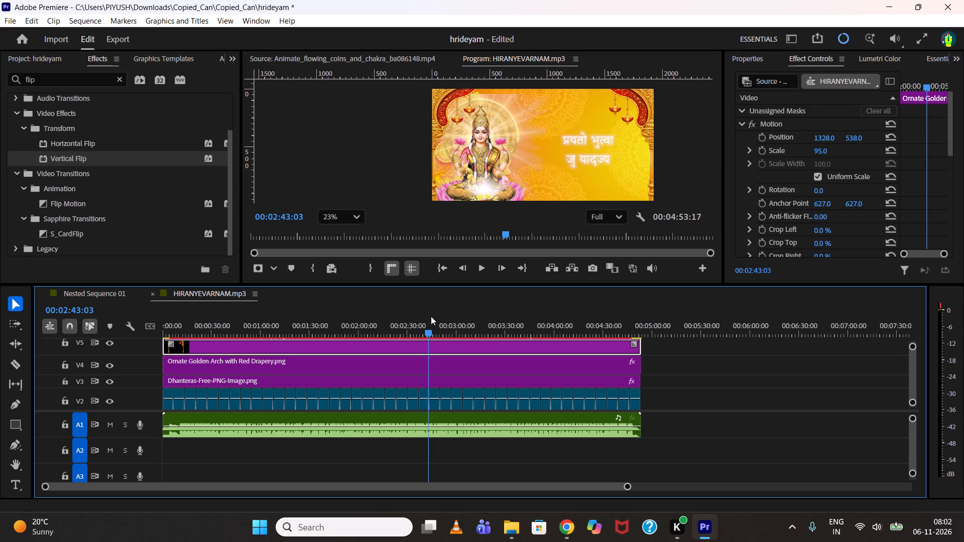
drag(431, 316, 476, 326)
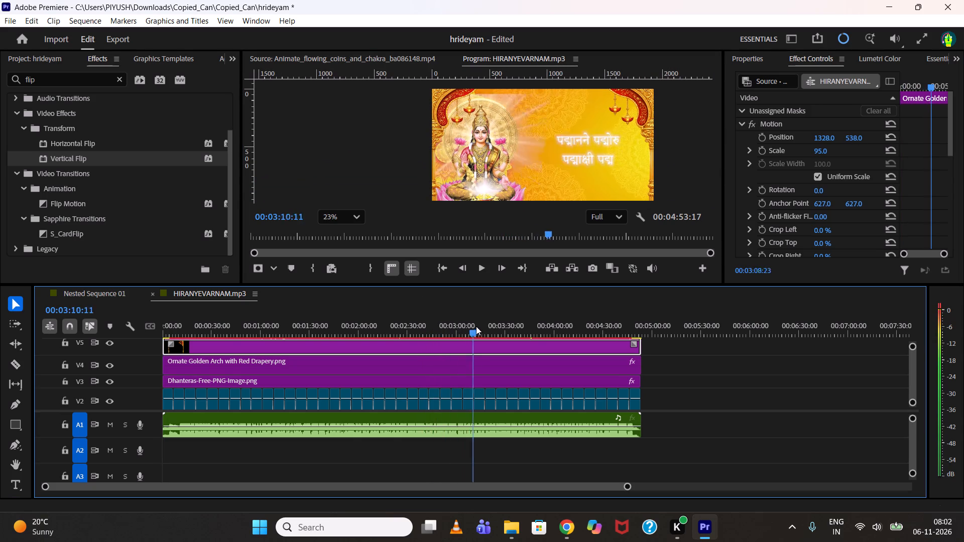
drag(476, 326, 124, 334)
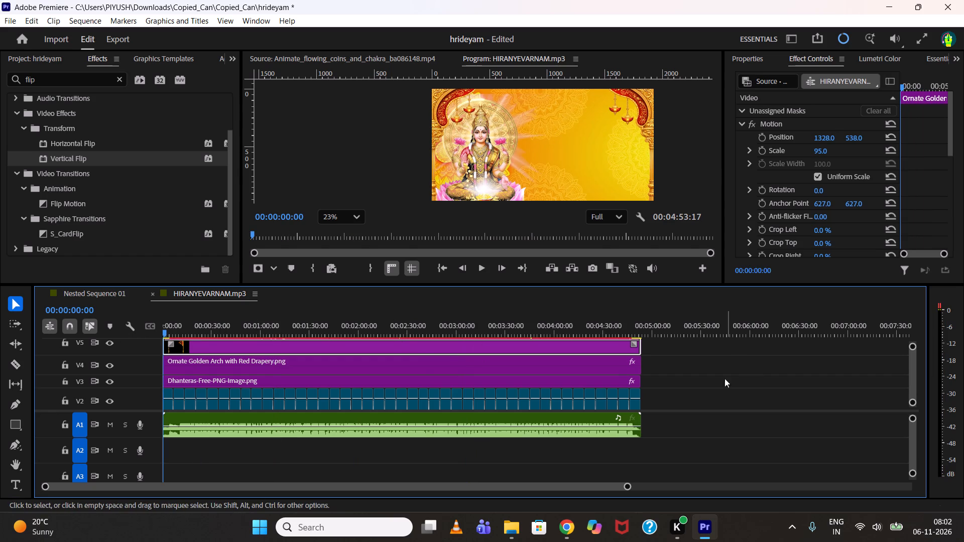
Switch to Chrome and search Google Images for "mala png".
click(571, 534)
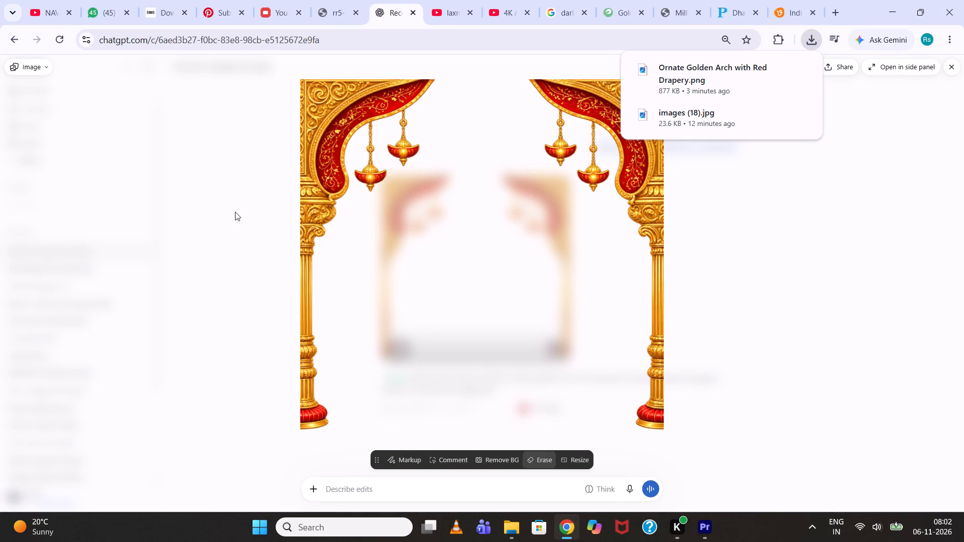
click(227, 207)
click(684, 0)
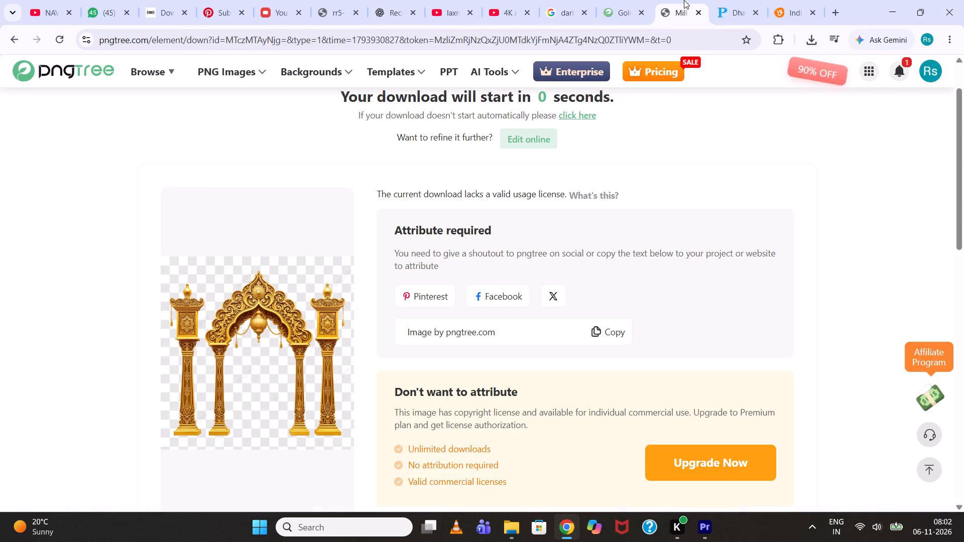
click(617, 0)
click(580, 2)
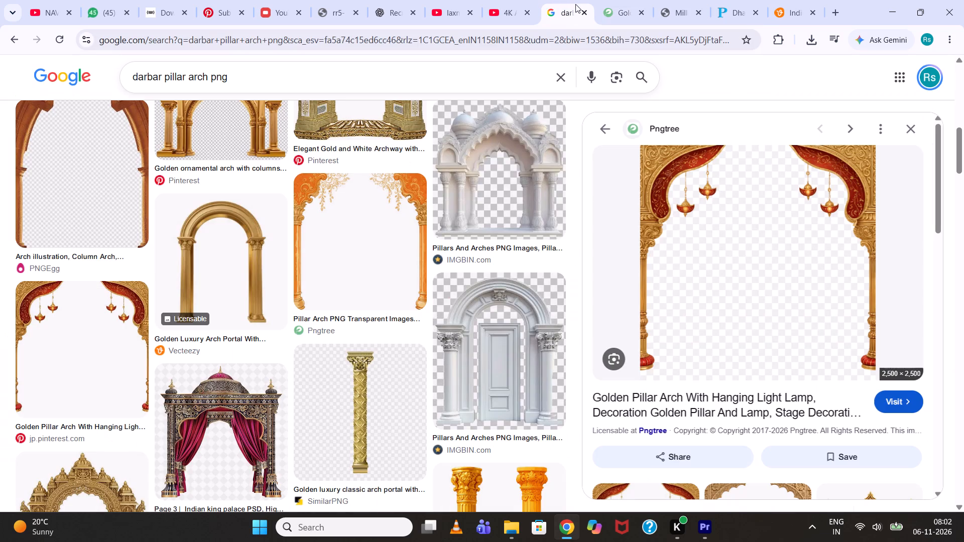
drag(243, 78, 26, 85)
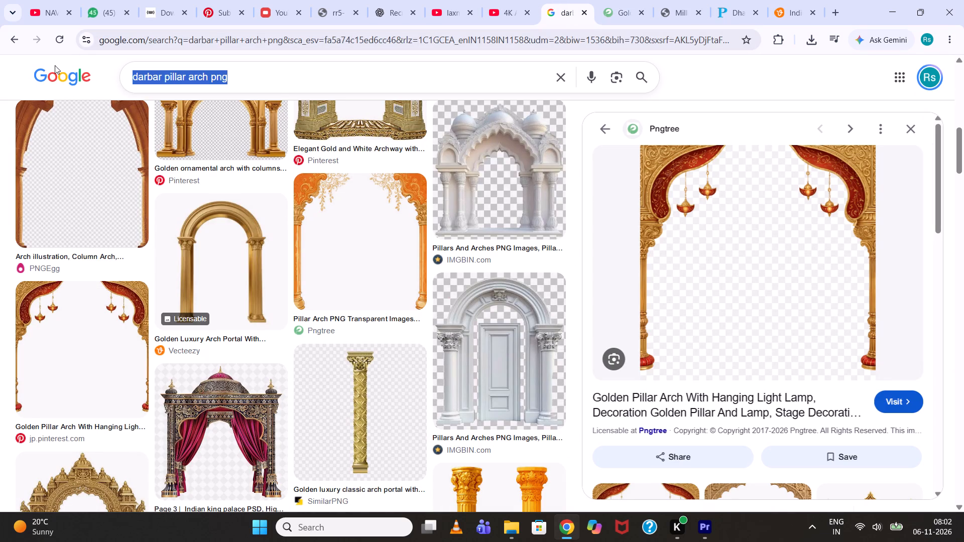
text(mala png)
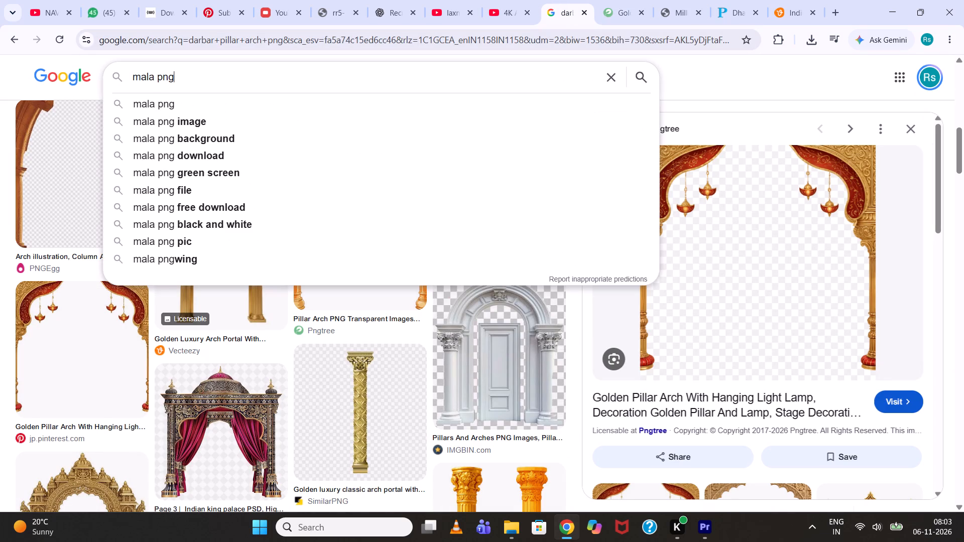
key(Return)
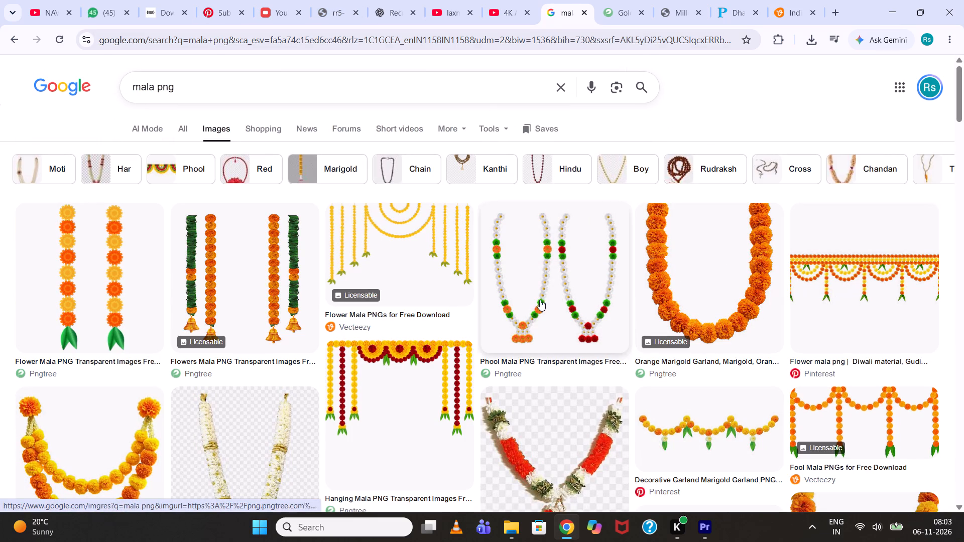
scroll(335, 346, down, 4)
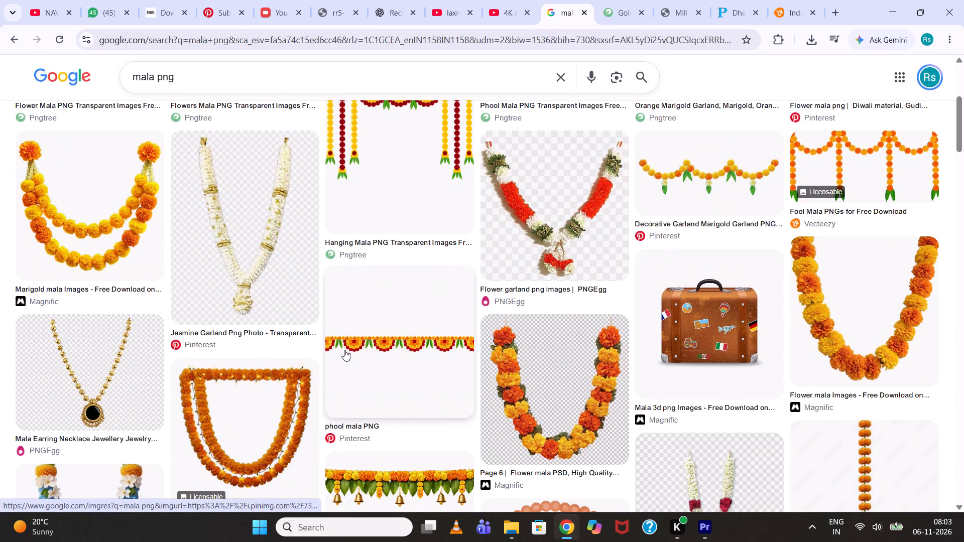
click(402, 371)
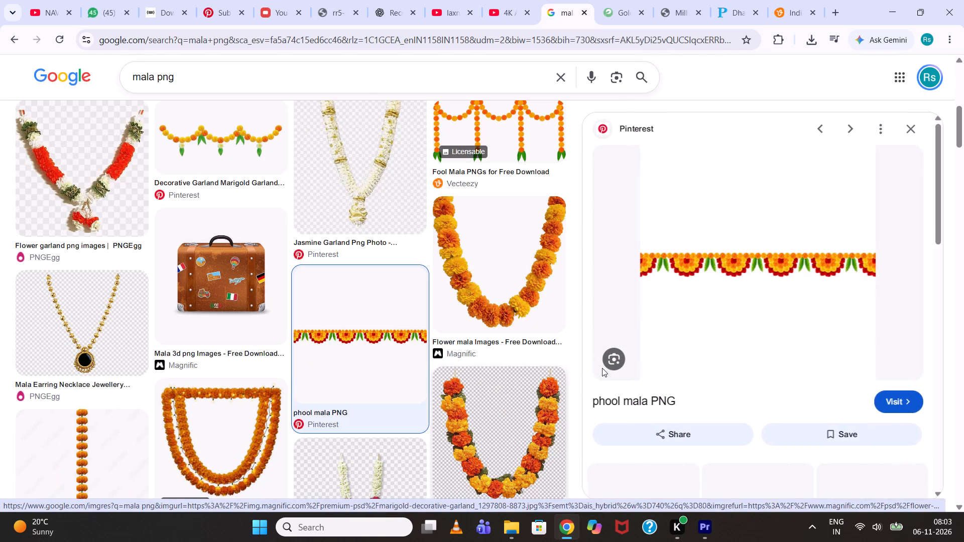
scroll(811, 341, down, 4)
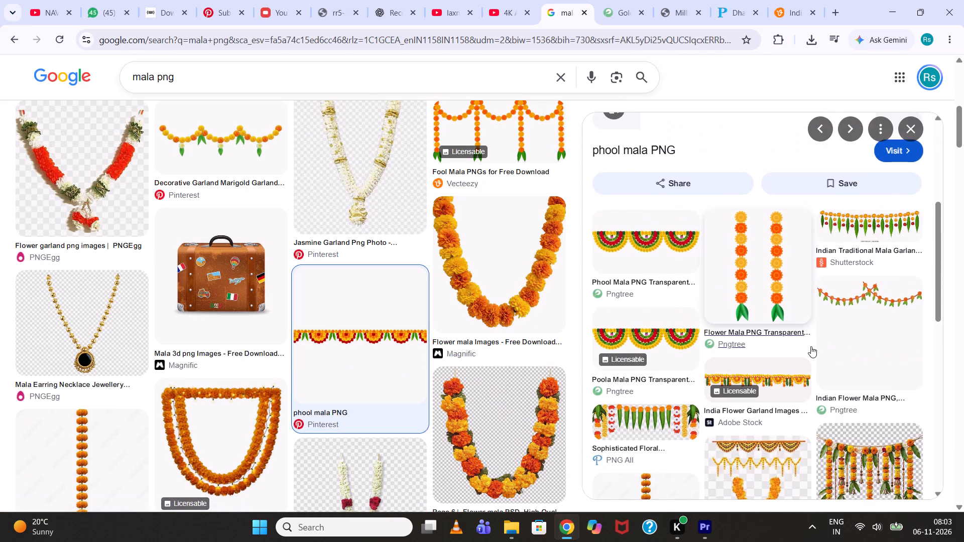
scroll(811, 346, down, 1)
click(792, 328)
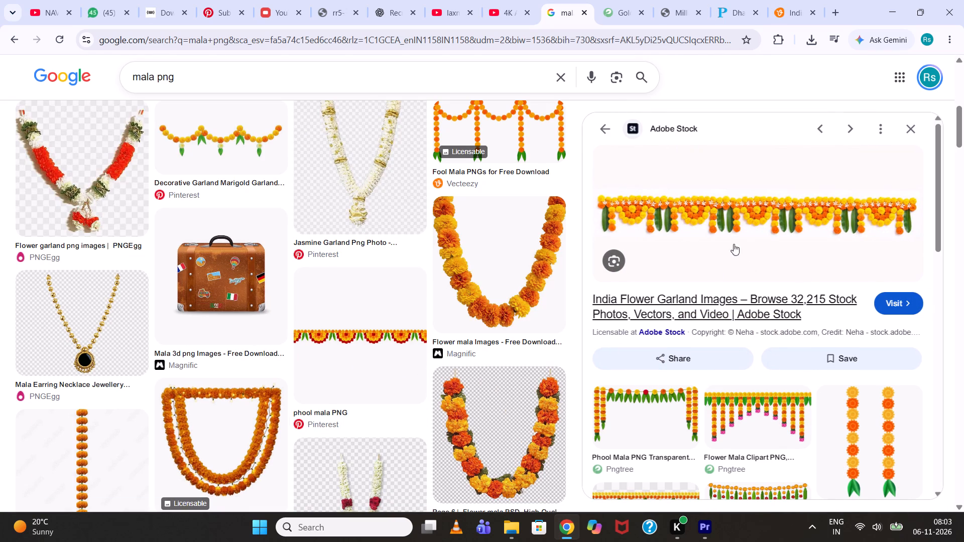
right_click(744, 207)
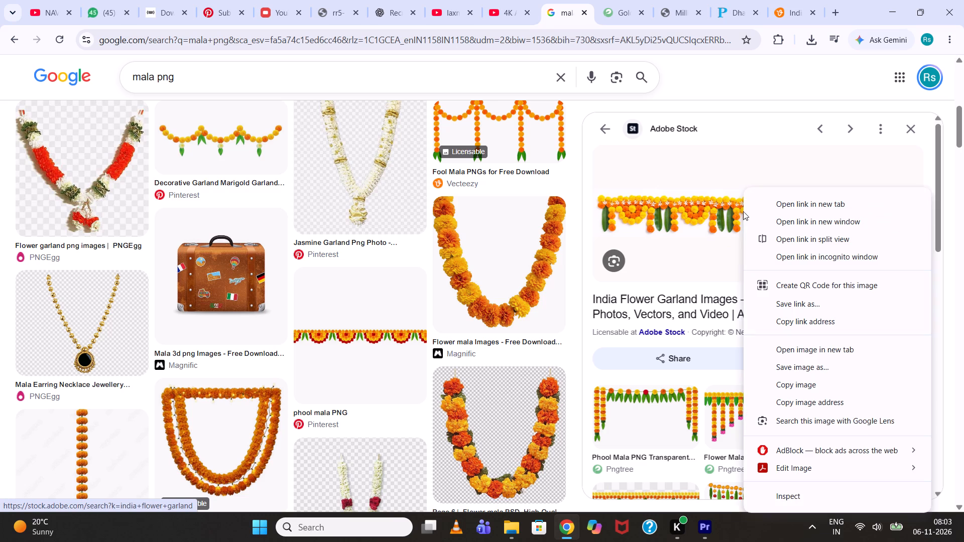
scroll(737, 219, down, 3)
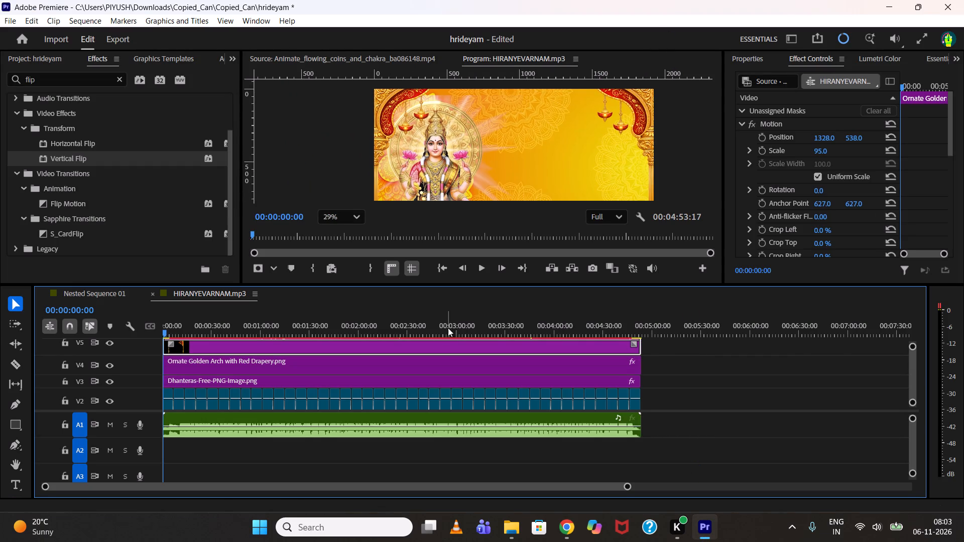
click(326, 350)
click(881, 65)
click(896, 121)
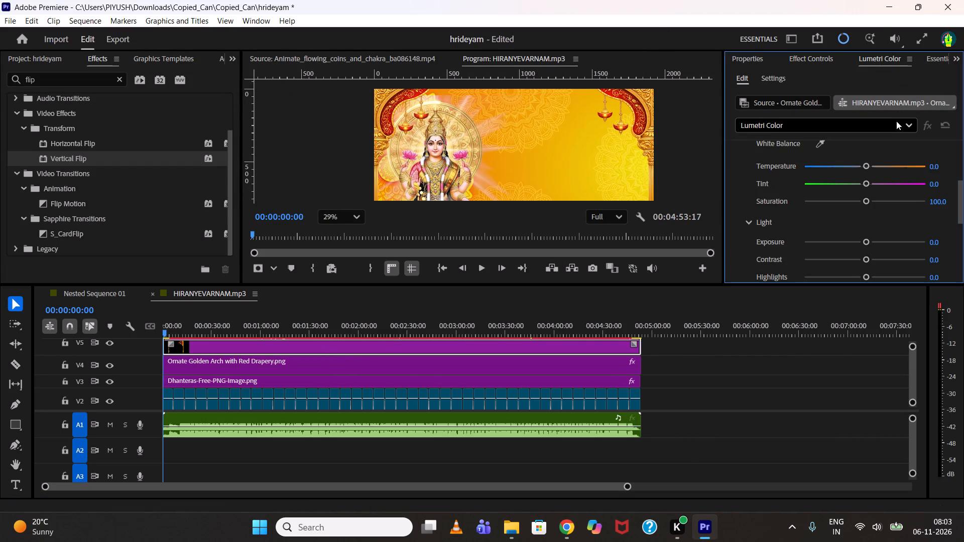
click(826, 168)
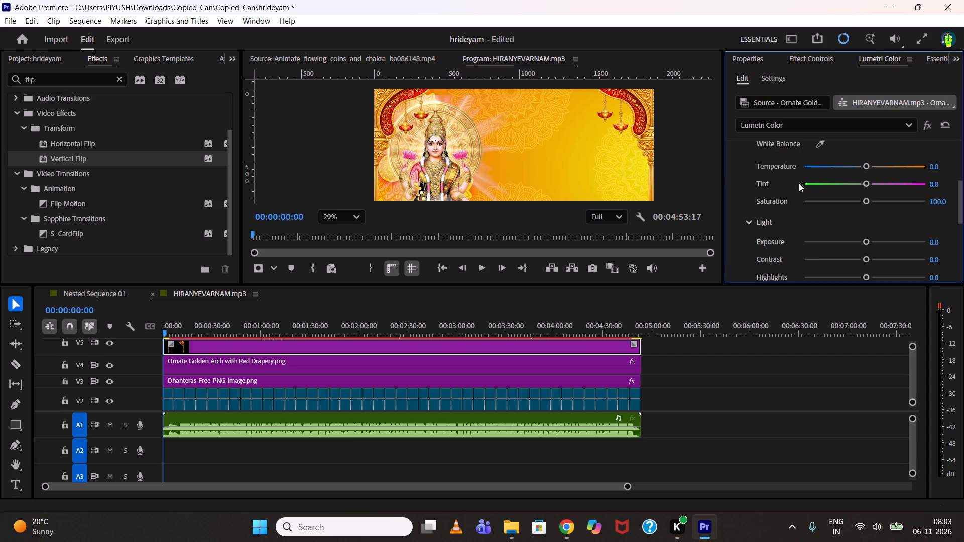
scroll(783, 187, down, 3)
scroll(783, 187, up, 11)
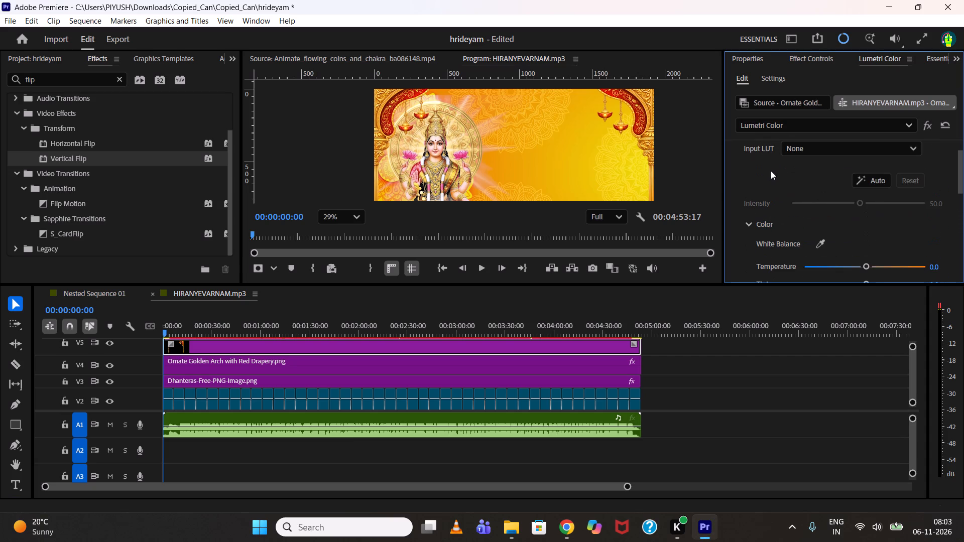
click(865, 187)
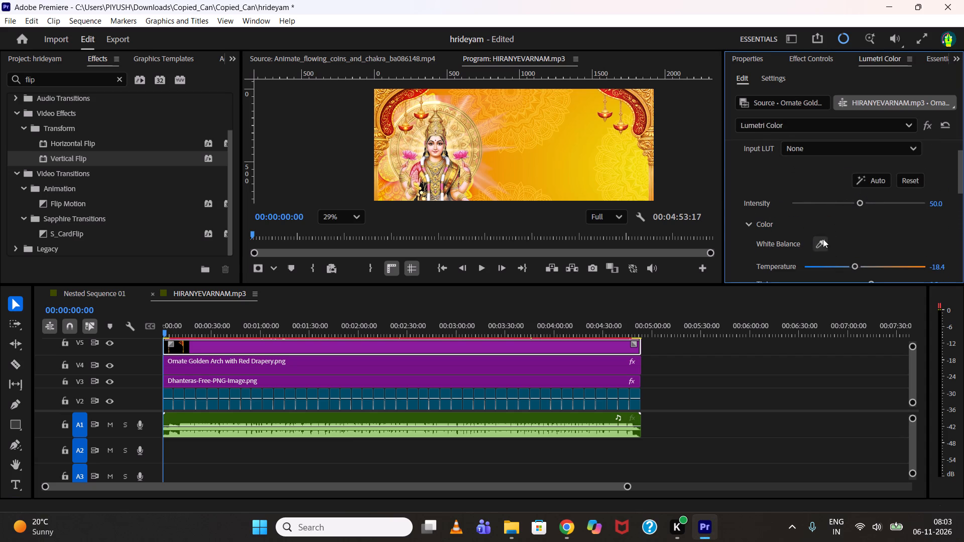
Set the V5 arch clip's Lumetri saturation to 94.8 and exposure to 0.4.
scroll(773, 242, down, 3)
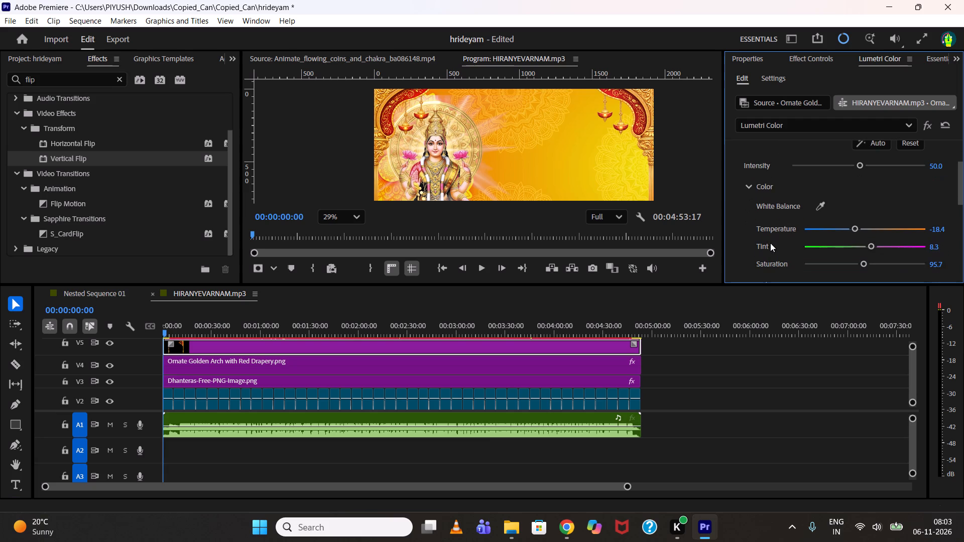
click(864, 261)
scroll(745, 214, down, 3)
click(870, 264)
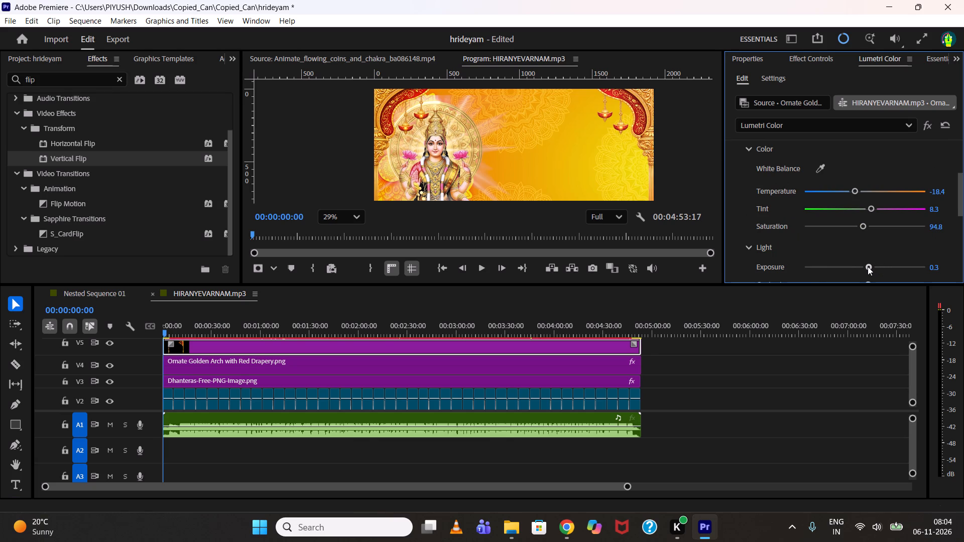
Raise the V5 arch clip's Lumetri contrast to 41.2 and set its highlights to 2.1.
scroll(847, 264, down, 2)
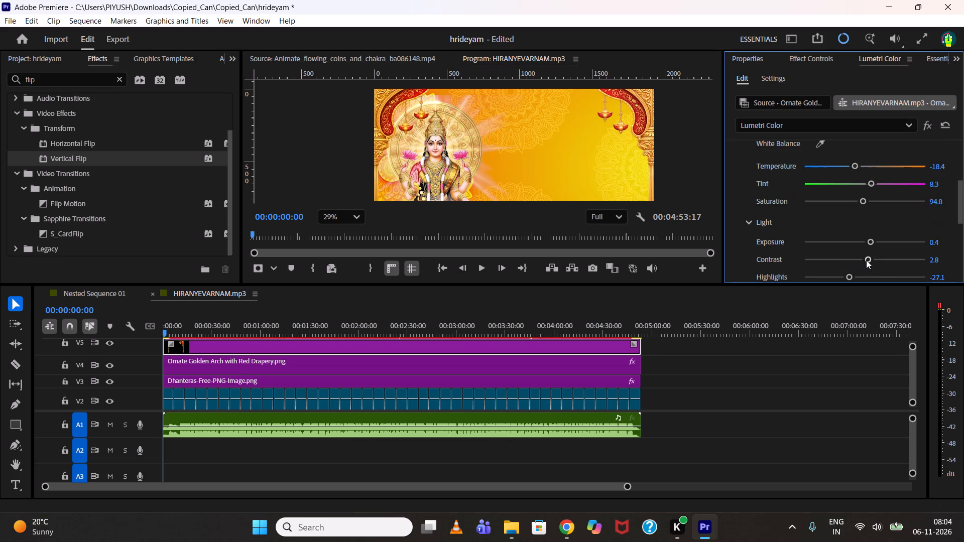
drag(867, 259, 880, 260)
drag(880, 260, 889, 259)
scroll(845, 254, down, 3)
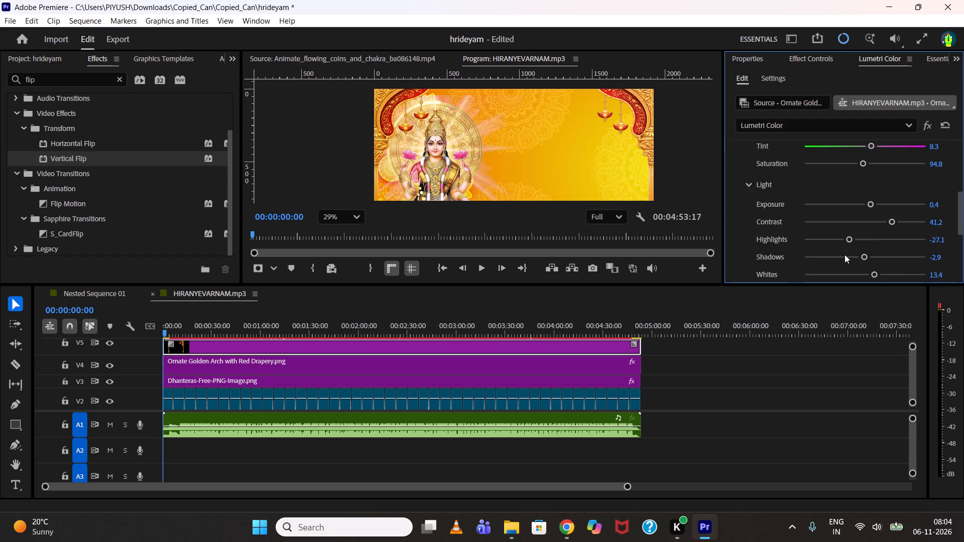
drag(850, 238, 838, 237)
click(874, 240)
click(871, 239)
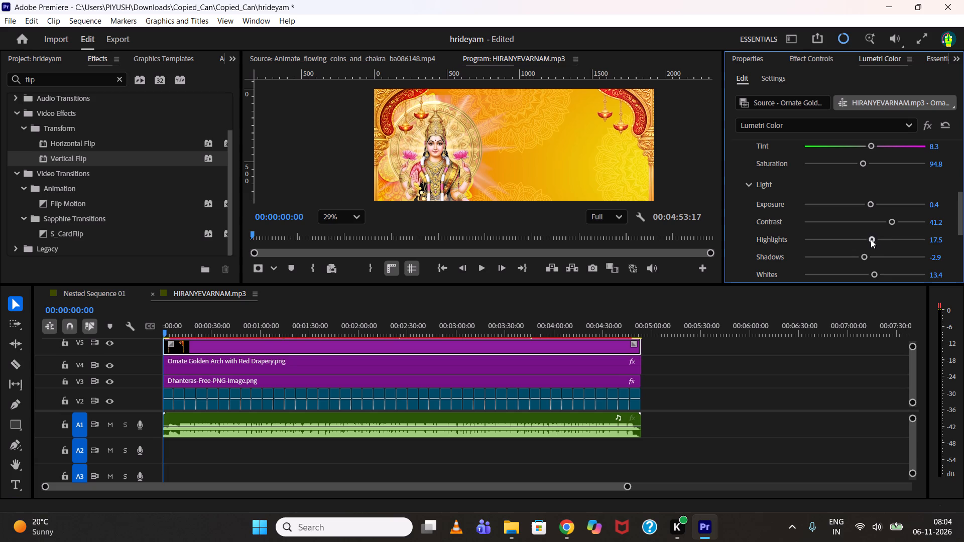
click(865, 238)
Copy the Lumetri Color effect from the V5 arch clip and paste it onto the Ornate Golden Arch clip on V4.
scroll(785, 166, up, 3)
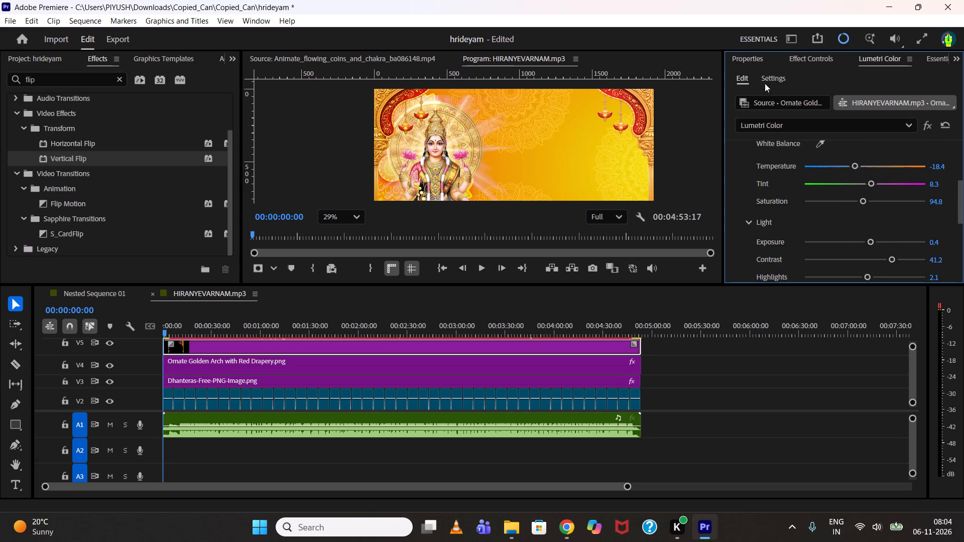
click(796, 63)
scroll(788, 81, up, 4)
scroll(785, 105, down, 6)
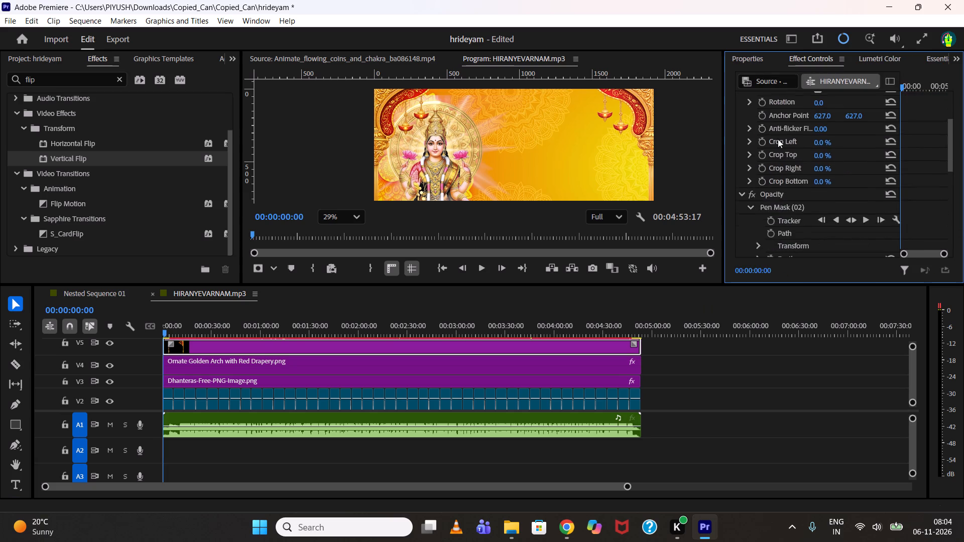
scroll(778, 139, down, 11)
scroll(775, 218, down, 4)
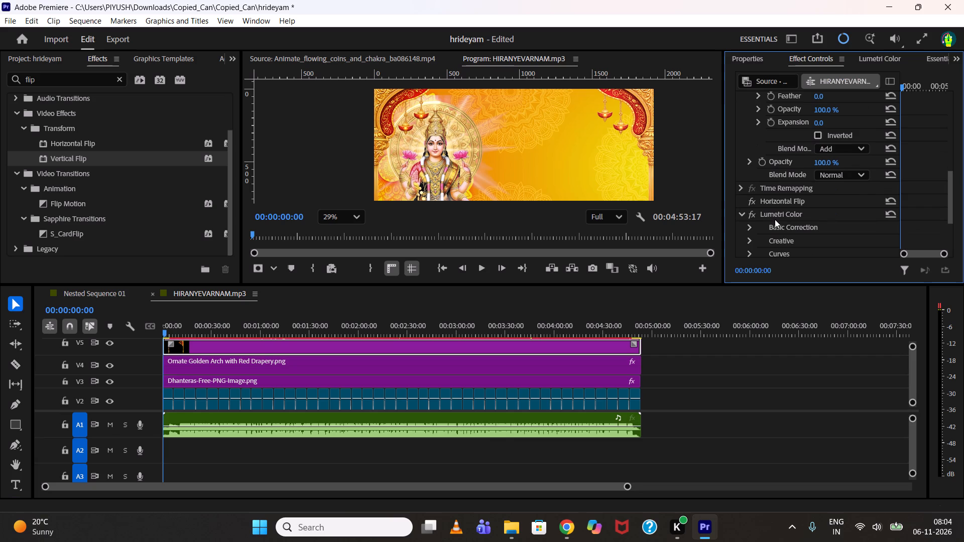
click(777, 205)
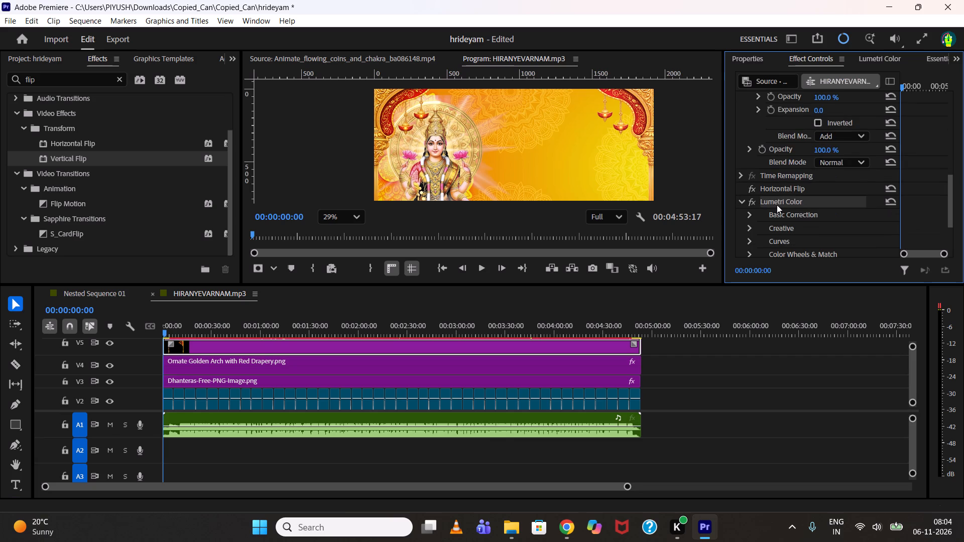
key(ctrl+c)
click(329, 364)
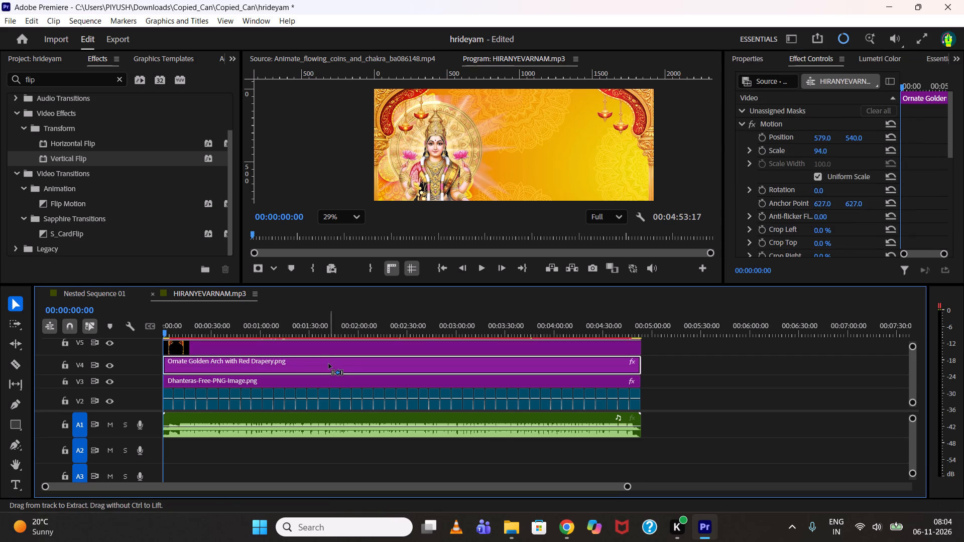
key(ctrl+v)
Examine the colour-corrected arch sides over the full Lakshmi frame at the sequence start.
scroll(453, 152, down, 2)
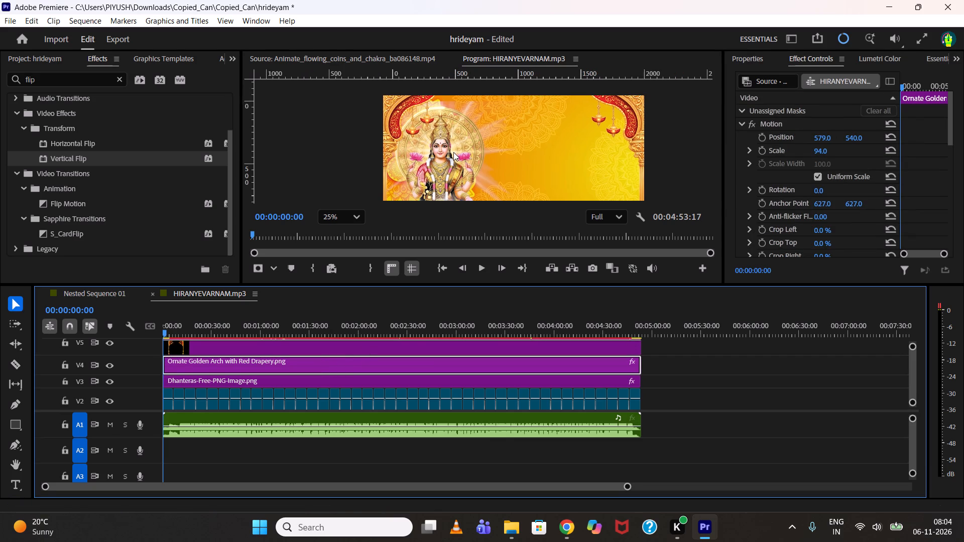
scroll(453, 152, up, 2)
middle_drag(453, 153, 429, 88)
middle_drag(434, 146, 418, 99)
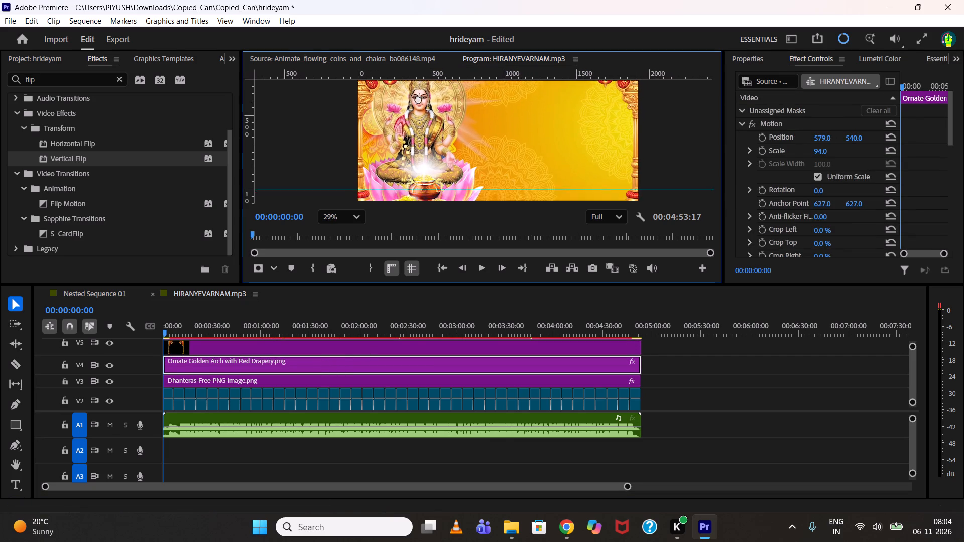
middle_drag(418, 99, 418, 99)
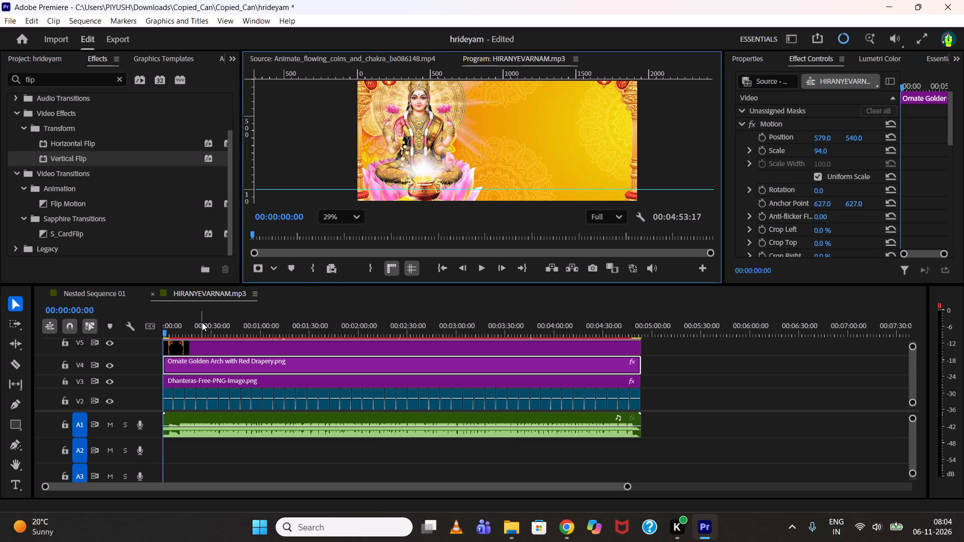
drag(202, 322, 117, 339)
scroll(437, 139, down, 6)
middle_click(459, 162)
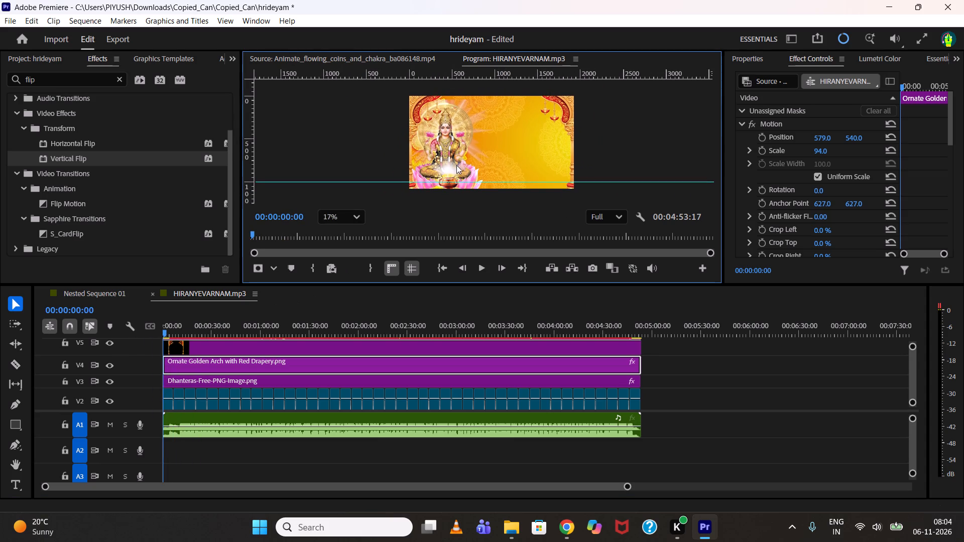
Select all the Lakshmi clips on V2 and scale them to 182%.
drag(683, 397, 510, 415)
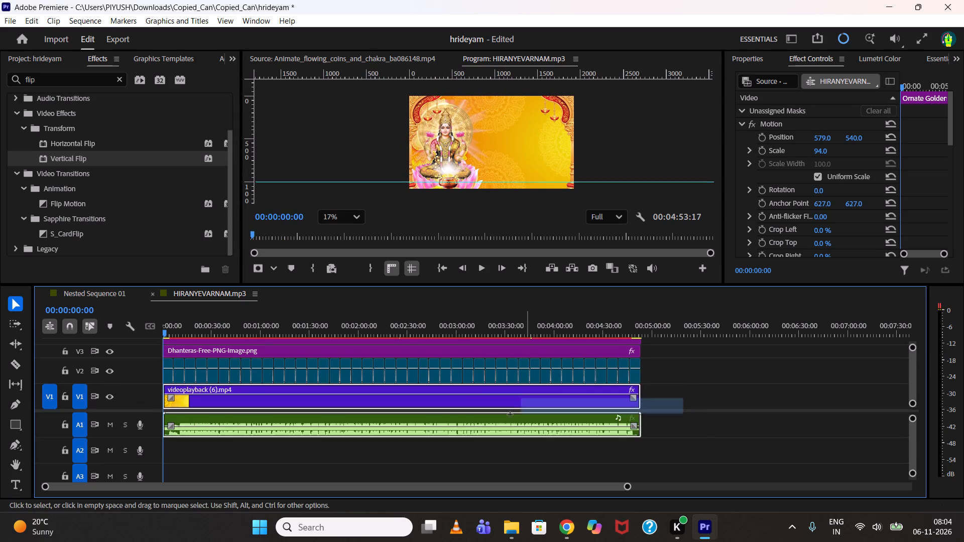
drag(510, 415, 242, 409)
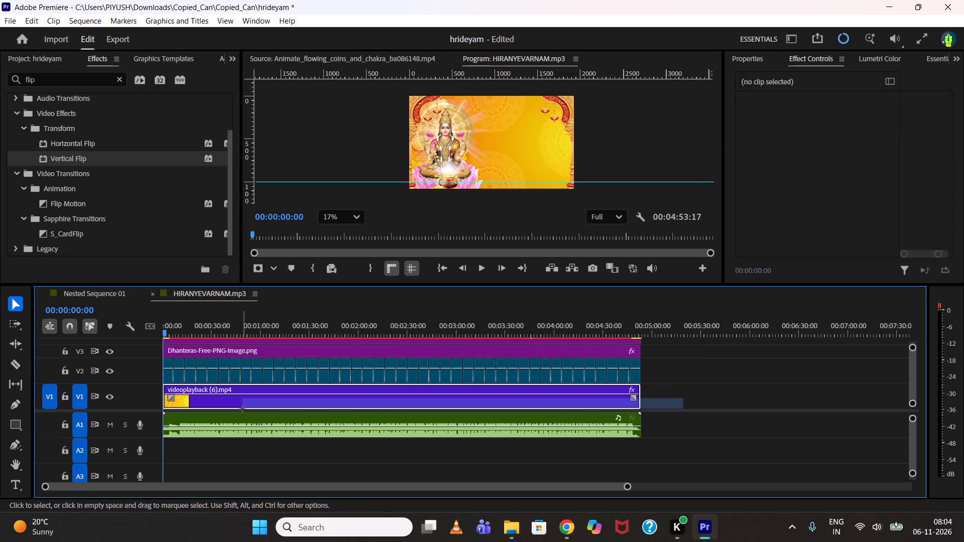
drag(676, 361, 200, 368)
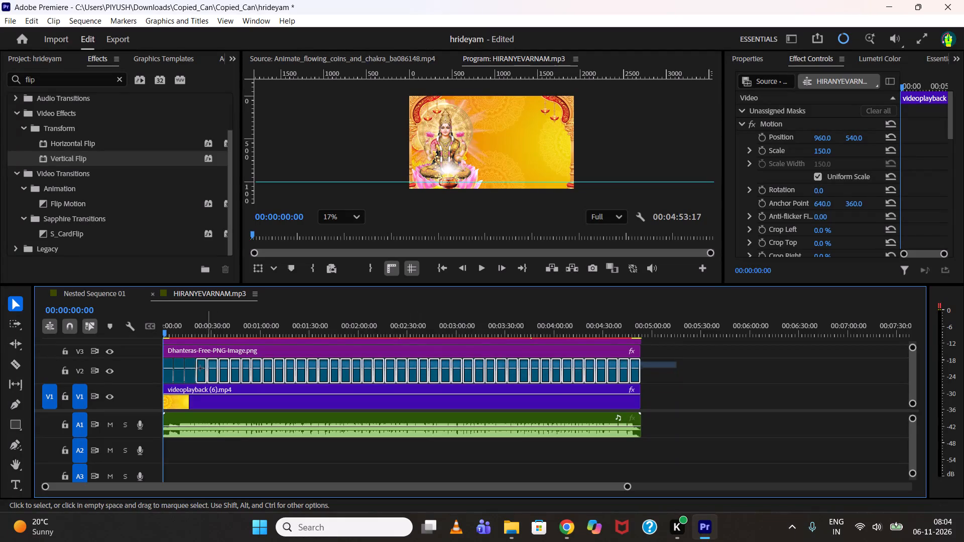
drag(200, 368, 162, 374)
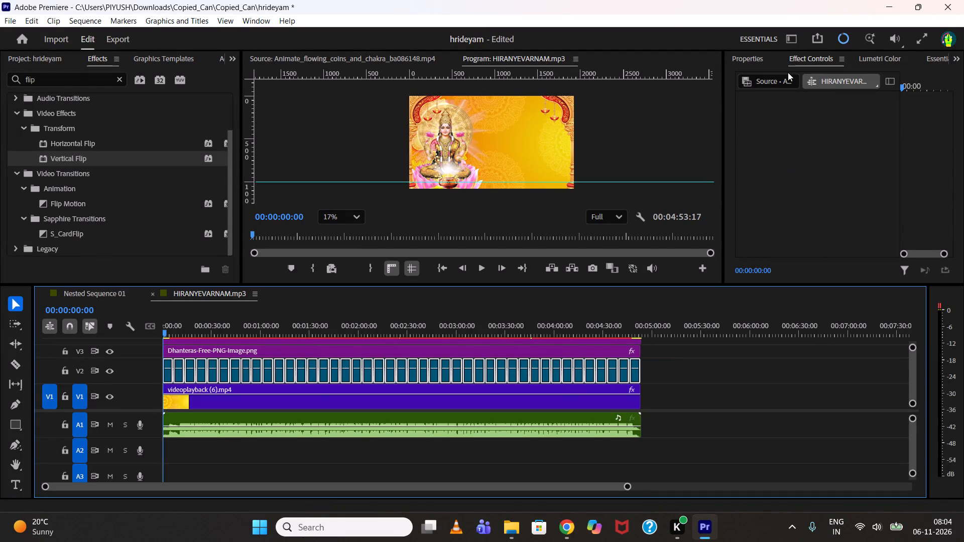
click(766, 57)
drag(836, 184, 843, 182)
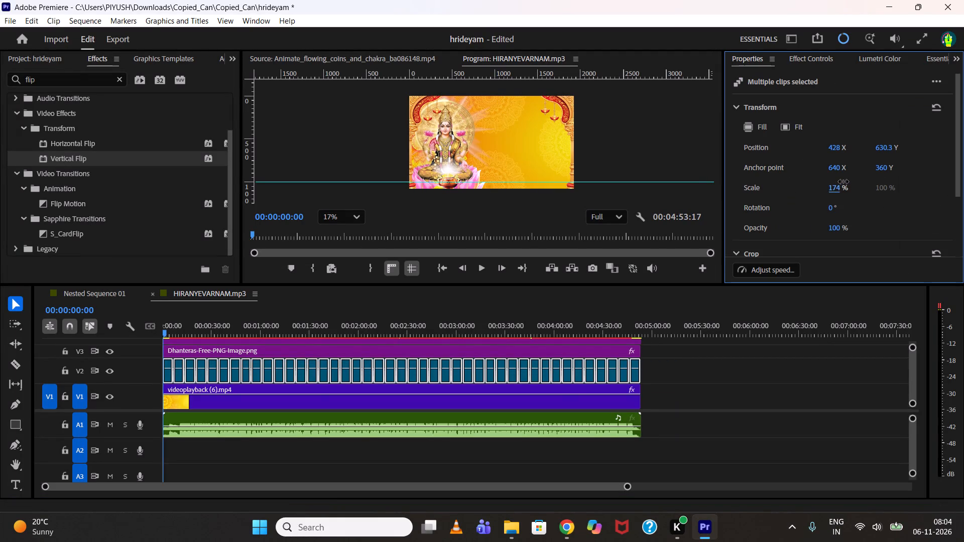
drag(843, 182, 847, 180)
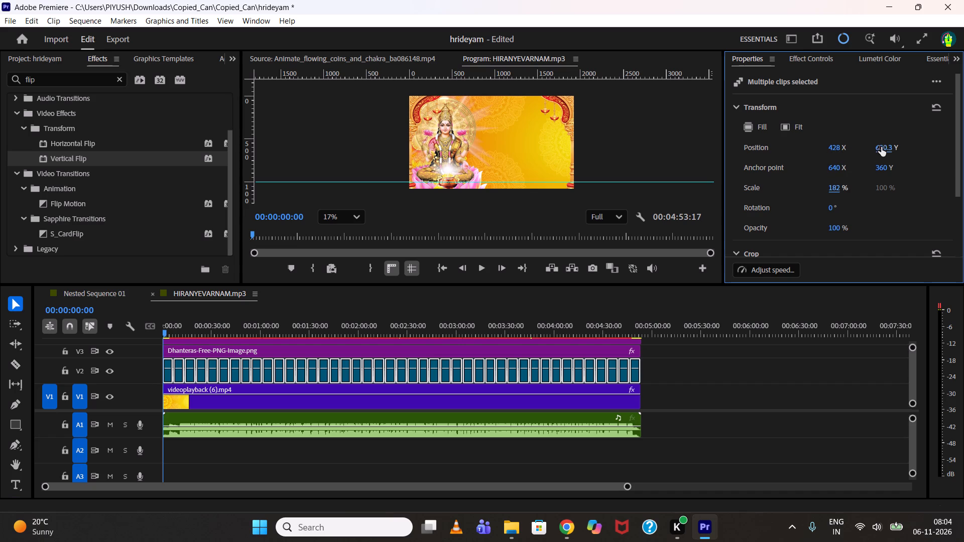
Reposition the selected Lakshmi clips on V2 to X 442 and Y 625.
drag(881, 147, 875, 147)
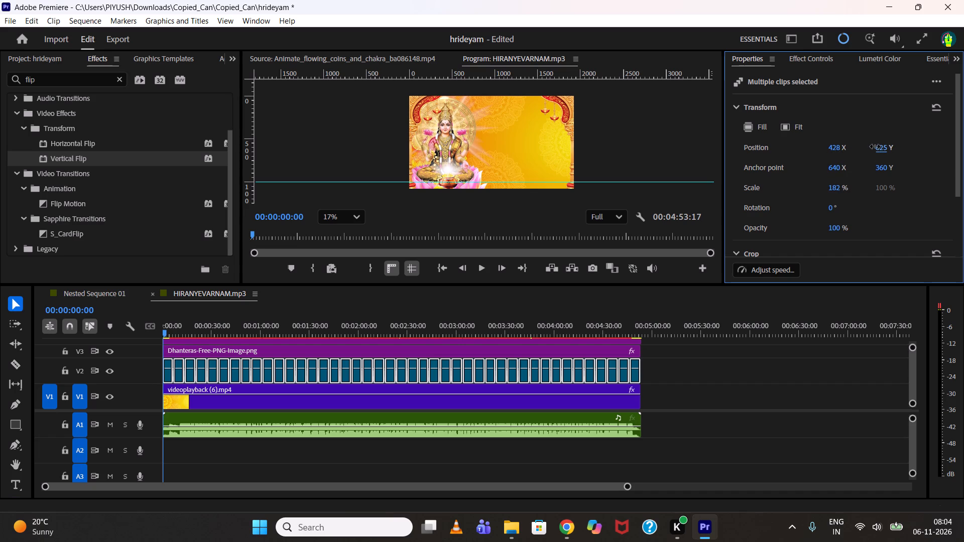
drag(875, 147, 874, 146)
drag(837, 152, 843, 151)
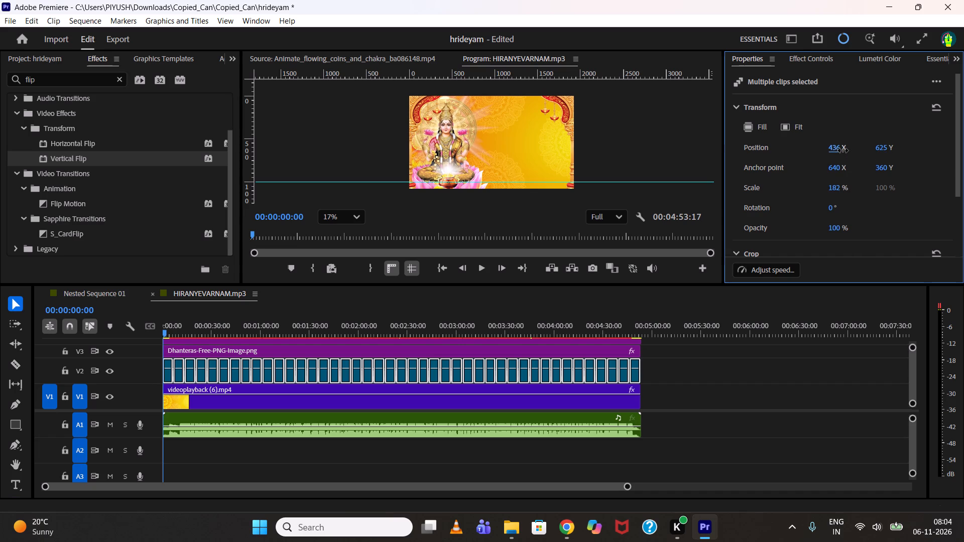
drag(843, 151, 847, 151)
click(787, 341)
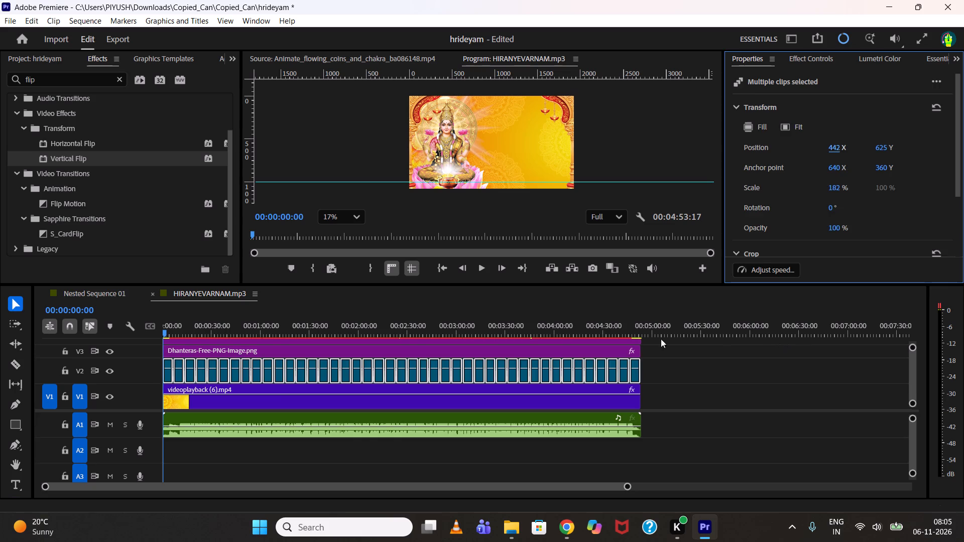
Switch to Chrome and download the recreated transparent marigold toran image from the ChatGPT chat.
drag(289, 312, 54, 374)
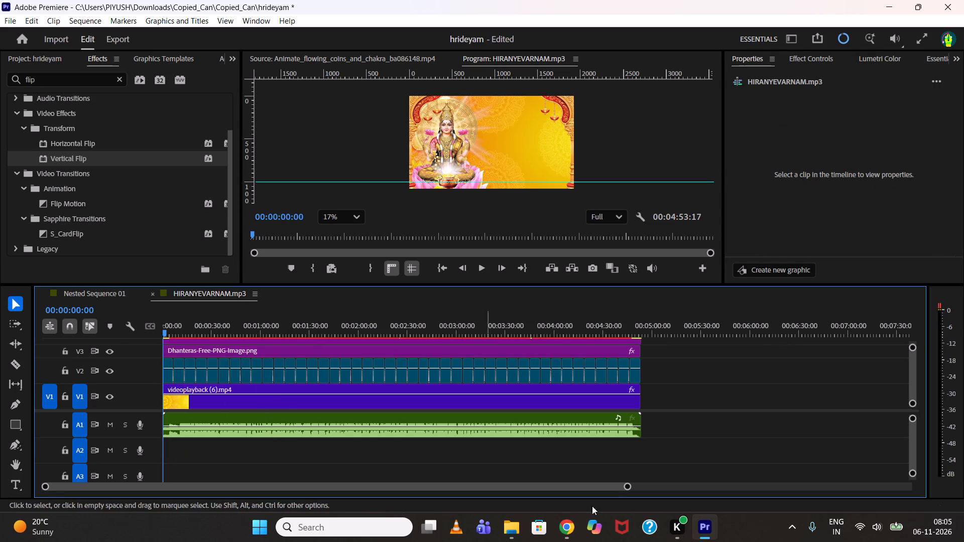
click(570, 530)
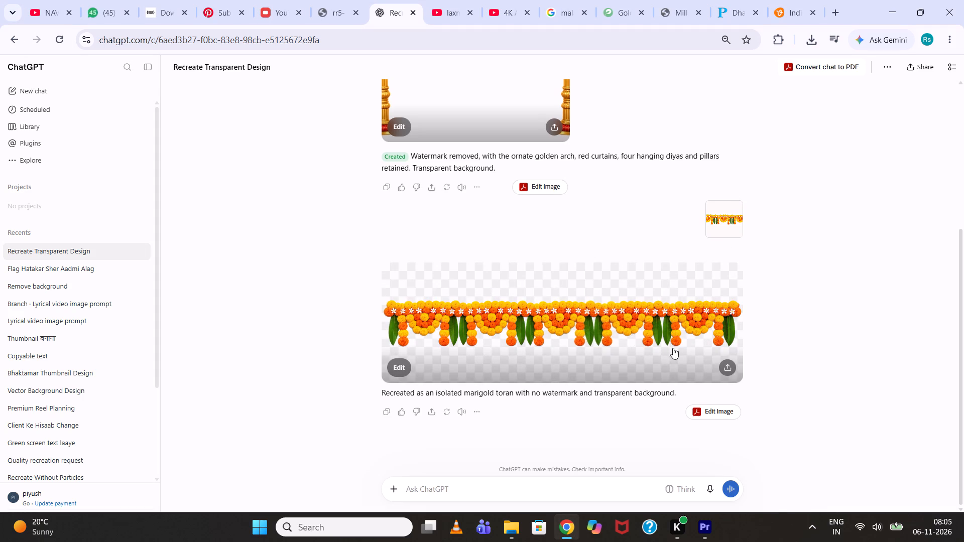
click(633, 343)
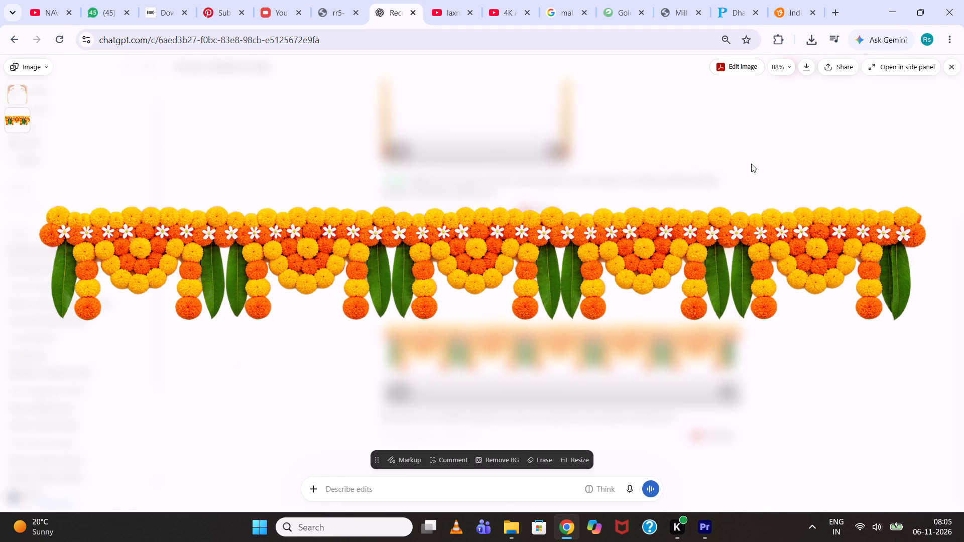
click(810, 64)
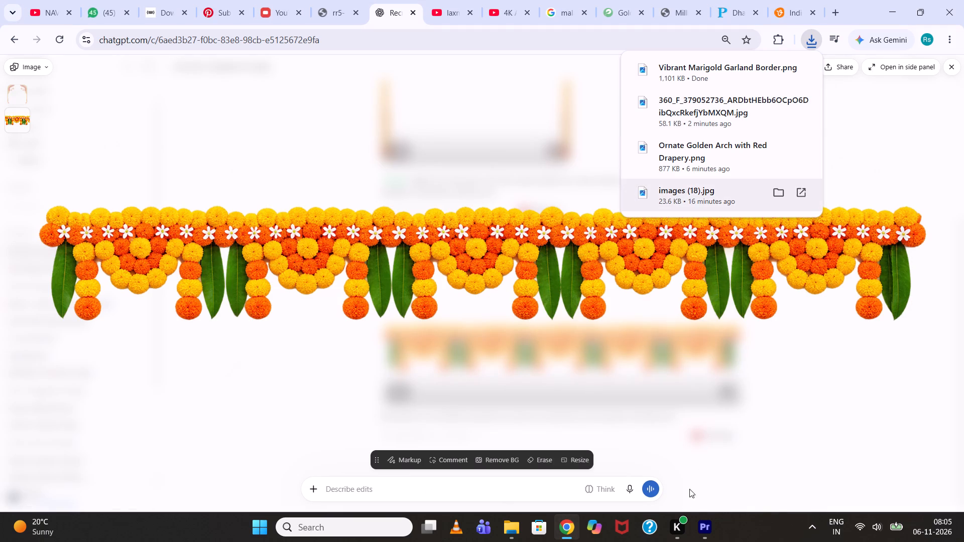
Return to Premiere and import Vibrant Marigold Garland Border.png from Downloads into the project.
click(697, 532)
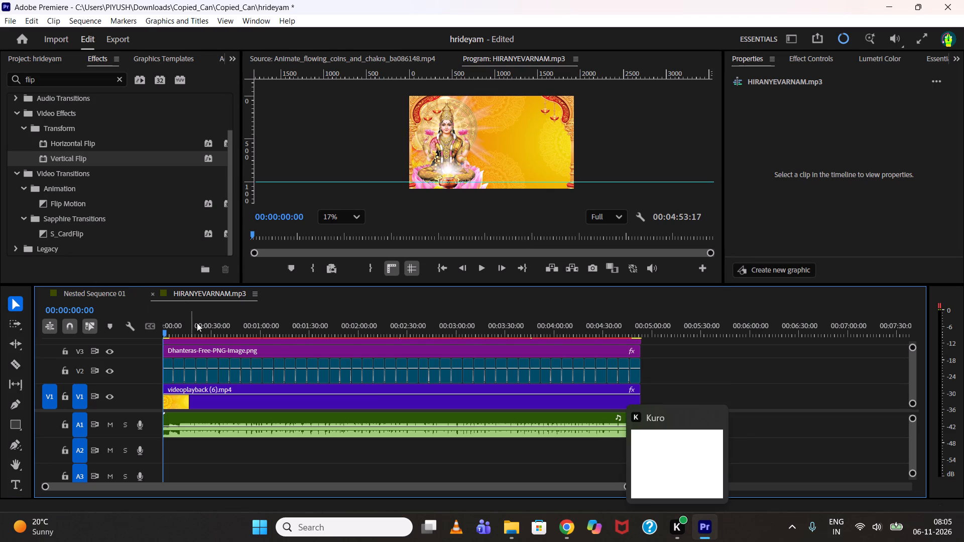
key(ctrl+i)
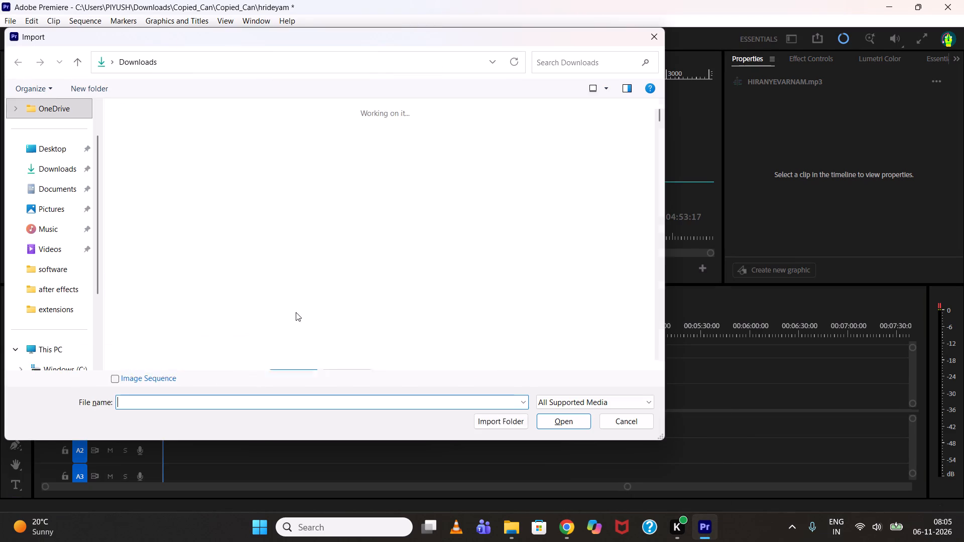
double_click(177, 177)
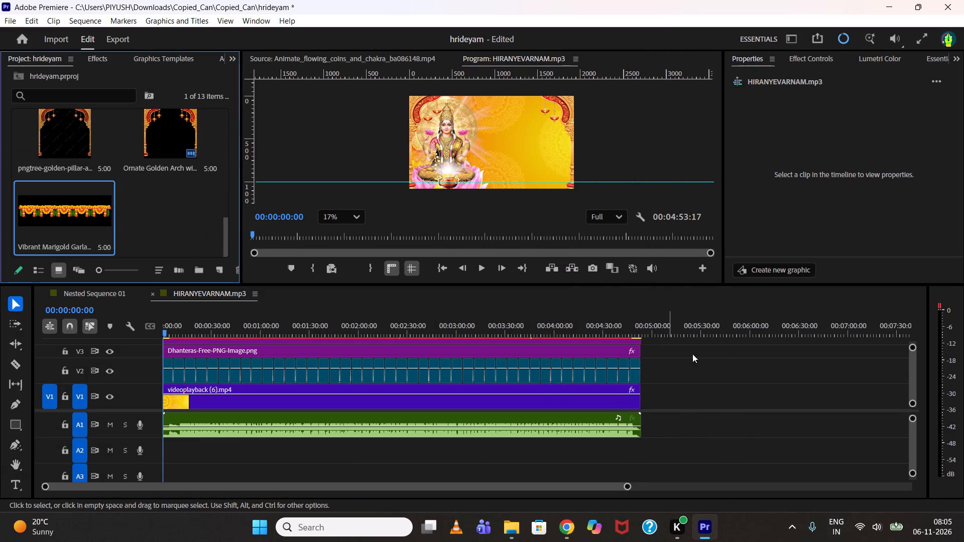
Move Nested Sequence 01 and both Ornate Golden Arch clips up one track to V5–V7, leaving V4 empty.
click(914, 363)
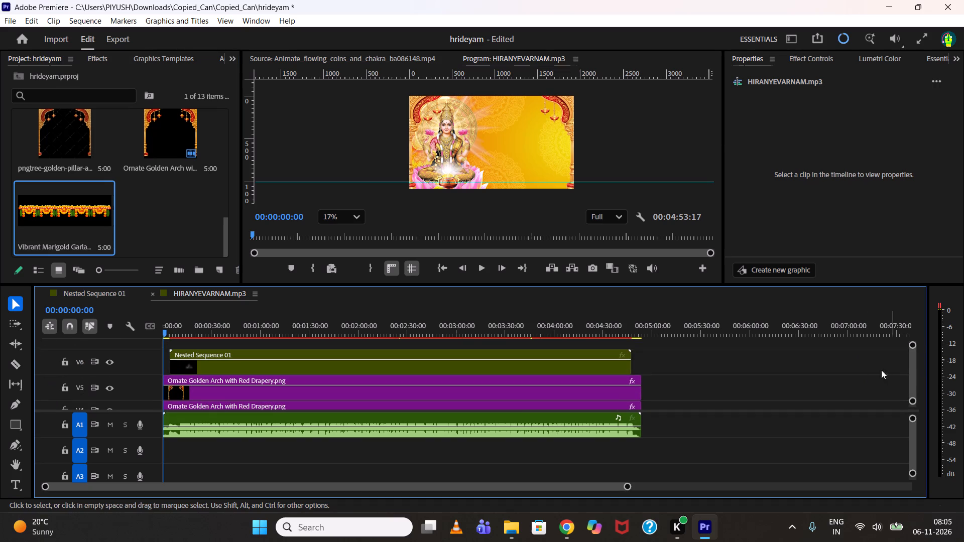
click(829, 374)
key(grave)
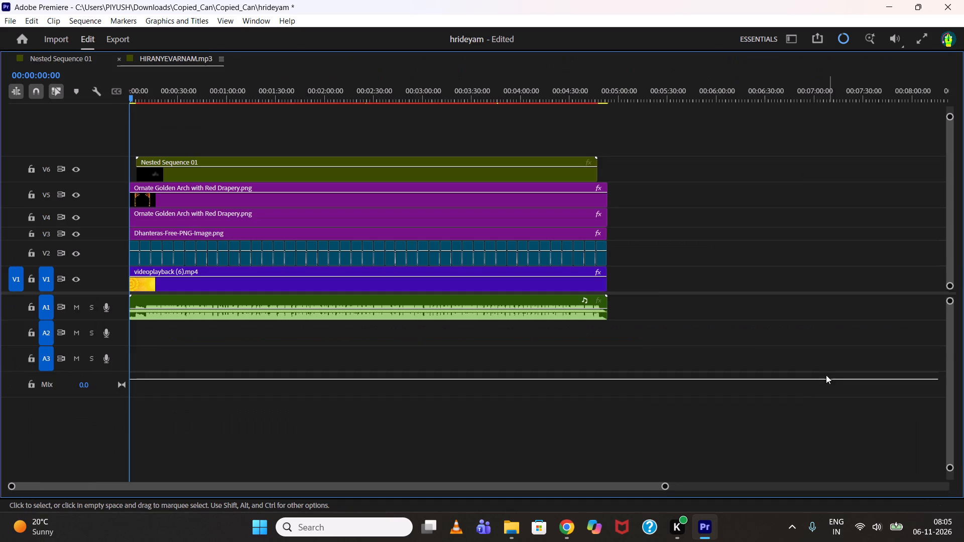
drag(659, 152, 299, 187)
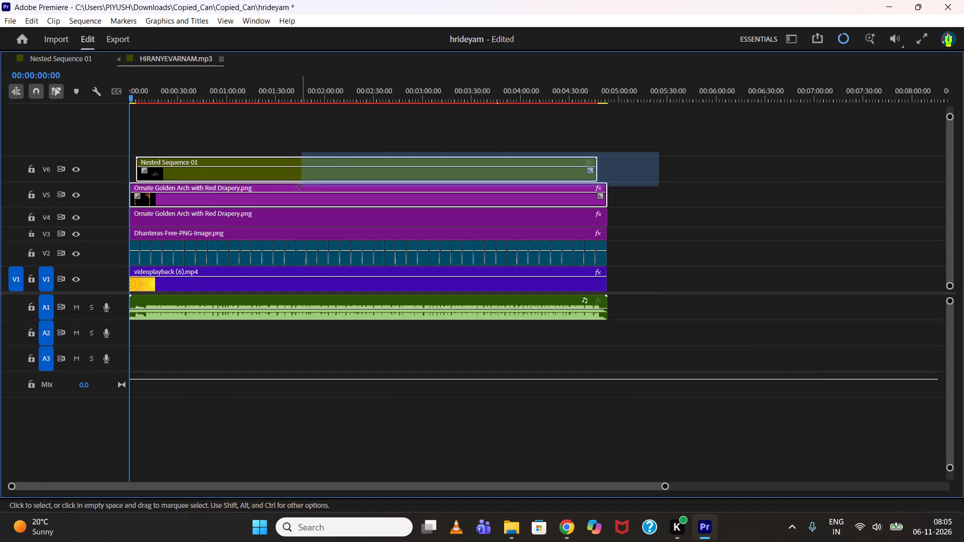
drag(299, 187, 149, 215)
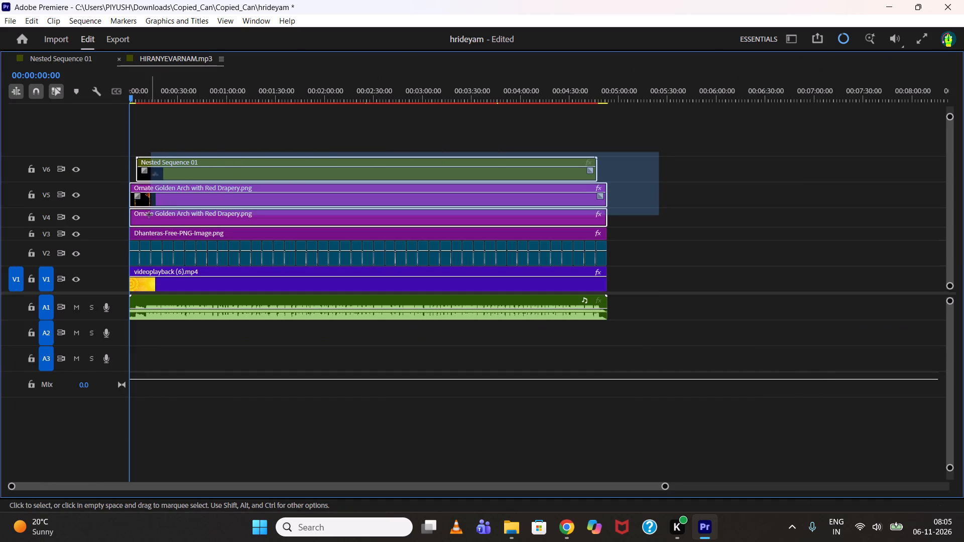
drag(149, 215, 148, 215)
drag(289, 220, 287, 203)
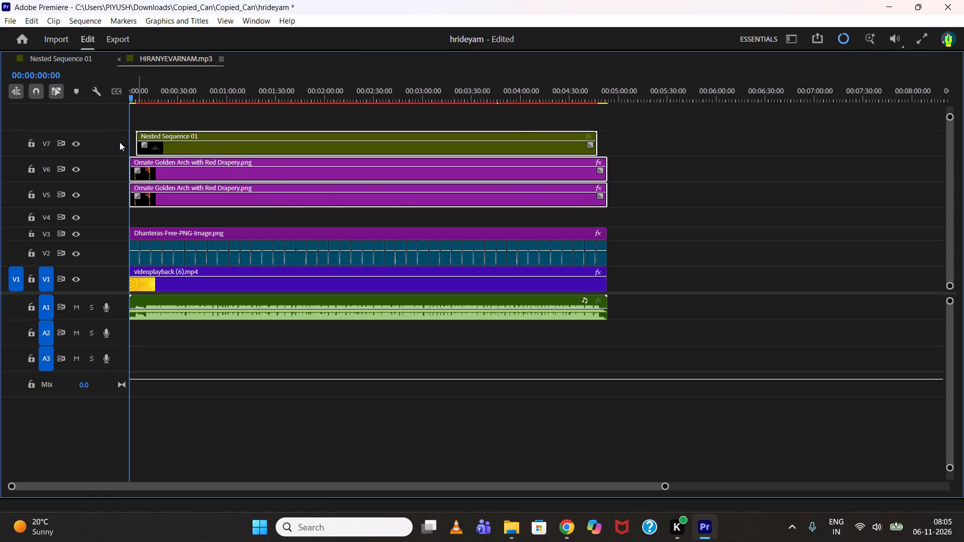
Place the Vibrant Marigold Garland Border image on V4 at the sequence start and extend it to the end of the arch clips.
key(grave)
drag(56, 219, 183, 329)
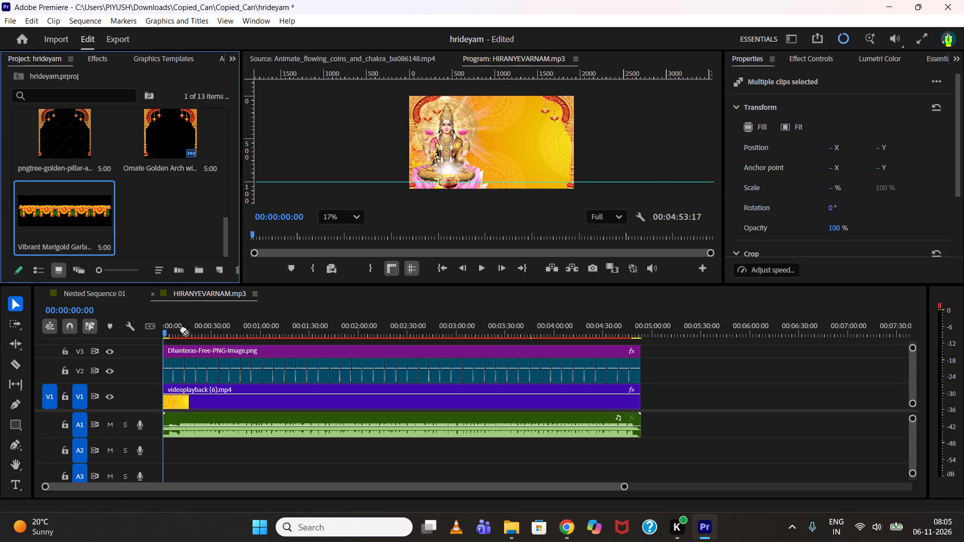
drag(183, 329, 160, 341)
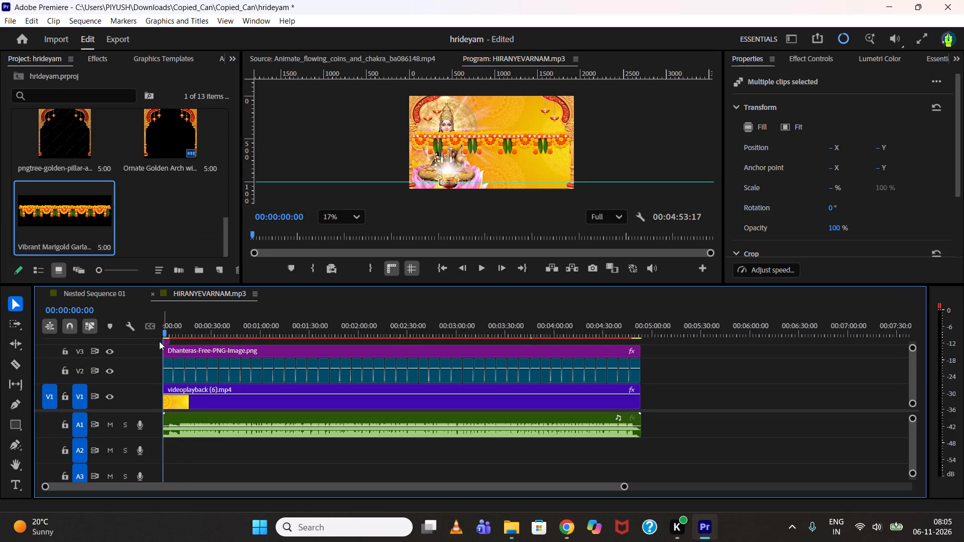
key(grave)
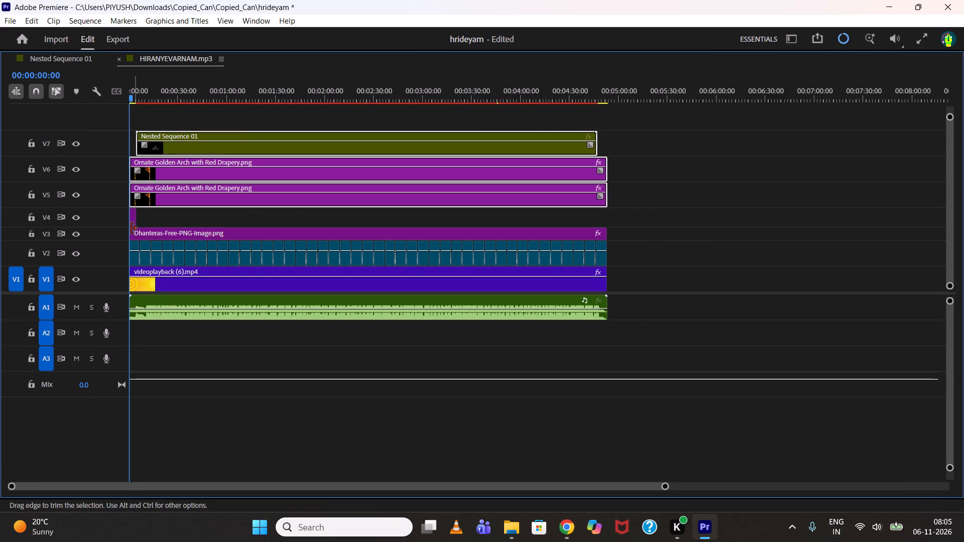
drag(138, 217, 582, 206)
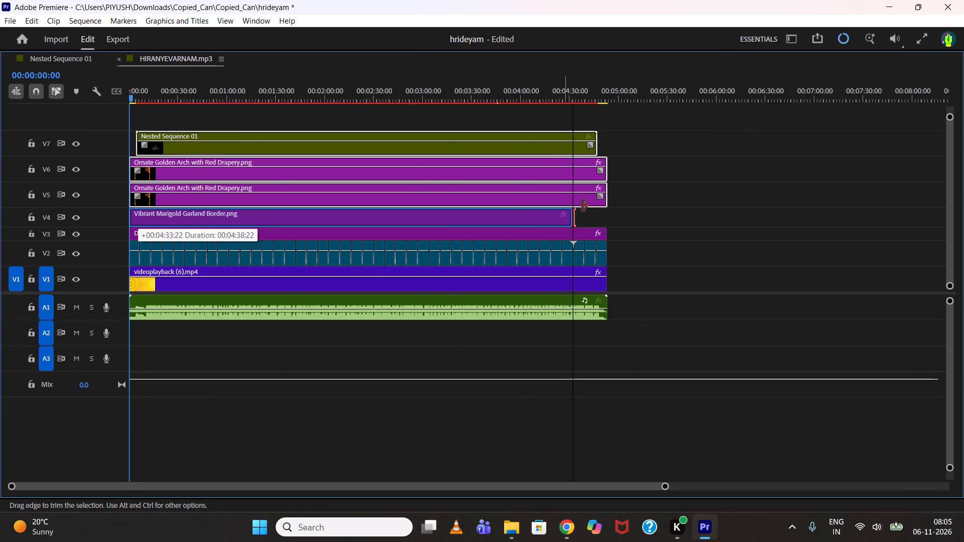
drag(582, 206, 608, 205)
key(grave)
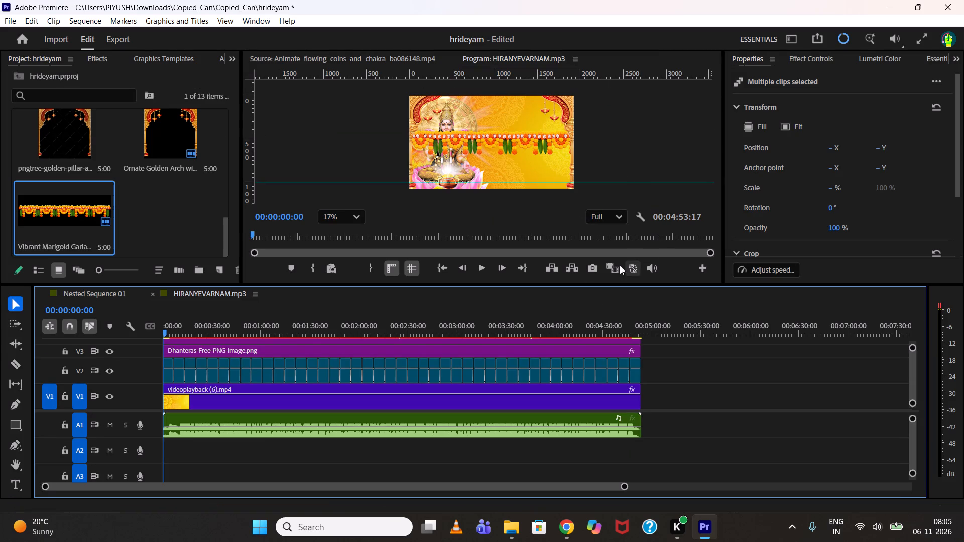
Scale the marigold garland on V4 to 91% and raise it to Y -4 along the frame's top edge.
click(317, 352)
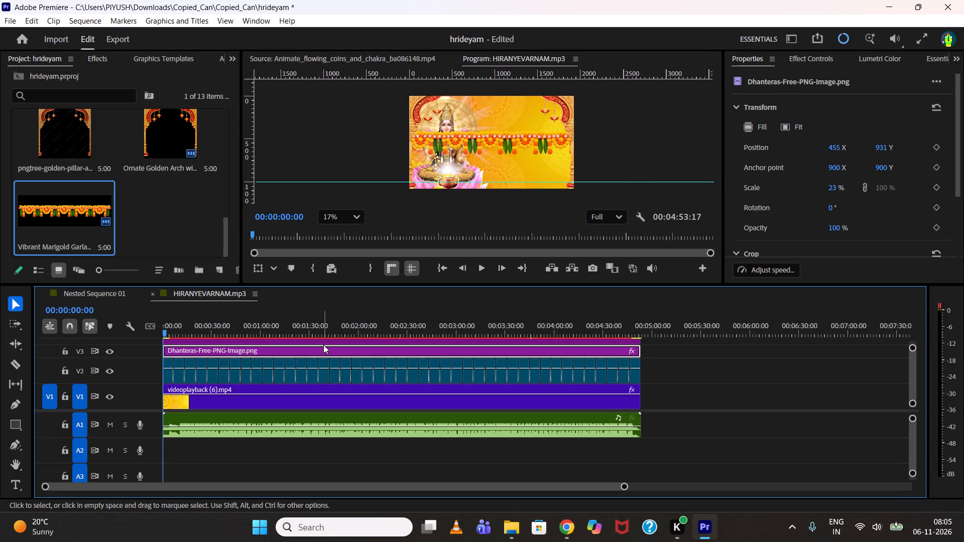
click(323, 344)
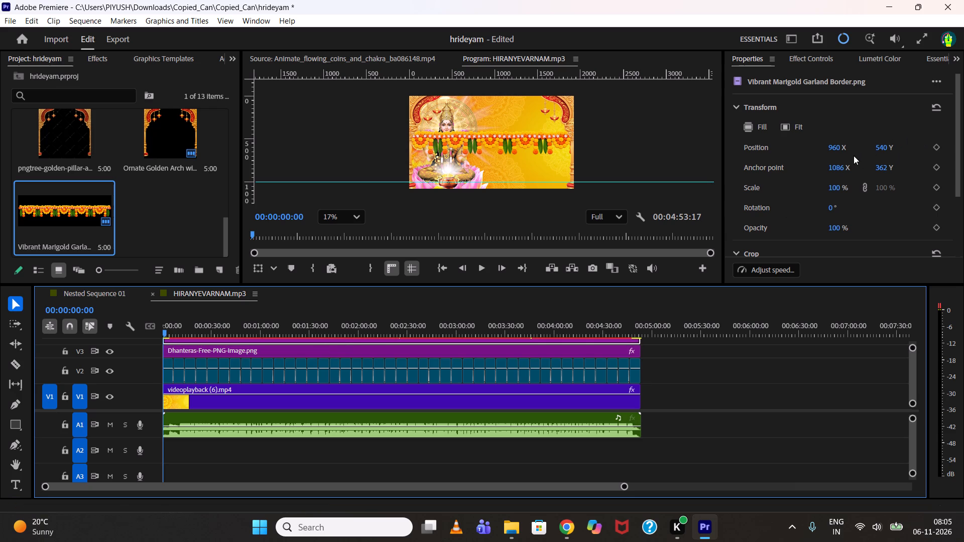
drag(885, 145, 760, 164)
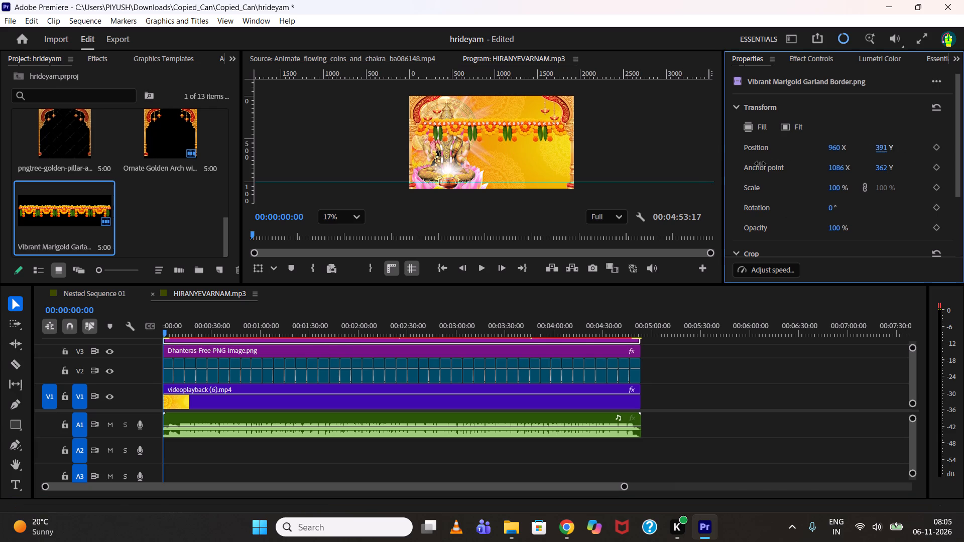
drag(760, 164, 644, 178)
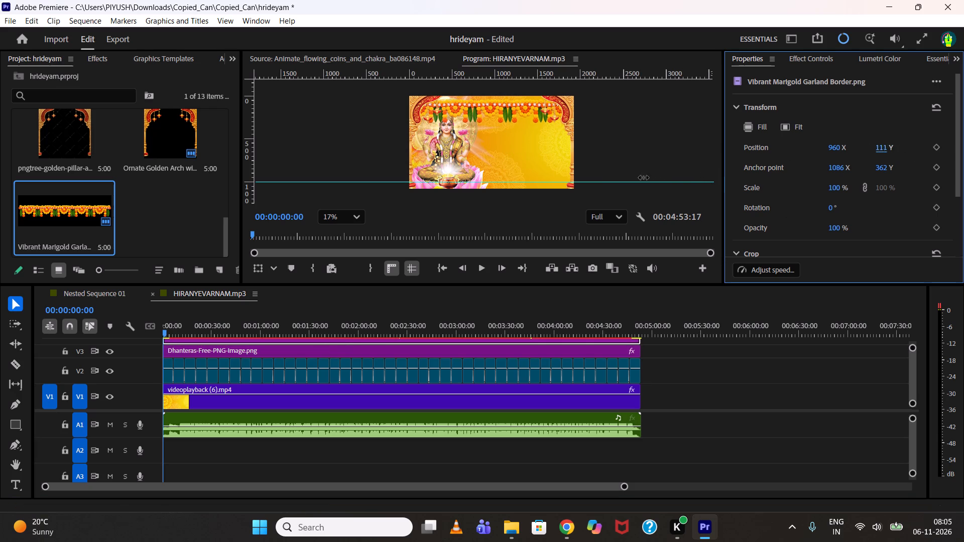
drag(644, 178, 568, 191)
scroll(499, 138, up, 2)
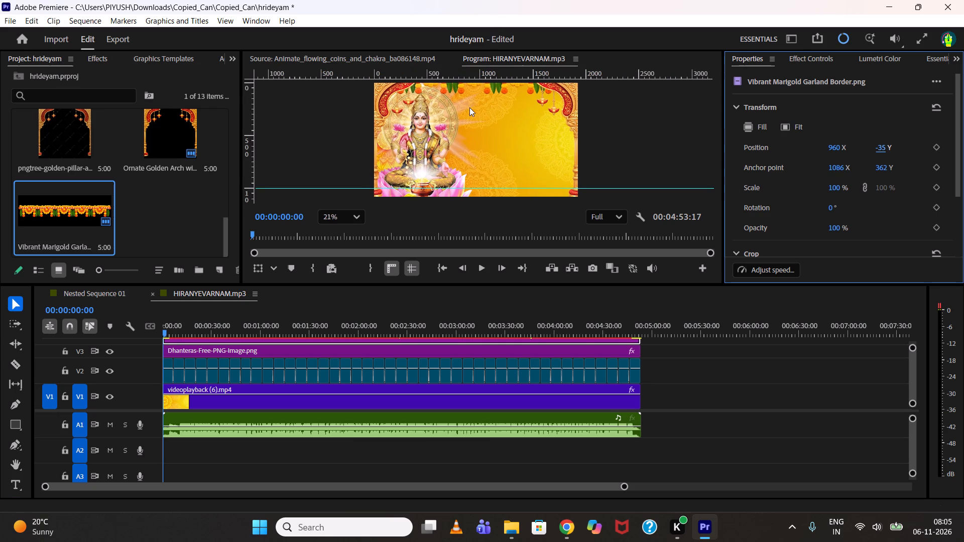
scroll(469, 107, up, 11)
middle_drag(451, 123, 452, 174)
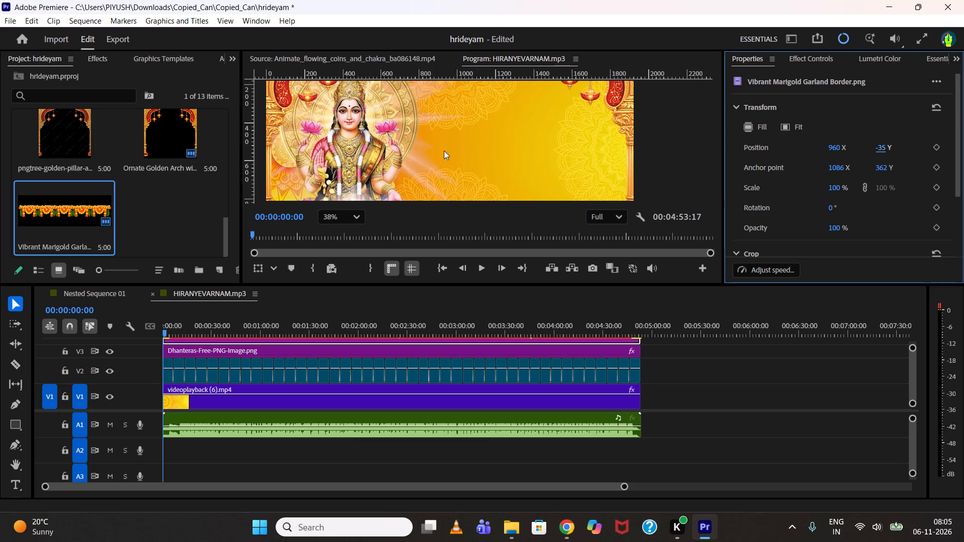
middle_drag(444, 151, 440, 204)
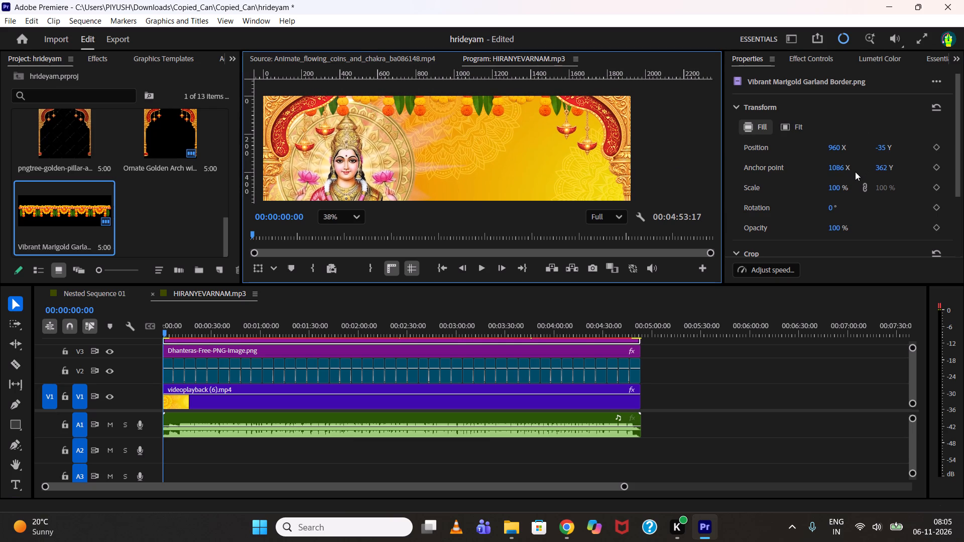
drag(839, 186, 831, 186)
drag(887, 147, 902, 148)
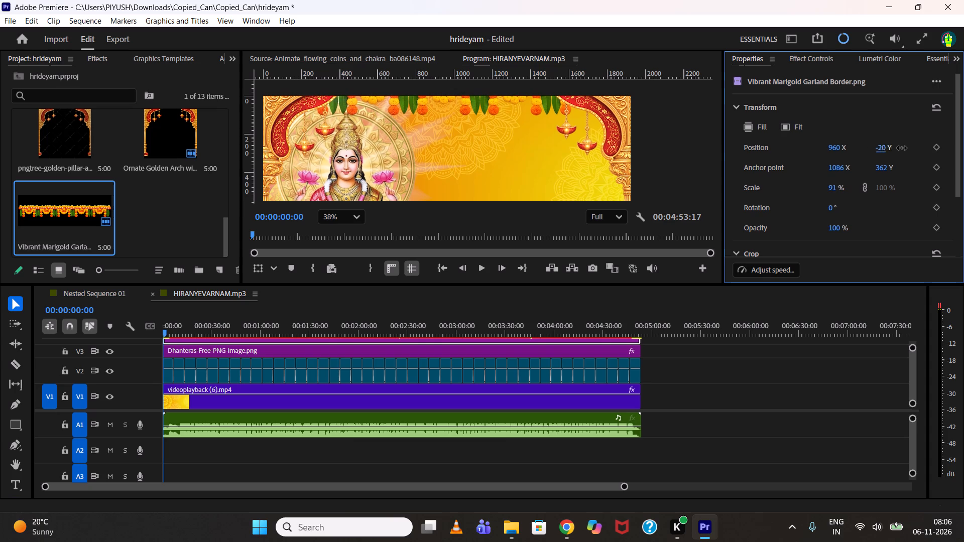
drag(902, 148, 910, 149)
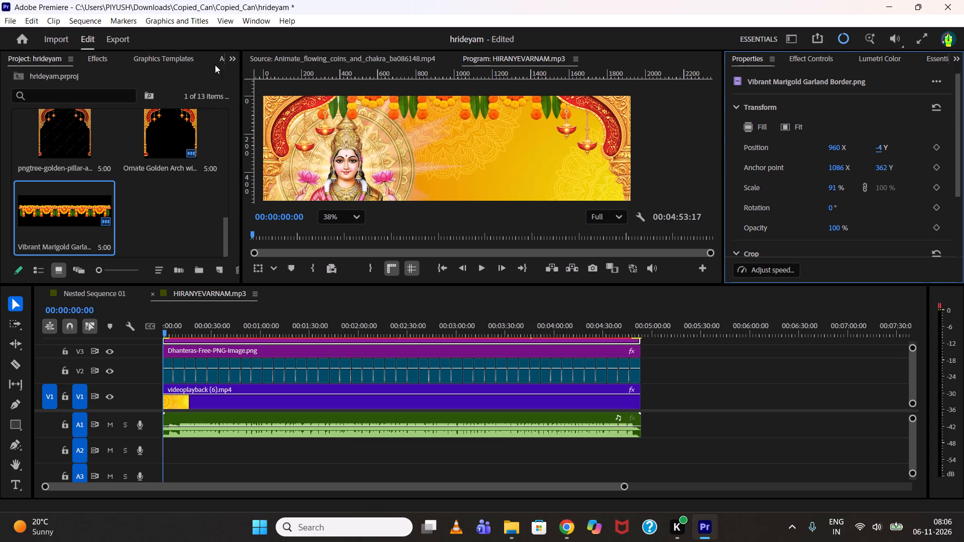
Search the effects for "edge glow" and apply Edge Glow to the marigold garland clip on V4.
click(101, 58)
click(90, 76)
drag(90, 77, 49, 81)
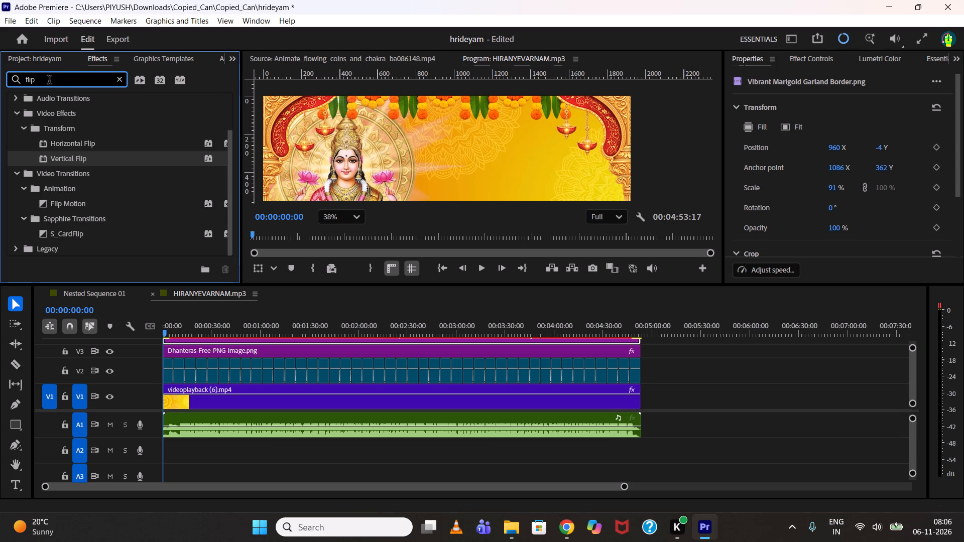
drag(49, 81, 20, 81)
key(v)
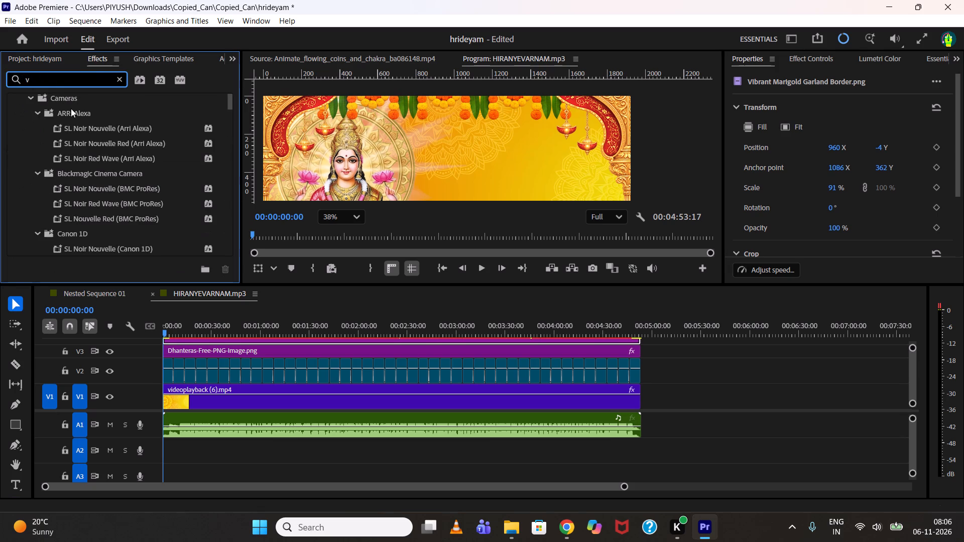
key(BackSpace)
text(edge)
key(space)
text(glow)
drag(109, 189, 203, 340)
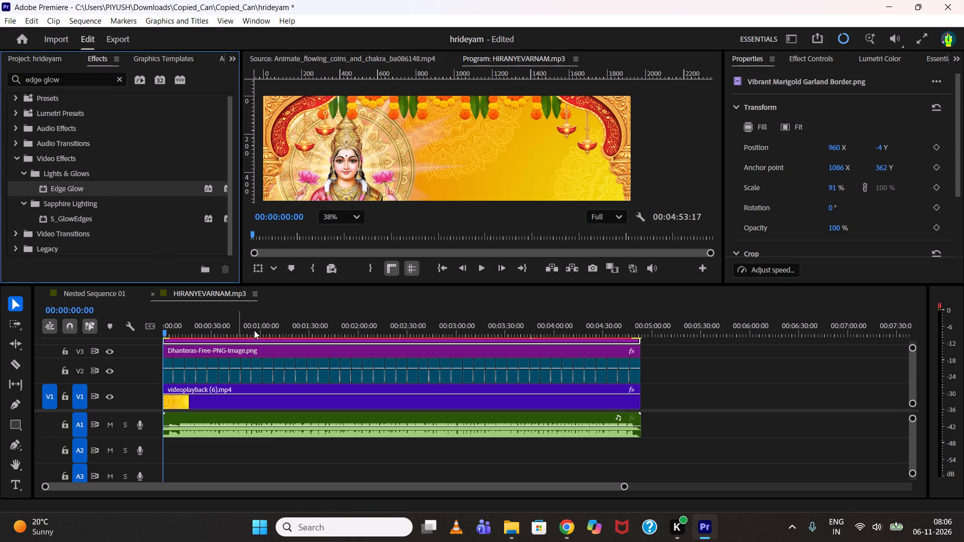
Set the garland's Edge Glow intensity to 100%.
click(810, 59)
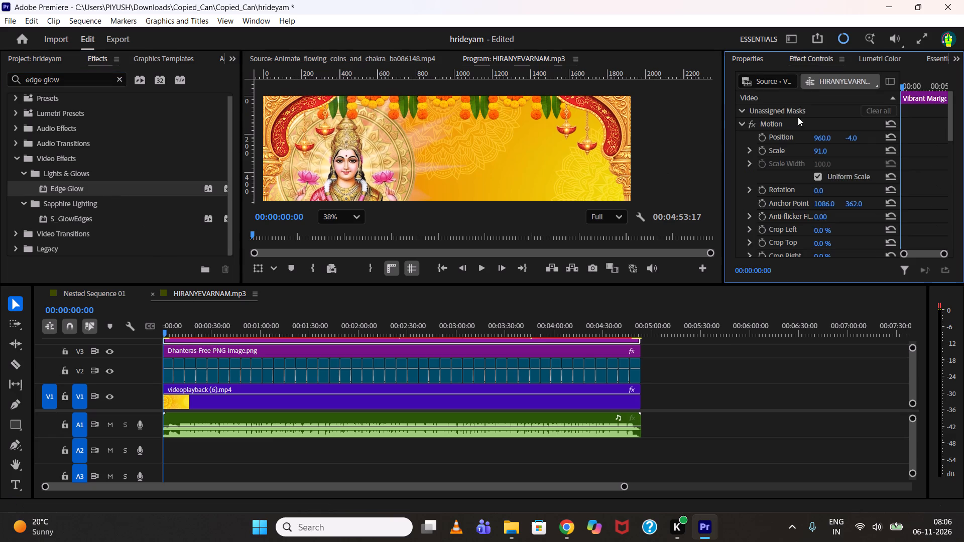
scroll(788, 165, down, 15)
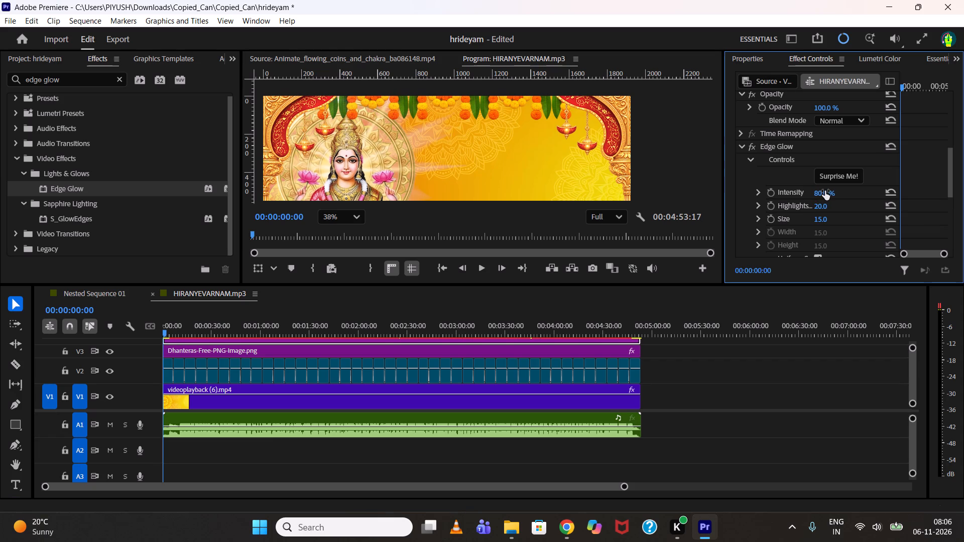
drag(824, 190, 868, 191)
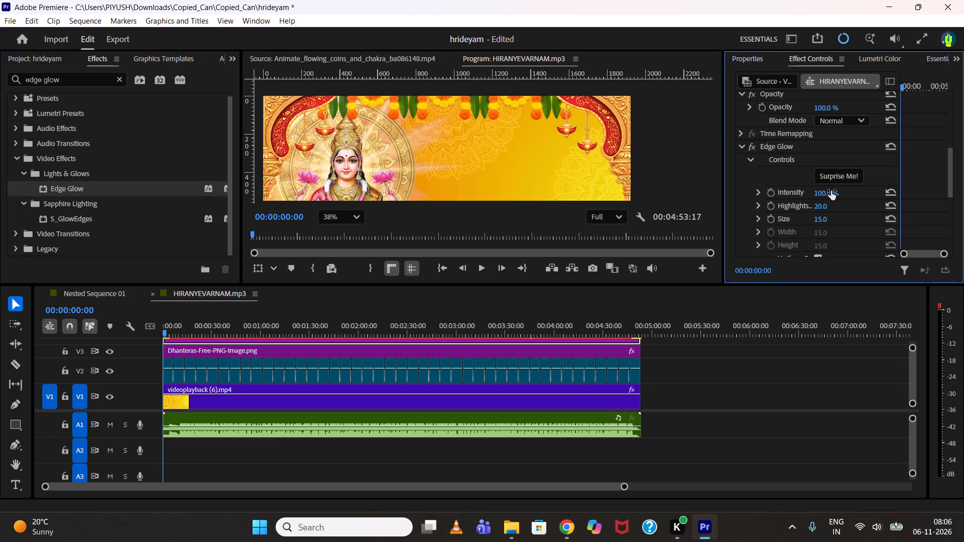
Examine the glowing garland up close and against the arch and Lakshmi at the sequence start.
scroll(494, 125, up, 9)
scroll(455, 111, down, 6)
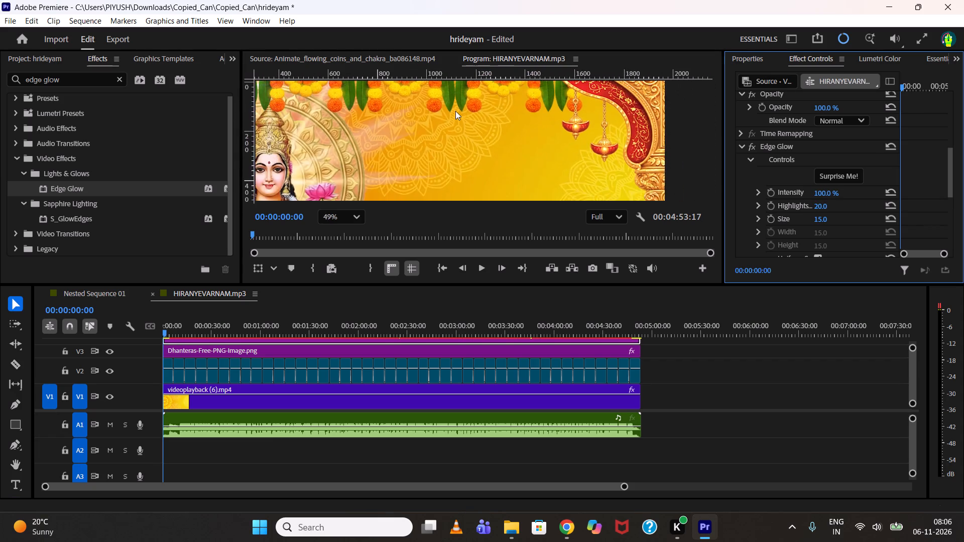
scroll(455, 111, down, 7)
middle_drag(455, 111, 451, 86)
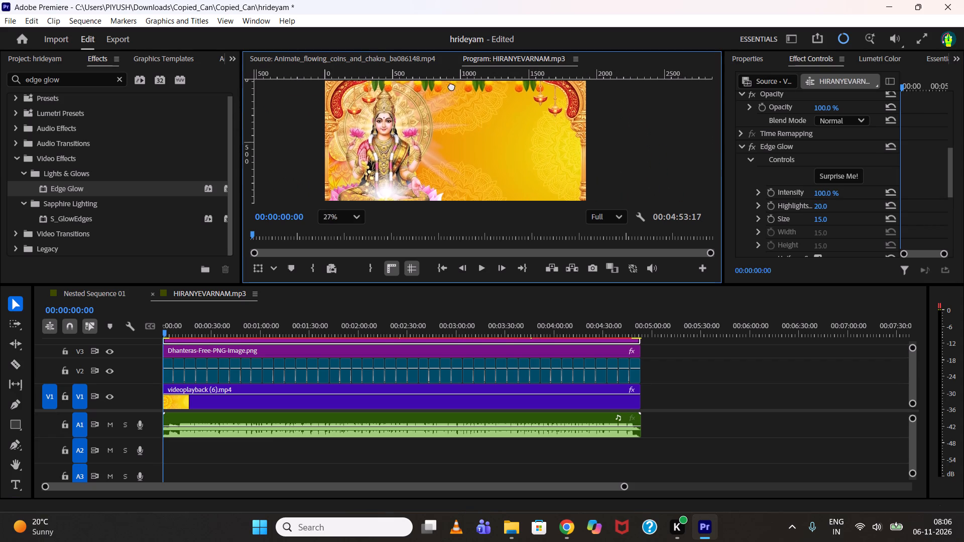
middle_drag(451, 86, 450, 77)
drag(219, 322, 144, 338)
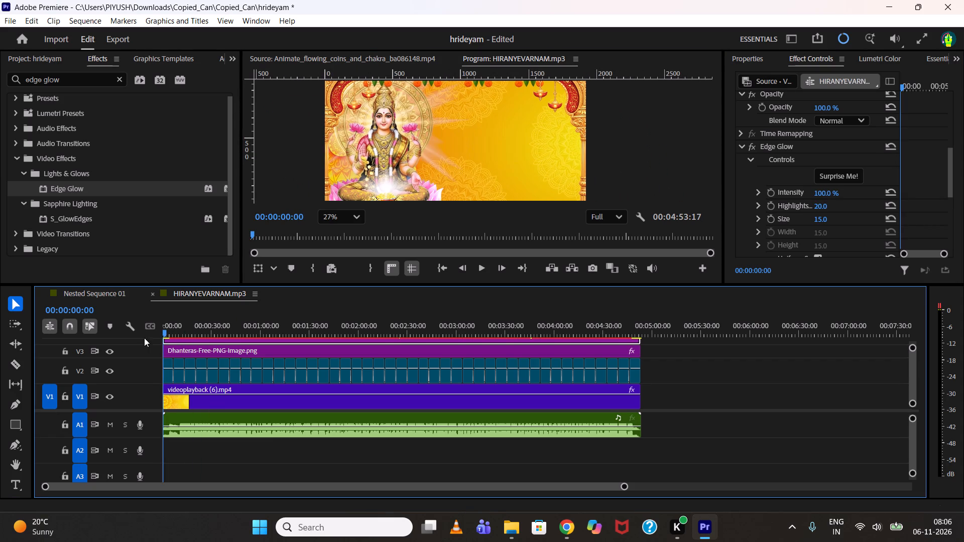
Play the sequence from the start to review the glowing garland with the arch, Lakshmi and lyrics, and return to the beginning.
drag(144, 338, 78, 354)
key(space)
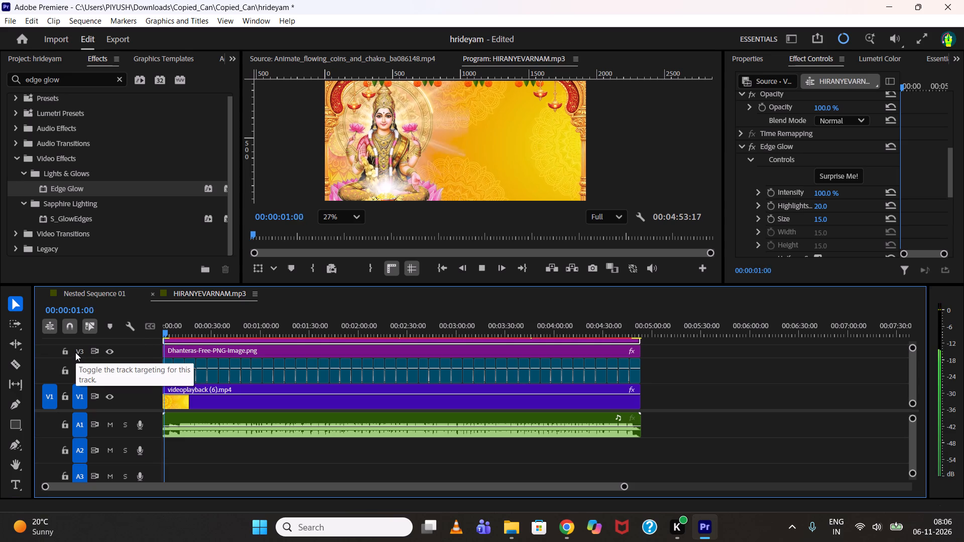
scroll(369, 144, down, 3)
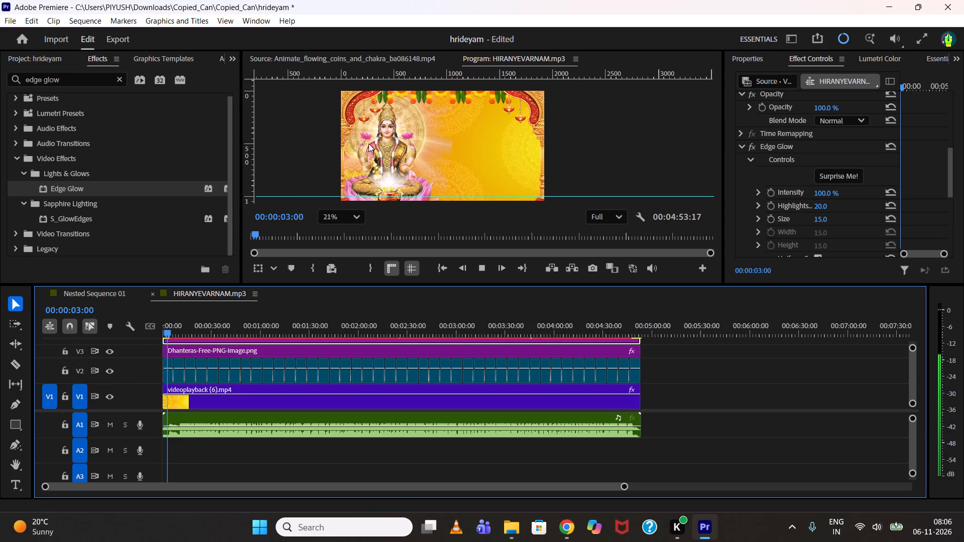
middle_drag(369, 143, 361, 143)
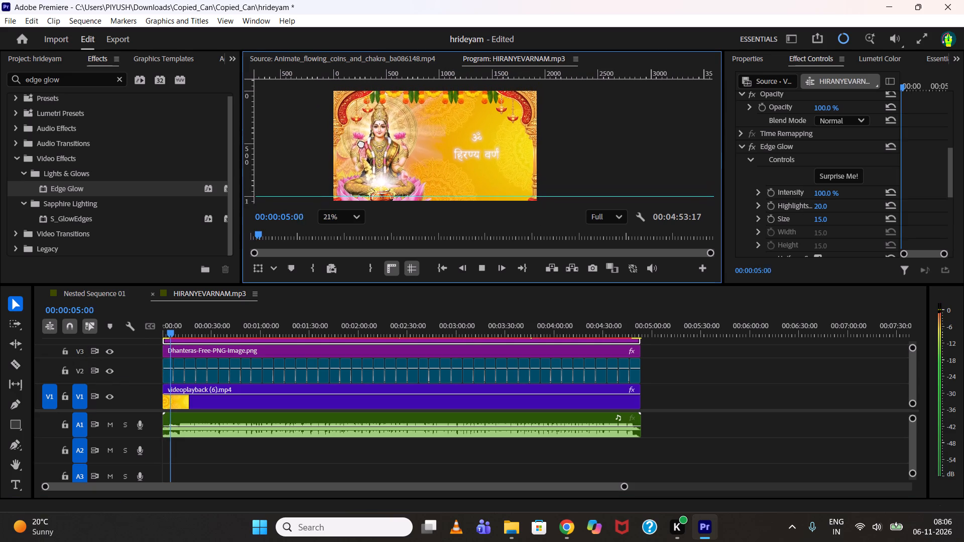
middle_drag(361, 143, 361, 144)
scroll(361, 144, up, 1)
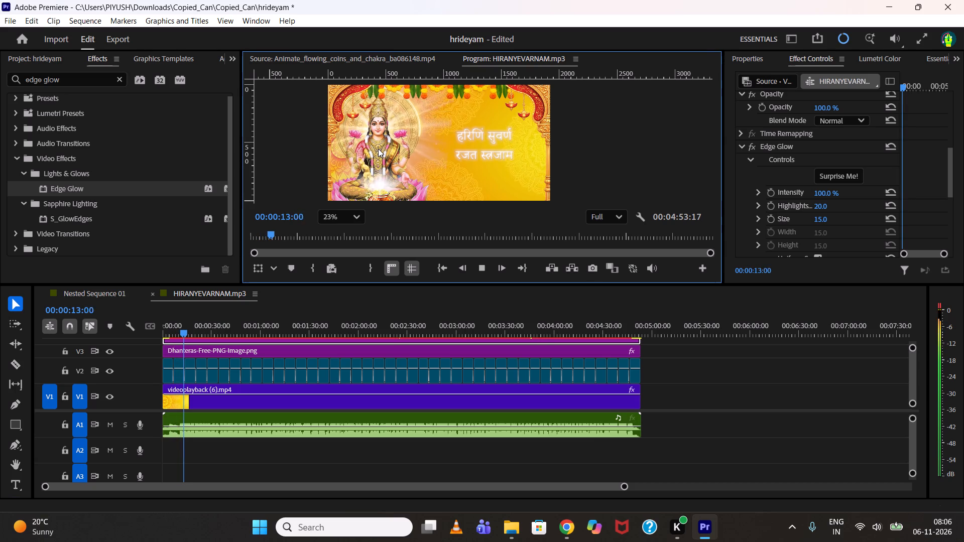
scroll(466, 113, up, 2)
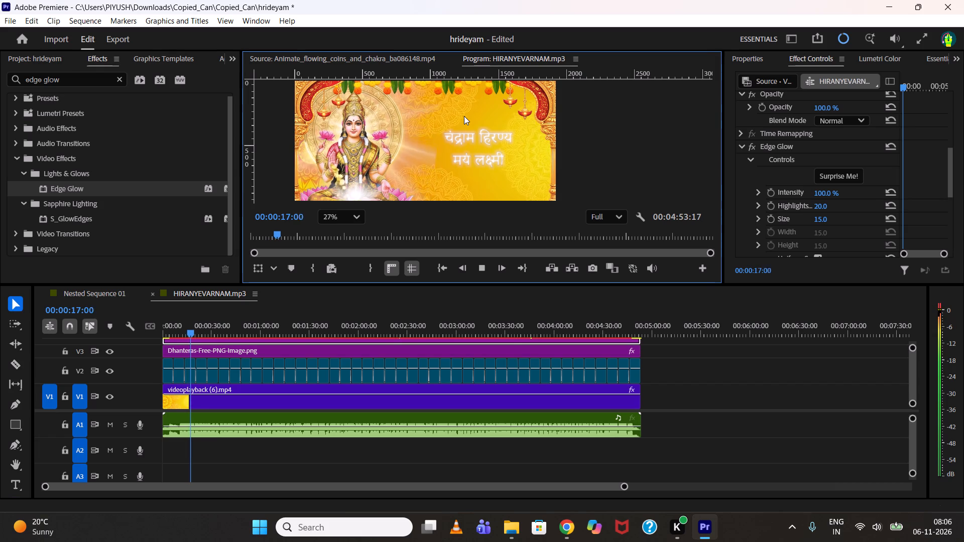
scroll(464, 116, down, 3)
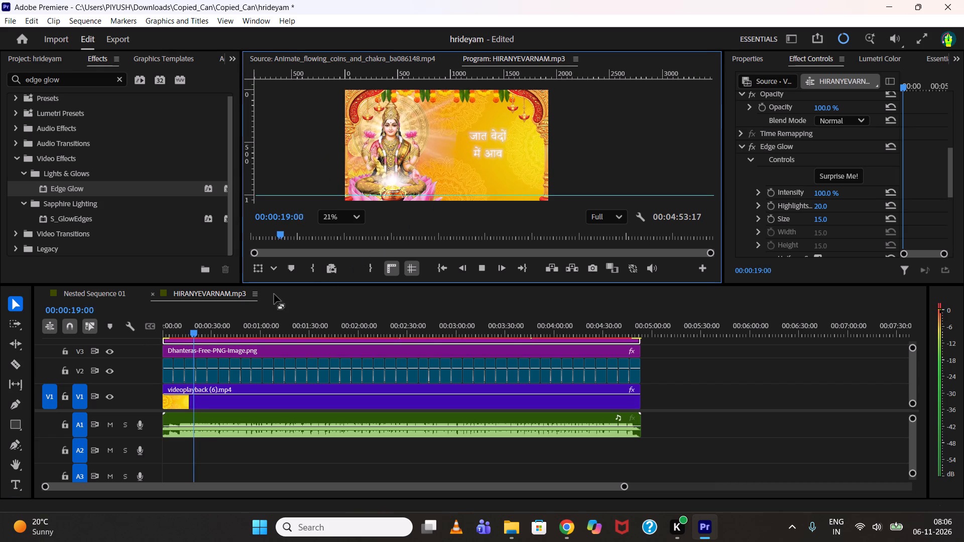
drag(175, 334, 117, 335)
key(space)
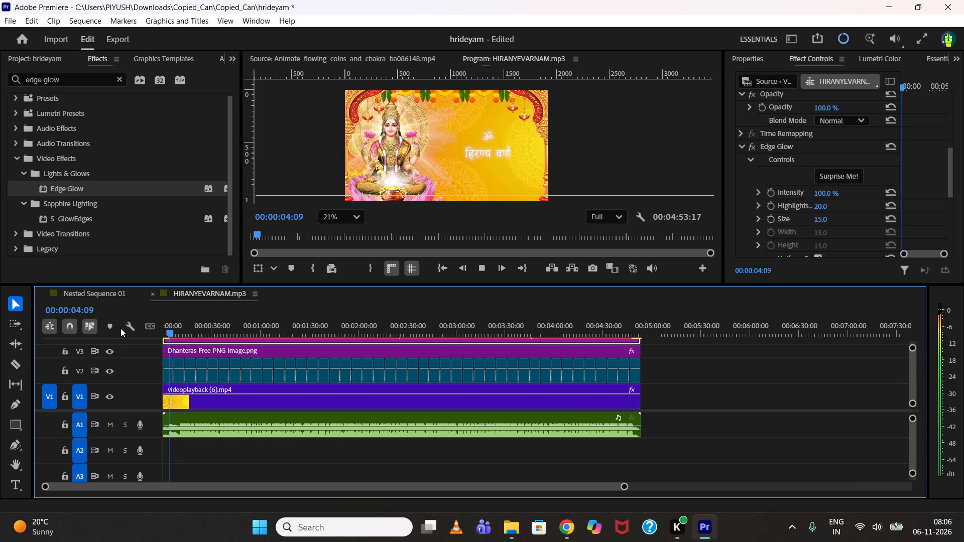
drag(173, 328, 164, 329)
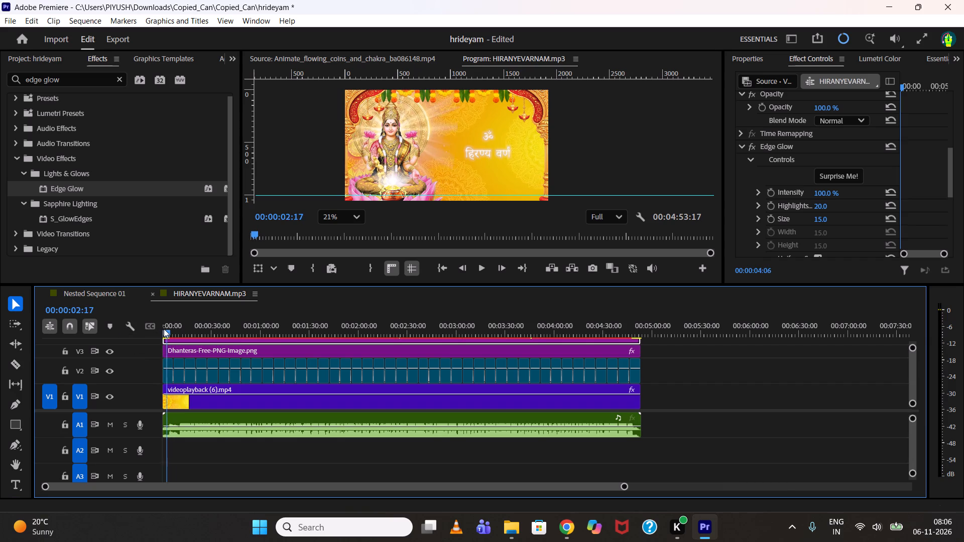
drag(164, 329, 139, 328)
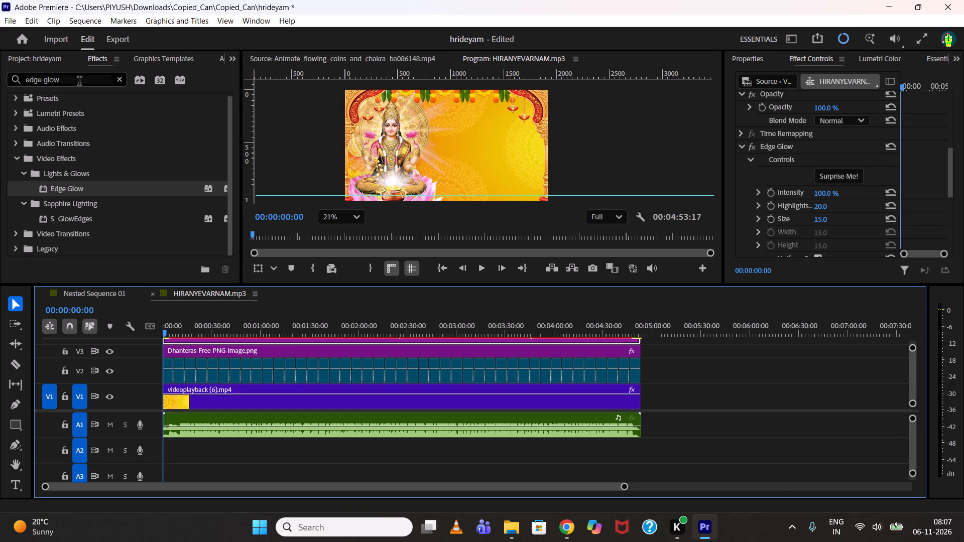
Clear the effects search and browse the Stylize effects and the Animation and Dissolve video transitions.
click(43, 61)
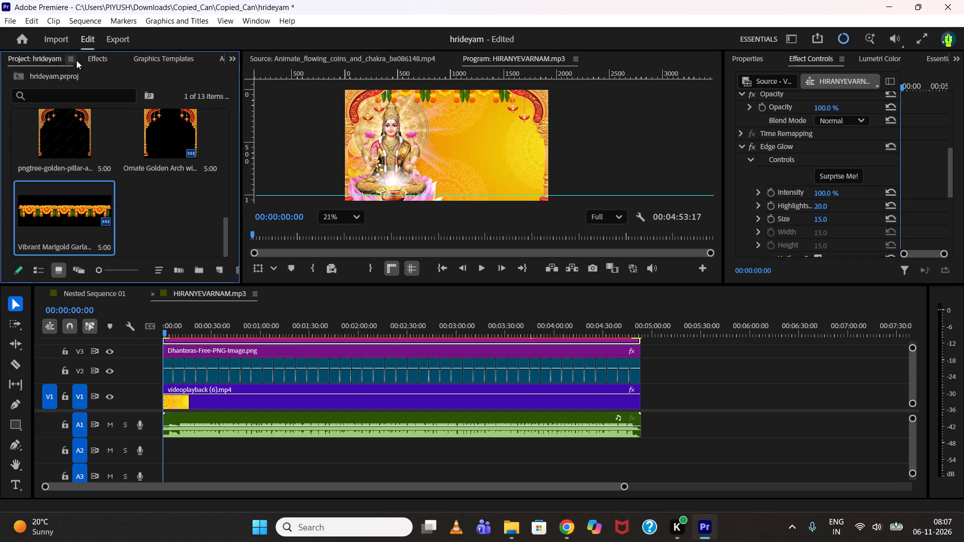
click(105, 58)
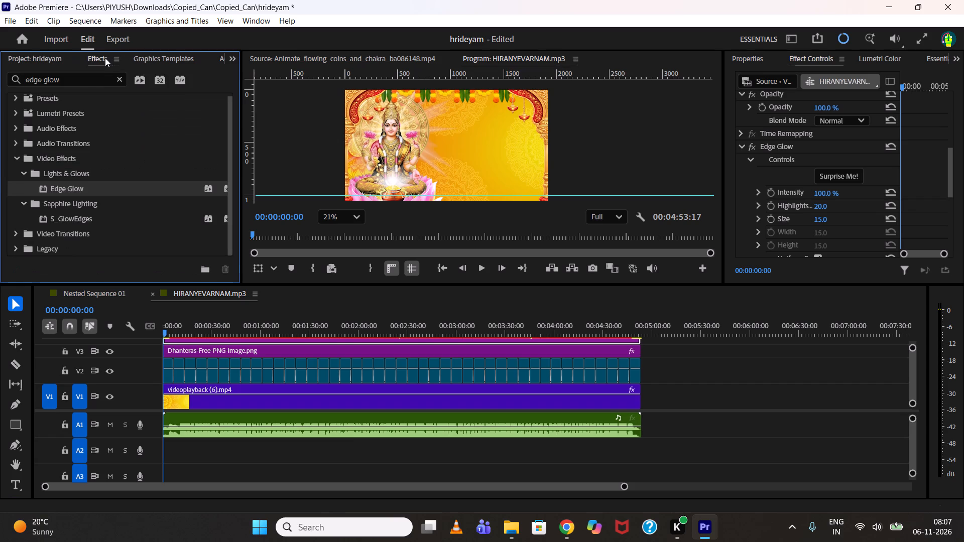
click(116, 81)
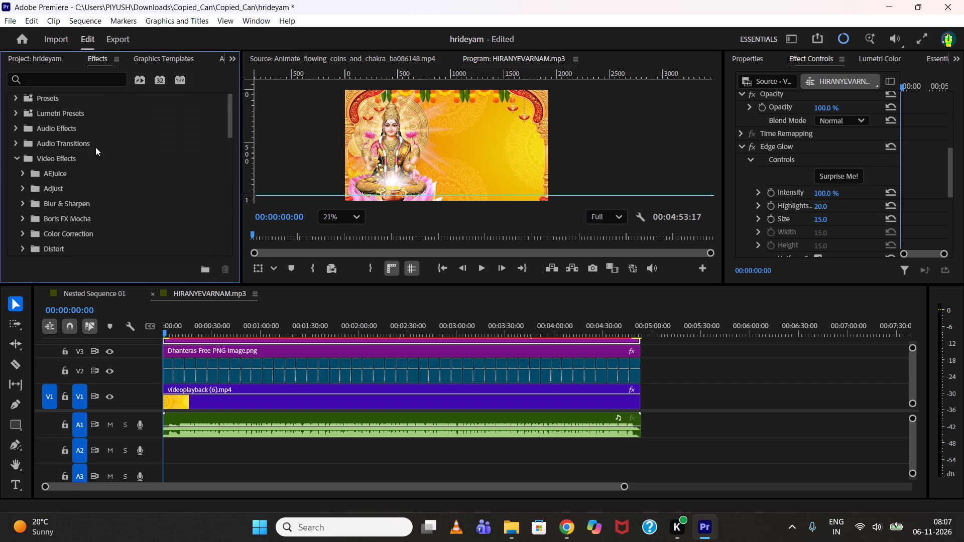
scroll(83, 190, down, 10)
scroll(35, 236, down, 8)
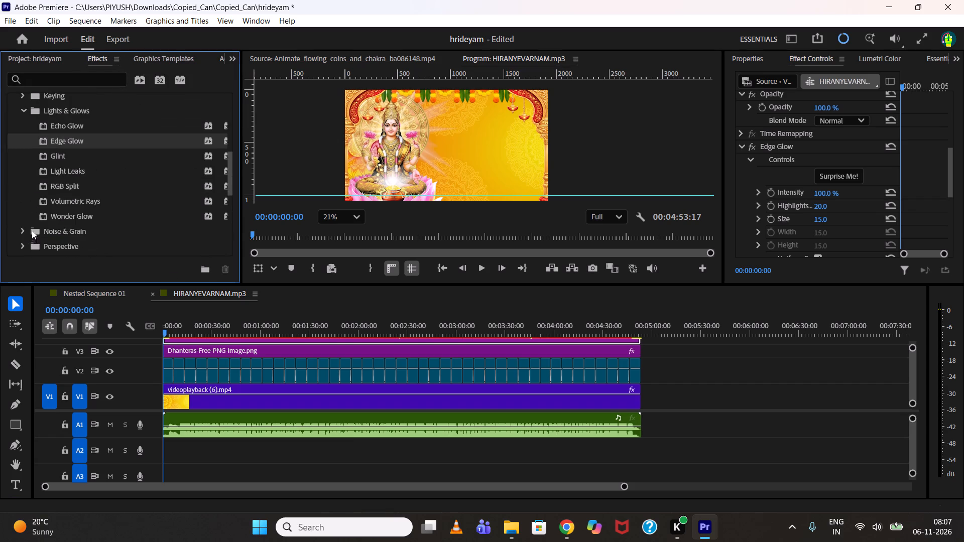
scroll(32, 230, down, 16)
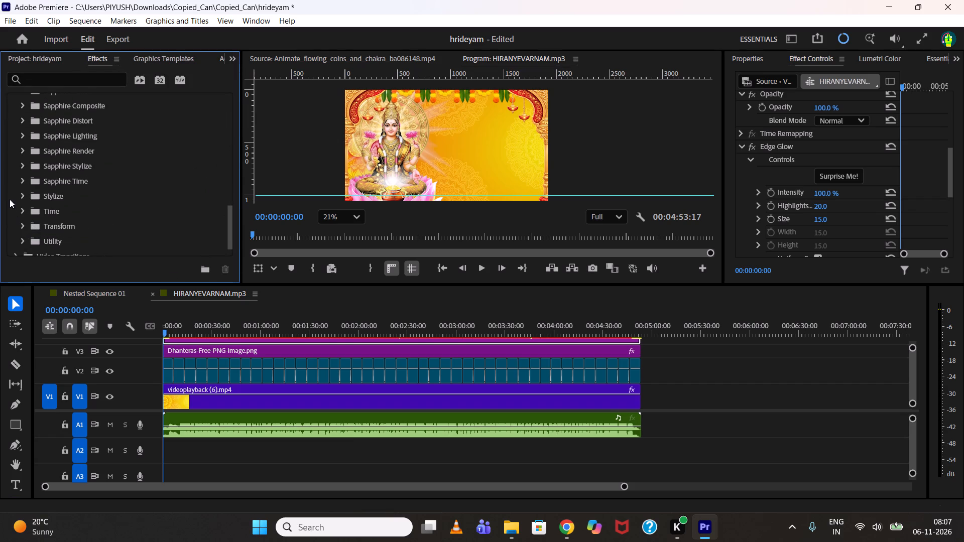
click(19, 185)
scroll(30, 183, down, 7)
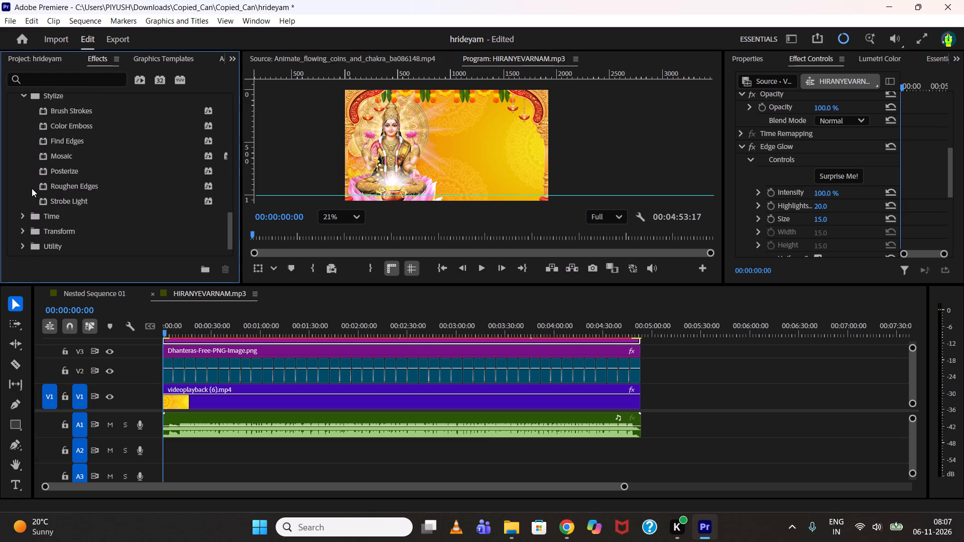
scroll(32, 188, down, 3)
click(17, 231)
scroll(40, 217, down, 6)
click(26, 184)
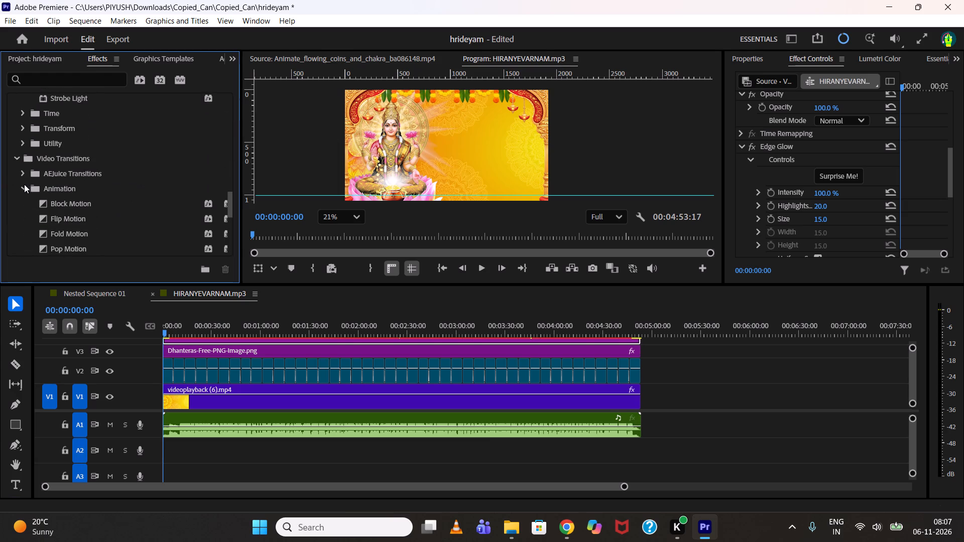
scroll(41, 191, down, 10)
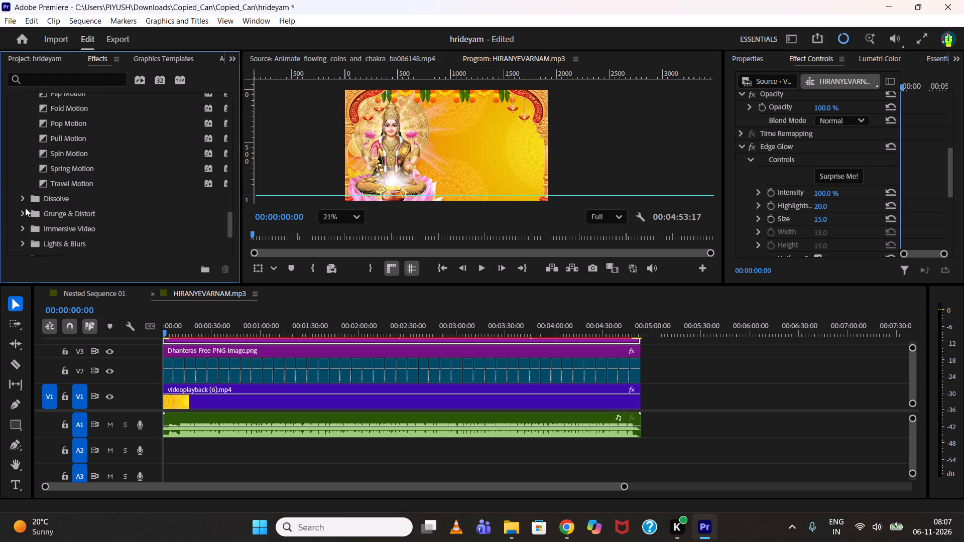
click(22, 198)
scroll(23, 199, down, 7)
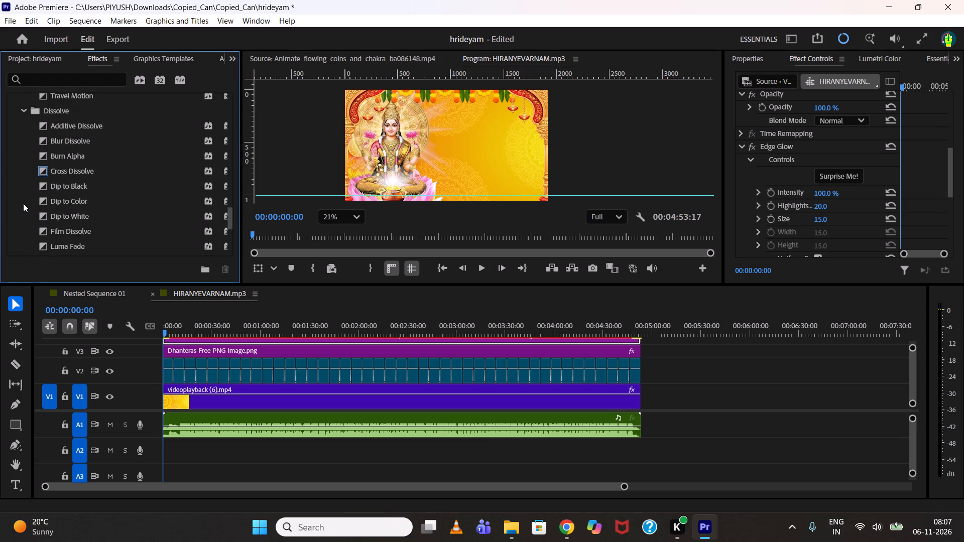
scroll(23, 203, down, 5)
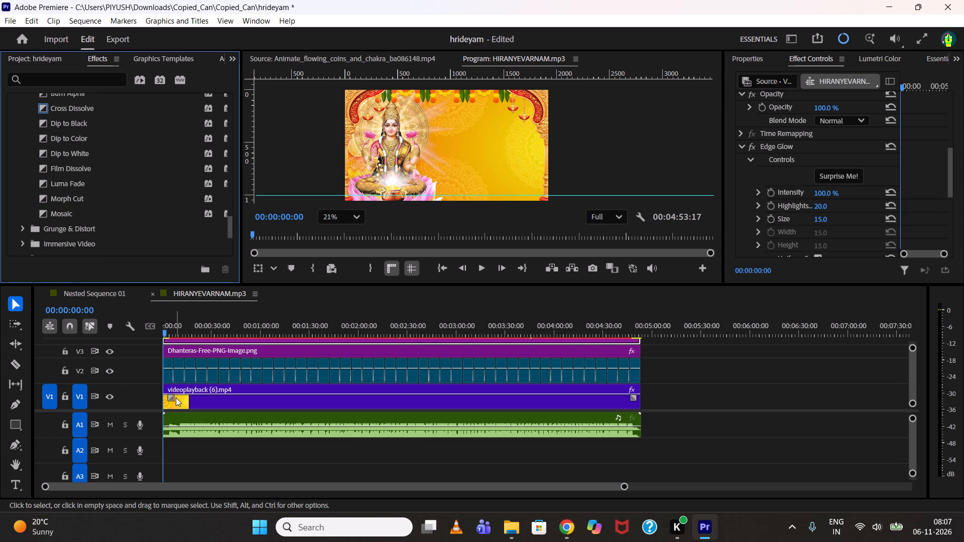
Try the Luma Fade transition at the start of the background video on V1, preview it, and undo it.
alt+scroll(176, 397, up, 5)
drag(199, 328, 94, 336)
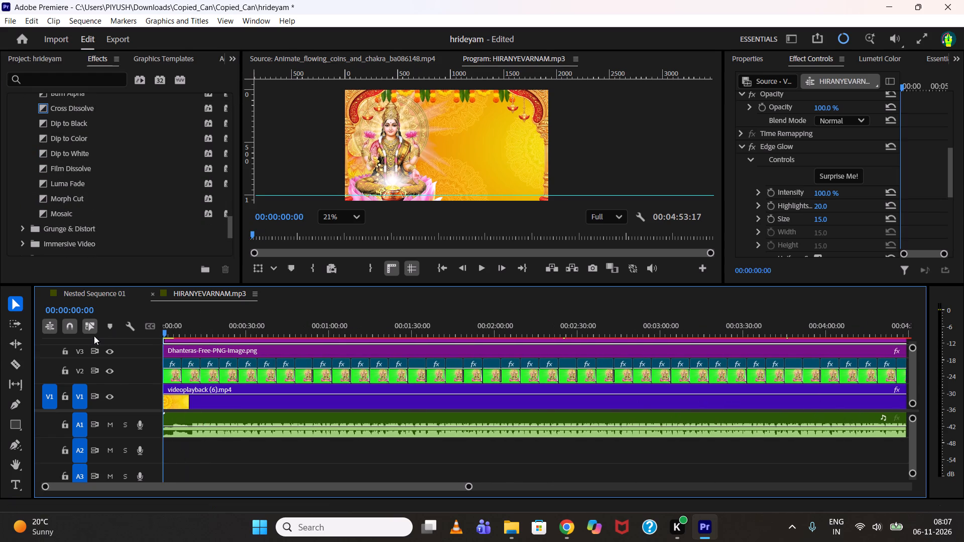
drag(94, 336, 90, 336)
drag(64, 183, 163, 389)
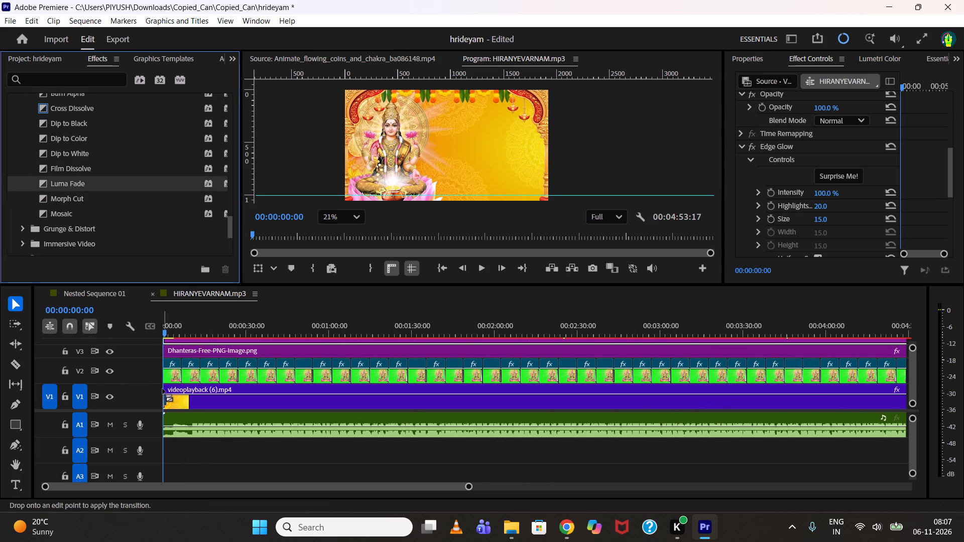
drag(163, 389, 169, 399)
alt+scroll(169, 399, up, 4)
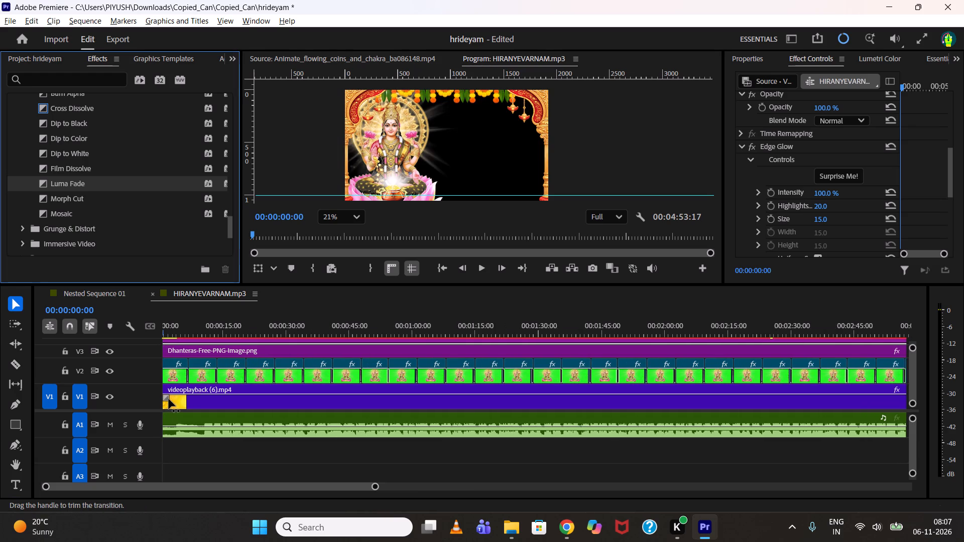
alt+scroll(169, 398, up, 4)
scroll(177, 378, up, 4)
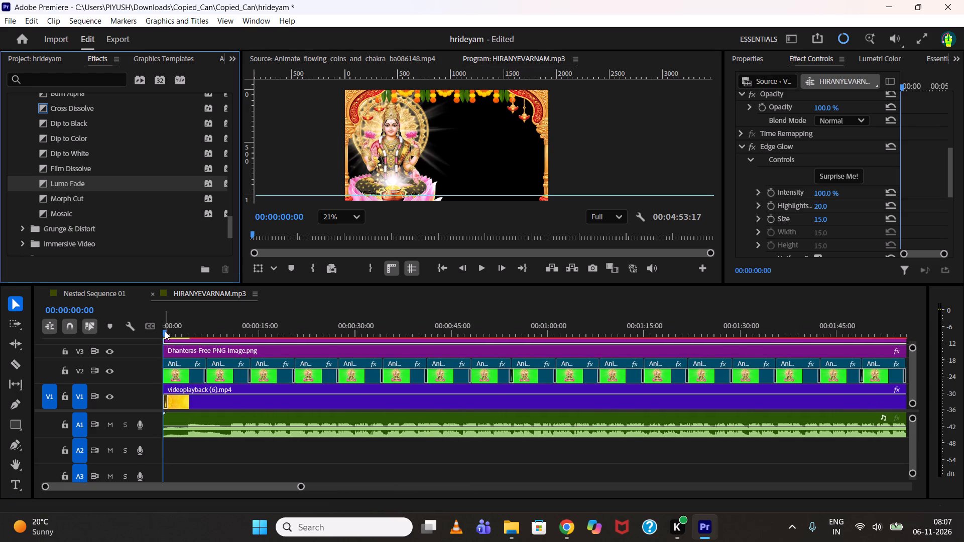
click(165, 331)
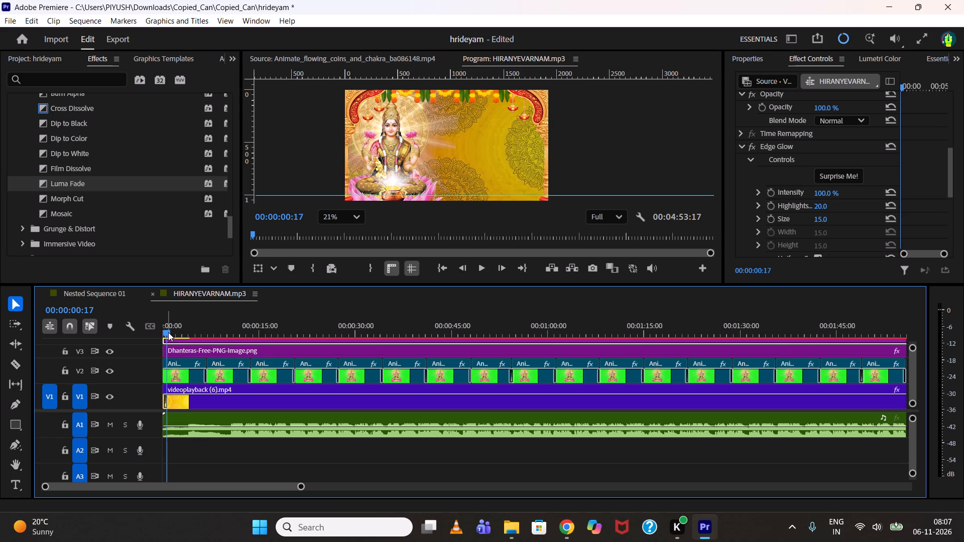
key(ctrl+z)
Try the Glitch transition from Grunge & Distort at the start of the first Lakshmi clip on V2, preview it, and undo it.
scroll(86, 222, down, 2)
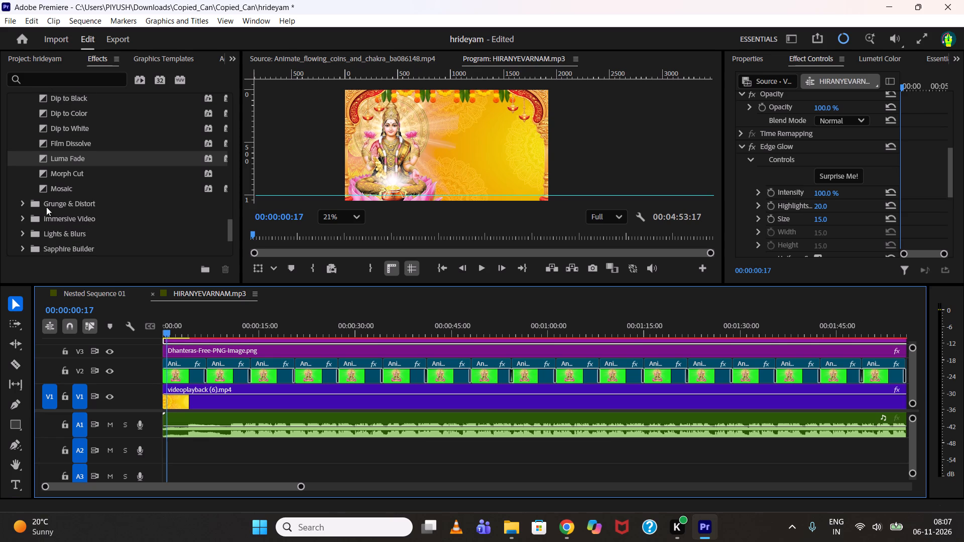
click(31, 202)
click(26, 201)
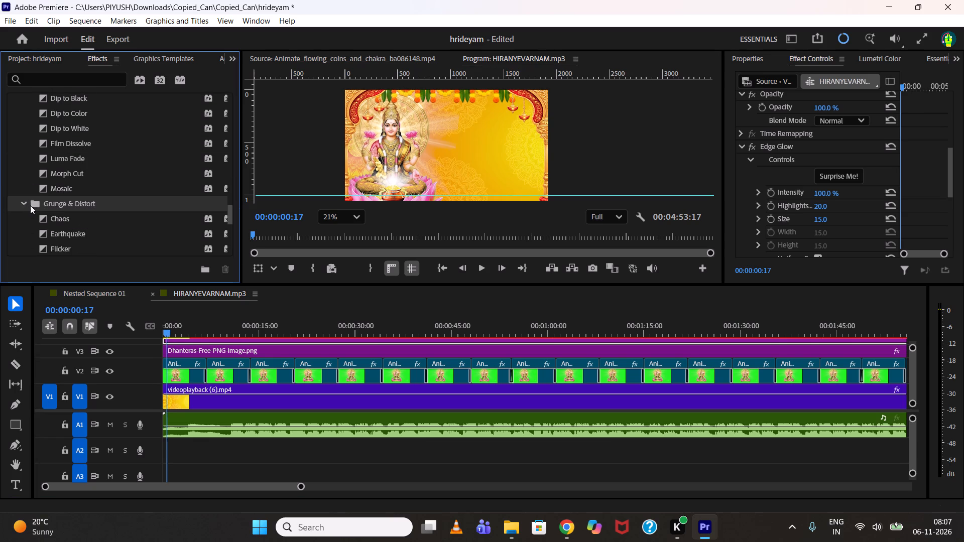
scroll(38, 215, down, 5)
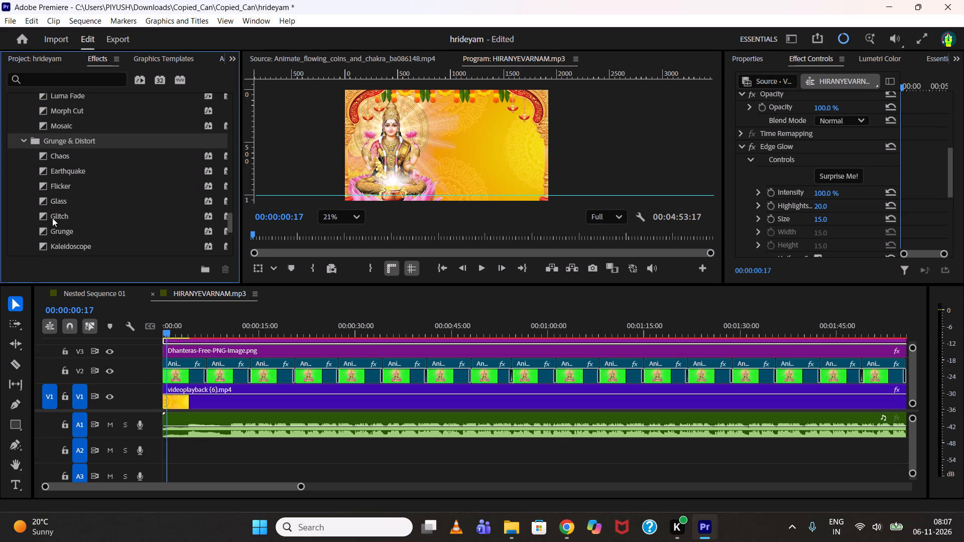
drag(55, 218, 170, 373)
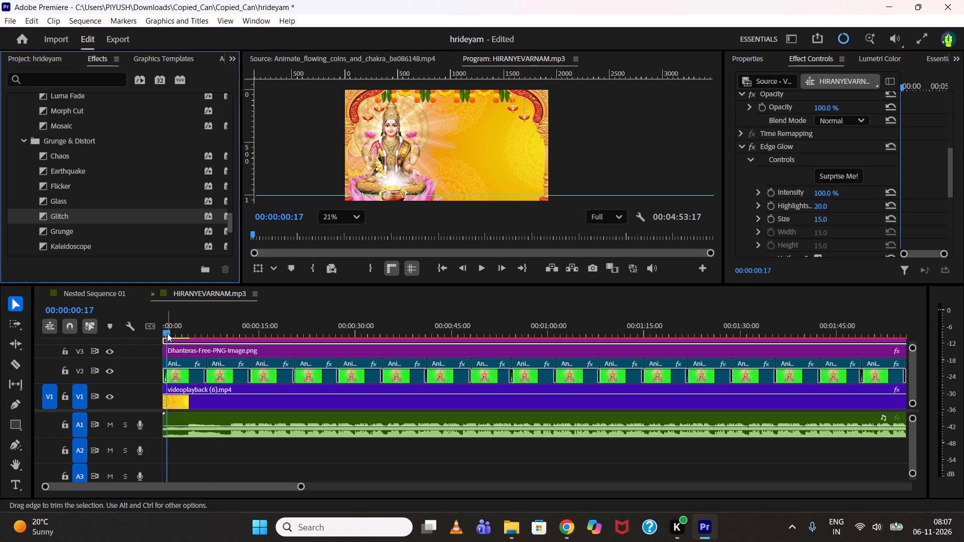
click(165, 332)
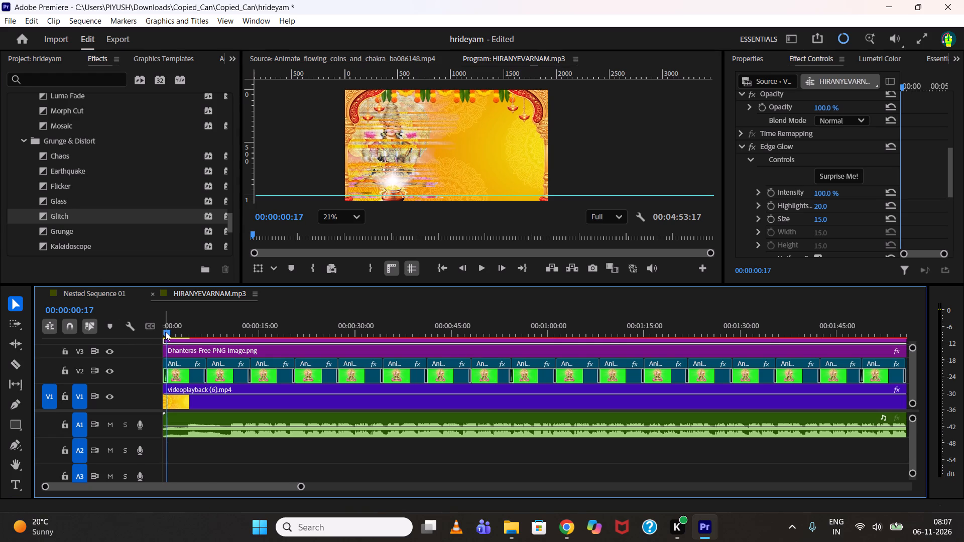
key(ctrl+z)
Apply the VR Light Rays transition from Immersive Video to the start of the first Lakshmi clip on V2 and preview it.
scroll(121, 244, down, 5)
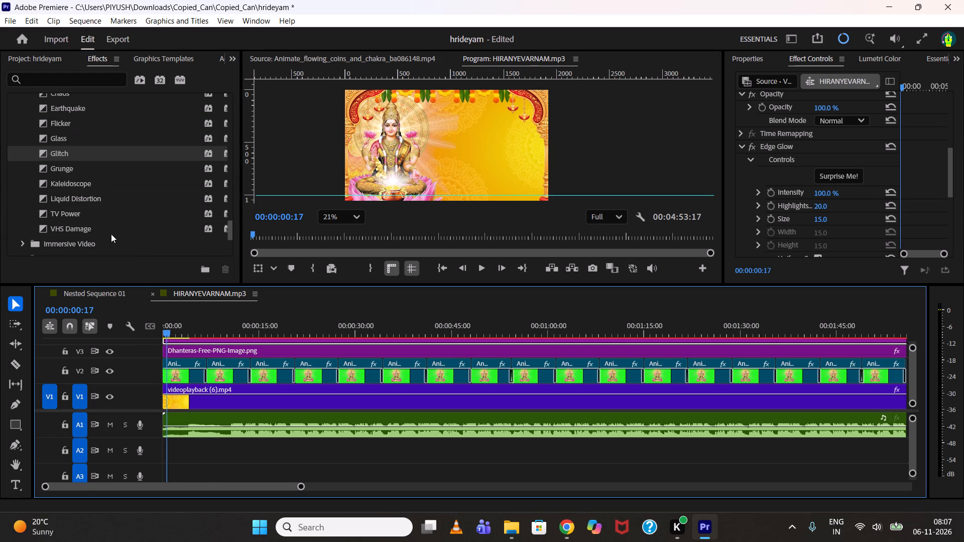
scroll(75, 225, down, 2)
click(27, 218)
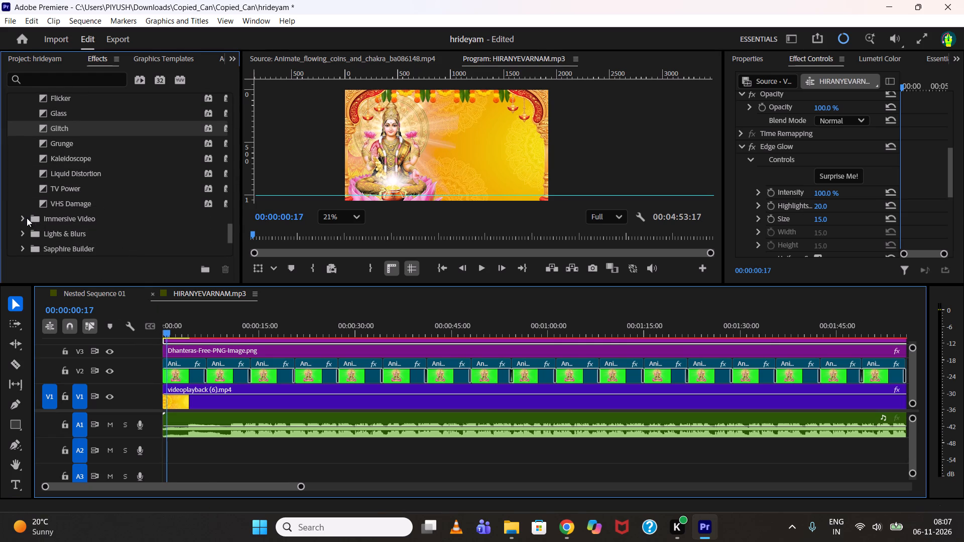
scroll(36, 220, down, 8)
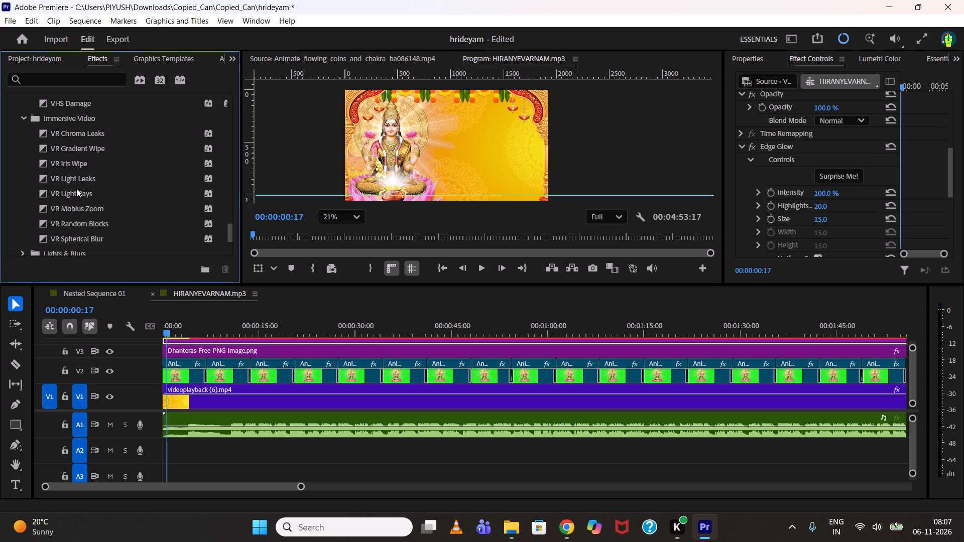
drag(76, 190, 167, 370)
click(165, 330)
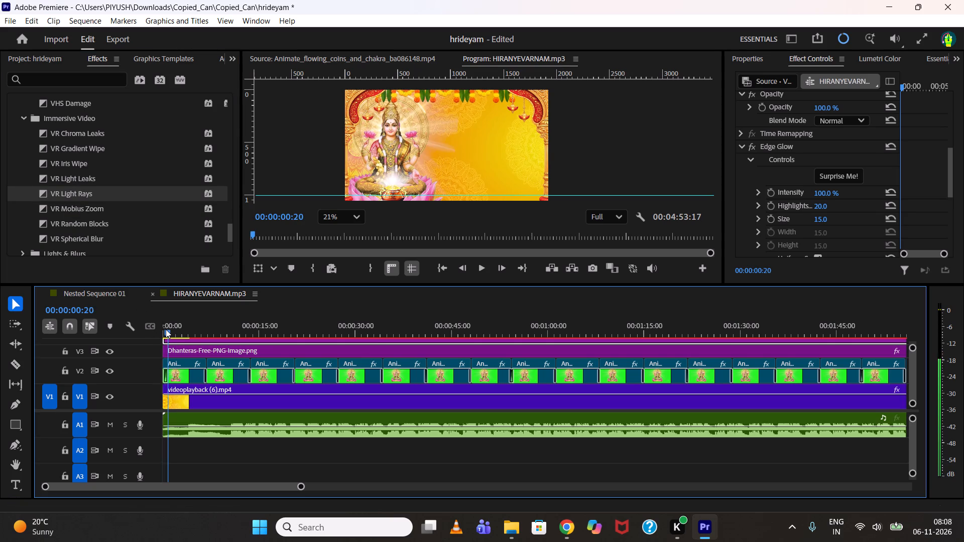
Apply the VR Light Rays transition to the start of the background video on V1 and preview it.
drag(63, 194, 136, 328)
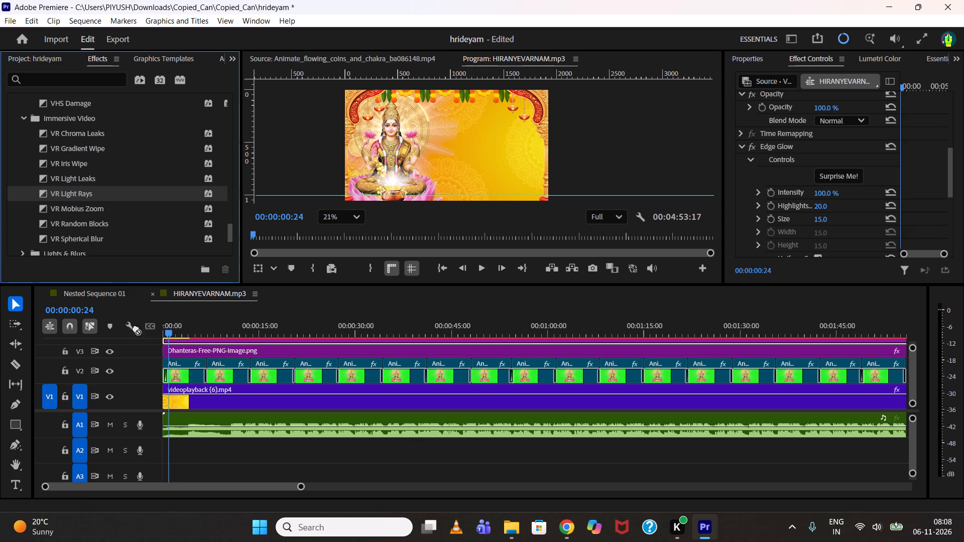
drag(136, 328, 167, 392)
click(169, 328)
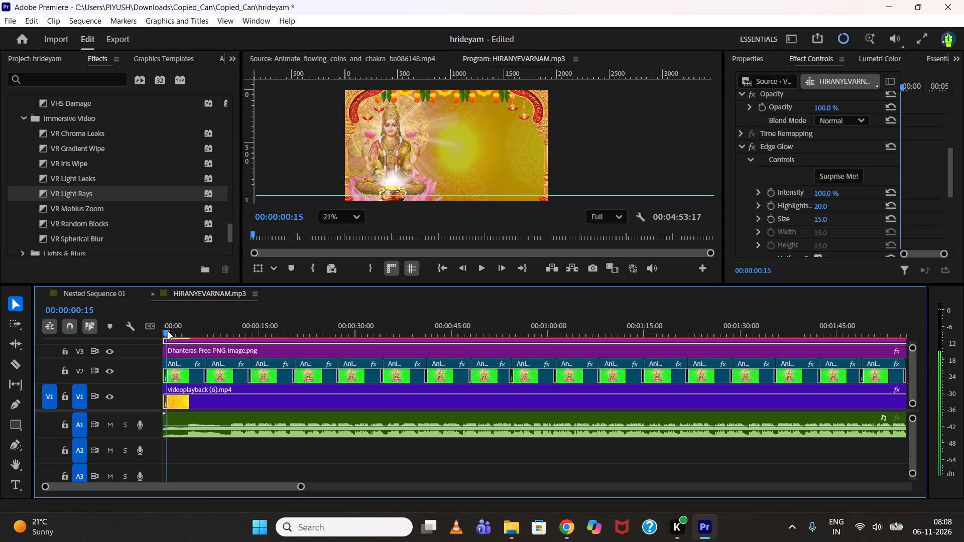
Replace the VR Light Rays transition at the start of the background video on V1 with VR Light Leaks and preview it.
key(ctrl+z)
drag(86, 180, 106, 224)
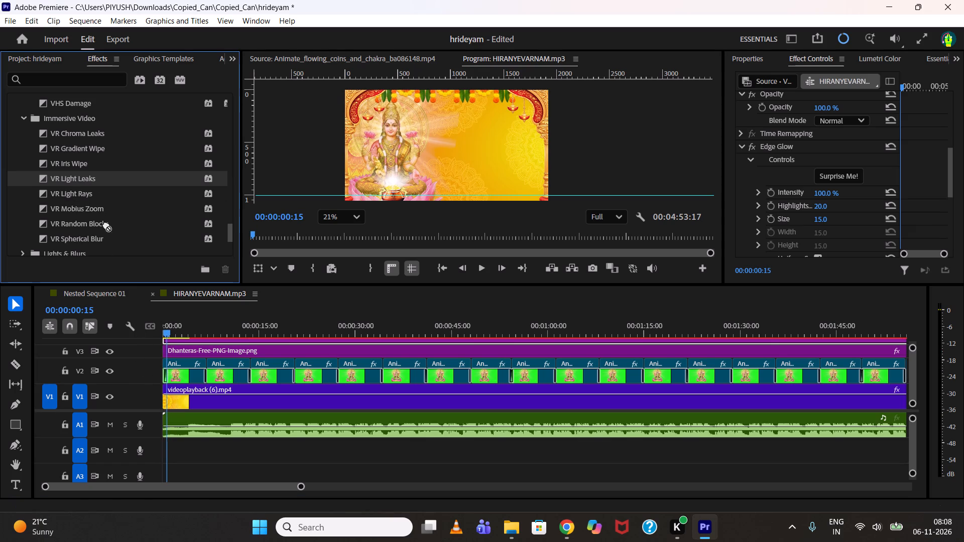
drag(106, 224, 166, 395)
drag(164, 329, 163, 330)
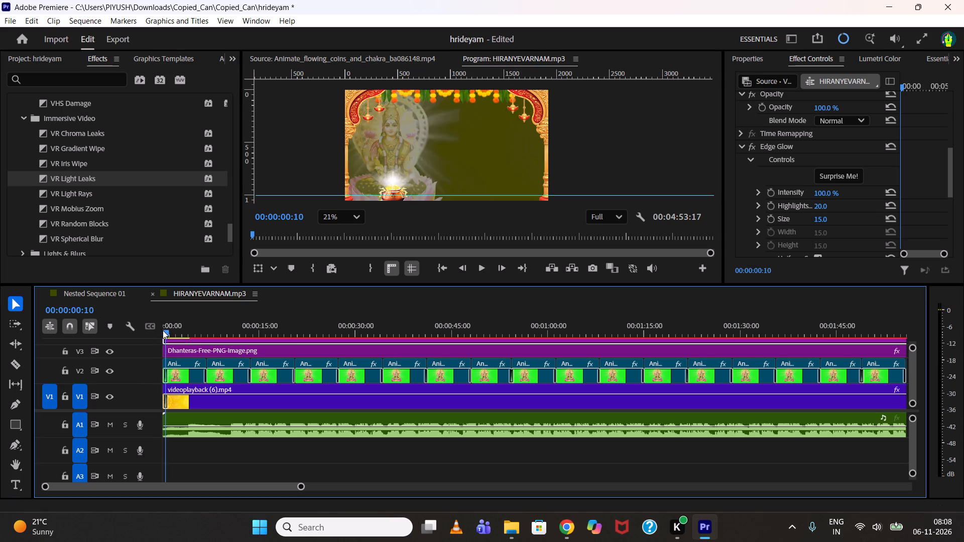
drag(163, 330, 168, 333)
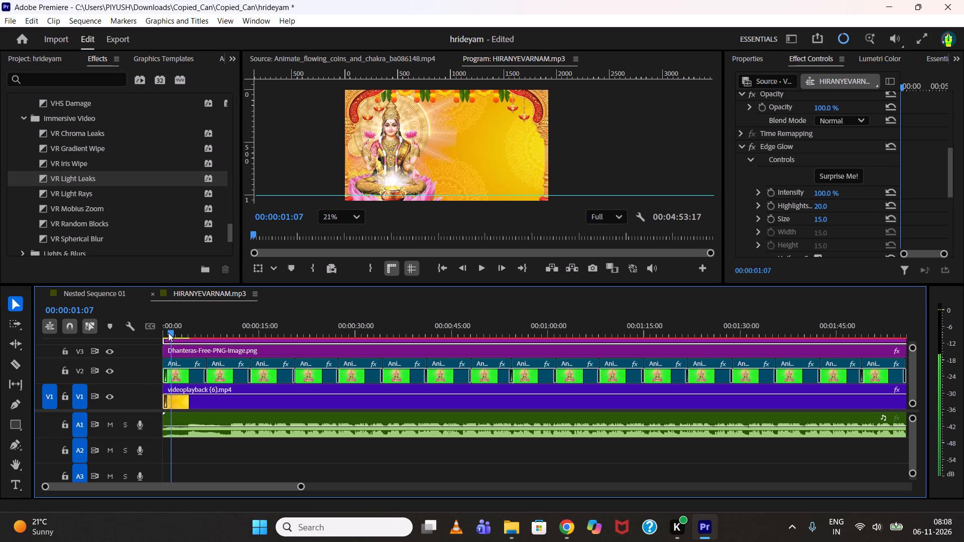
drag(168, 333, 149, 333)
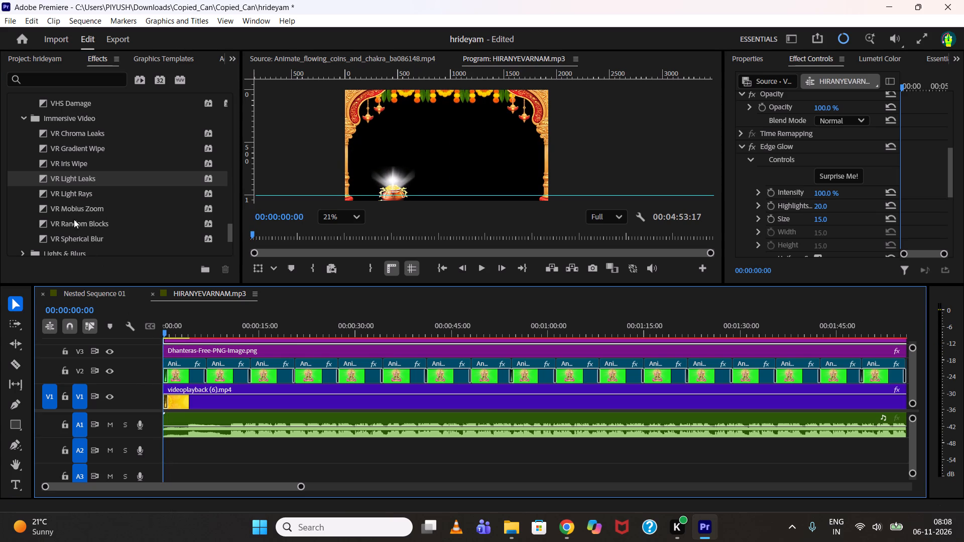
Apply the Flare transition from Lights & Blurs to the start of the Dhanteras image on V3 and preview it.
scroll(82, 223, up, 2)
scroll(81, 228, down, 1)
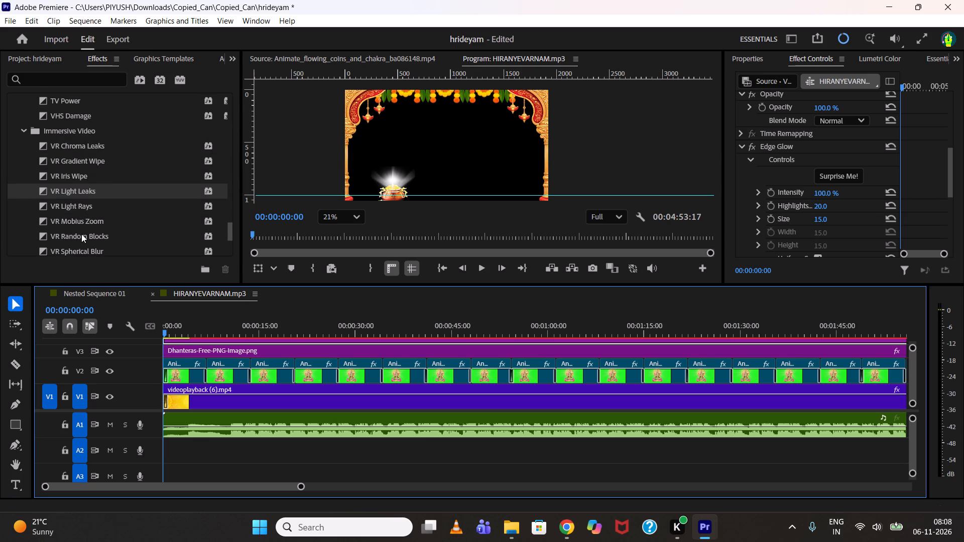
scroll(81, 234, down, 3)
click(23, 226)
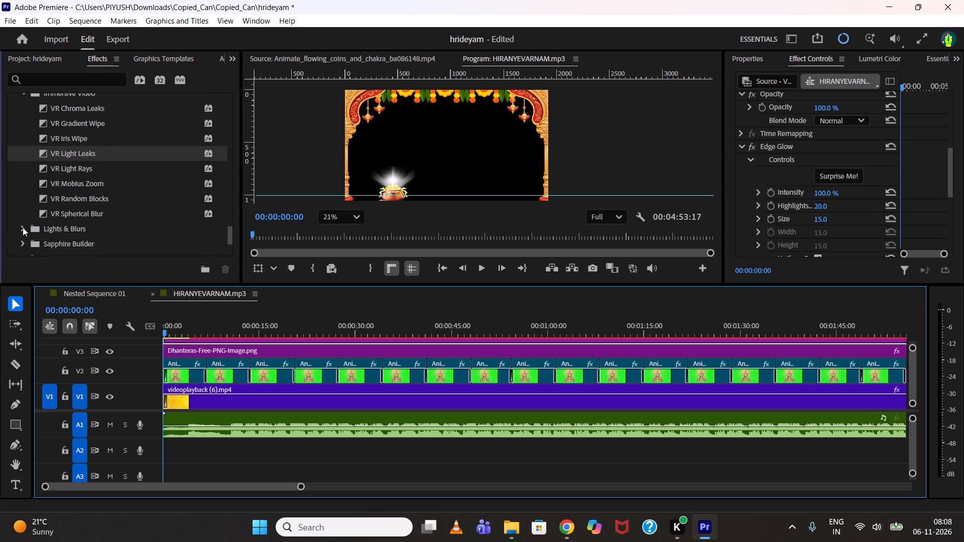
scroll(26, 229, down, 7)
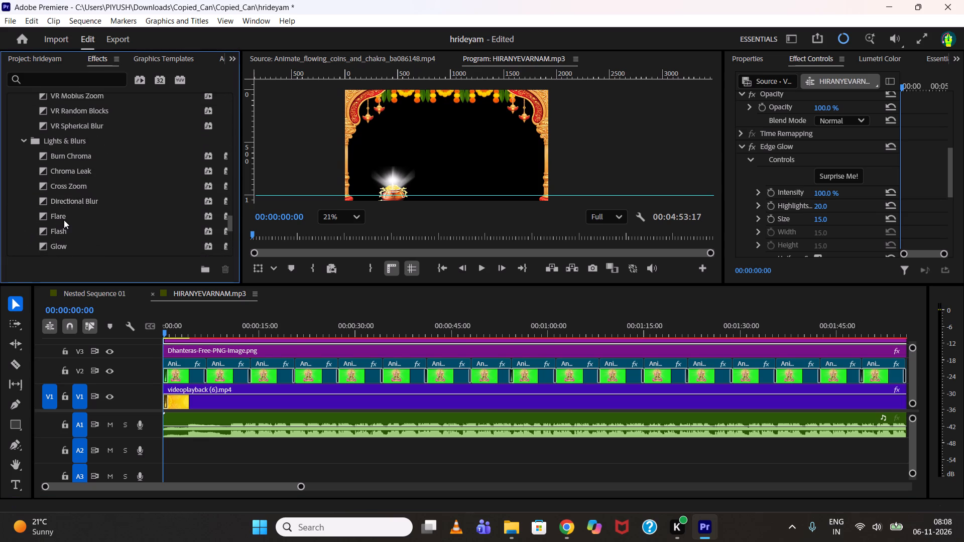
drag(61, 218, 162, 349)
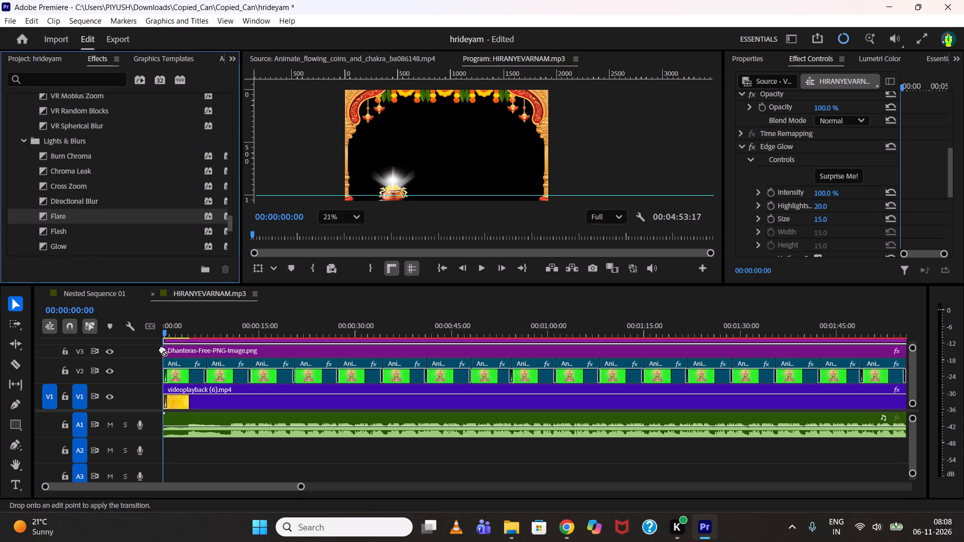
drag(162, 349, 165, 350)
drag(164, 330, 165, 331)
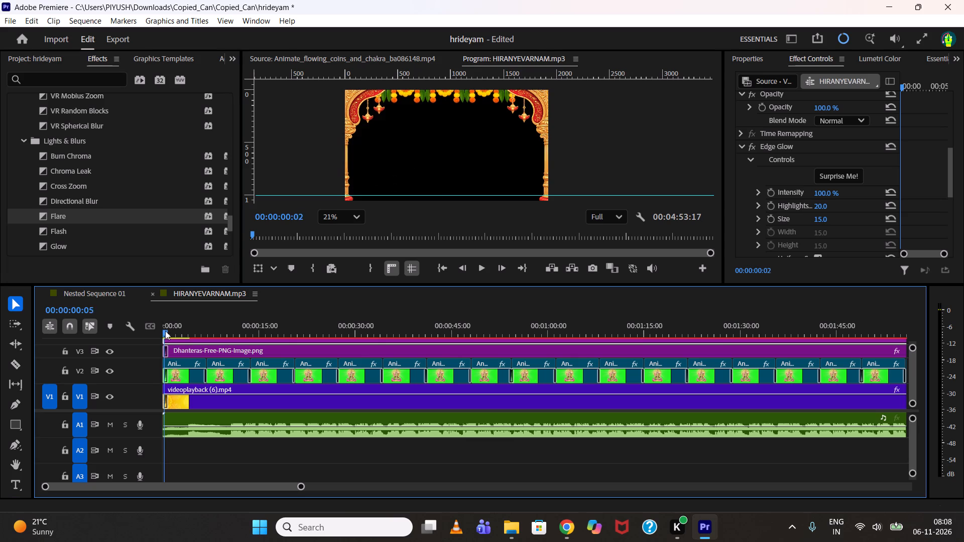
drag(165, 331, 154, 329)
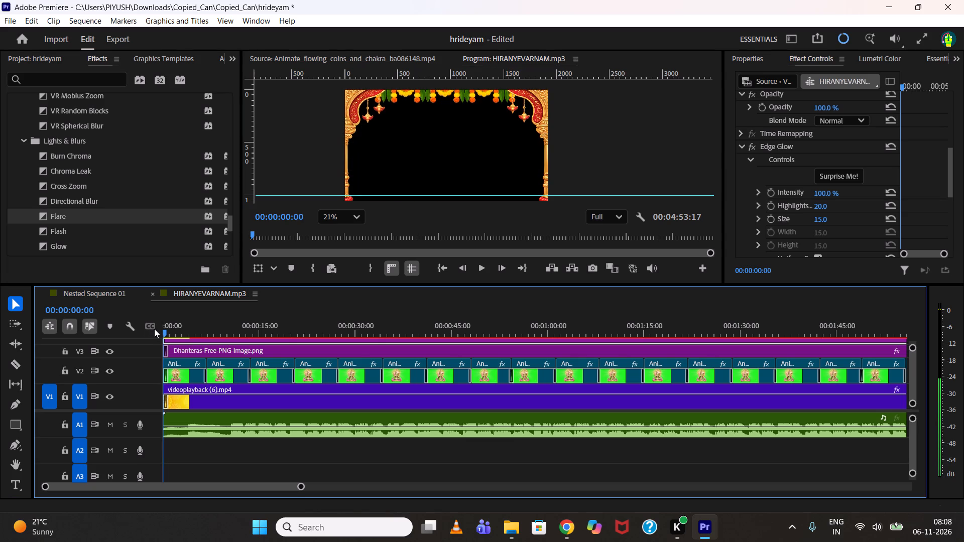
drag(154, 329, 169, 335)
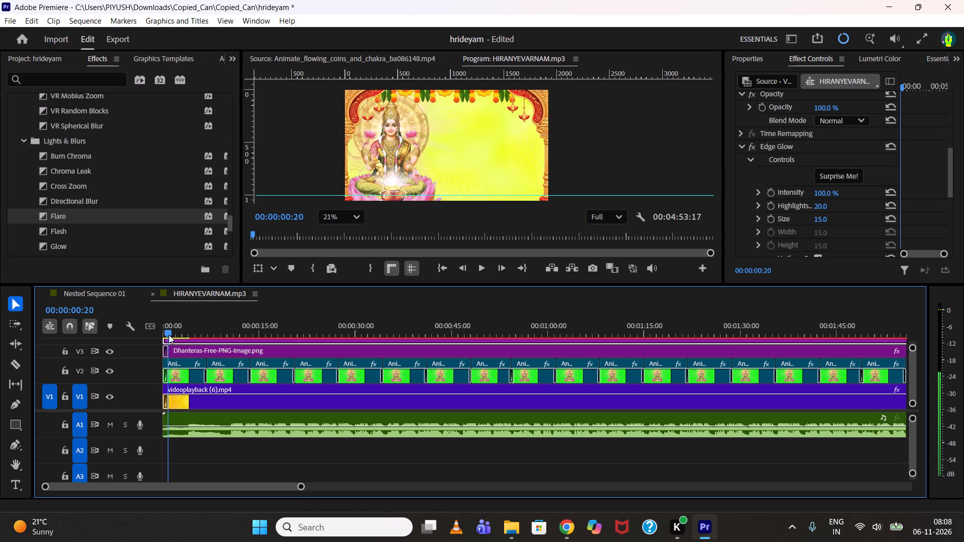
drag(169, 335, 166, 336)
scroll(366, 162, down, 2)
middle_drag(366, 161, 364, 150)
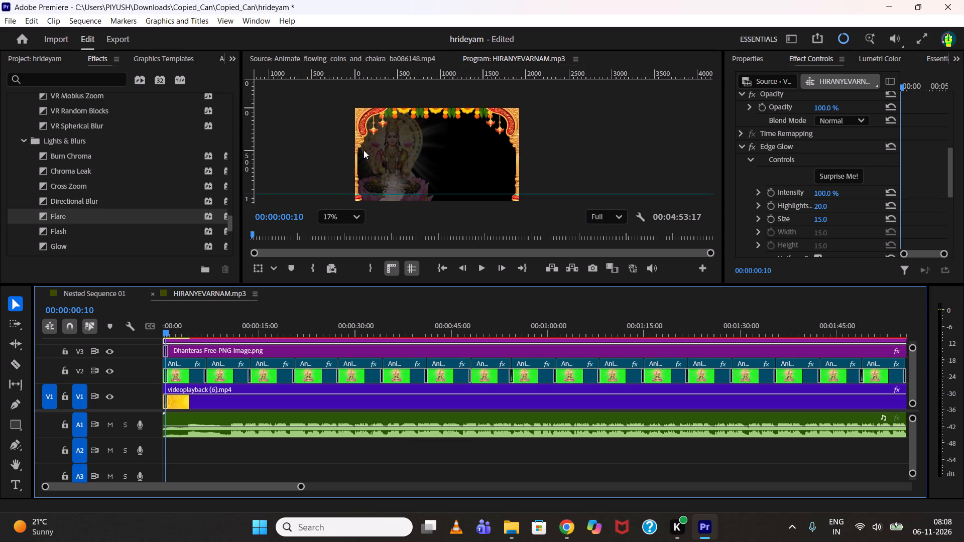
middle_drag(364, 150, 360, 134)
middle_drag(361, 174, 352, 170)
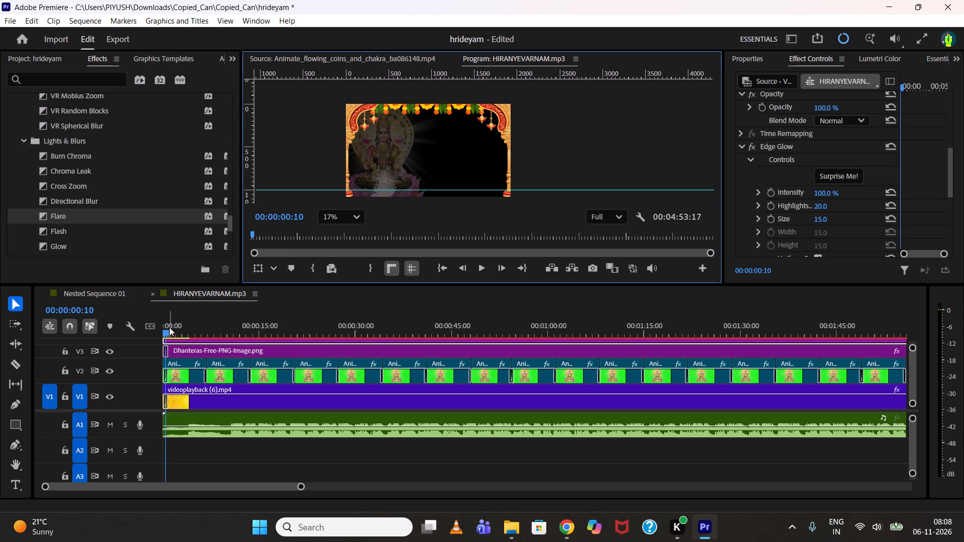
drag(168, 327, 174, 329)
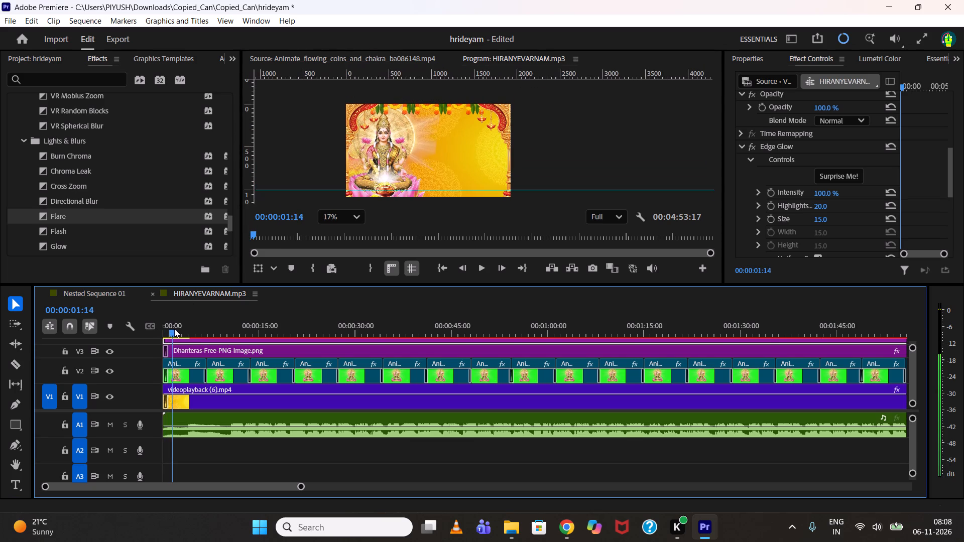
drag(174, 329, 156, 322)
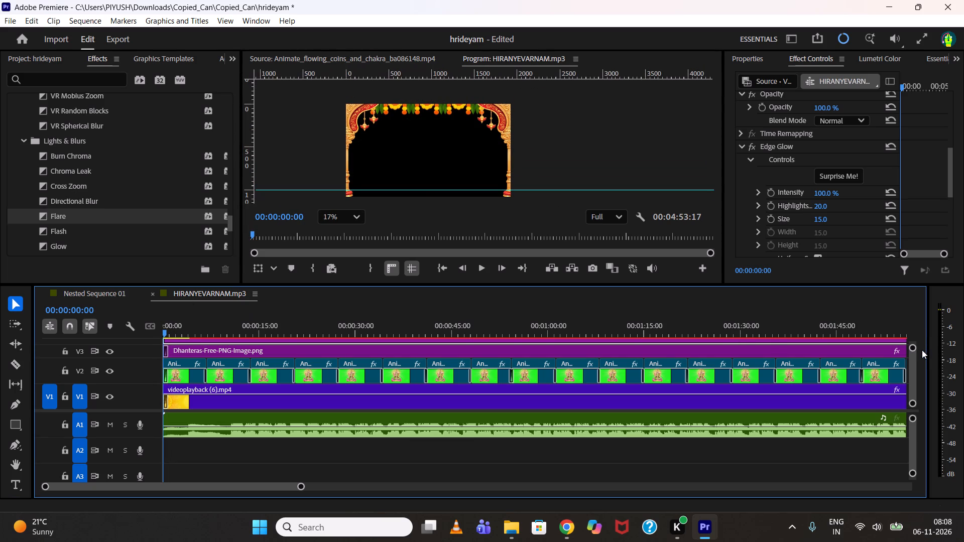
Apply the Glow transition to the start of both Ornate Golden Arch clips on V6 and V5, and play the opening.
click(916, 359)
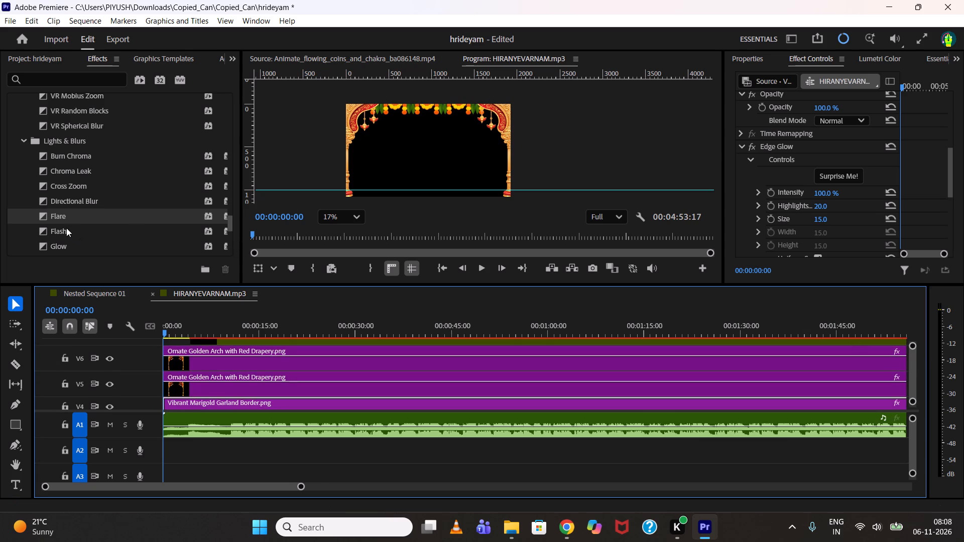
scroll(65, 235, down, 1)
drag(62, 234, 166, 356)
drag(63, 232, 172, 340)
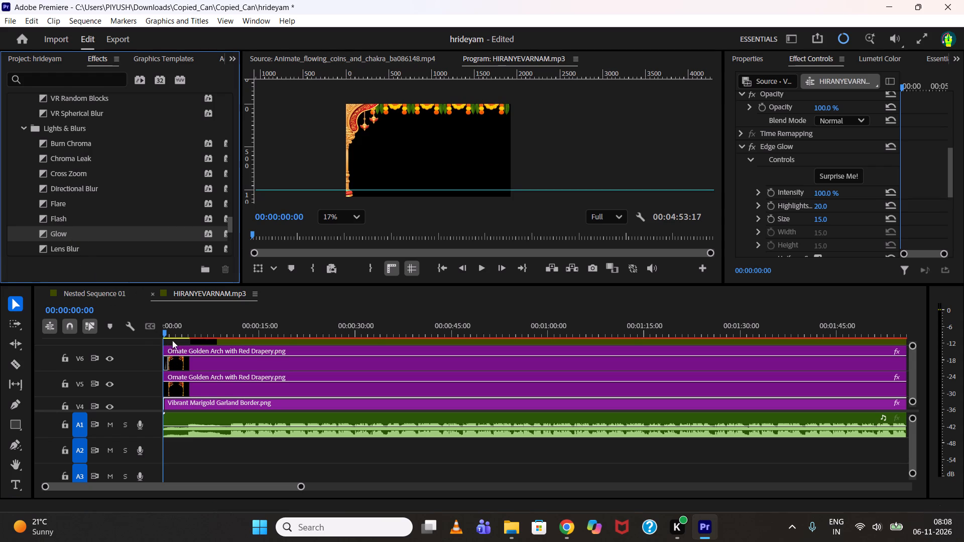
drag(172, 340, 163, 379)
drag(163, 330, 168, 331)
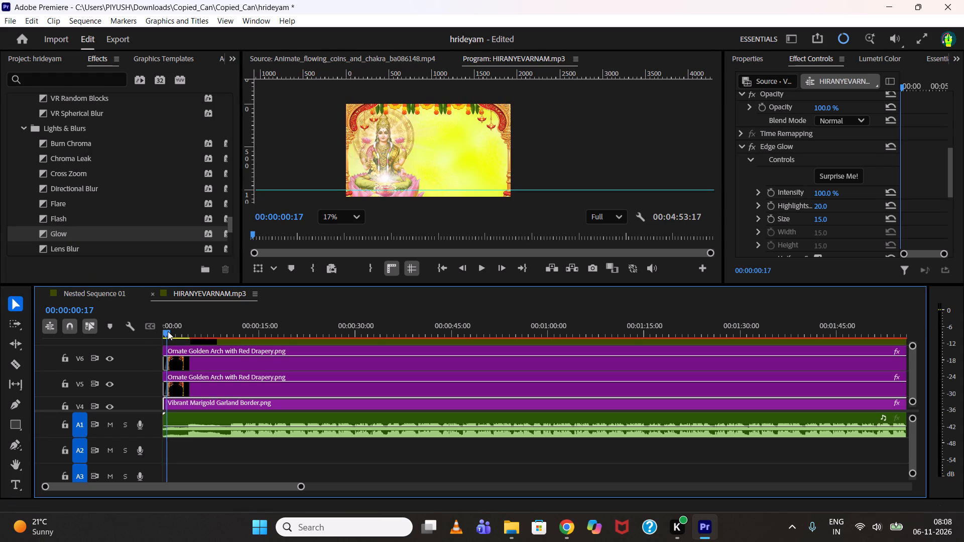
drag(168, 331, 151, 327)
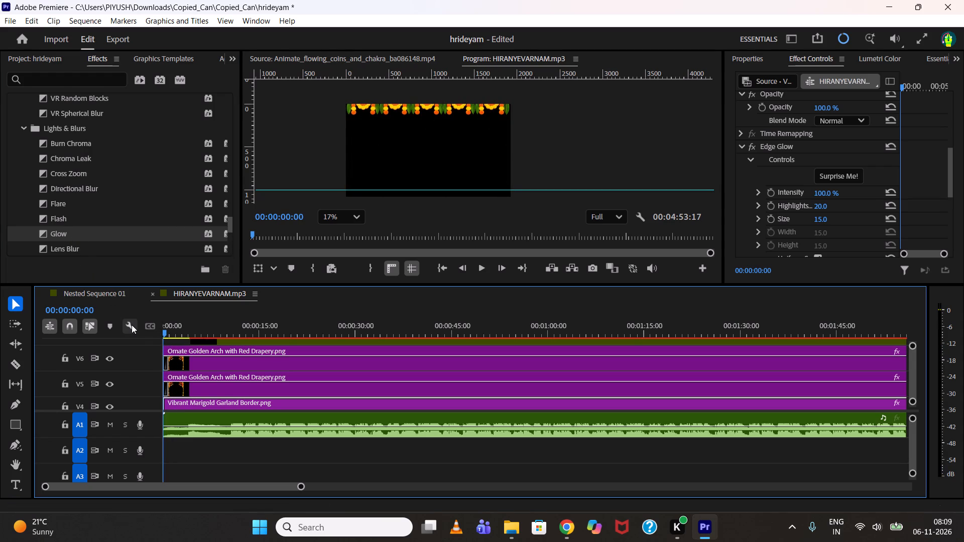
key(space)
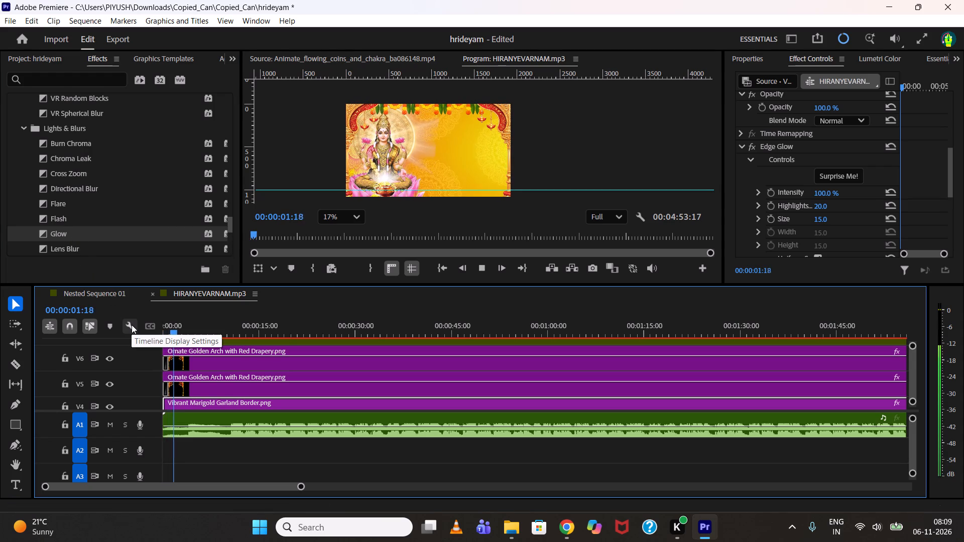
key(space)
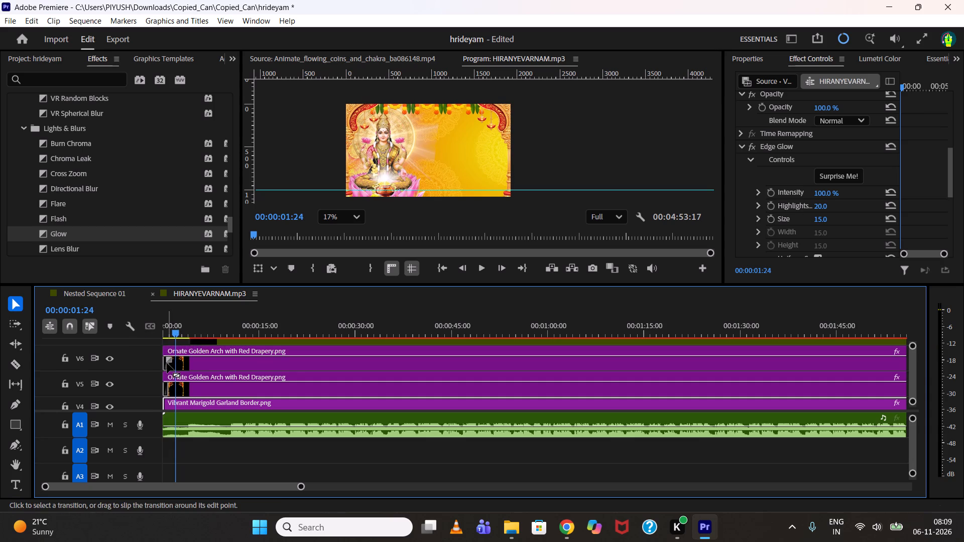
Extend the Glow transition on the V6 arch clip to a duration of 00:00:01:21.
click(167, 363)
click(169, 365)
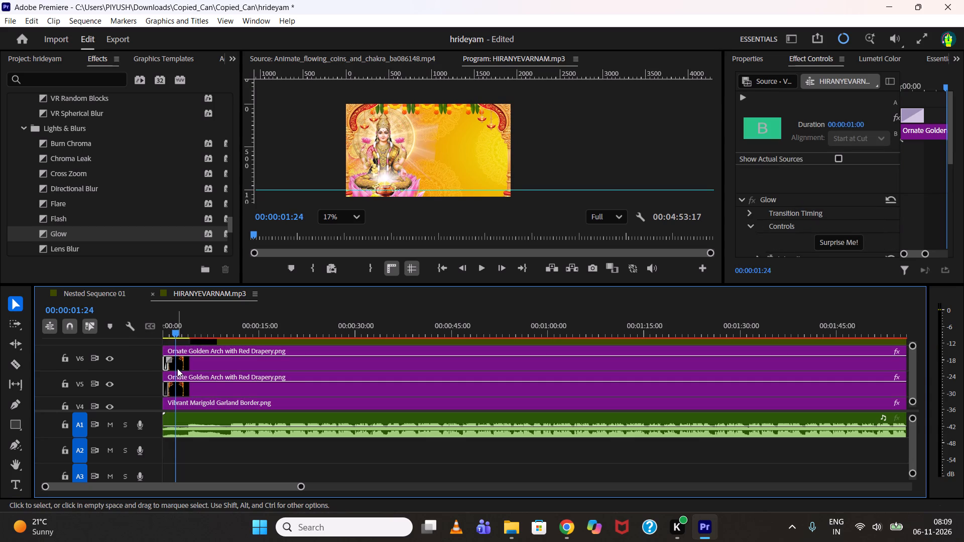
alt+scroll(166, 366, up, 13)
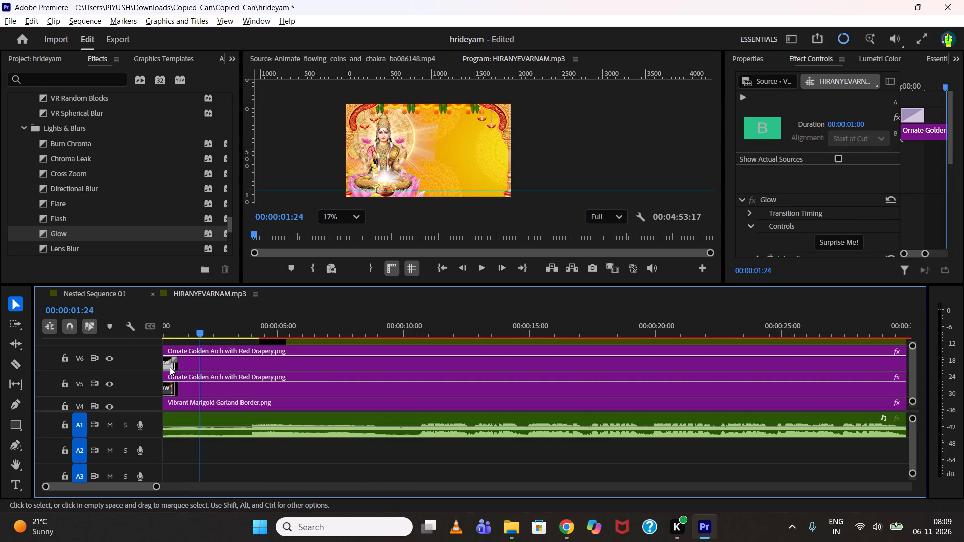
scroll(170, 367, up, 4)
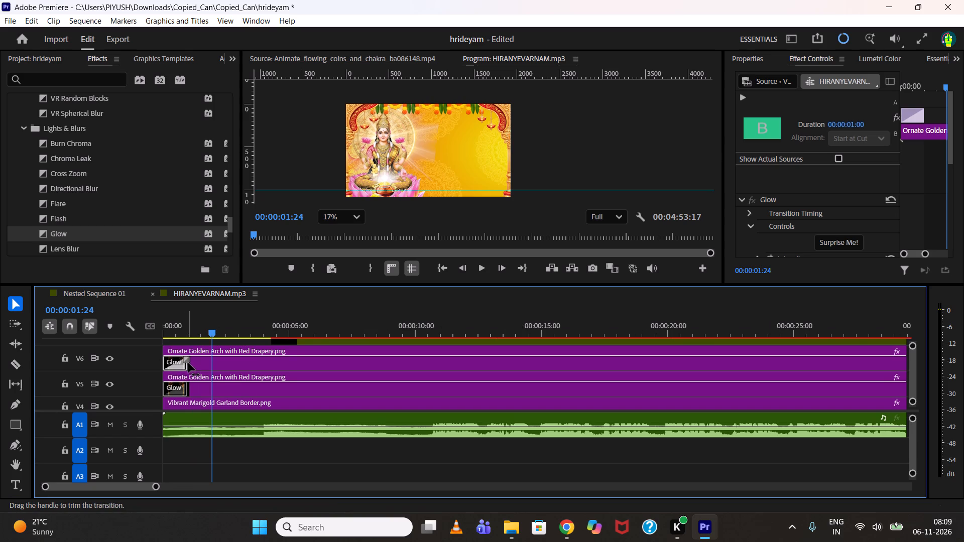
drag(186, 363, 186, 365)
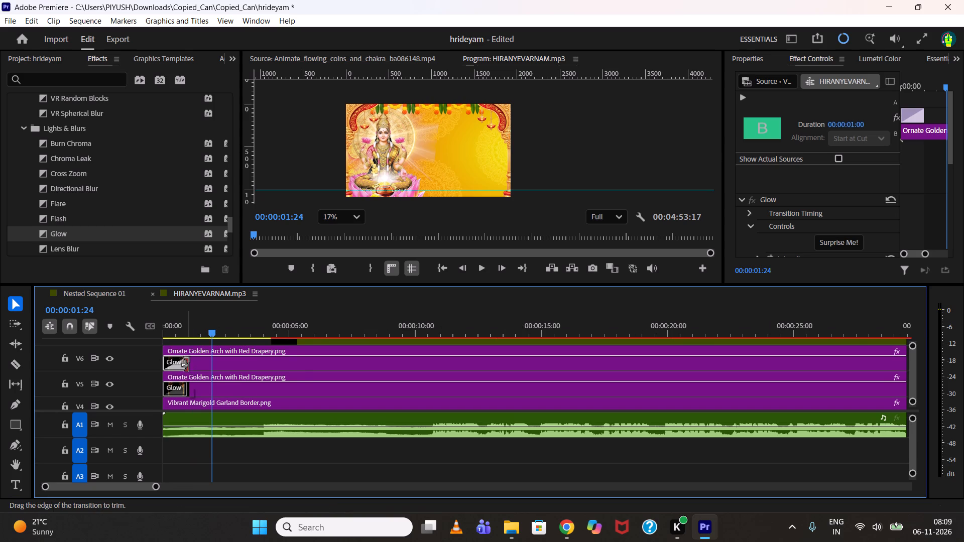
drag(186, 365, 207, 365)
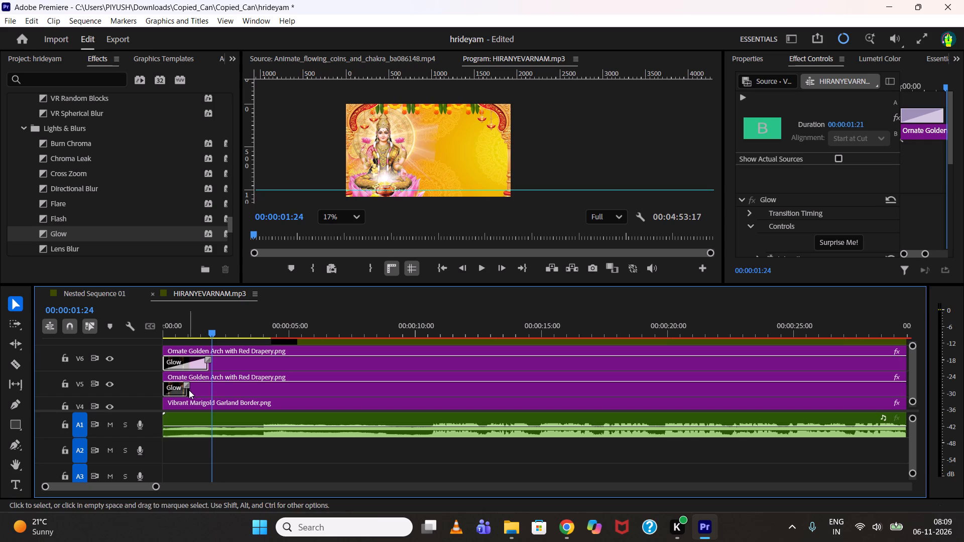
Extend the Glow transition on the V5 arch clip to a duration of 00:00:01:22 and preview the opening.
drag(187, 390, 204, 390)
click(204, 389)
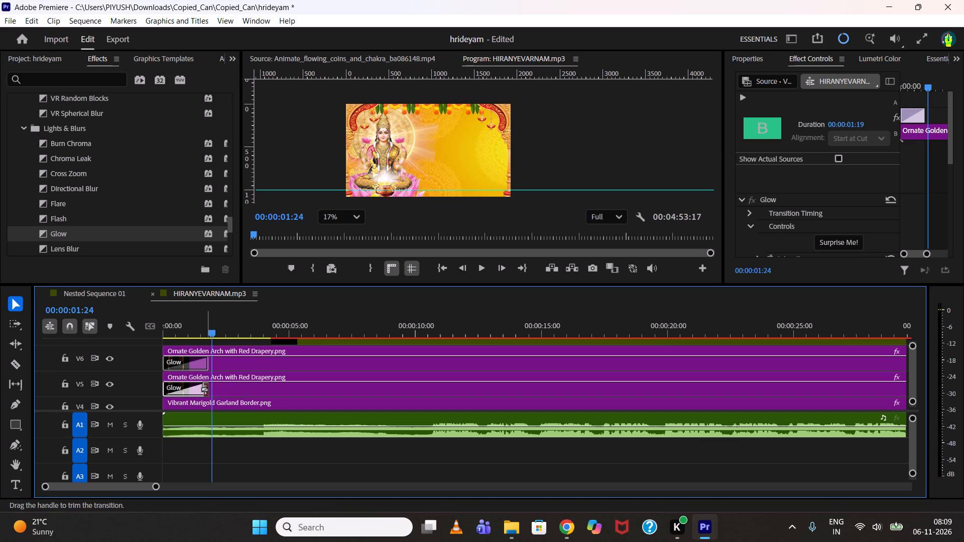
click(206, 389)
drag(188, 333, 171, 337)
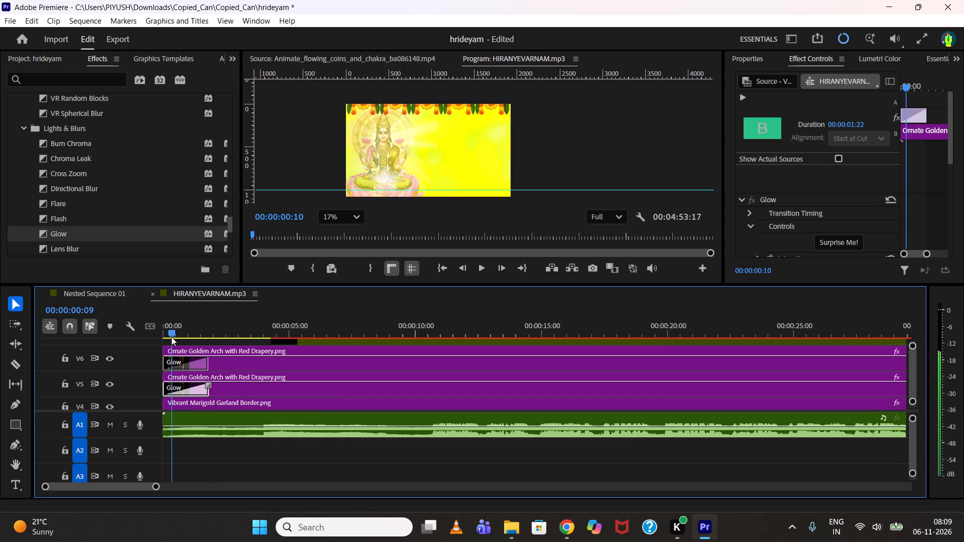
drag(171, 337, 195, 350)
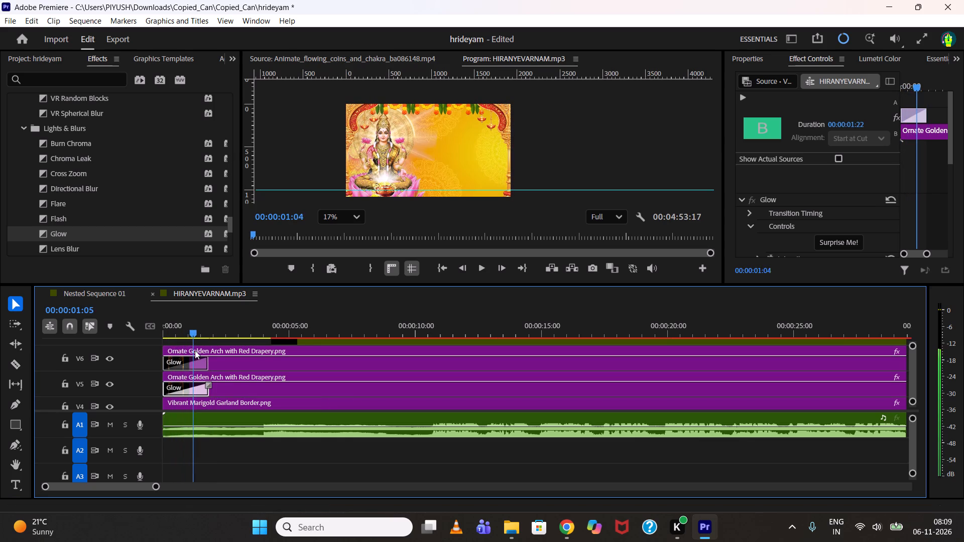
drag(195, 350, 192, 357)
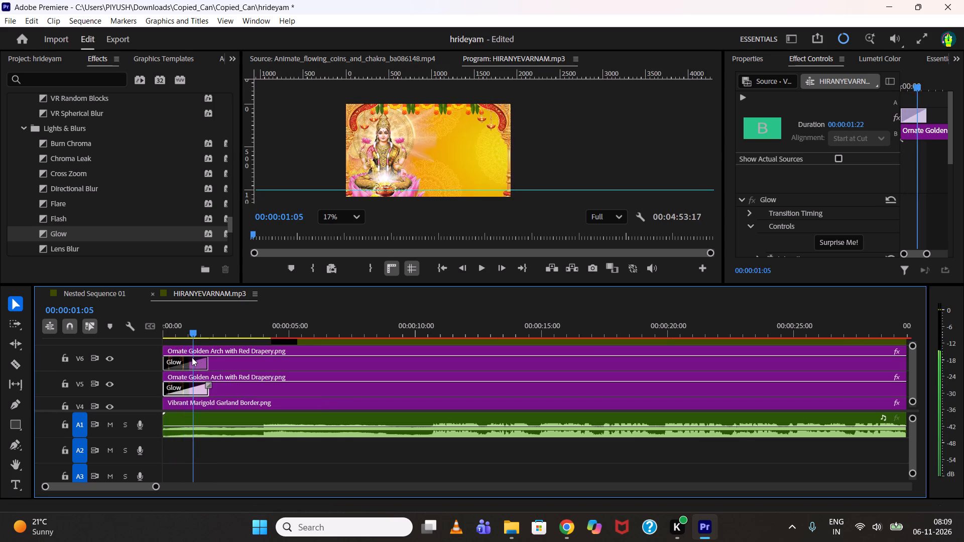
drag(192, 357, 184, 358)
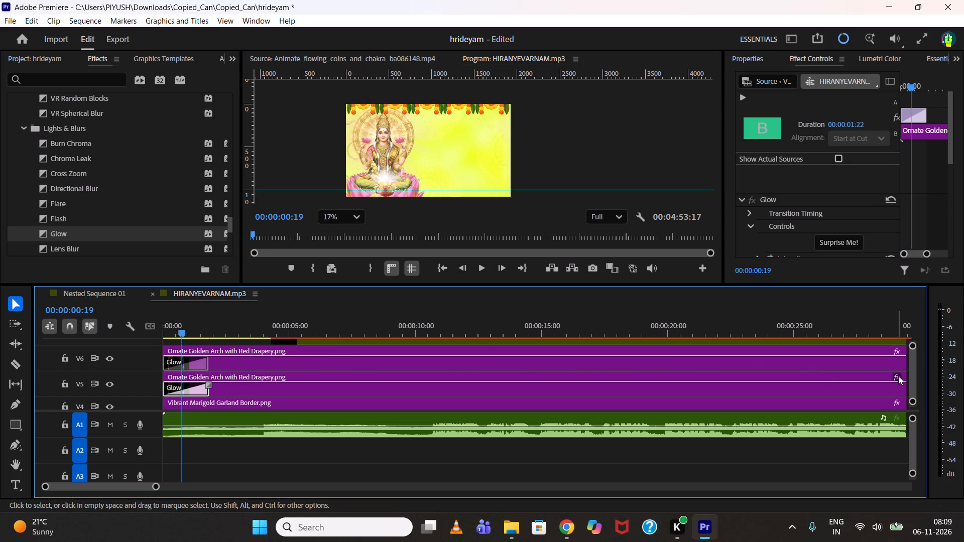
Apply the Light Sweep transition from Lights & Blurs to the start of the Vibrant Marigold Garland clip on V4 and preview the opening.
click(913, 375)
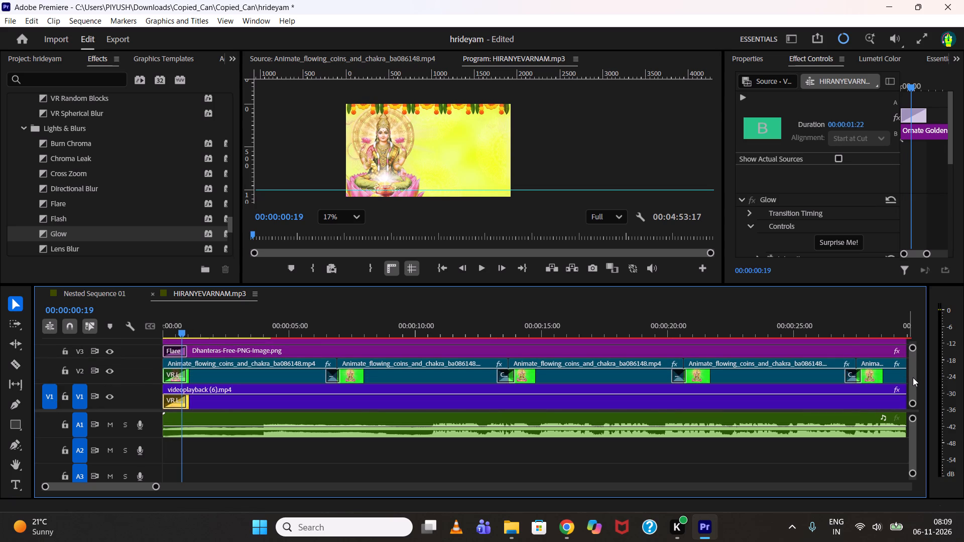
scroll(60, 206, down, 4)
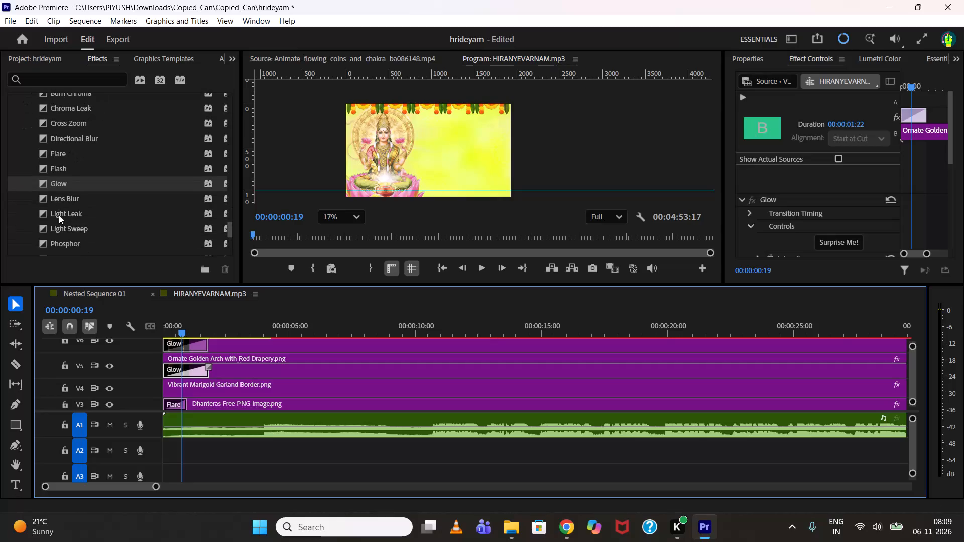
scroll(57, 221, down, 1)
drag(56, 217, 141, 338)
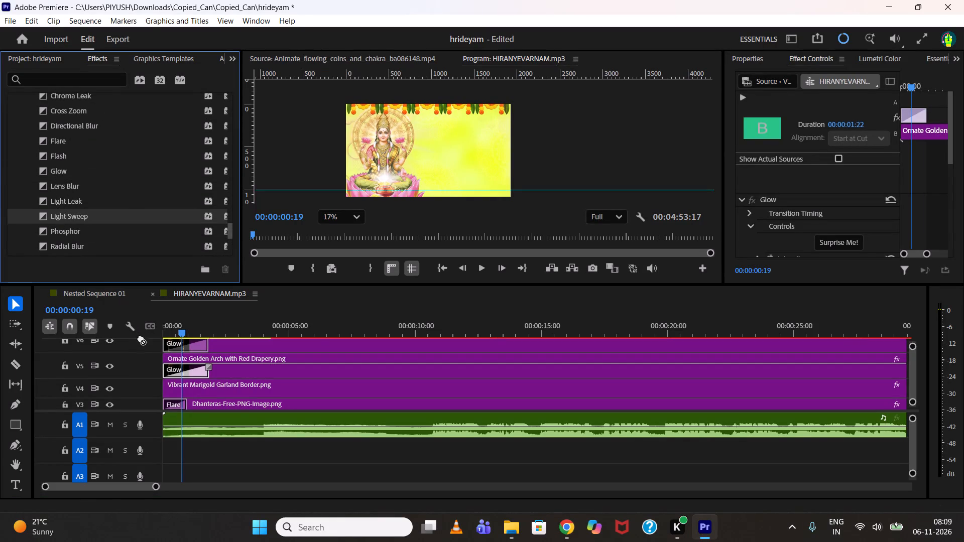
drag(141, 338, 167, 385)
drag(174, 330, 170, 330)
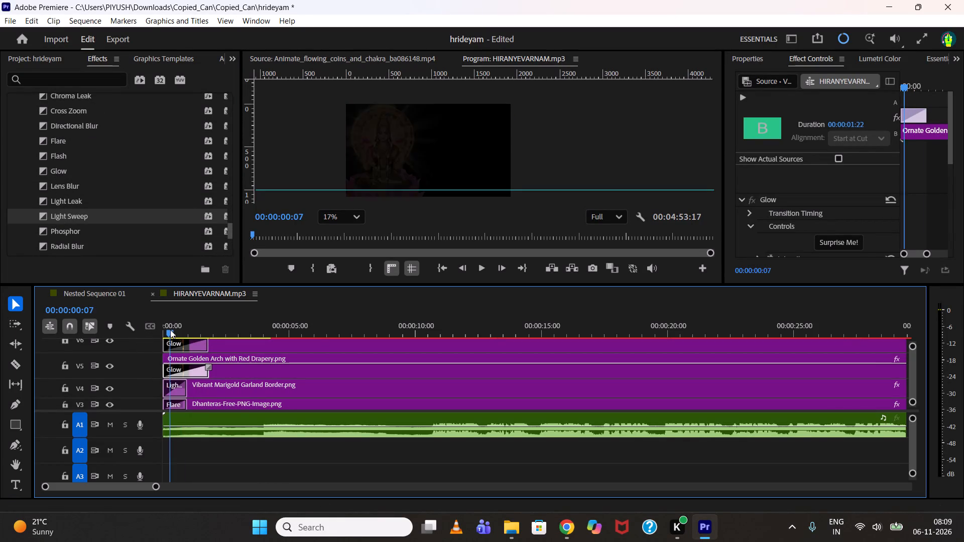
drag(170, 330, 179, 330)
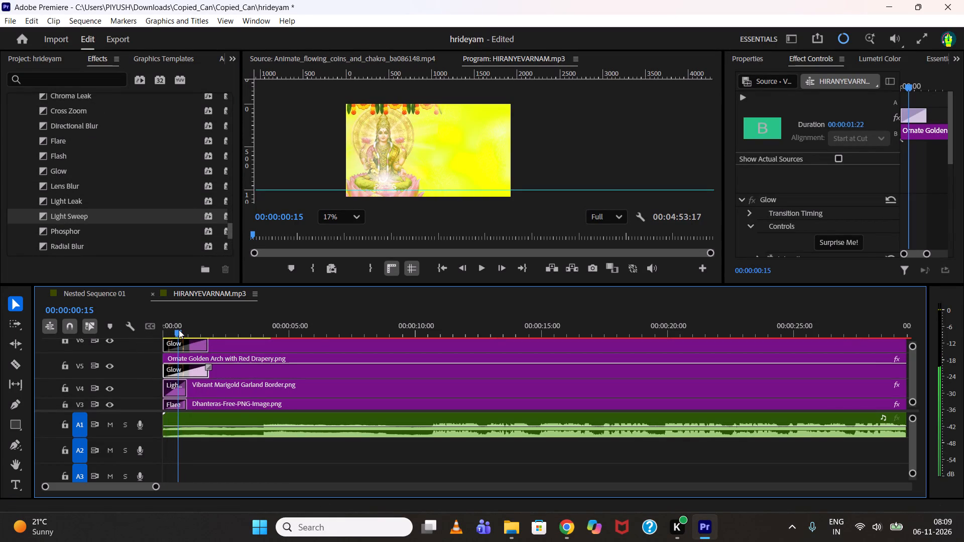
drag(179, 330, 107, 326)
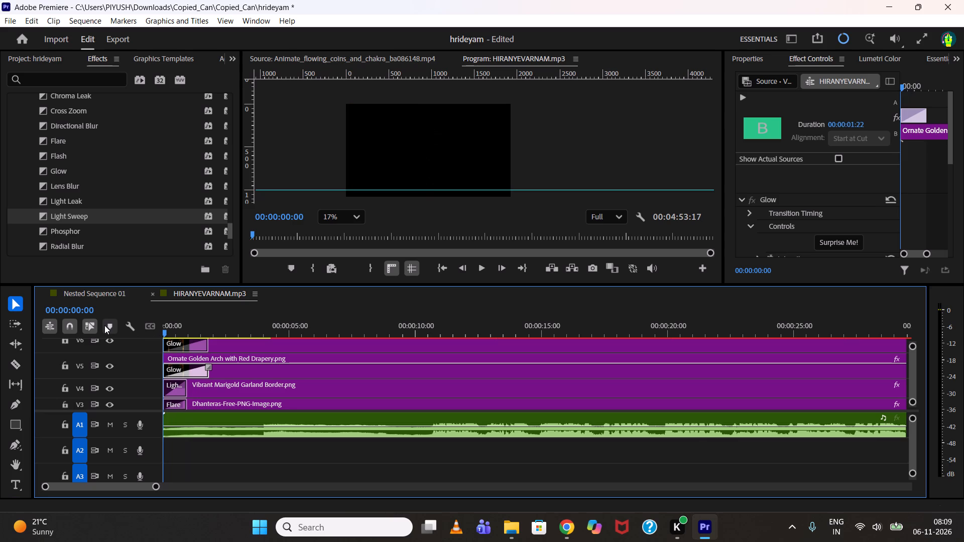
key(space)
key(space)
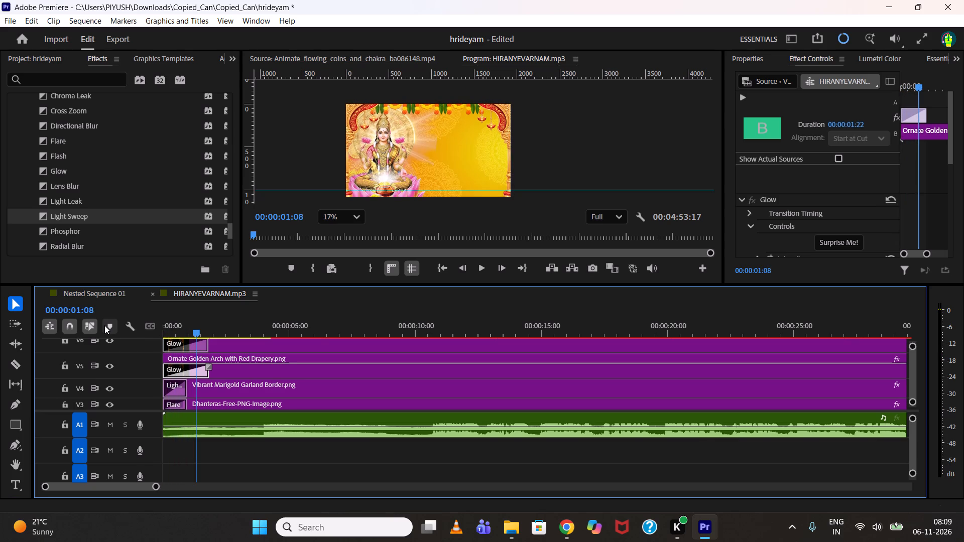
Extend the Light Sweep transition on the V4 garland clip so it ends in line with the Glow transitions above it.
drag(183, 390, 196, 388)
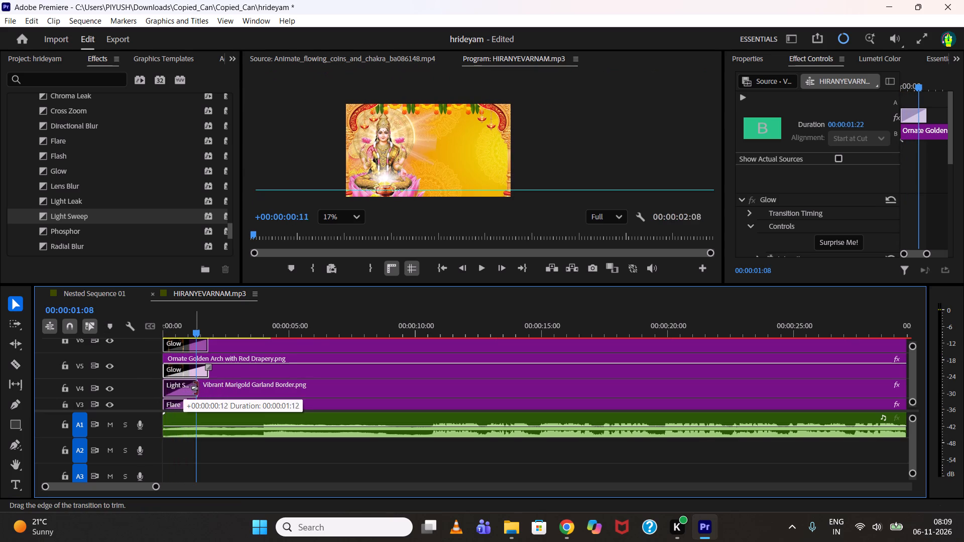
drag(196, 388, 206, 389)
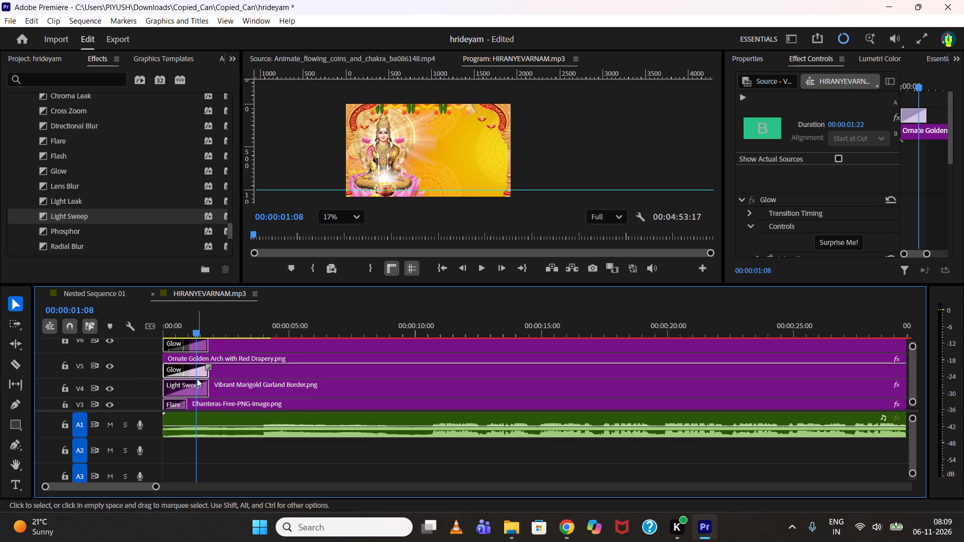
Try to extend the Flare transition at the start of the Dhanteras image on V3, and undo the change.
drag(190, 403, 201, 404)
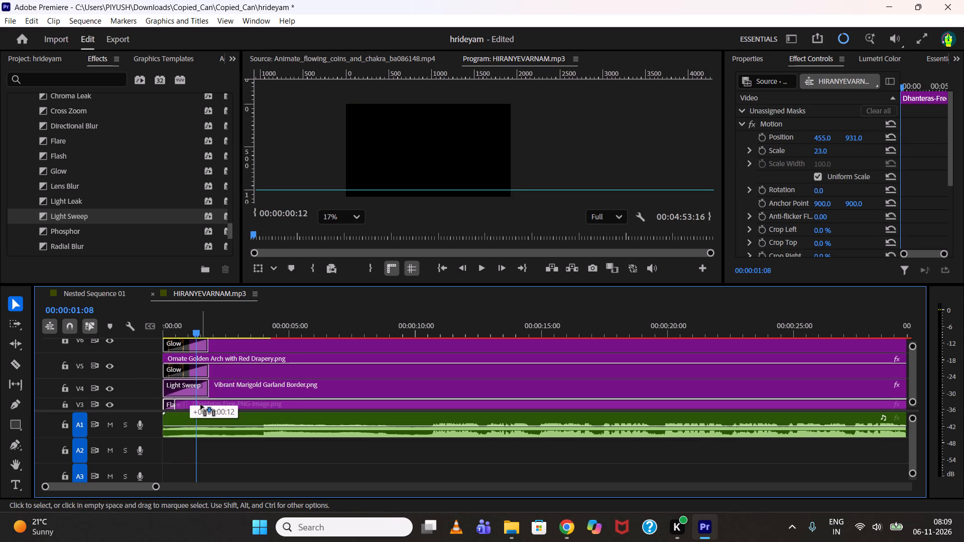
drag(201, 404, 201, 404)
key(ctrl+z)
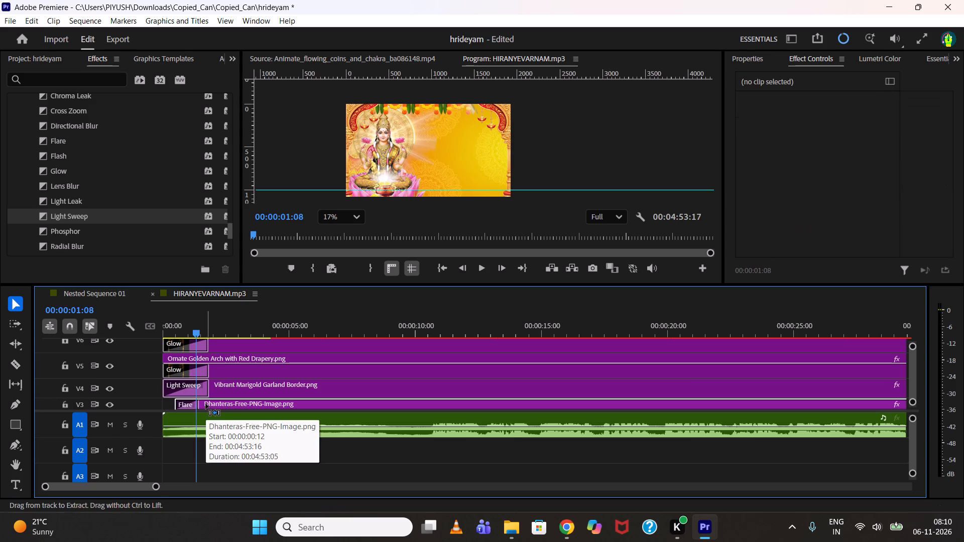
Play the sequence from the start and examine the layer transitions and lyric text up close in the preview.
drag(183, 325, 136, 332)
key(space)
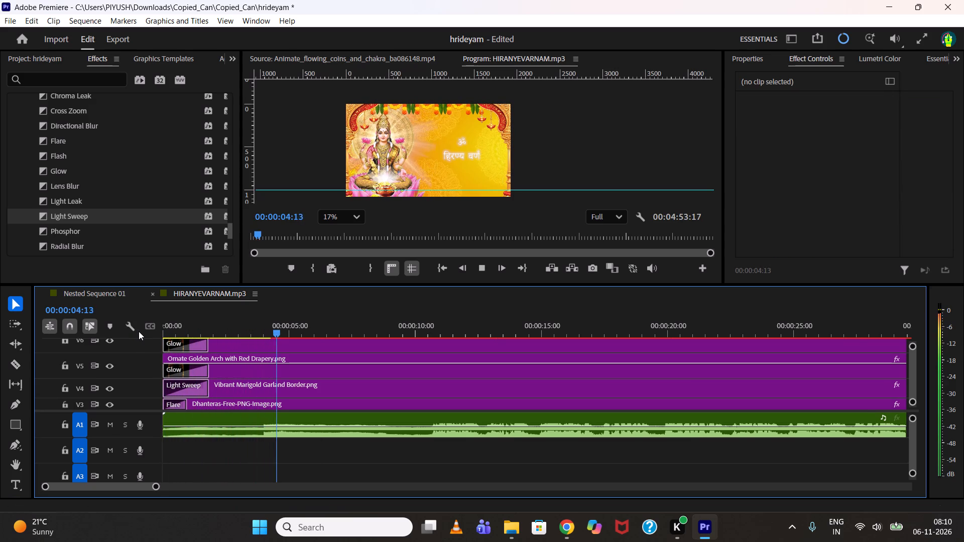
scroll(466, 145, up, 6)
scroll(404, 126, up, 5)
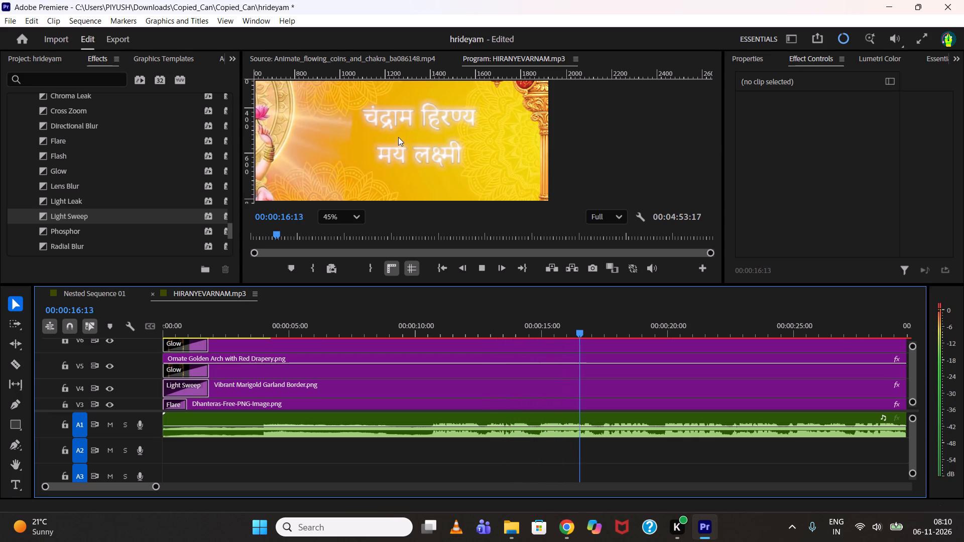
scroll(398, 140, down, 4)
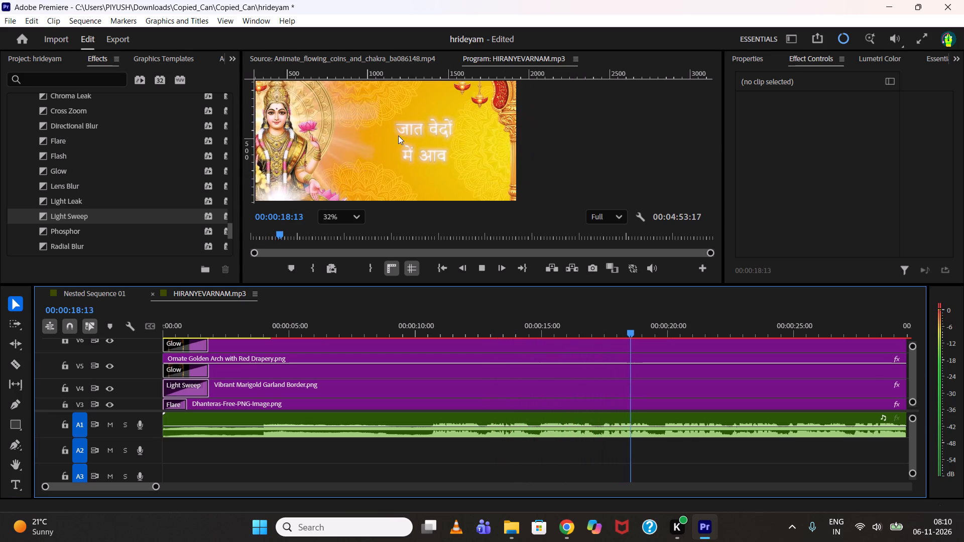
scroll(398, 135, down, 5)
key(space)
Import the red N headphone logo PNG, ab4a2f5c-cce2-4f95-a044-dec4e82cd07e_removalai_preview, from the Downloads folder.
key(ctrl+i)
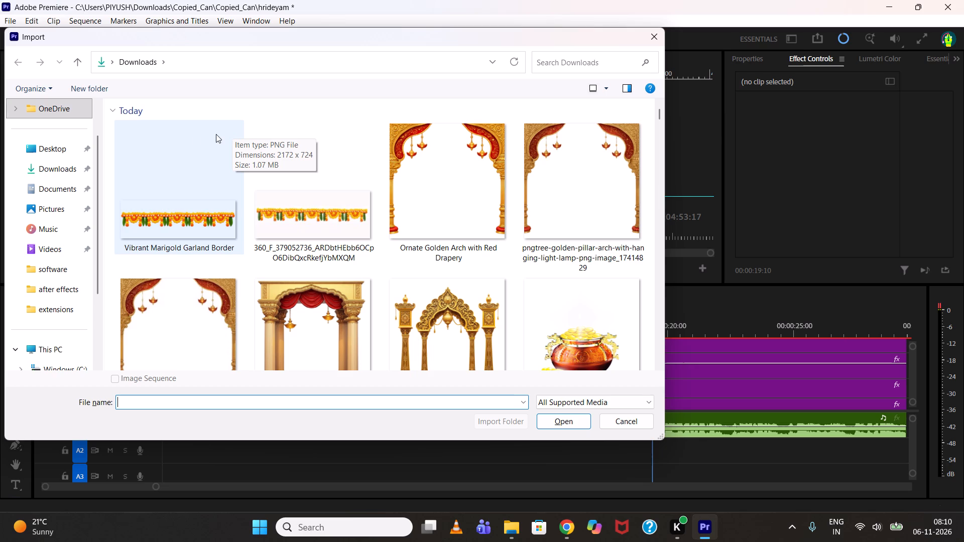
scroll(13, 68, up, 2)
scroll(123, 156, up, 4)
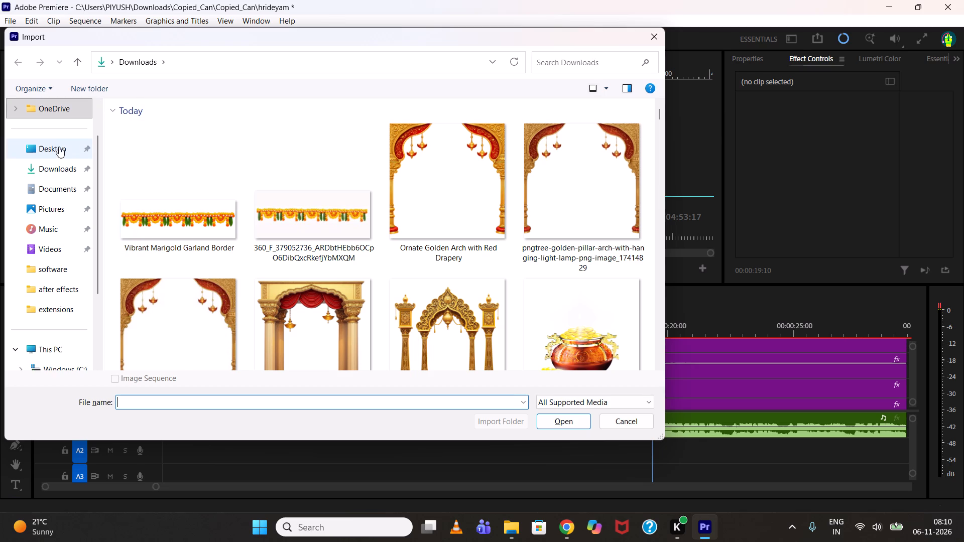
click(58, 165)
scroll(179, 219, down, 5)
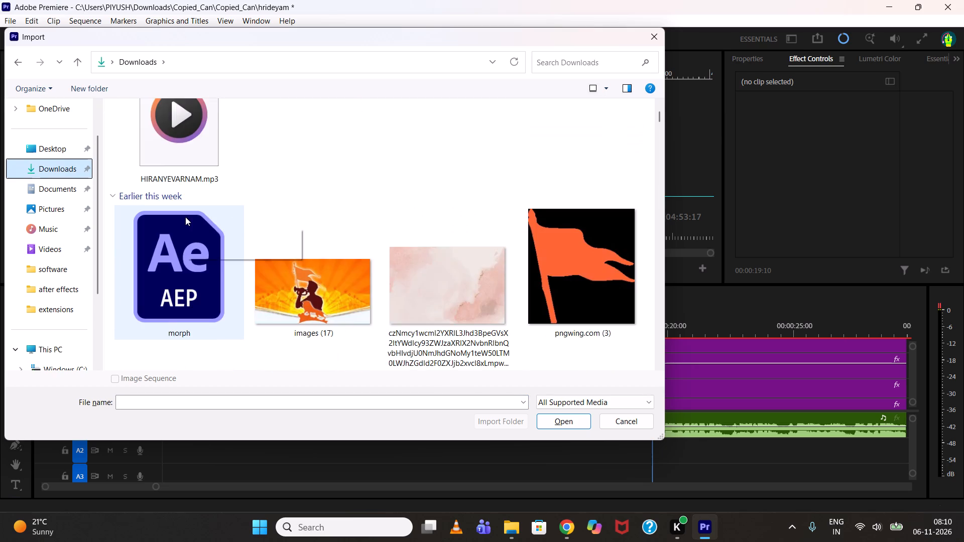
scroll(185, 217, down, 7)
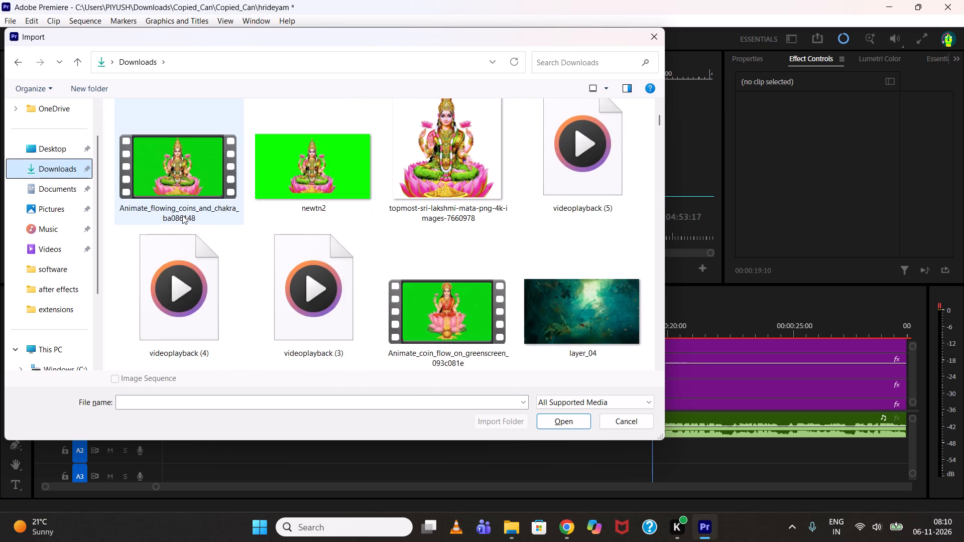
scroll(182, 215, down, 6)
scroll(439, 260, down, 1)
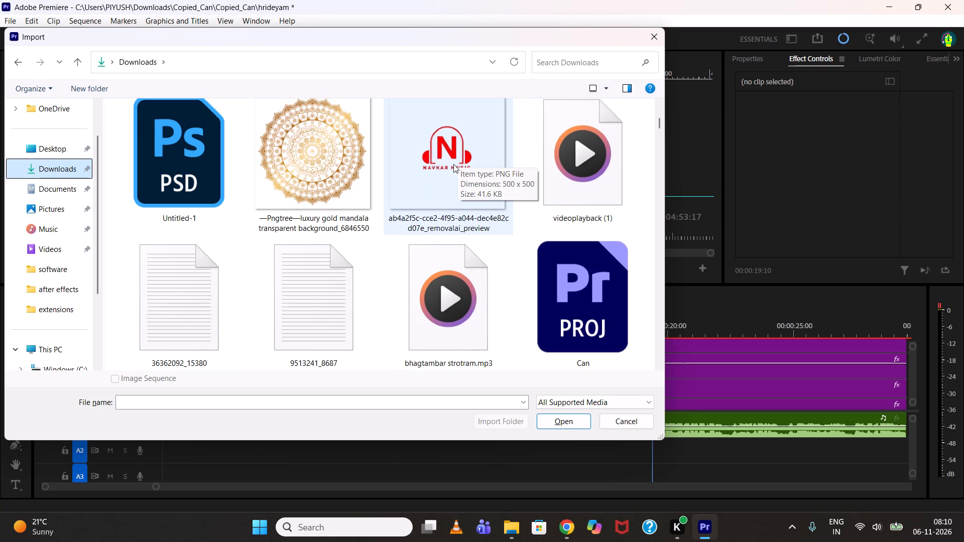
double_click(440, 159)
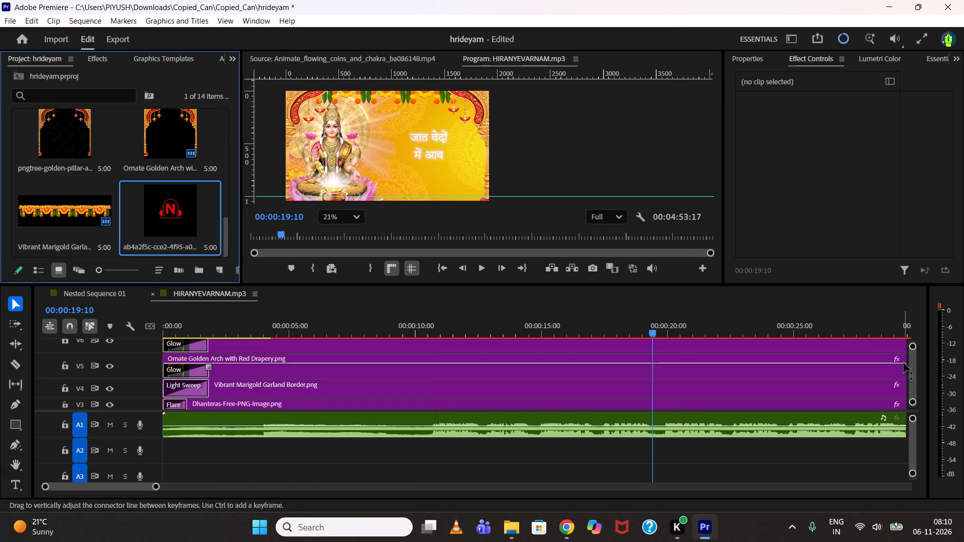
Place the red N logo image at the start of the sequence on a new V8 track above Nested Sequence 01.
drag(911, 364, 912, 349)
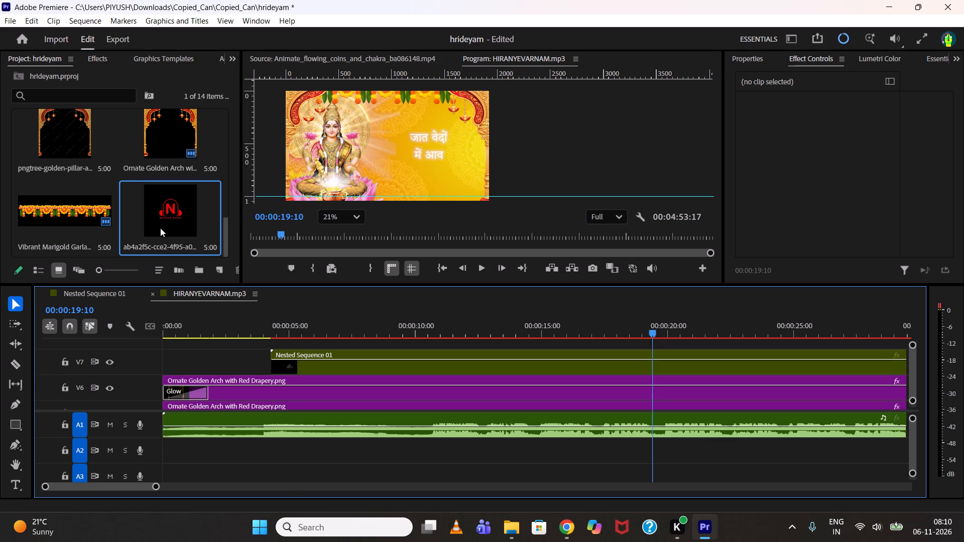
drag(163, 231, 166, 345)
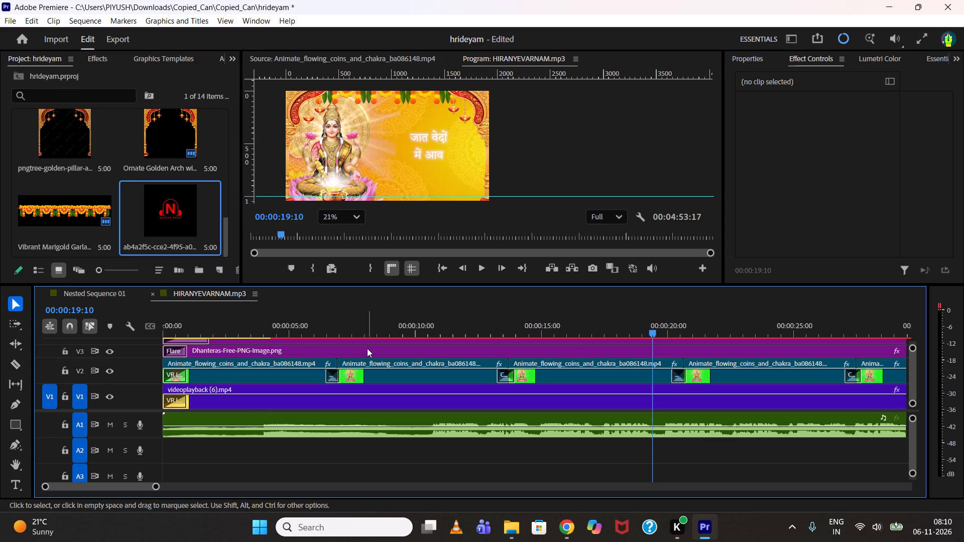
Extend the logo clip on V8 to the end of the audio, for a duration of 00:04:53:17.
drag(911, 376, 911, 369)
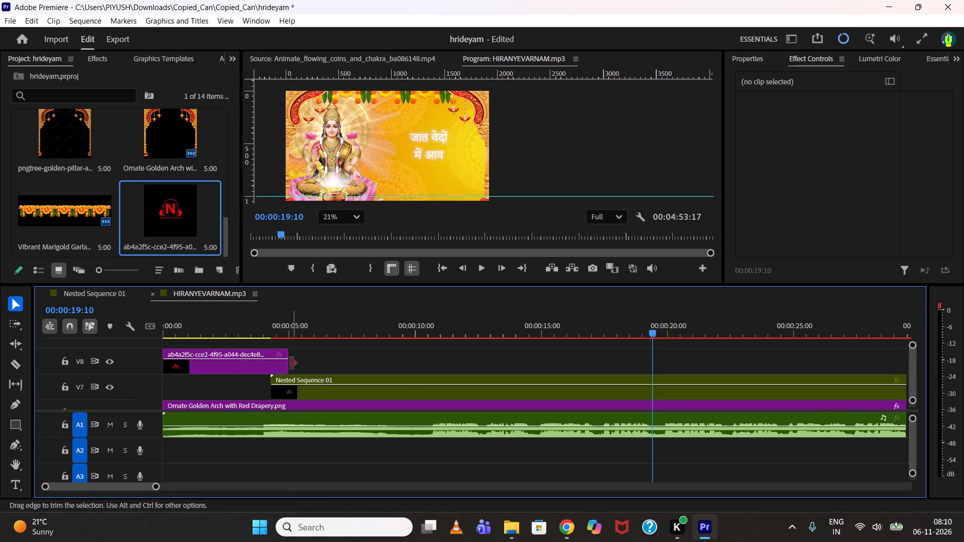
drag(291, 363, 916, 368)
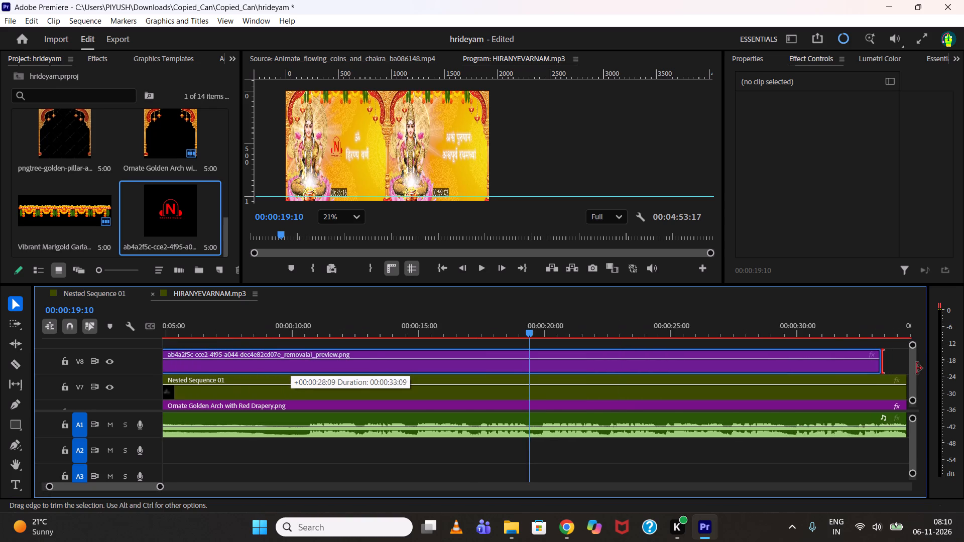
drag(916, 368, 923, 369)
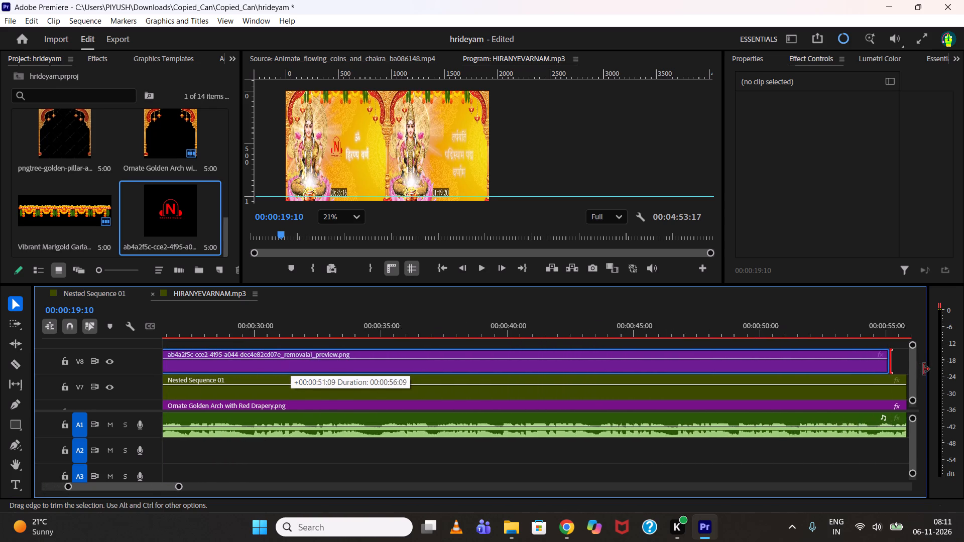
drag(923, 369, 926, 369)
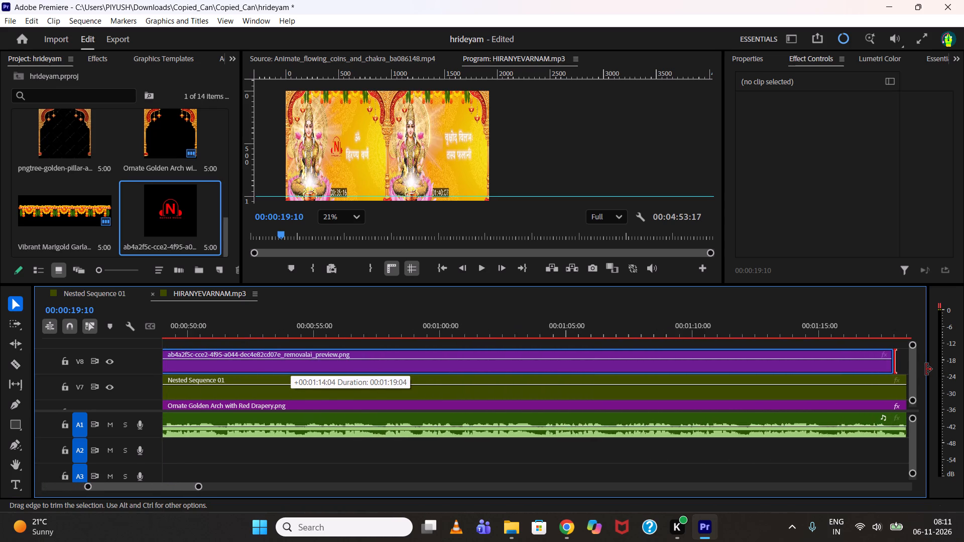
drag(926, 369, 926, 369)
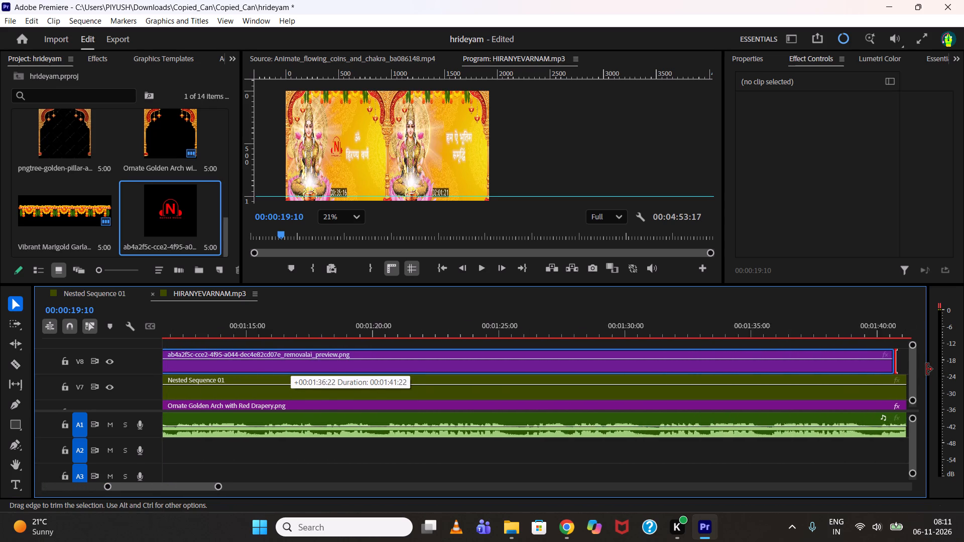
drag(926, 369, 931, 371)
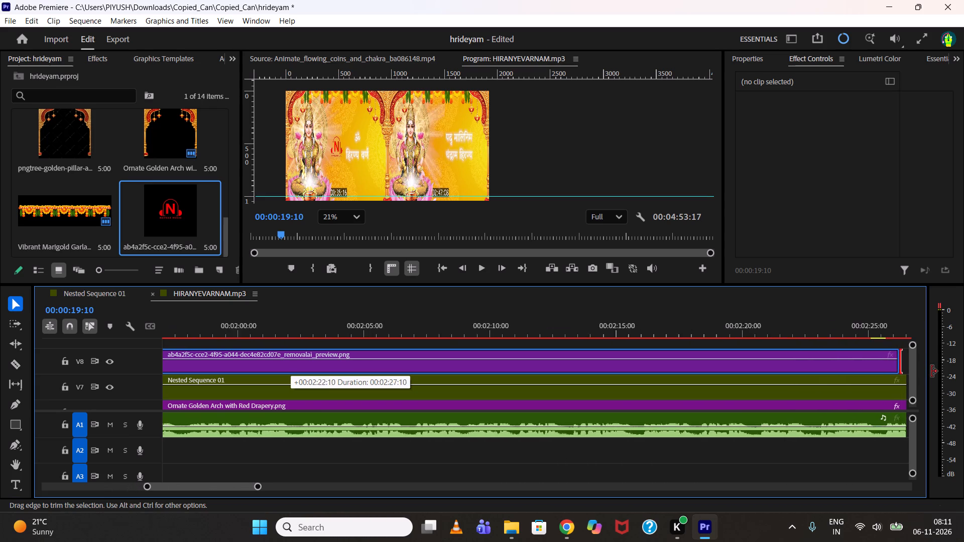
drag(931, 371, 931, 374)
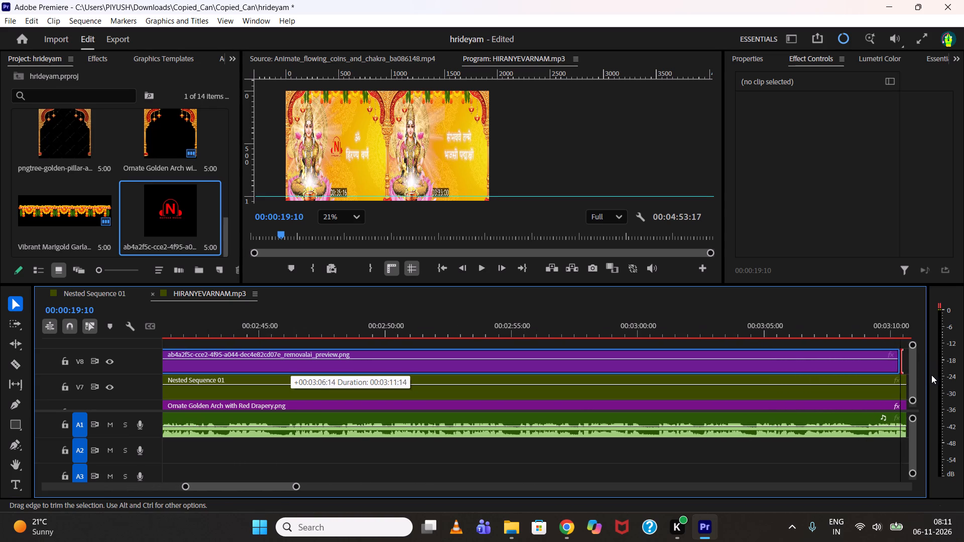
alt+scroll(816, 384, down, 11)
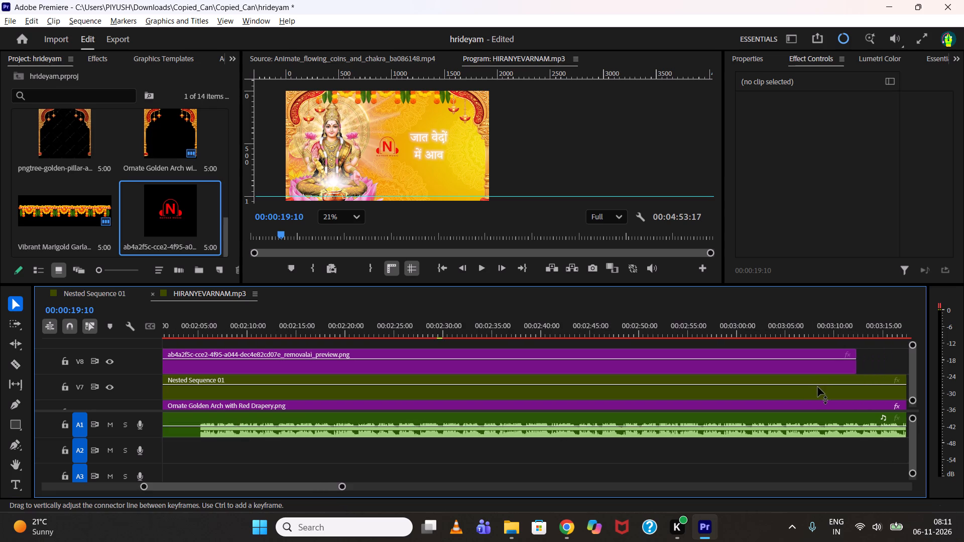
alt+scroll(841, 375, down, 10)
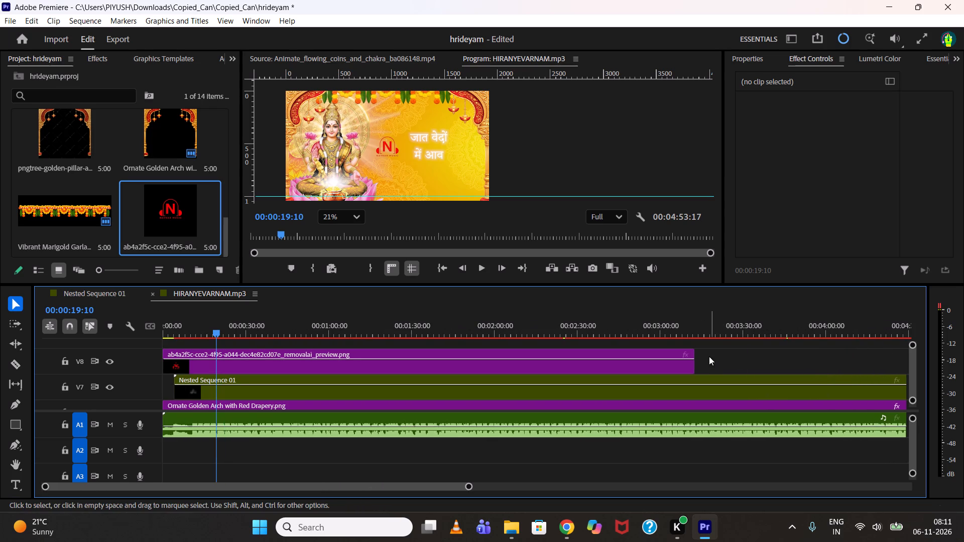
drag(700, 357, 825, 367)
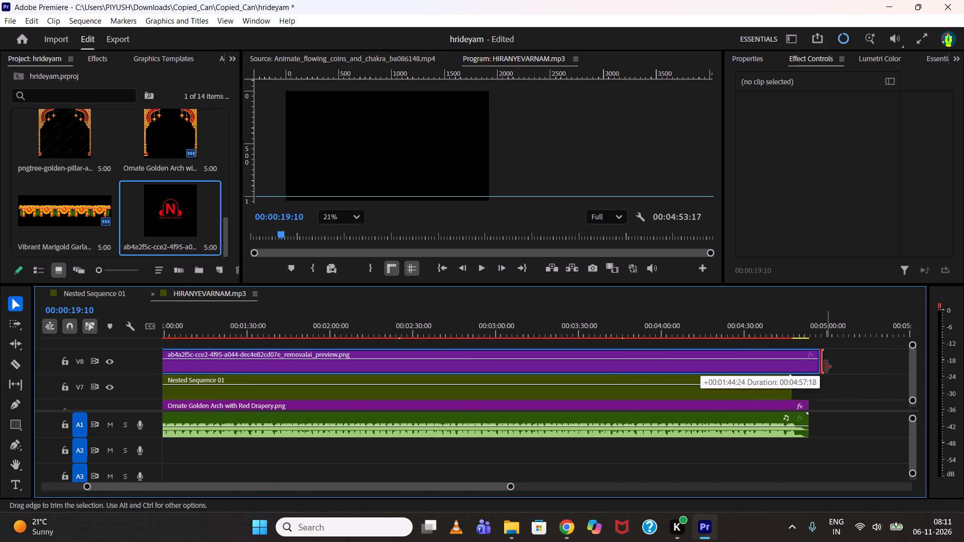
drag(825, 367, 813, 365)
click(812, 365)
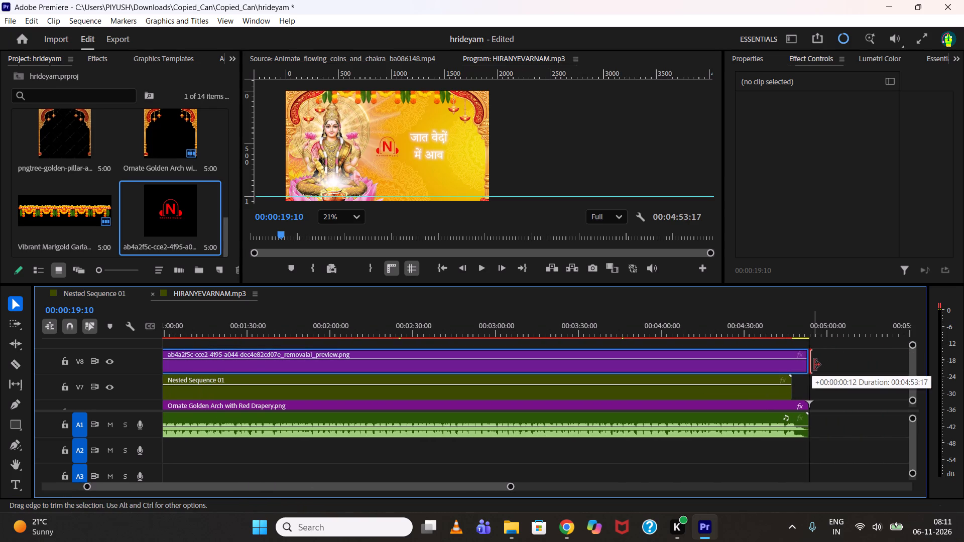
Move the red N logo on V8 to the frame's upper-right corner, at a position of about 1769, 153.
scroll(799, 367, up, 3)
scroll(648, 364, up, 9)
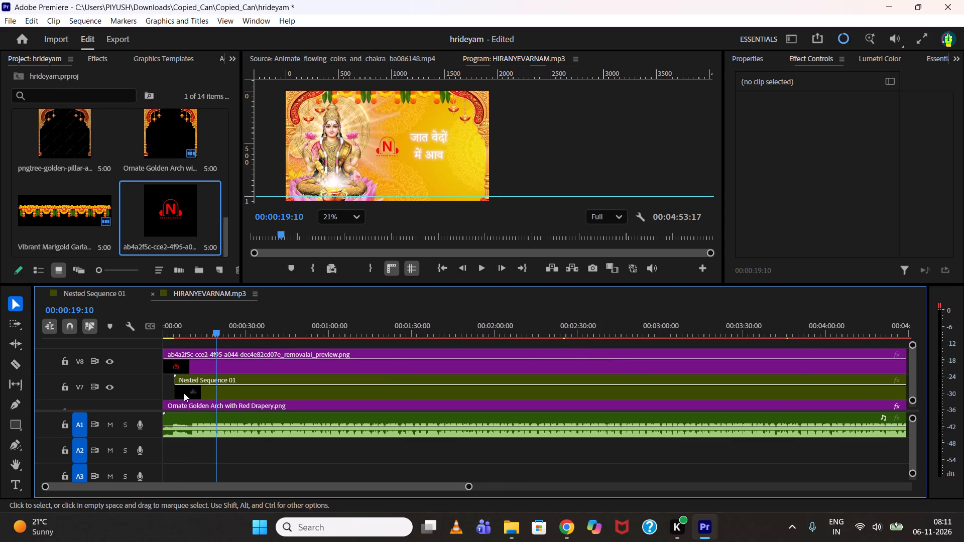
click(219, 368)
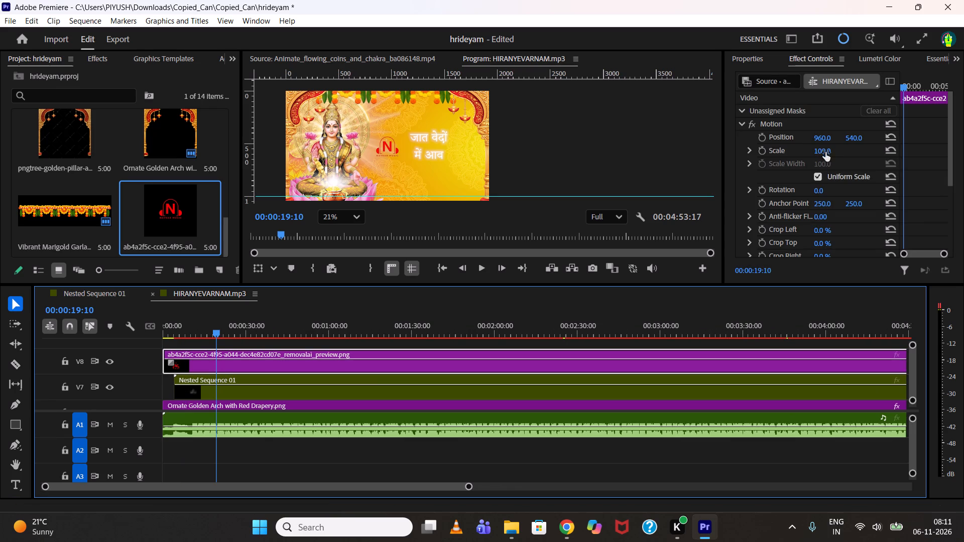
drag(826, 140, 733, 152)
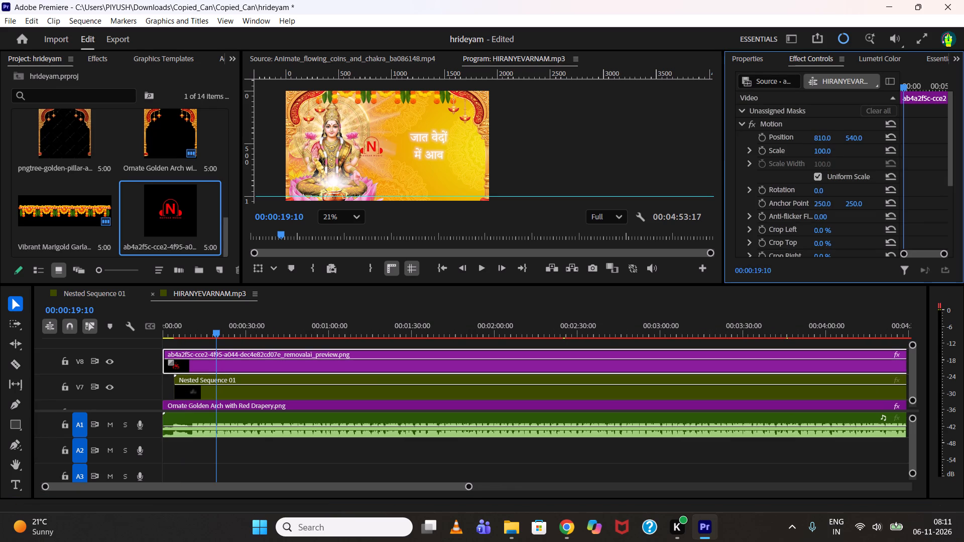
drag(733, 152, 921, 138)
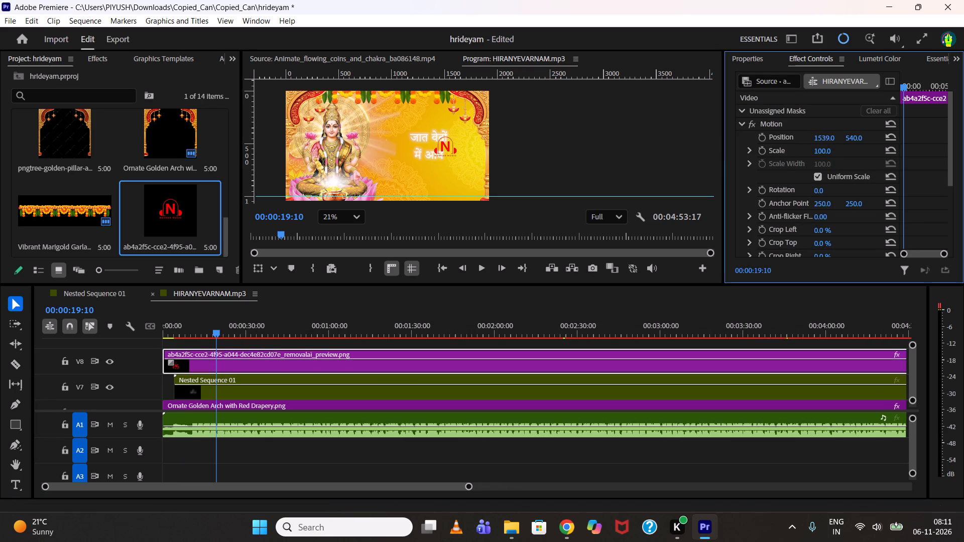
drag(921, 138, 886, 131)
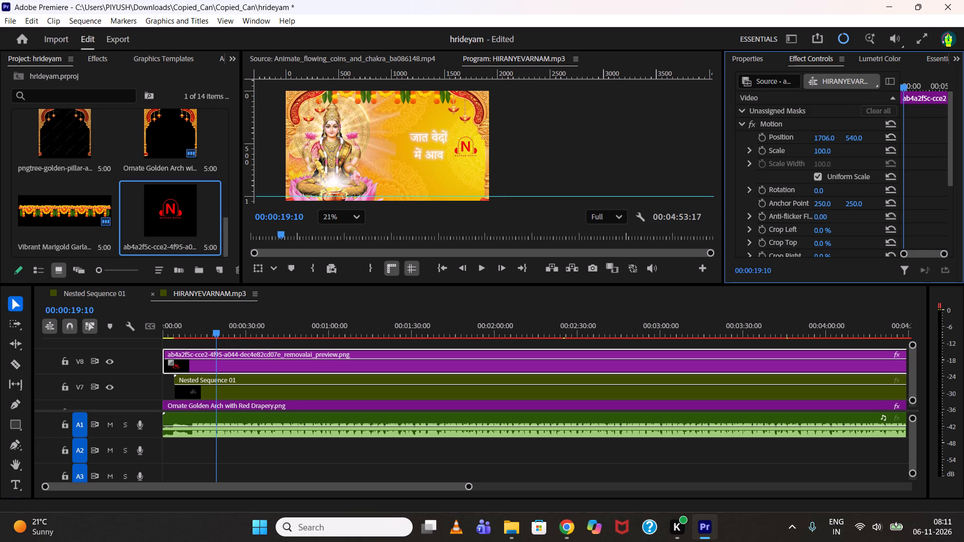
drag(886, 131, 903, 126)
drag(827, 139, 830, 138)
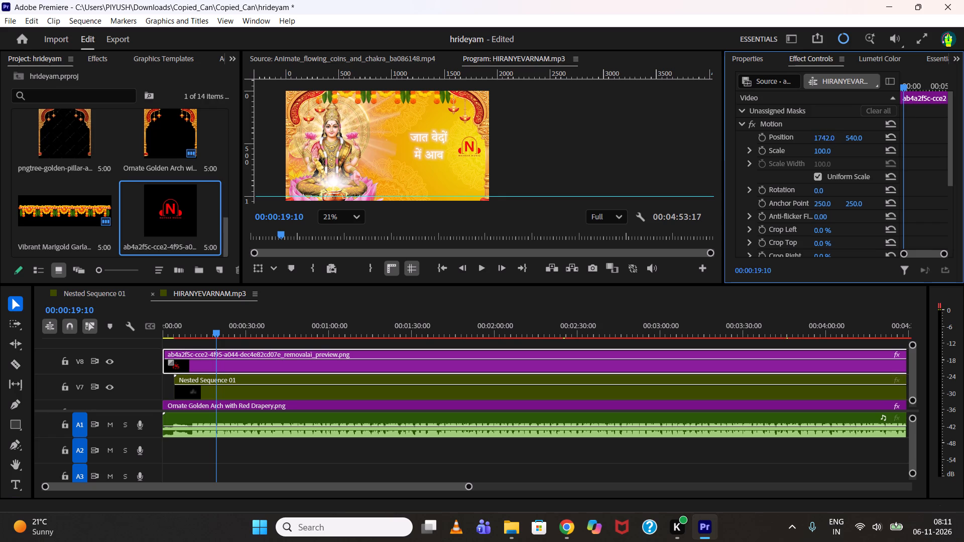
drag(830, 138, 847, 134)
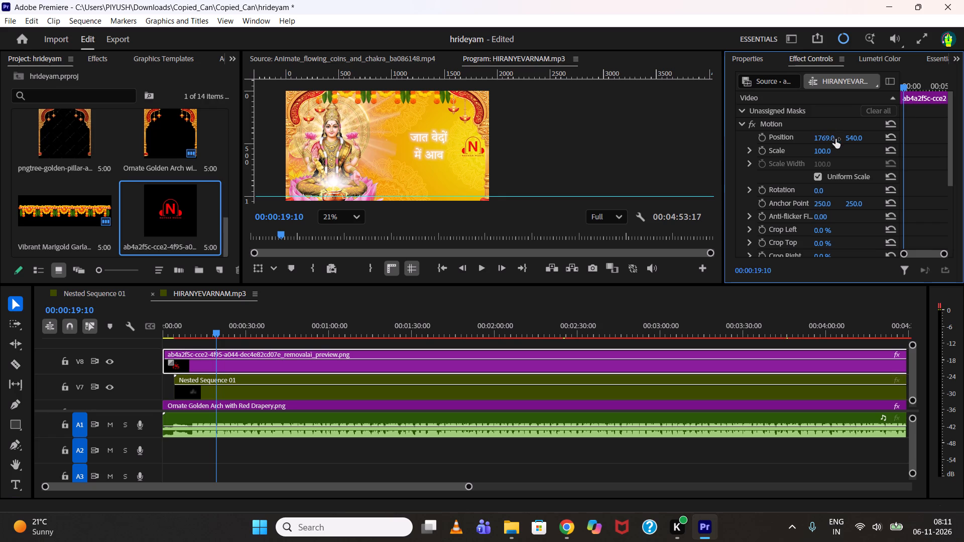
drag(852, 139, 719, 153)
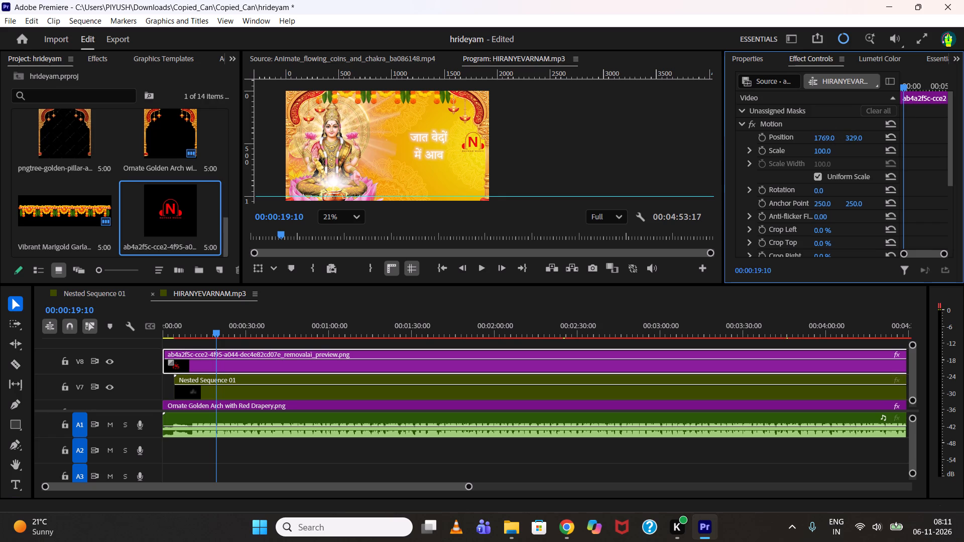
drag(719, 153, 650, 156)
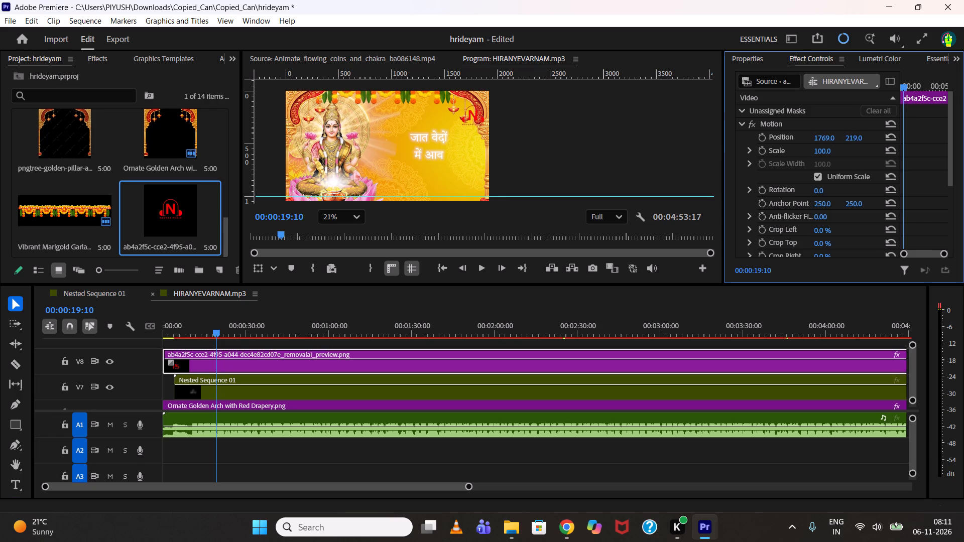
drag(650, 156, 610, 163)
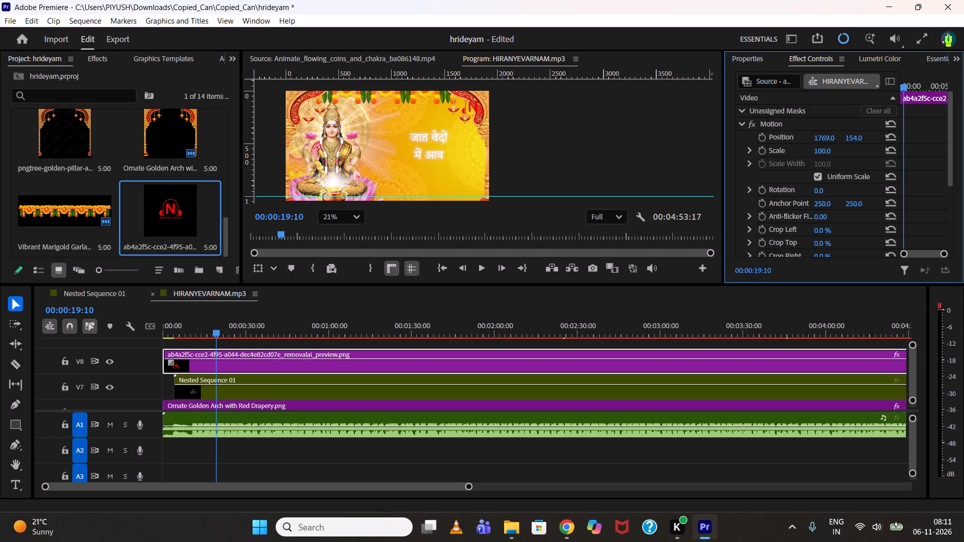
drag(610, 163, 609, 163)
Fine-tune the logo's position over the arch's upper-right corner to 1787, 131, checking it against the arch up close.
scroll(385, 112, up, 3)
scroll(470, 84, up, 8)
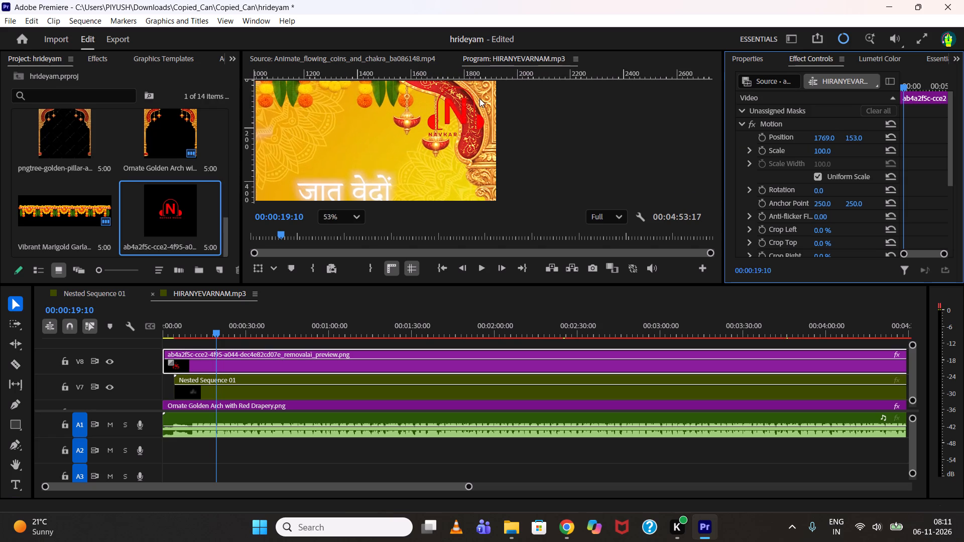
scroll(477, 98, up, 1)
middle_drag(477, 98, 476, 136)
scroll(476, 135, up, 1)
middle_drag(476, 135, 477, 156)
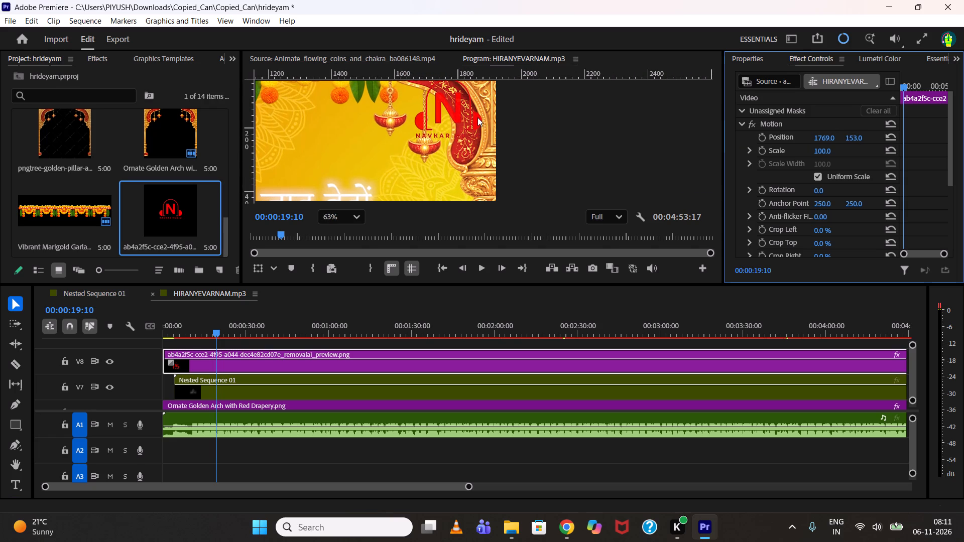
middle_drag(478, 117, 481, 156)
drag(857, 137, 851, 140)
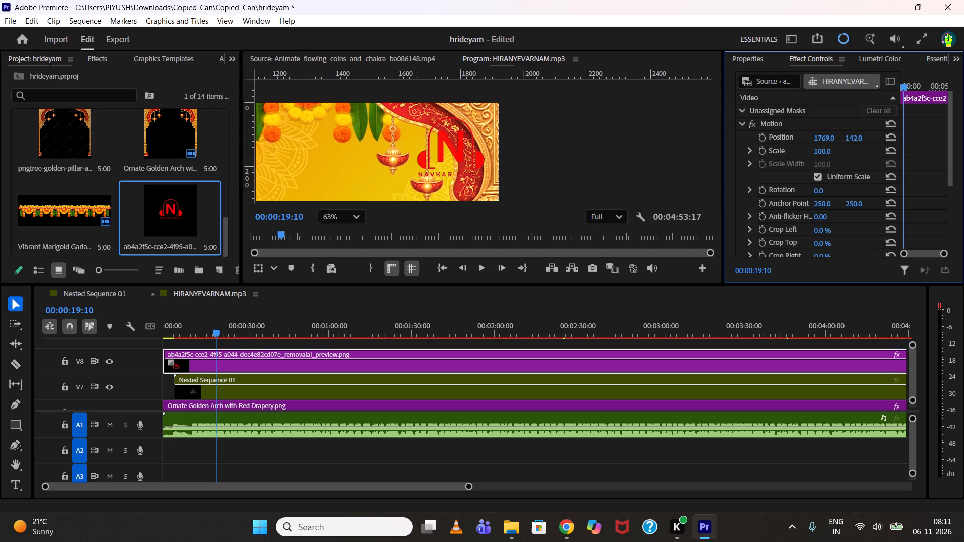
drag(851, 140, 850, 140)
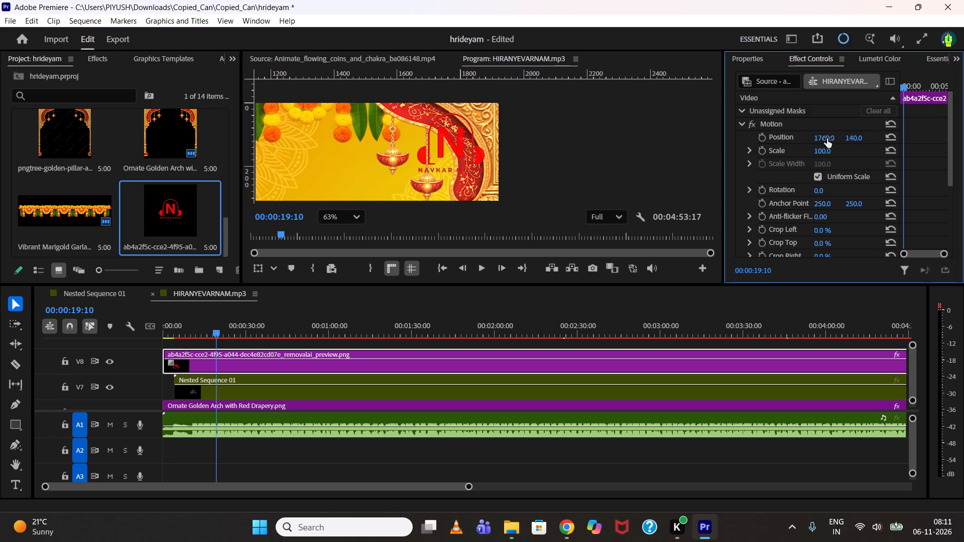
drag(825, 139, 840, 138)
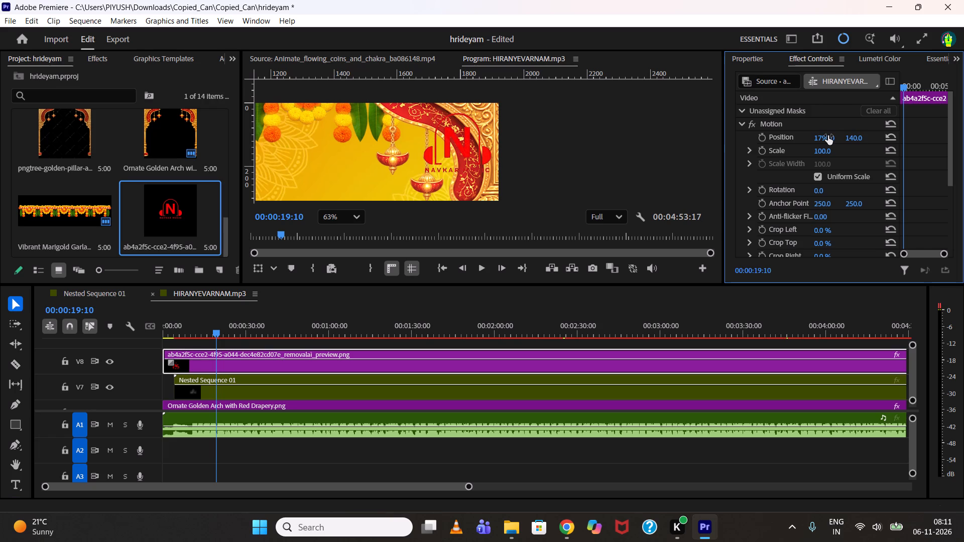
drag(828, 135, 823, 135)
click(828, 138)
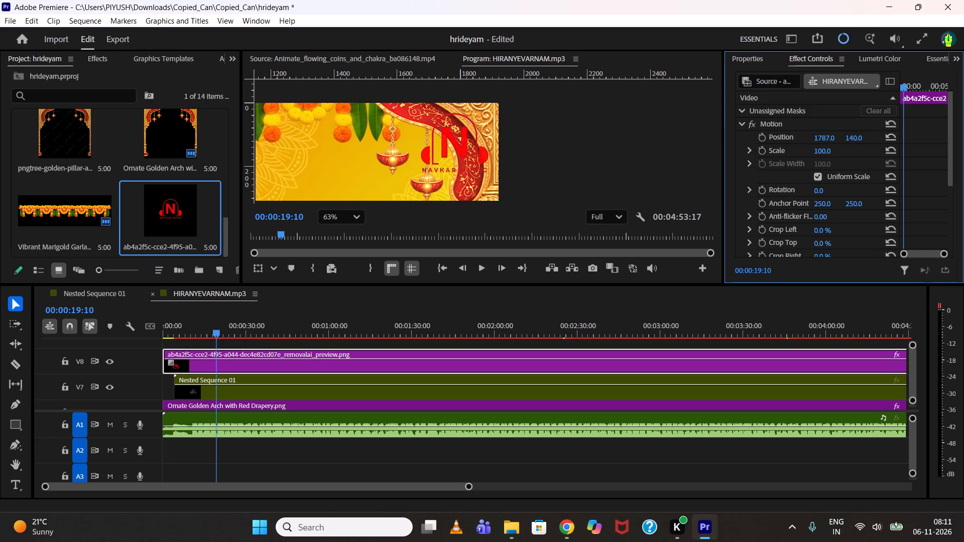
click(851, 137)
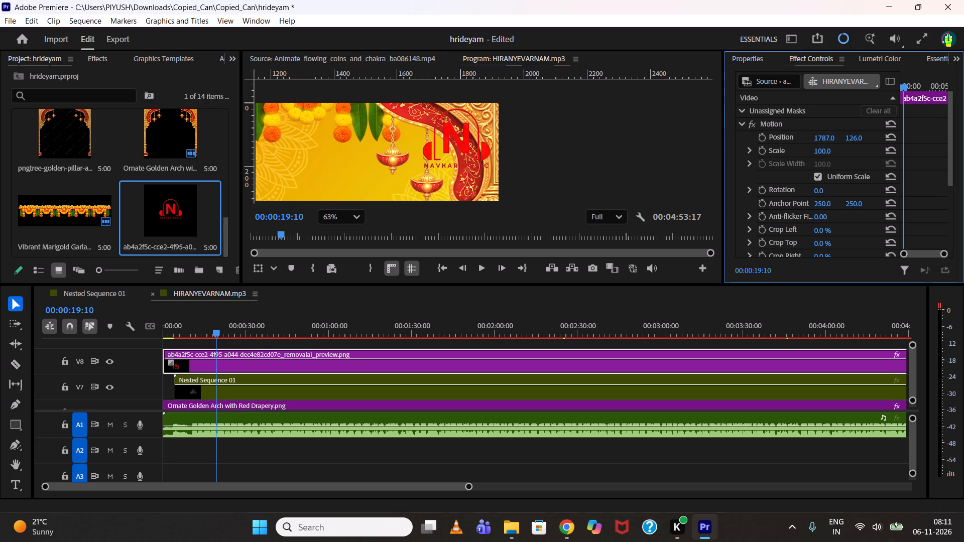
scroll(494, 116, down, 5)
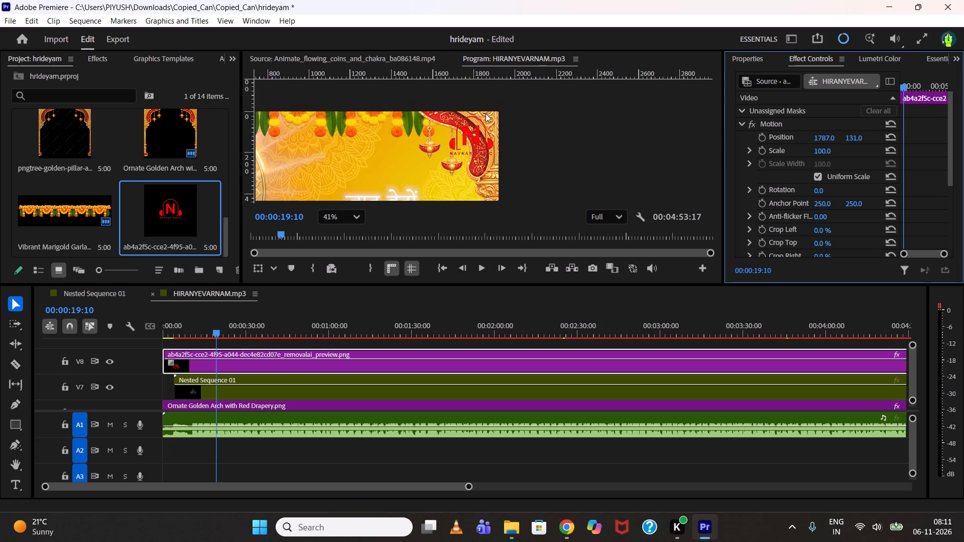
scroll(480, 114, down, 5)
scroll(436, 121, down, 6)
middle_drag(393, 152, 394, 131)
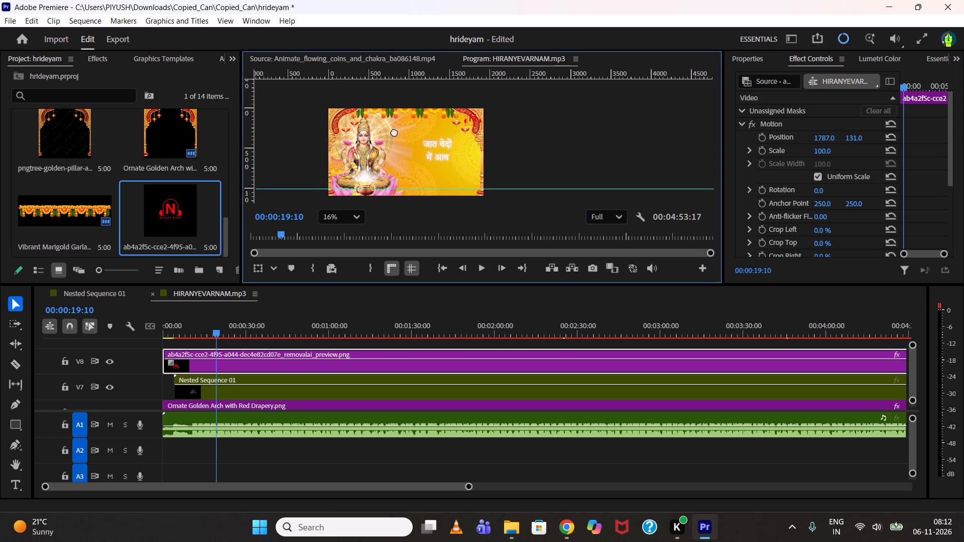
middle_drag(394, 131, 394, 129)
Add the Generated Light Leak 9 transition from Animation Composer at the start of the sequence, 00:00:00:00.
drag(180, 331, 88, 324)
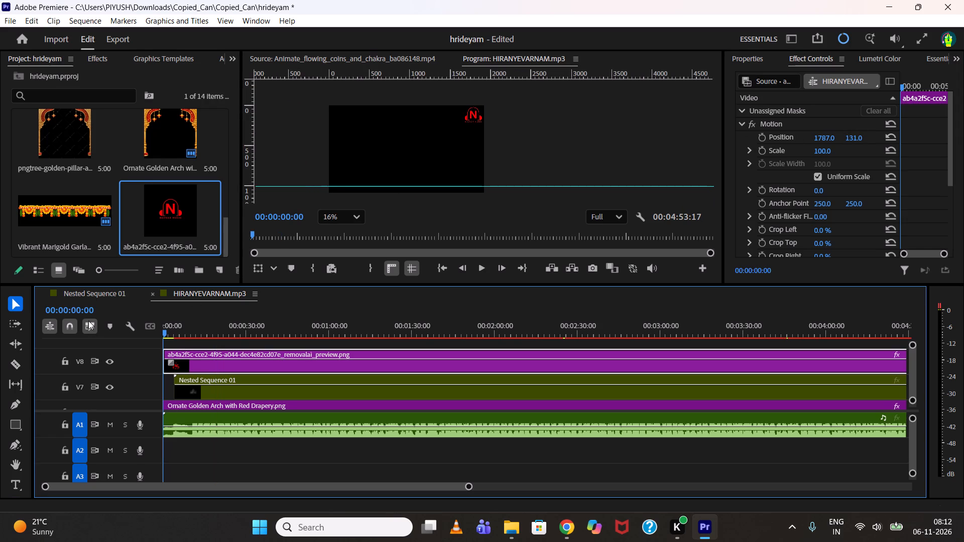
click(252, 25)
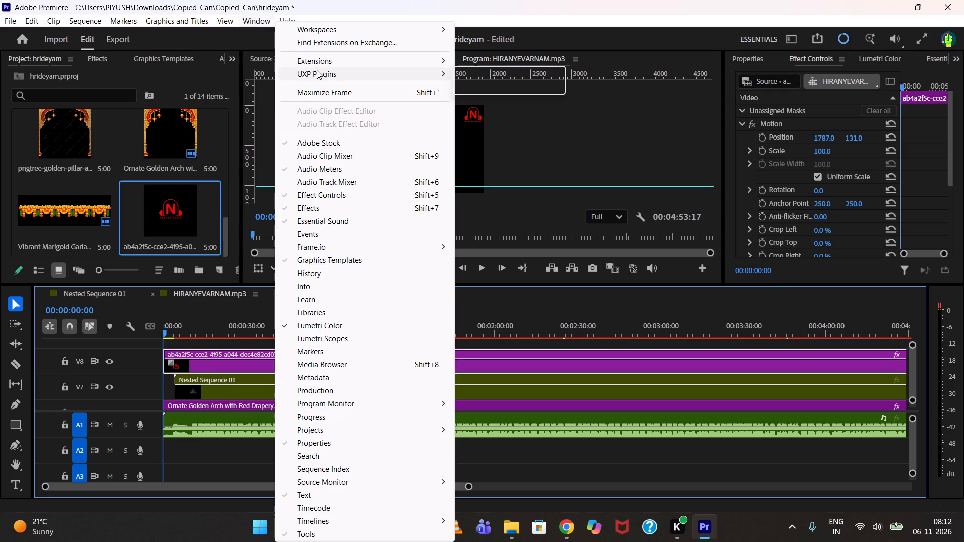
click(489, 71)
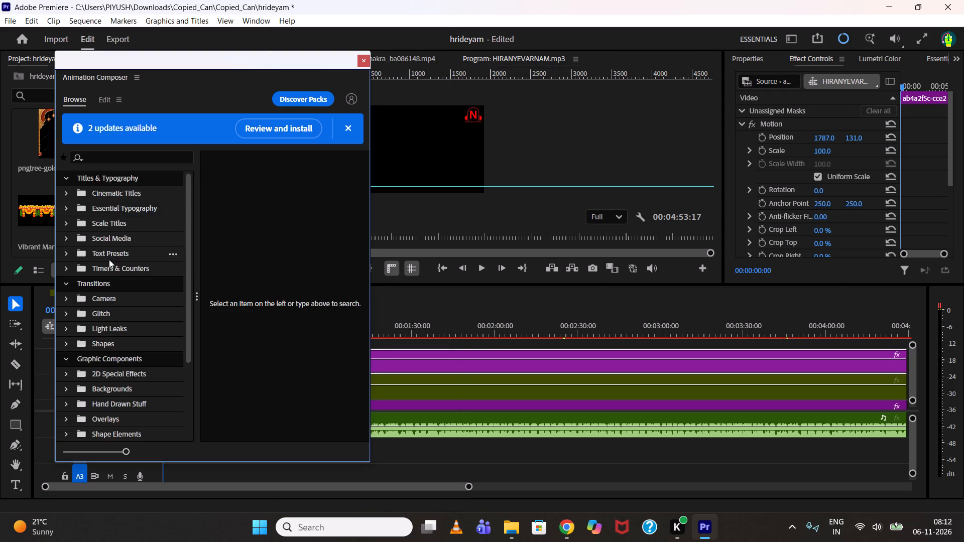
scroll(109, 272, down, 2)
click(117, 220)
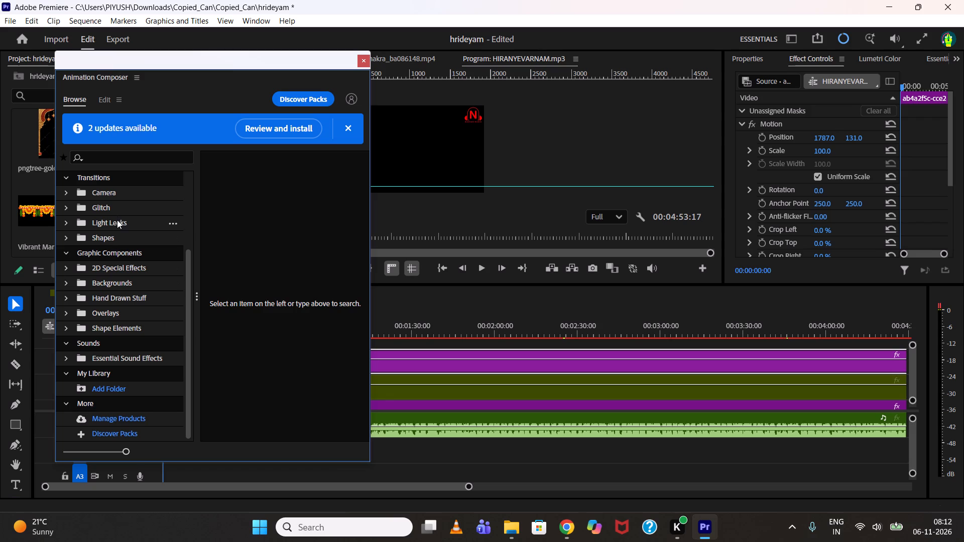
scroll(226, 302, down, 4)
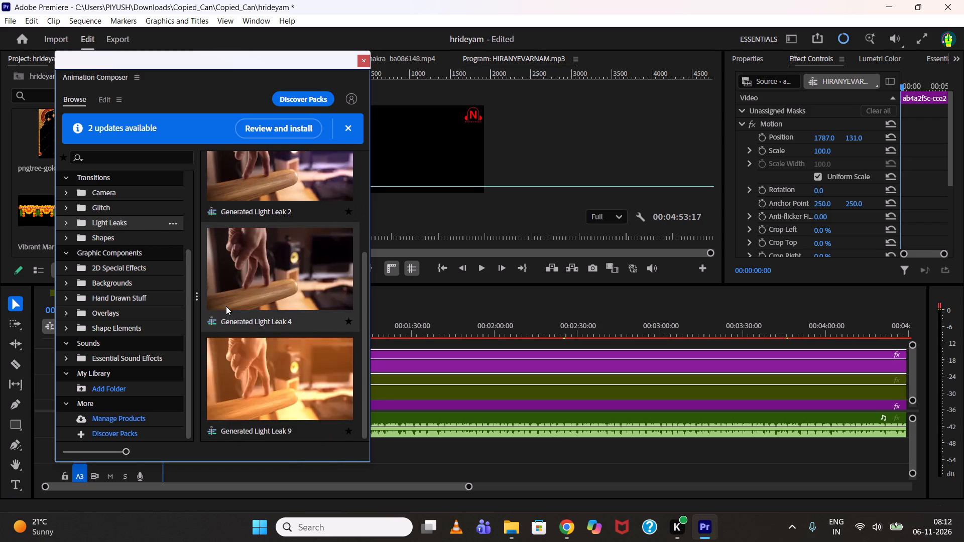
scroll(226, 307, down, 5)
click(237, 338)
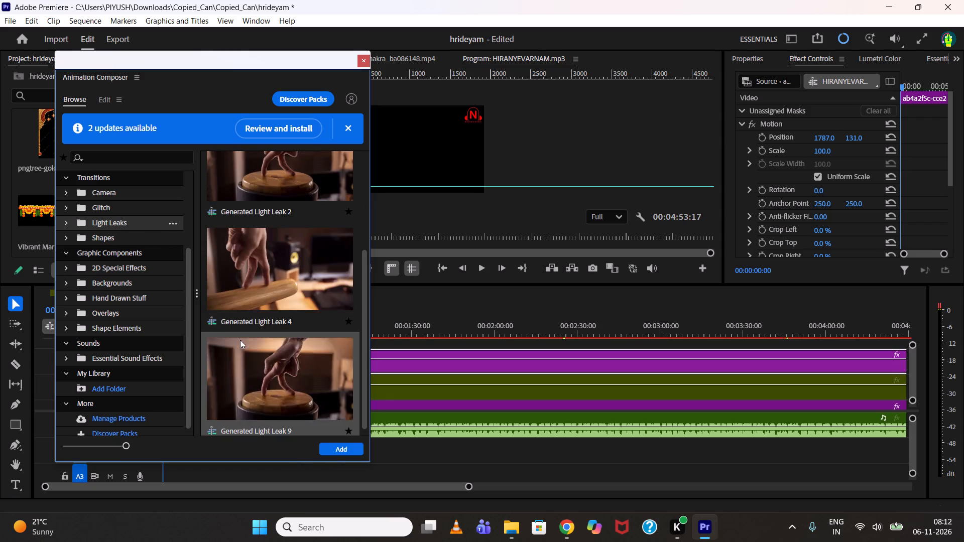
scroll(330, 441, down, 3)
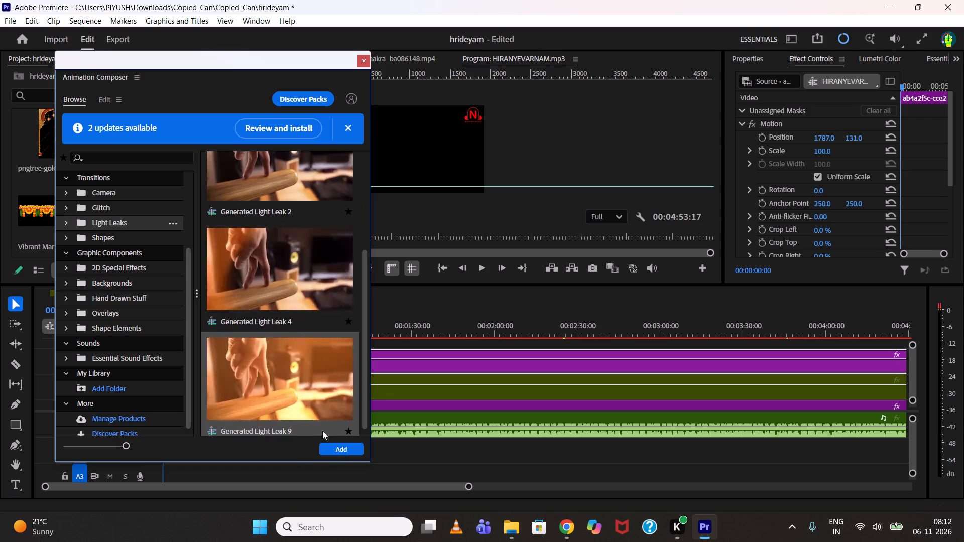
click(337, 448)
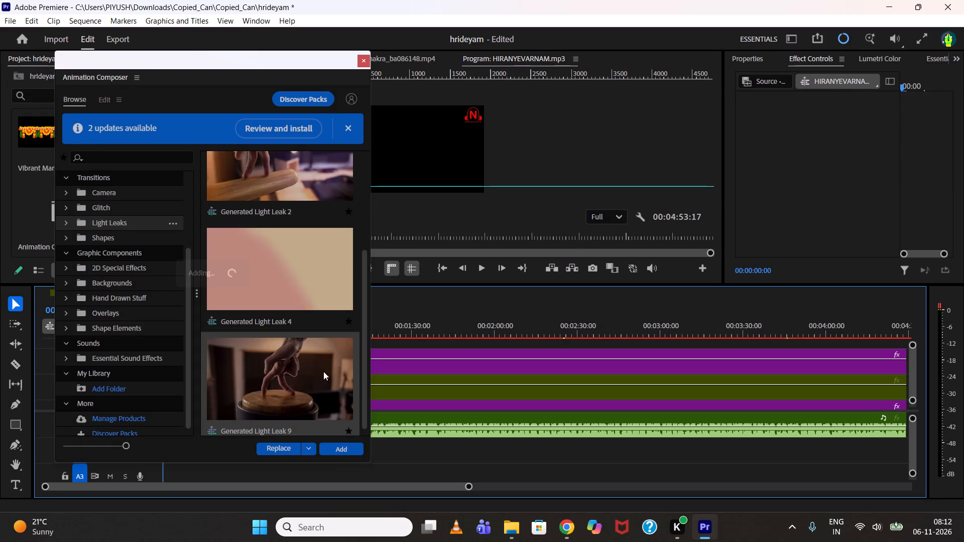
click(359, 66)
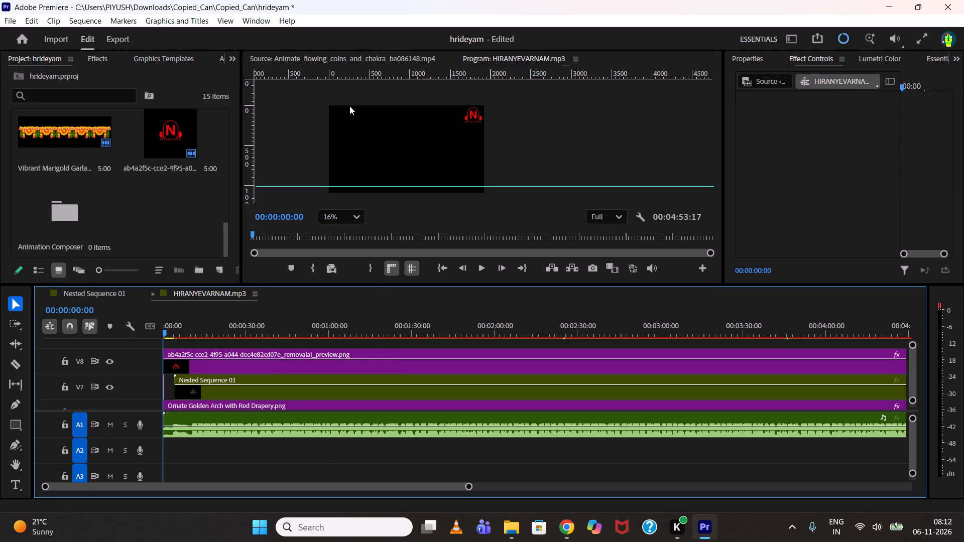
Scrub and play the opening seconds from the start to review the light leak, logo and first lyric.
drag(164, 324, 172, 327)
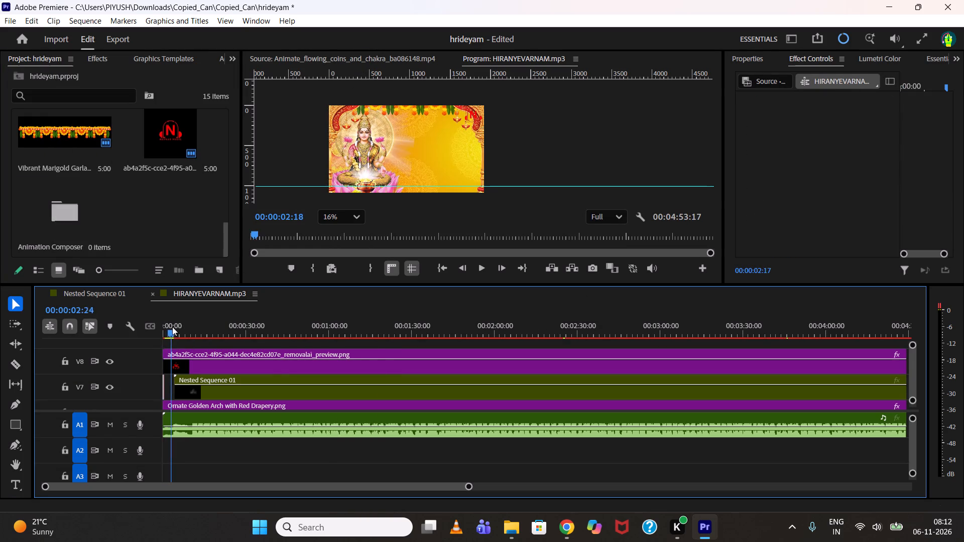
drag(172, 327, 167, 326)
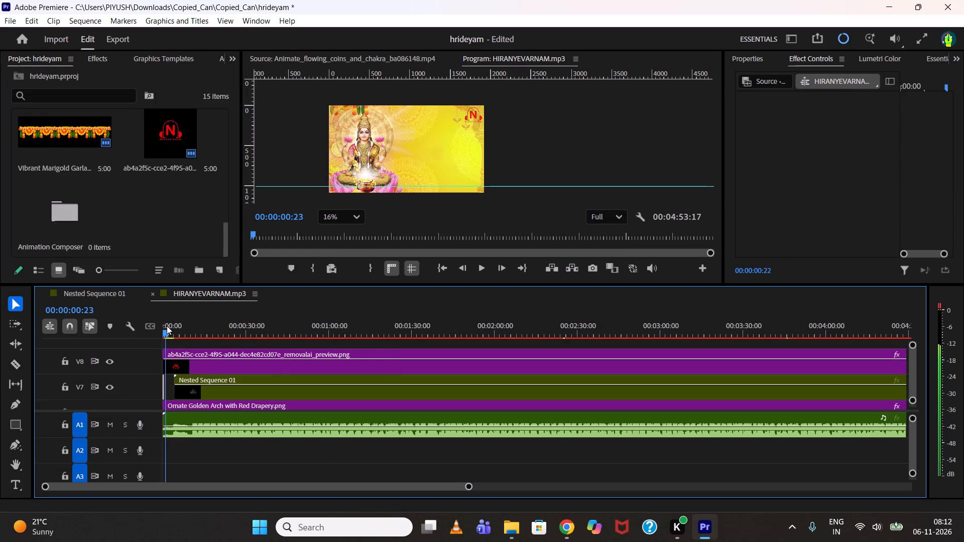
drag(167, 326, 142, 324)
key(space)
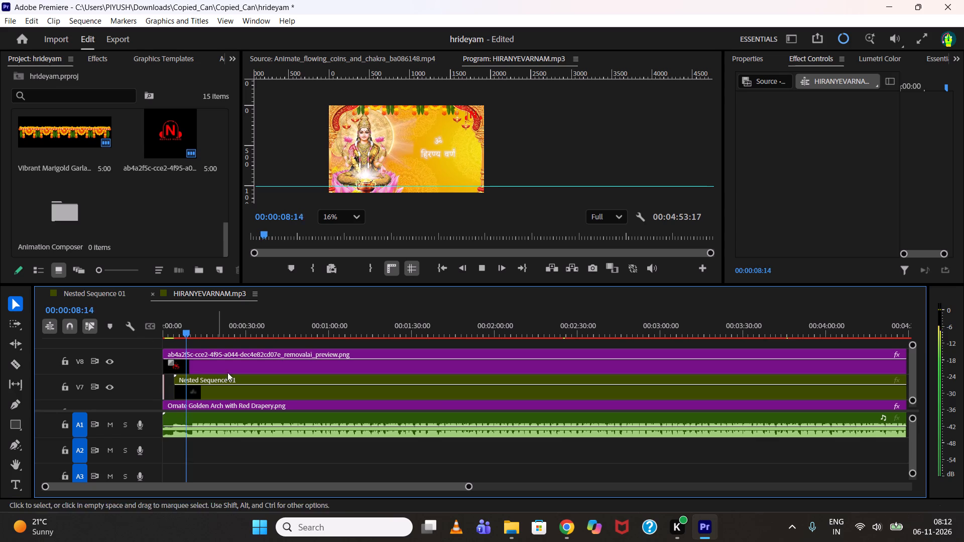
key(space)
Switch to Chrome and search YouTube for "bhajan particle overlay".
click(563, 524)
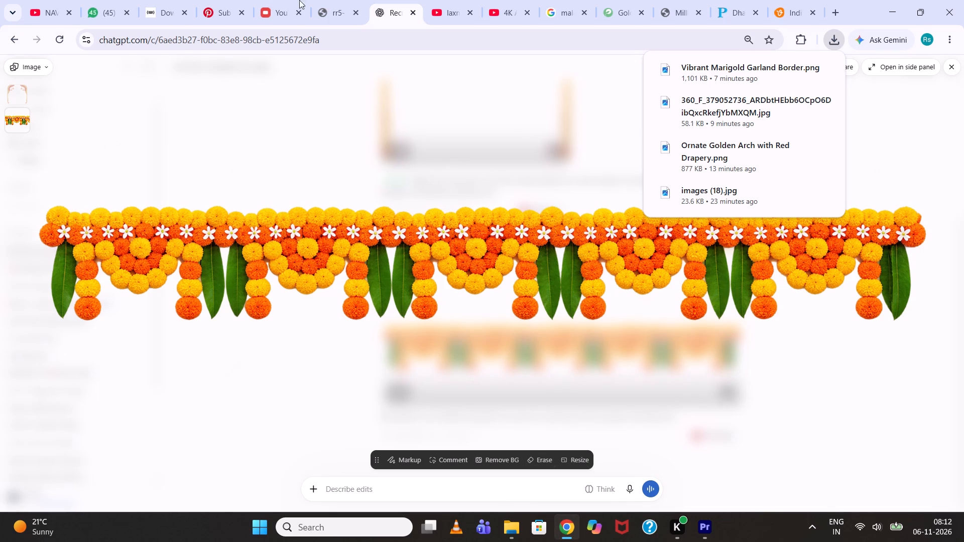
click(425, 0)
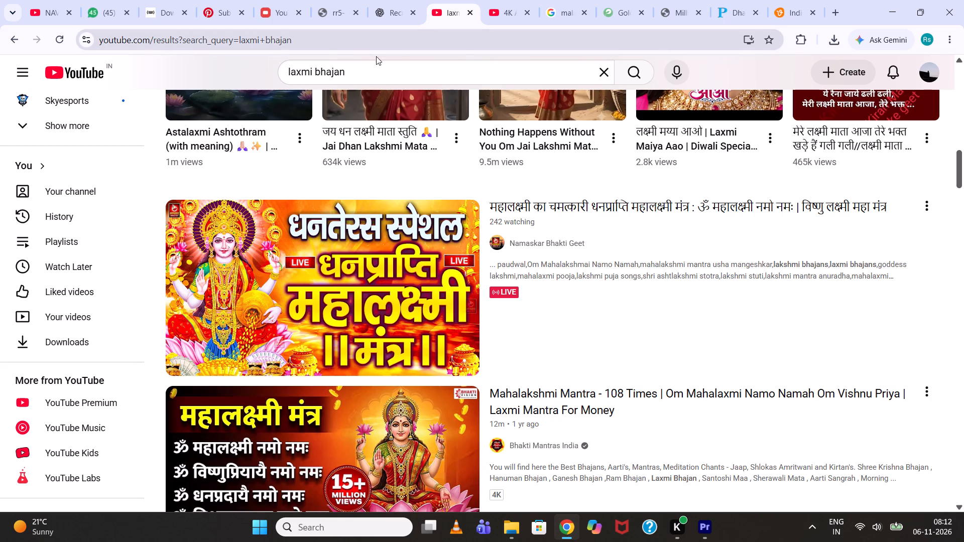
drag(351, 79, 270, 98)
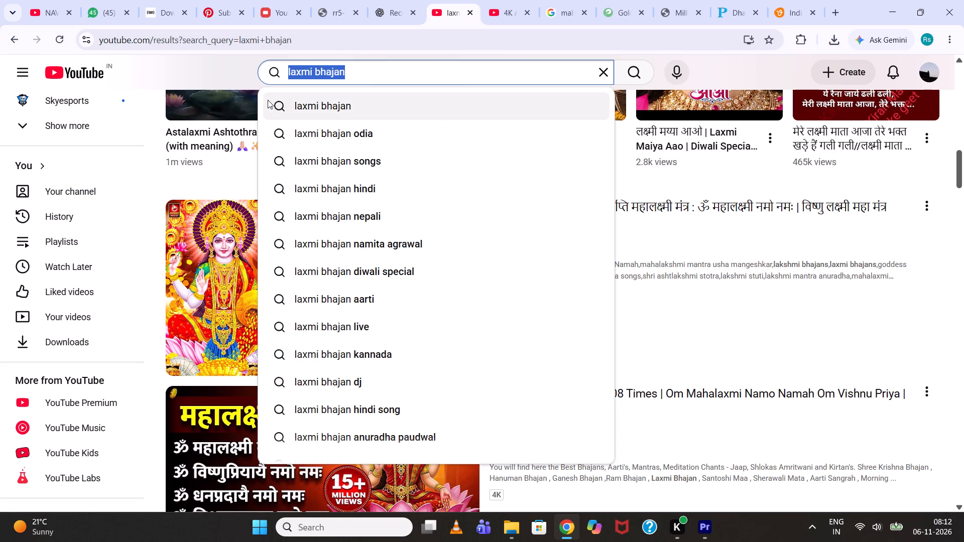
text(bhajan part)
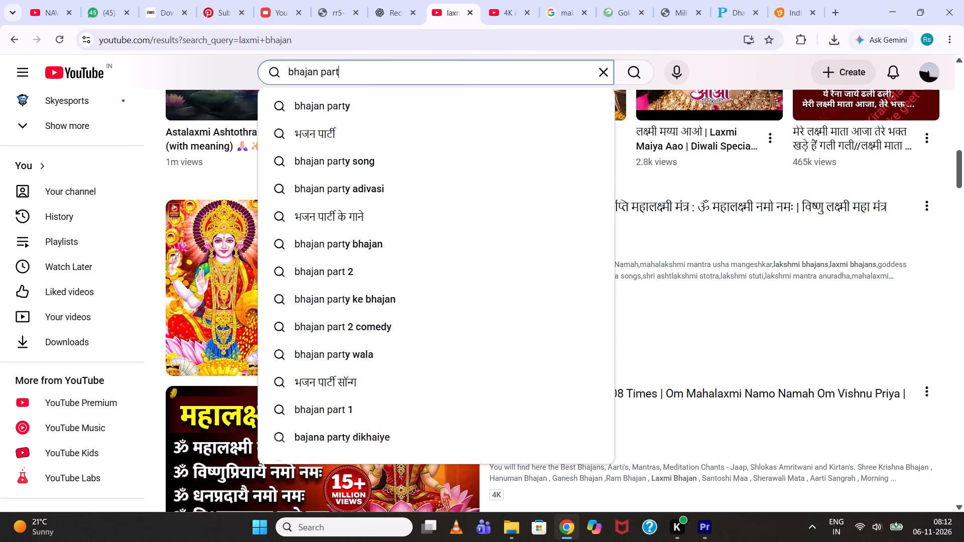
text(icle overlay)
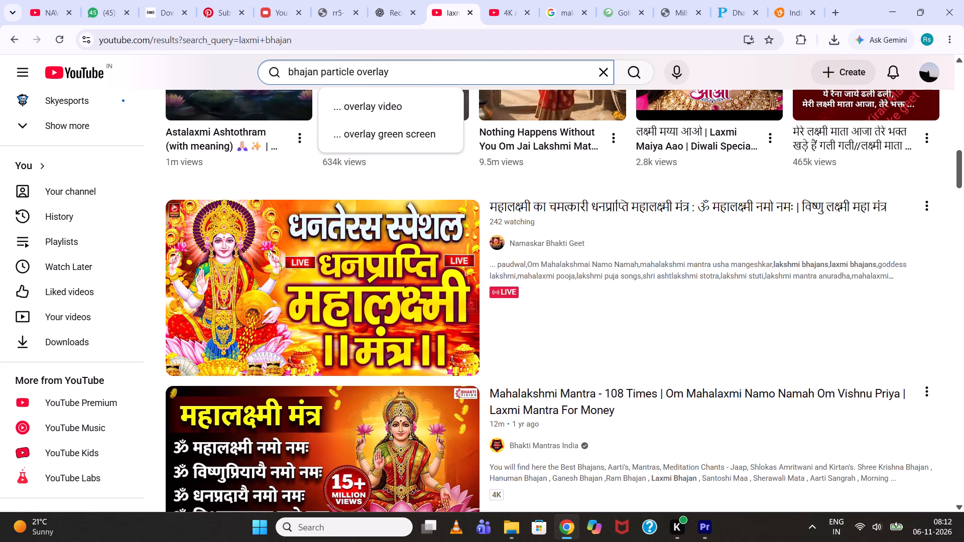
key(Return)
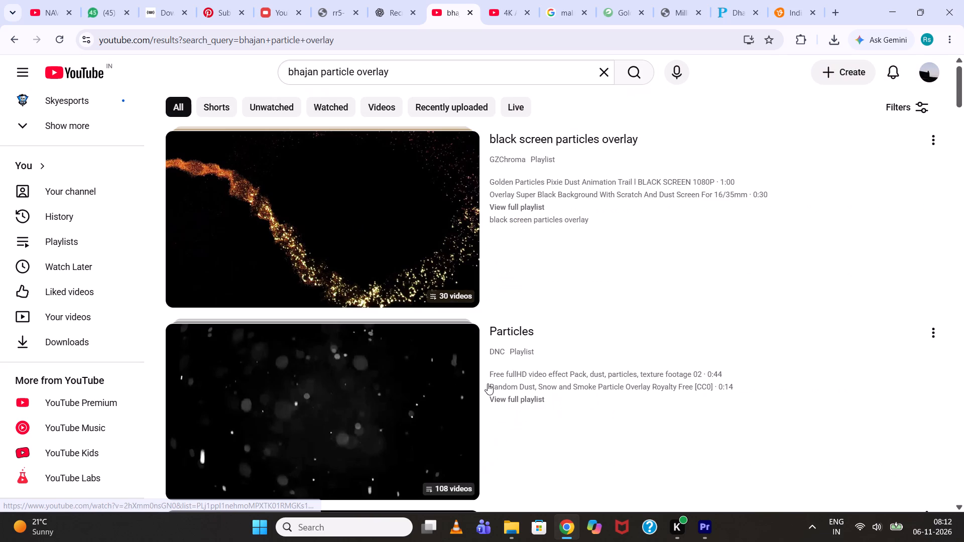
Browse the results, preview the "Particles Overlay Background | Devotional Background | Star Burst Effects" video and open it paused.
scroll(512, 444, down, 6)
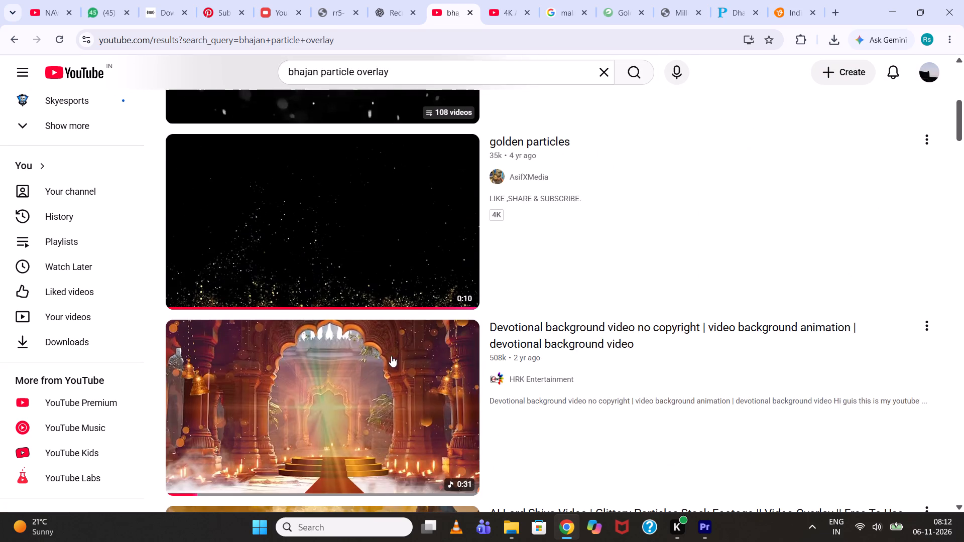
scroll(393, 358, down, 5)
scroll(439, 375, down, 3)
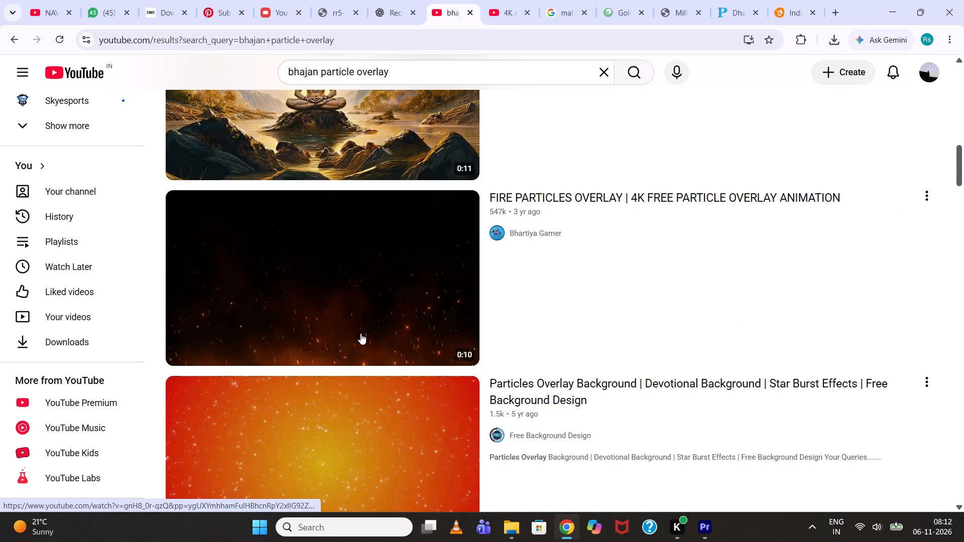
scroll(360, 333, down, 1)
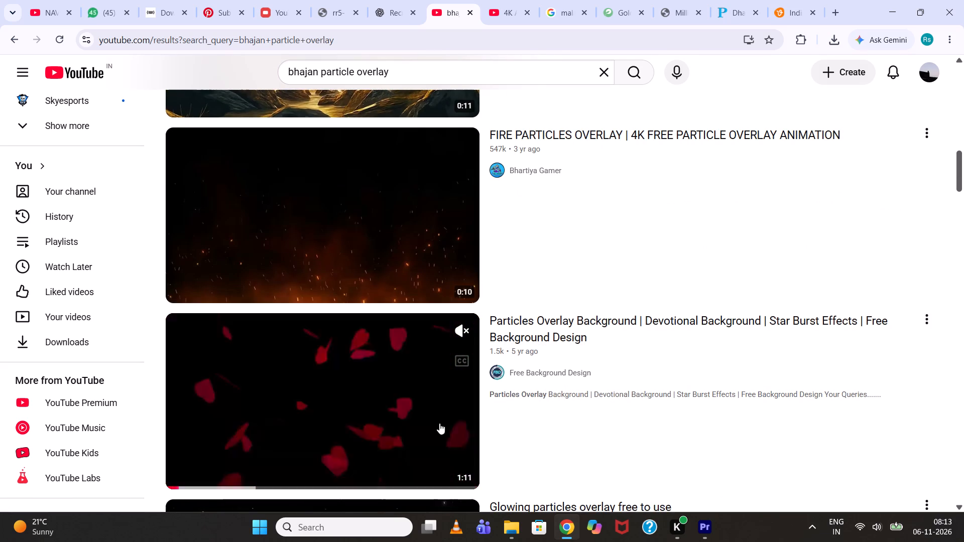
drag(211, 483, 241, 490)
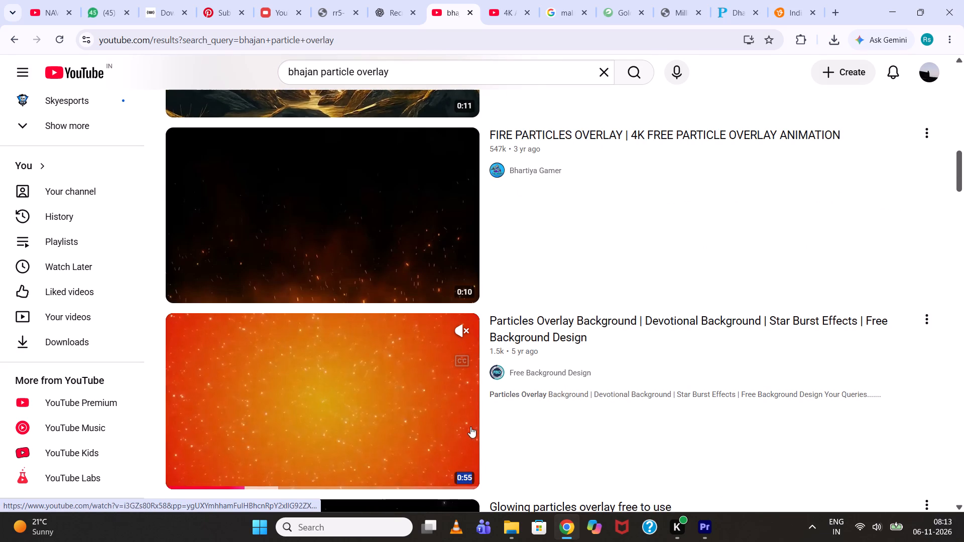
click(457, 421)
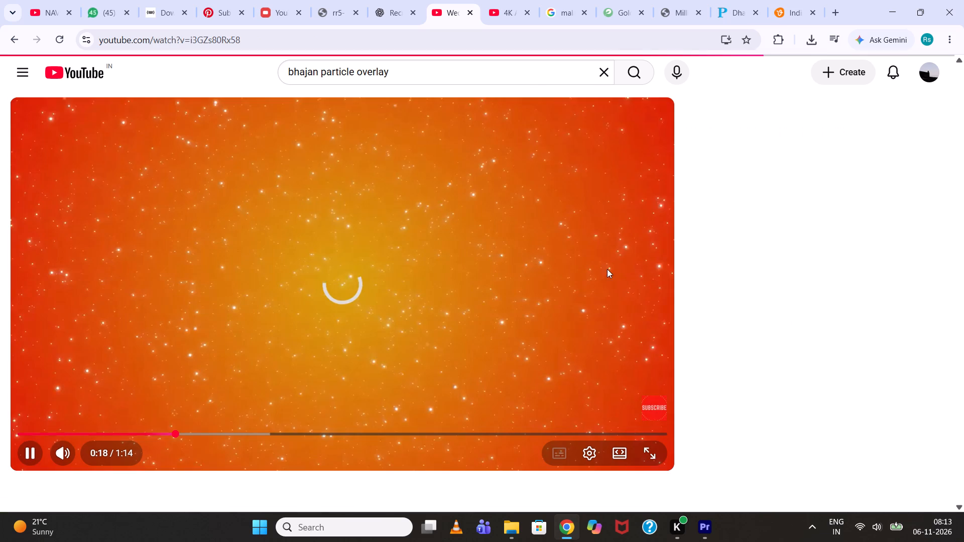
click(386, 323)
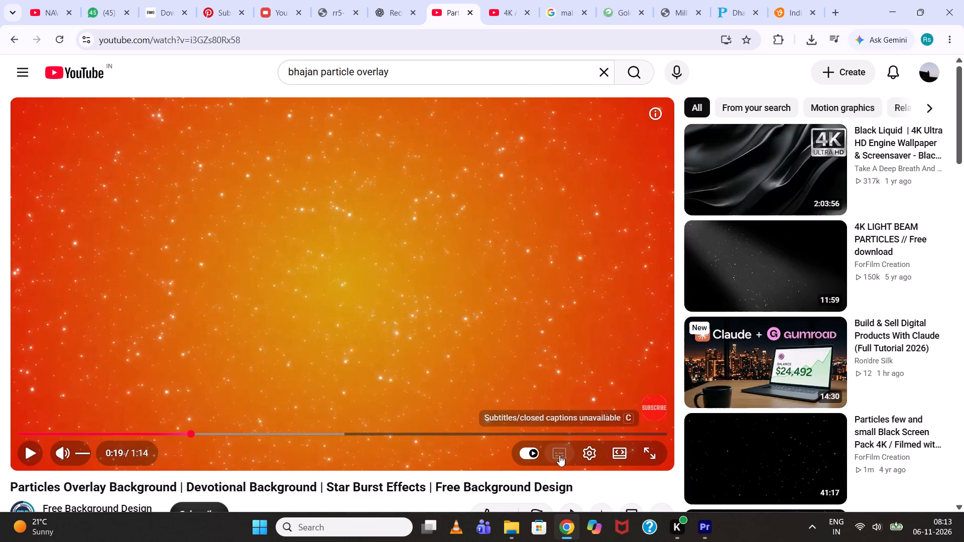
Copy the particle video's share link and put it in the ytultra YouTube Video Downloader in place of the existing link.
scroll(423, 454, down, 1)
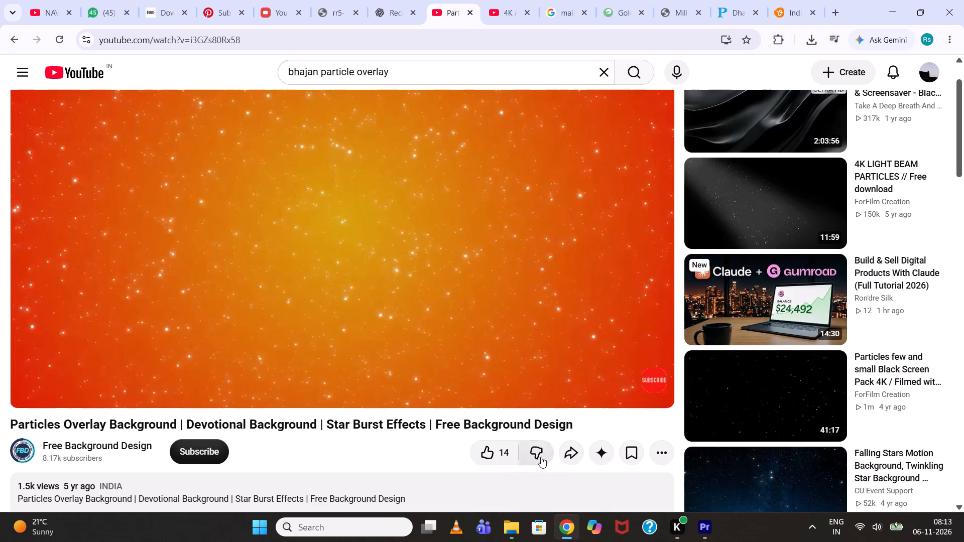
scroll(370, 457, down, 2)
click(568, 333)
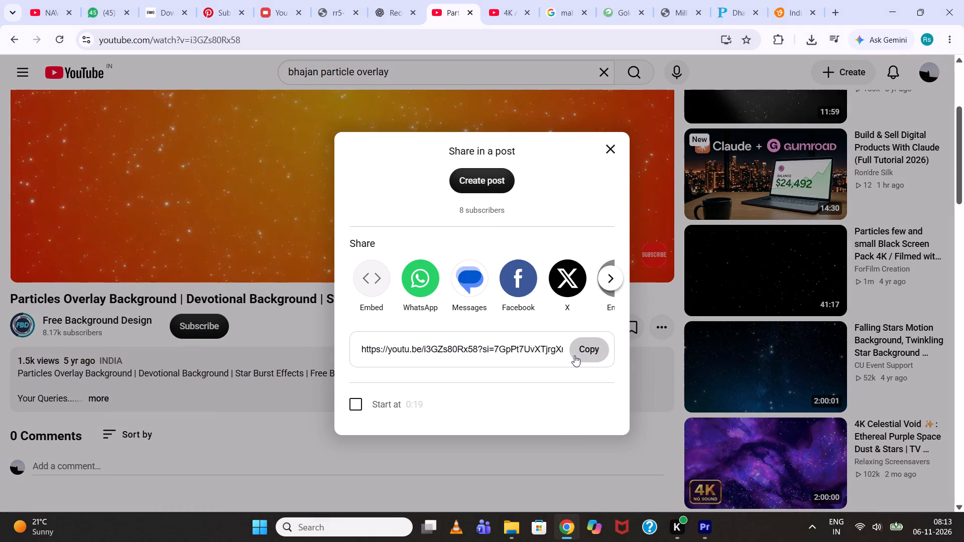
click(574, 355)
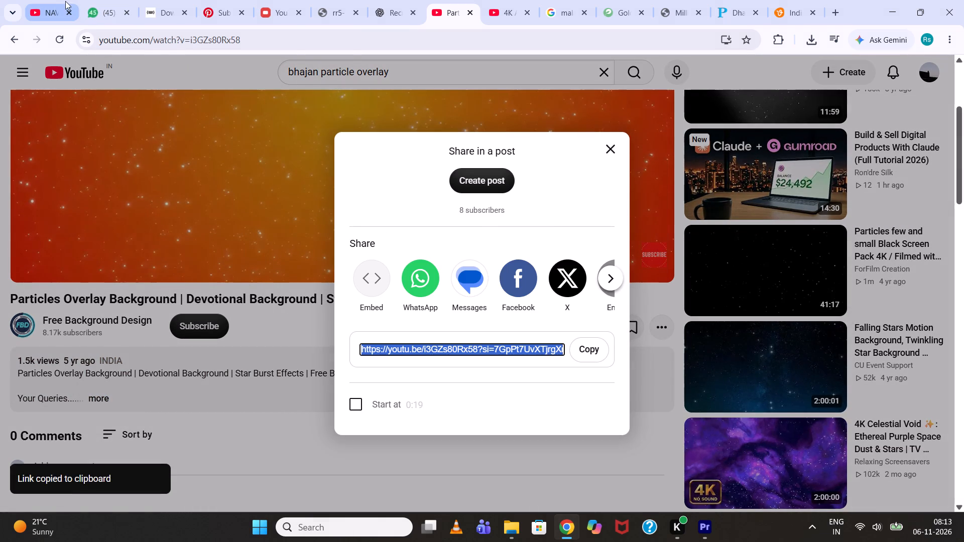
click(272, 7)
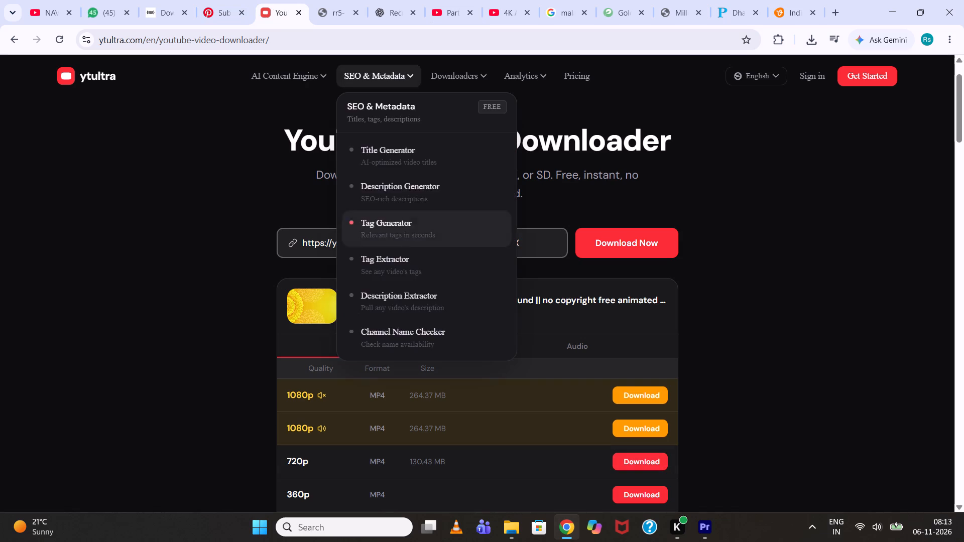
drag(543, 249, 297, 242)
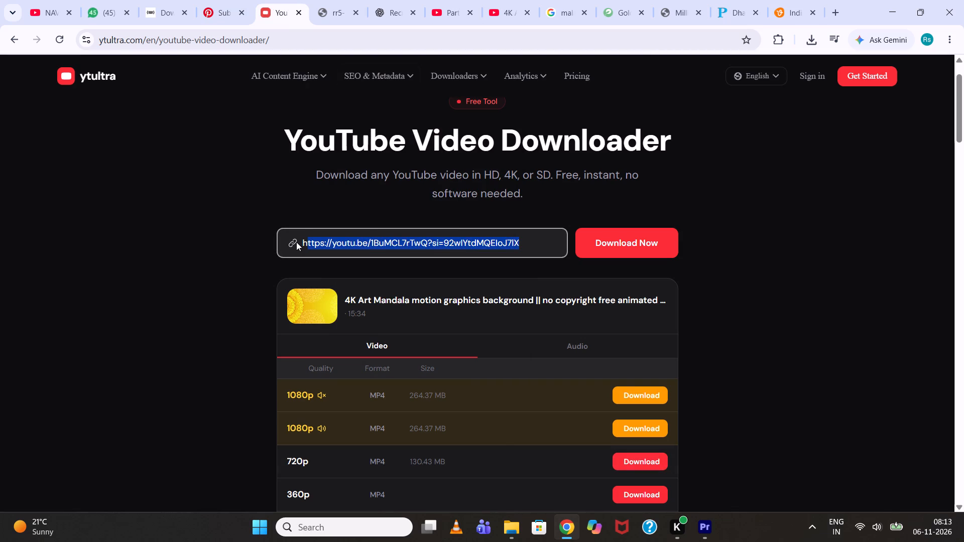
key(ctrl+v)
click(296, 242)
key(Return)
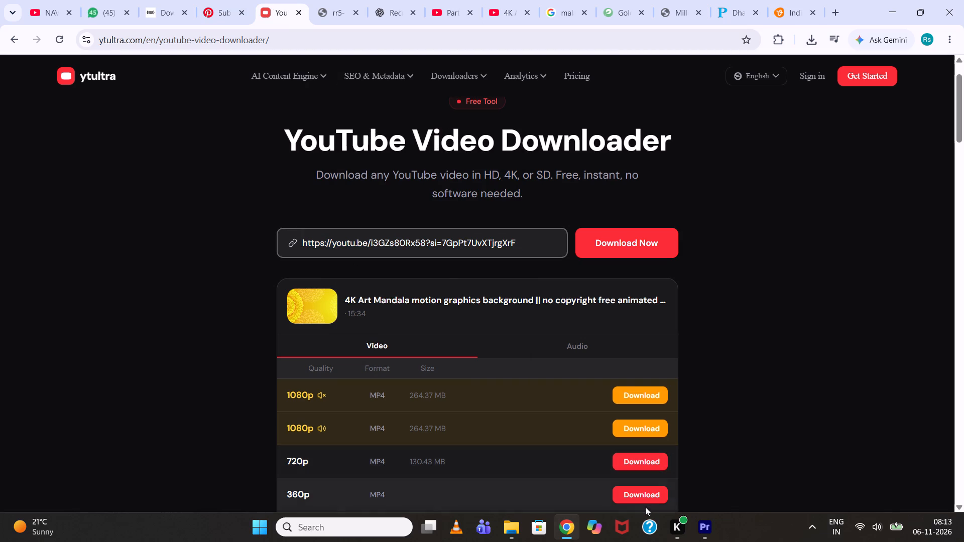
In Premiere, move the clips on tracks V3 through V8 up one track to V4 through V9, offset by about 10 frames.
click(697, 526)
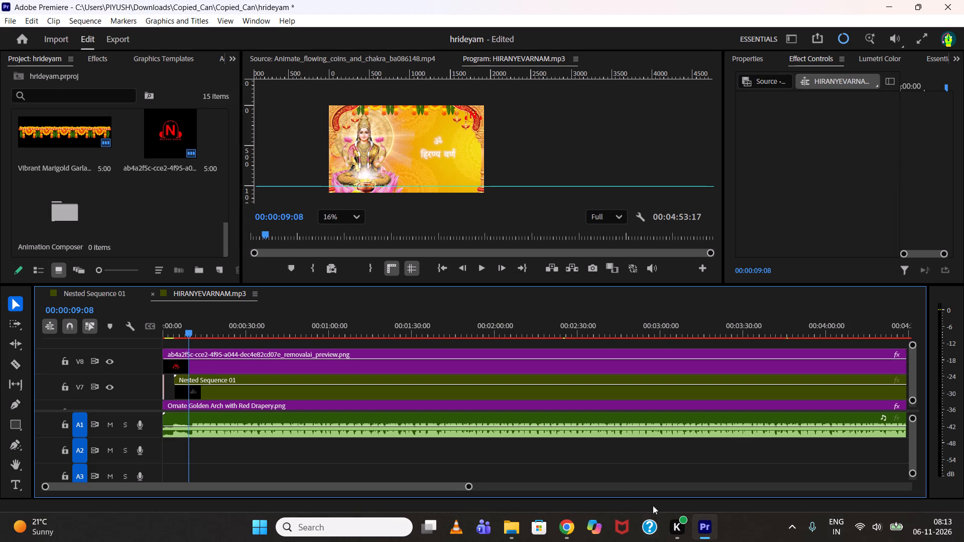
click(411, 333)
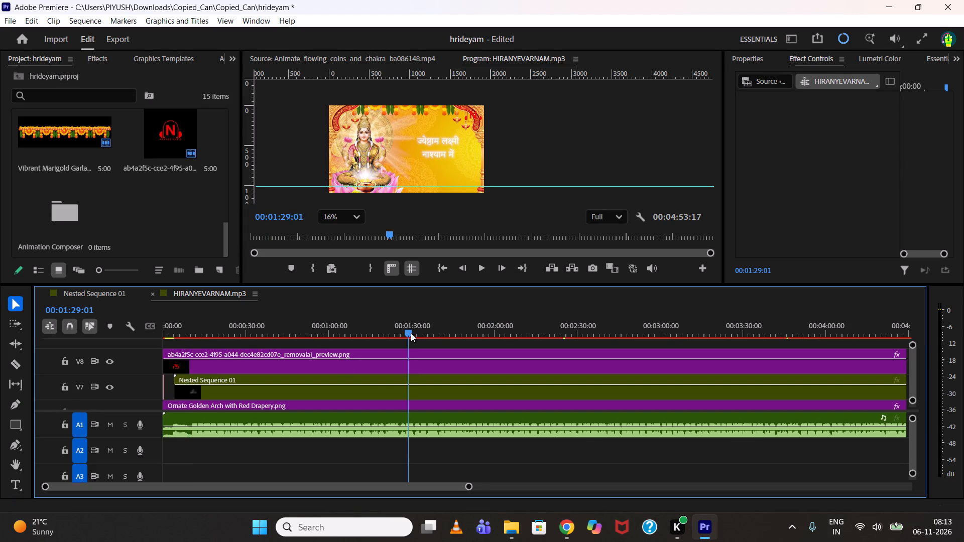
key(grave)
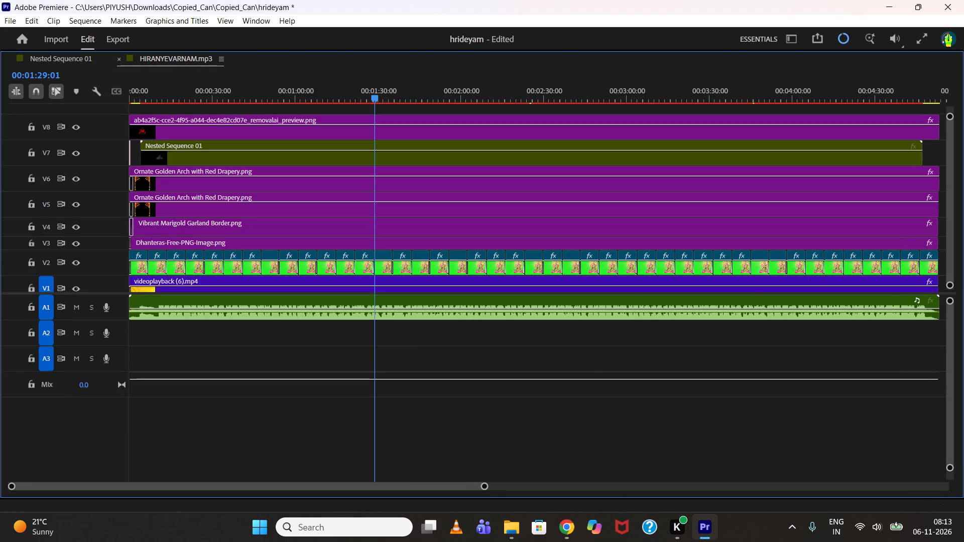
drag(950, 200, 945, 208)
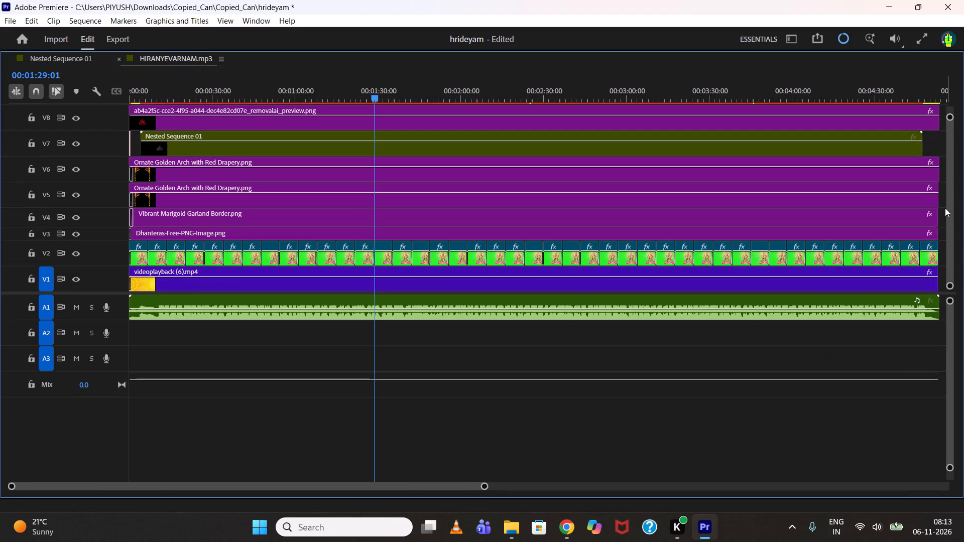
drag(945, 208, 945, 205)
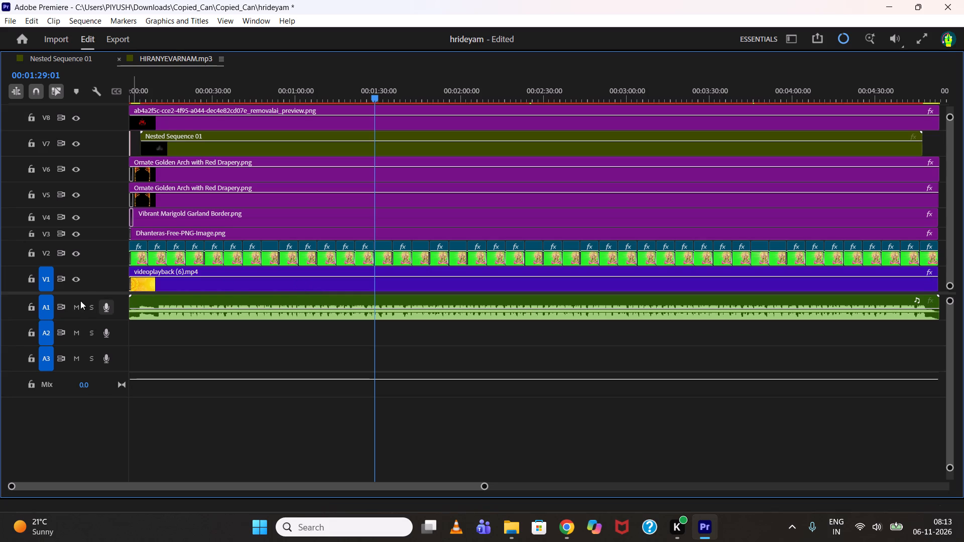
drag(101, 294, 96, 380)
drag(243, 148, 140, 275)
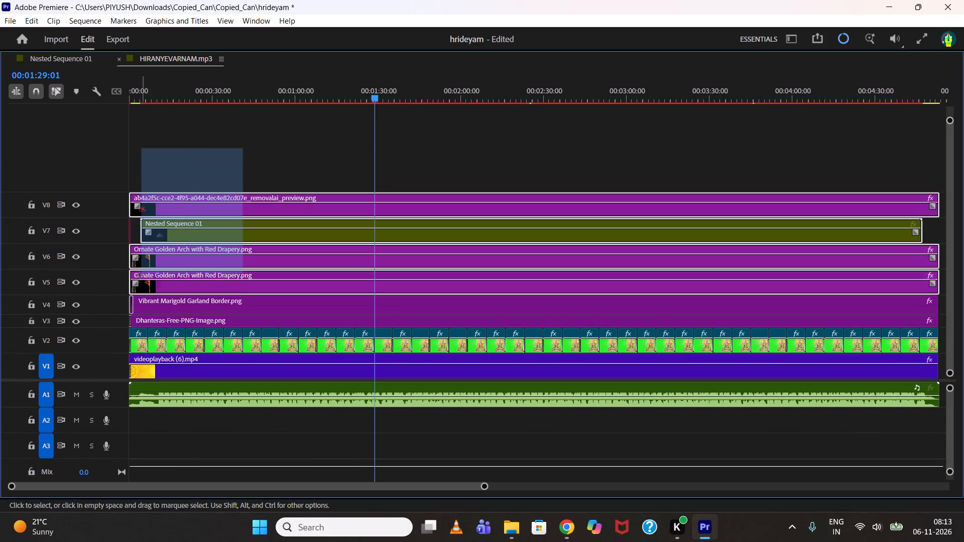
drag(140, 275, 130, 317)
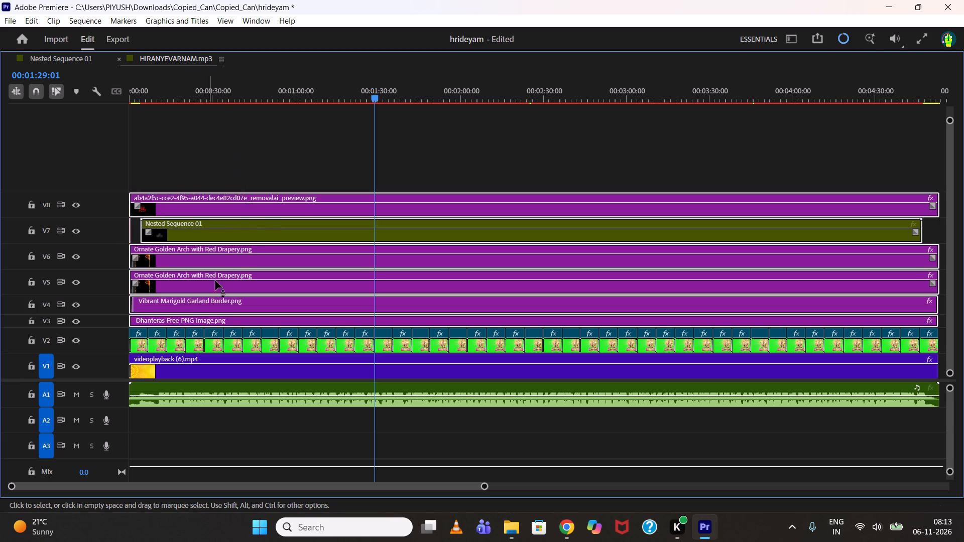
drag(229, 238, 231, 213)
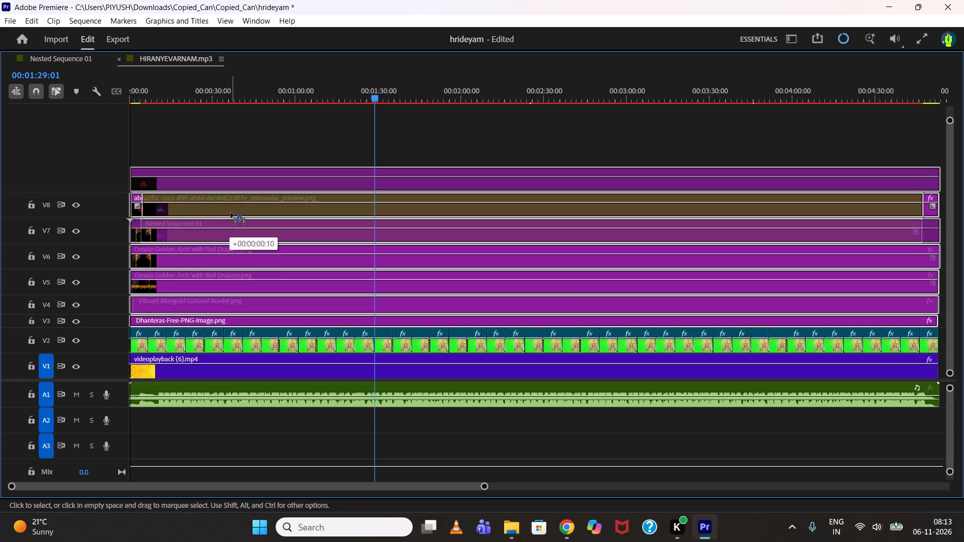
drag(231, 213, 231, 212)
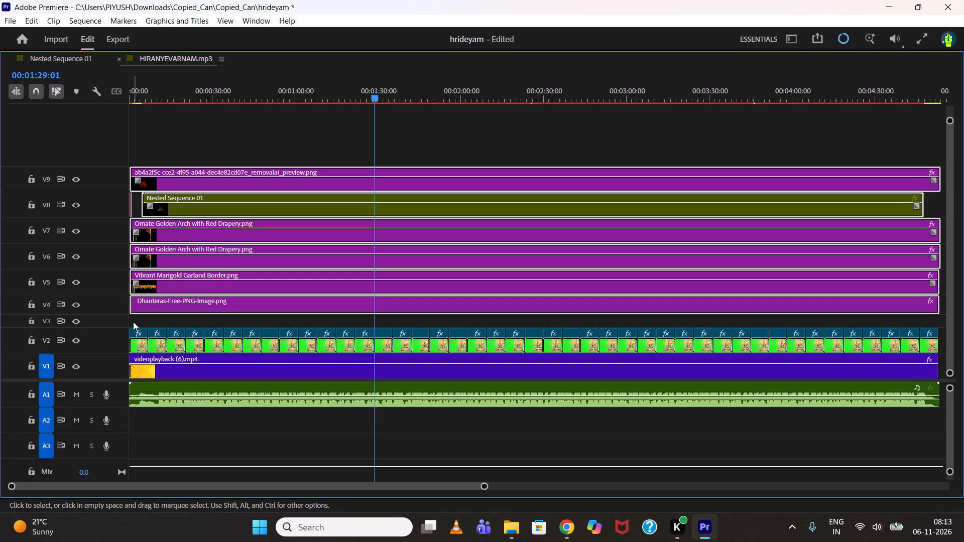
Move the whole row of green-screen goddess clips from V2 up to V3, leaving V2 empty above the background.
drag(136, 321, 560, 339)
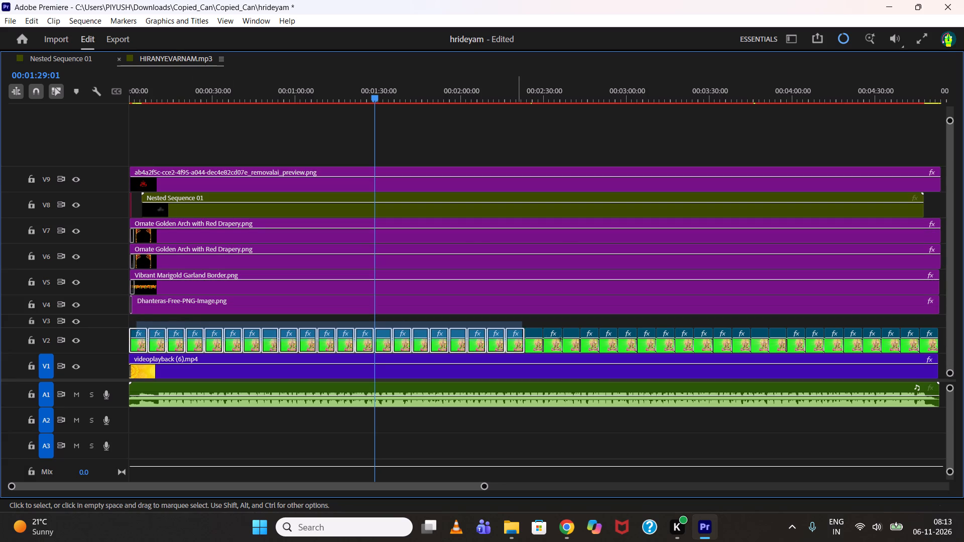
drag(560, 339, 930, 351)
drag(930, 348, 929, 330)
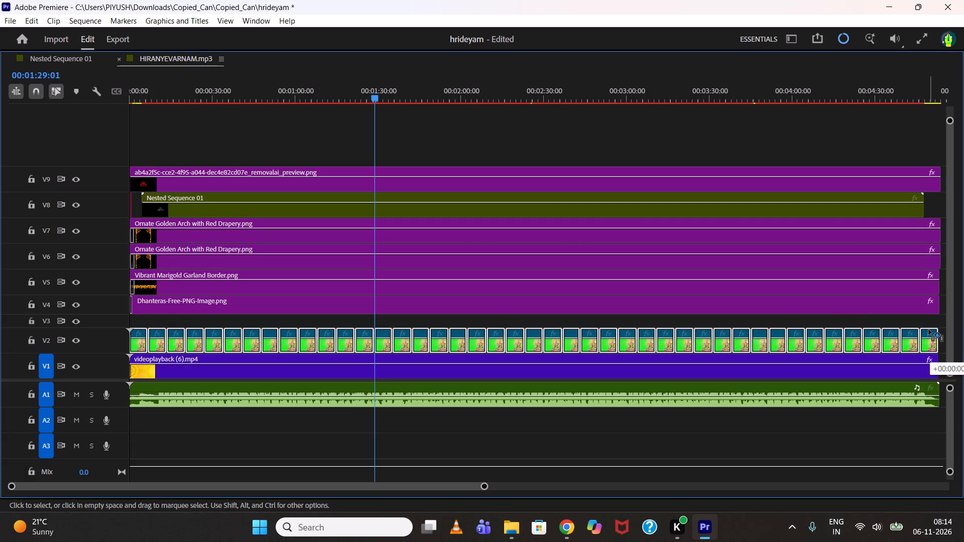
drag(929, 330, 928, 324)
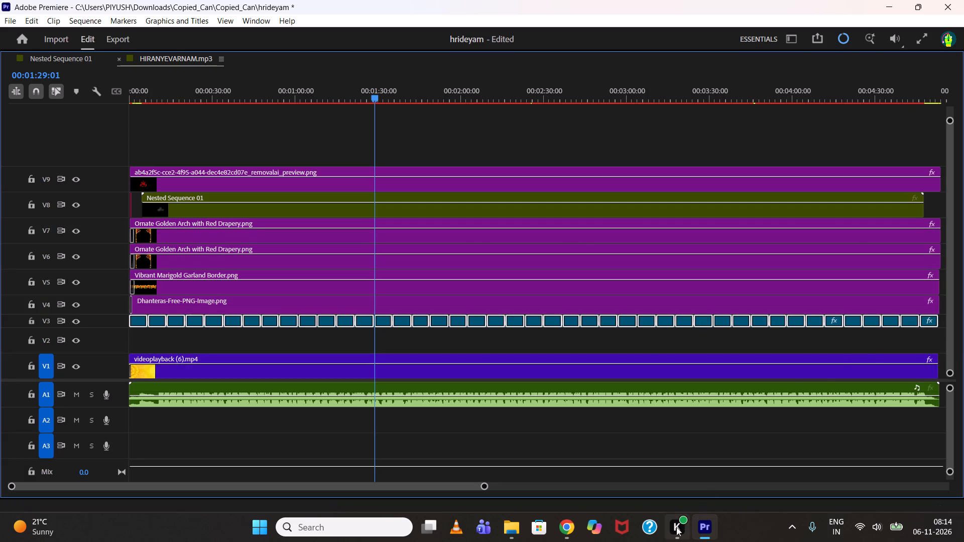
Switch to Chrome and load the download options for the particle video in the YouTube Video Downloader.
click(570, 537)
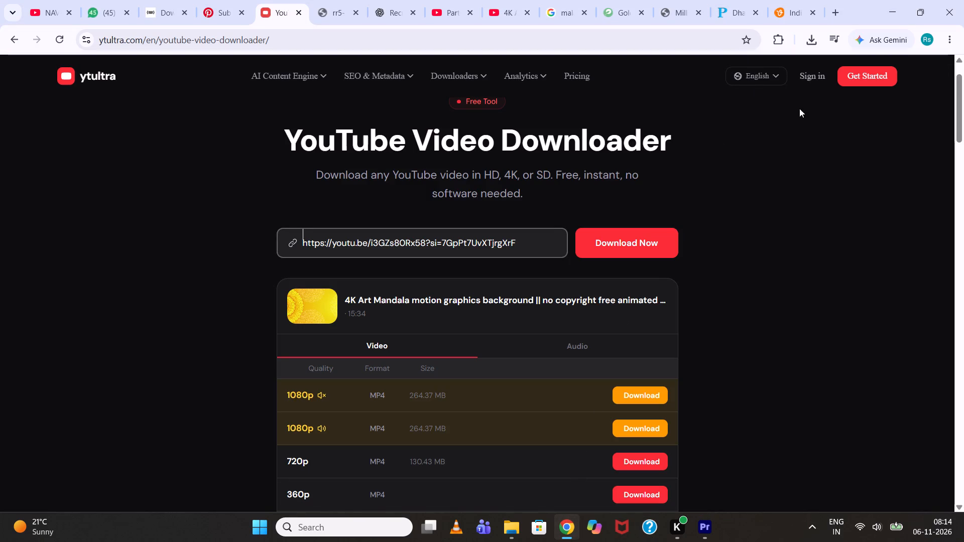
click(641, 245)
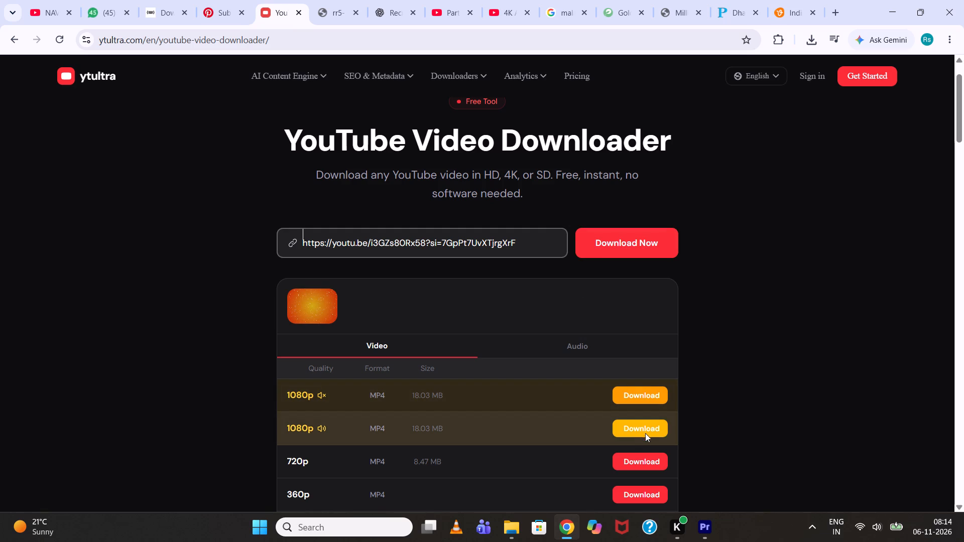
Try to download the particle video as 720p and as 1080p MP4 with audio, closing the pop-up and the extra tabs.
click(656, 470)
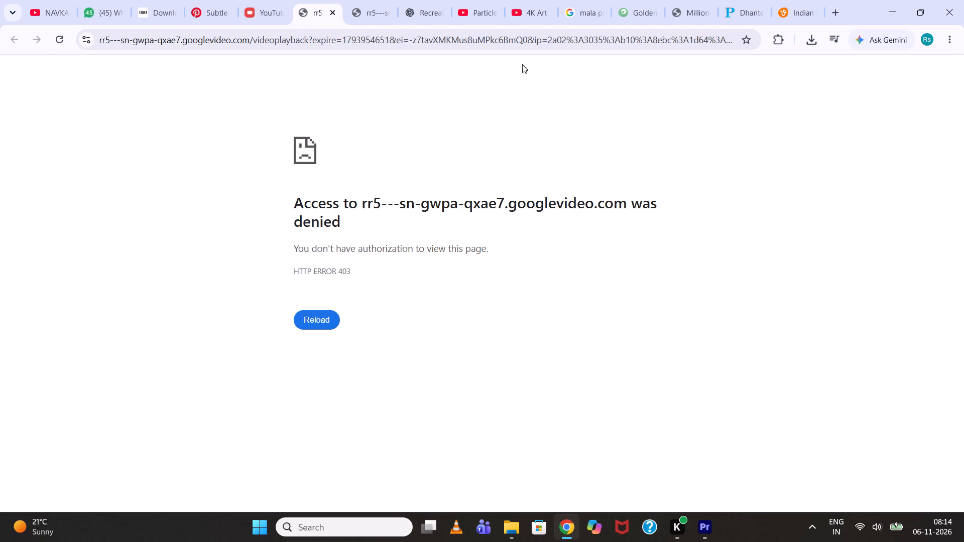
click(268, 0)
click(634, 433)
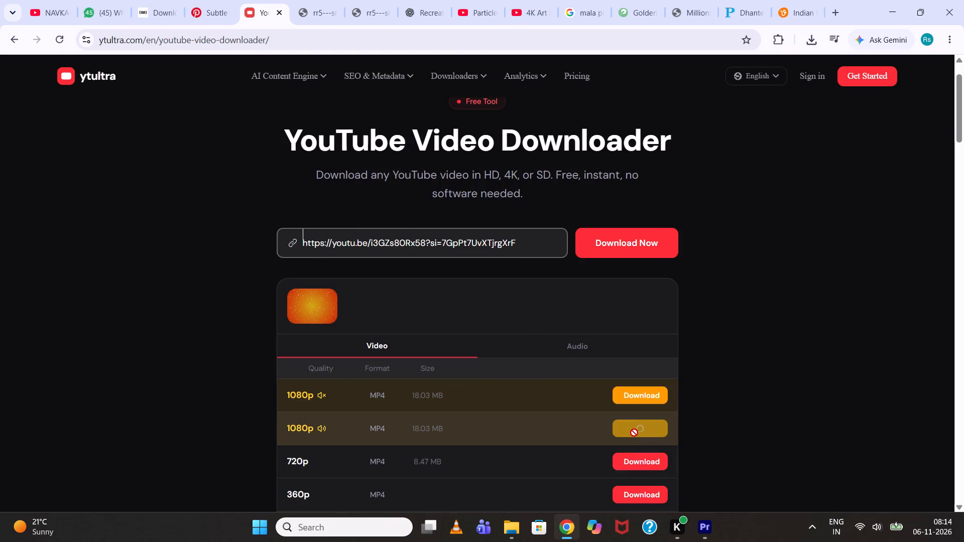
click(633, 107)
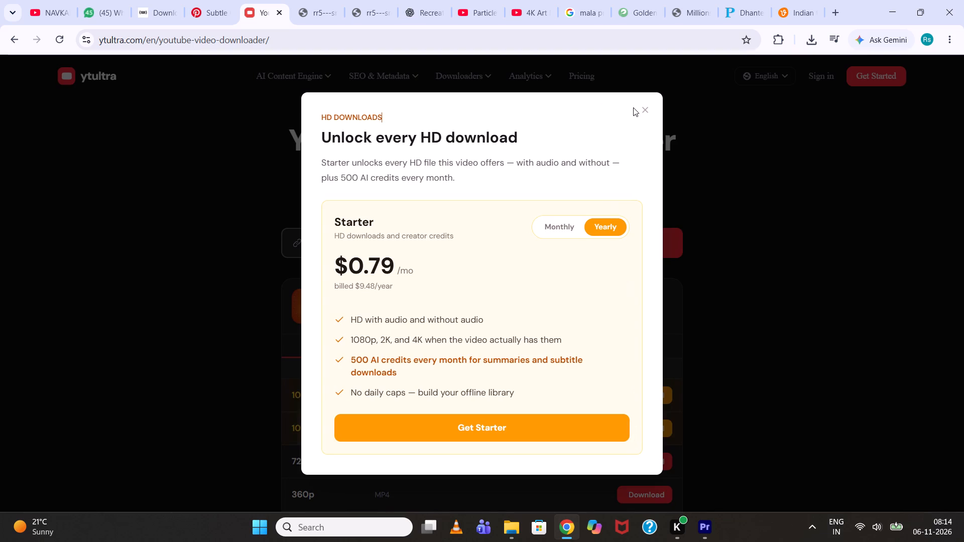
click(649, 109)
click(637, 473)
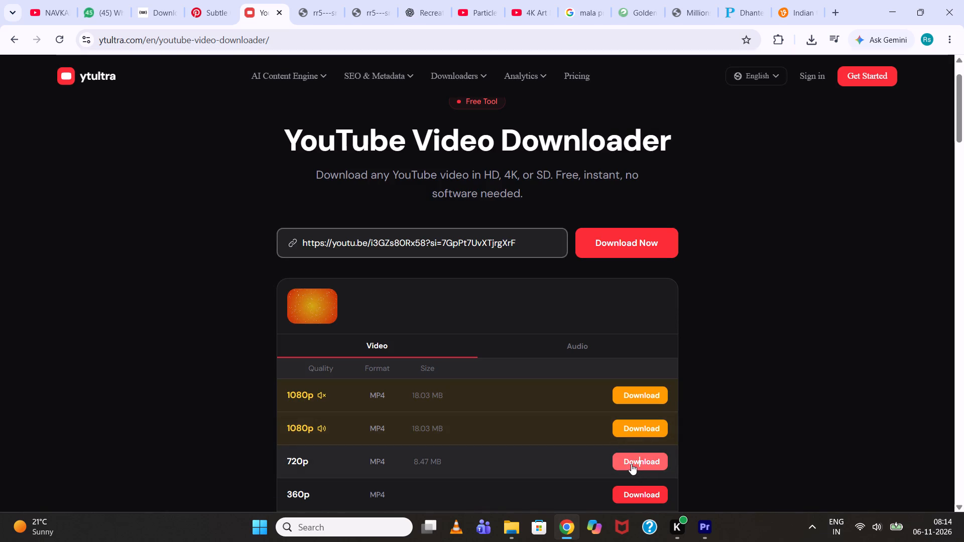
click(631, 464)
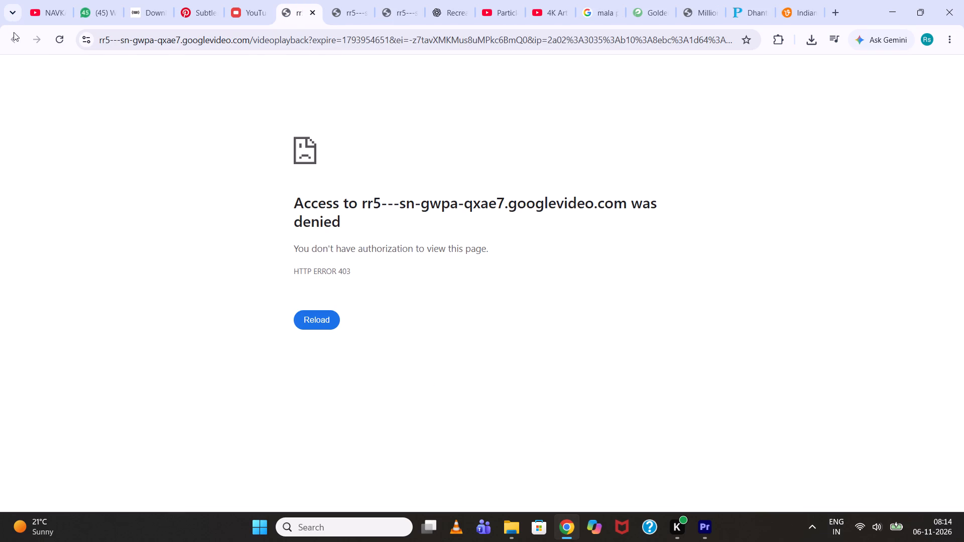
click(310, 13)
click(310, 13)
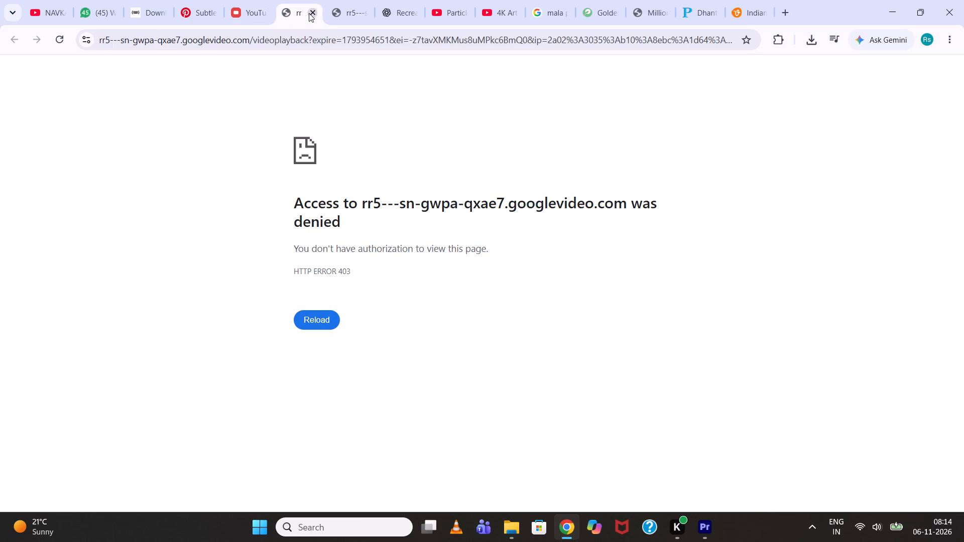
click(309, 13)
Get the 360p MP4 version of the particle video from the downloader.
click(236, 19)
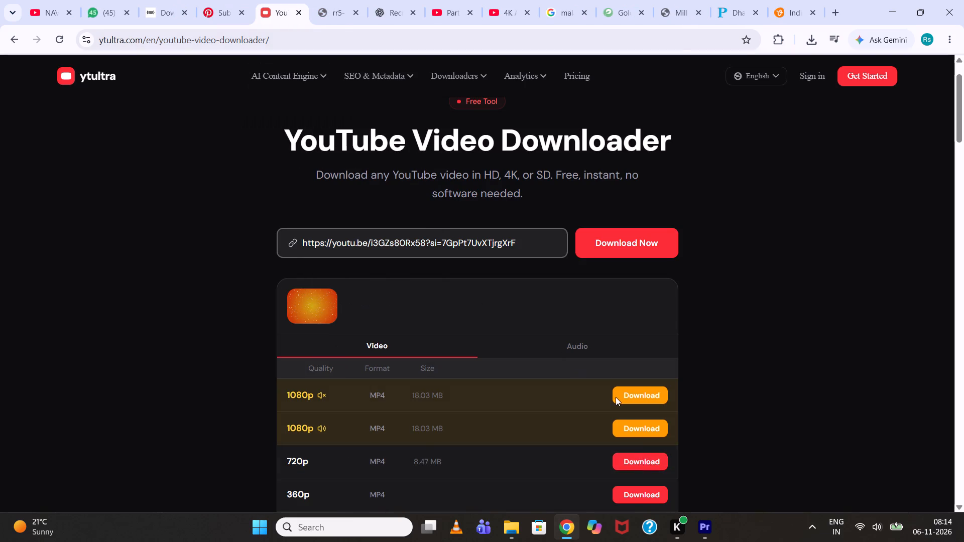
scroll(645, 479, down, 1)
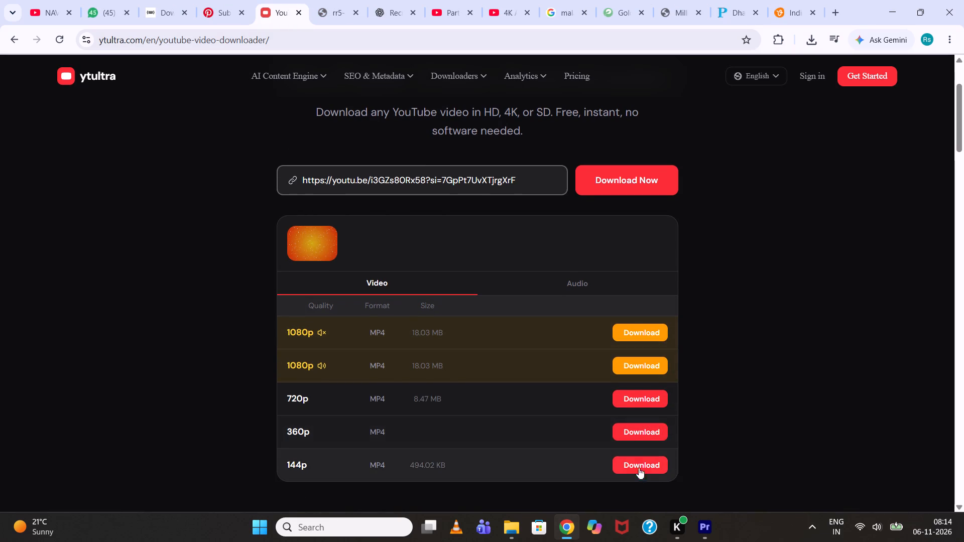
click(636, 432)
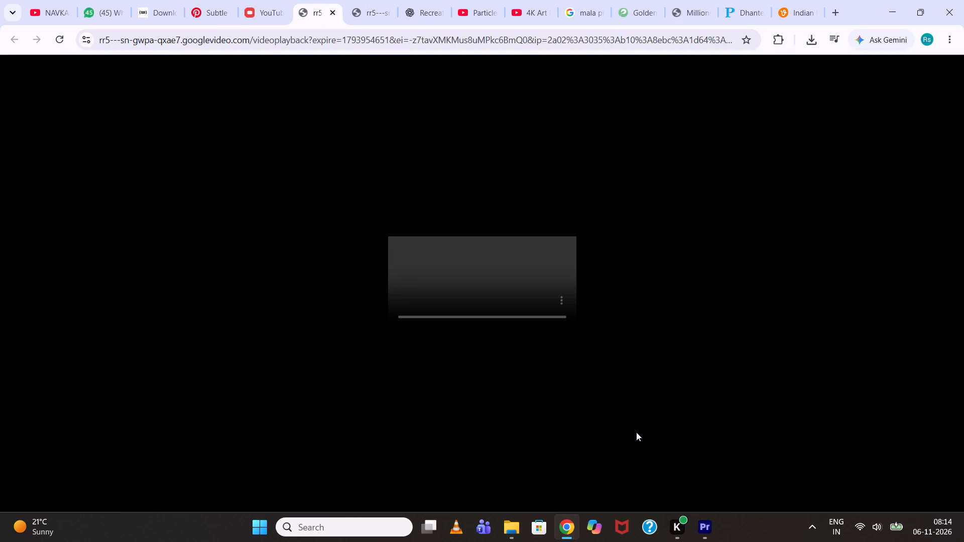
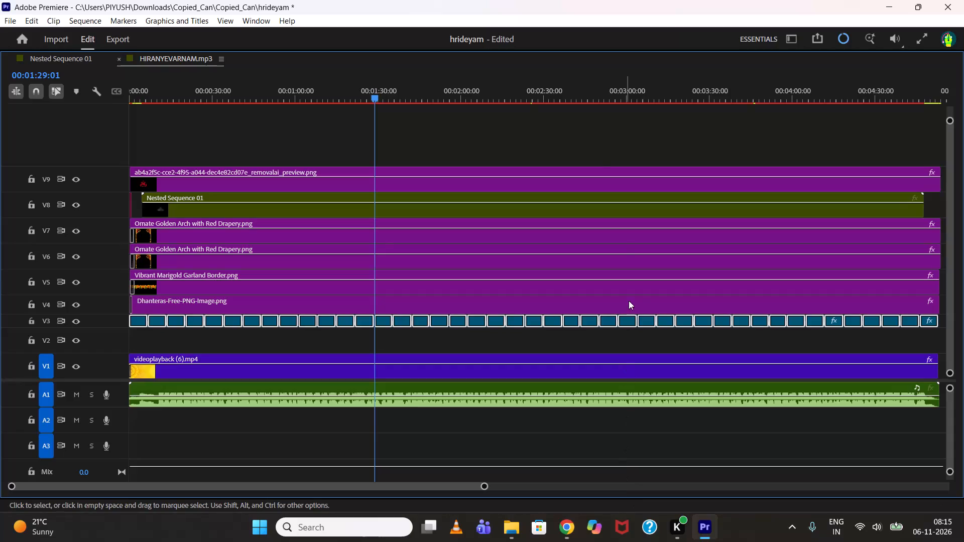
Import the downloaded particle video videoplayback (8) from the Downloads folder into the project.
click(596, 161)
key(grave)
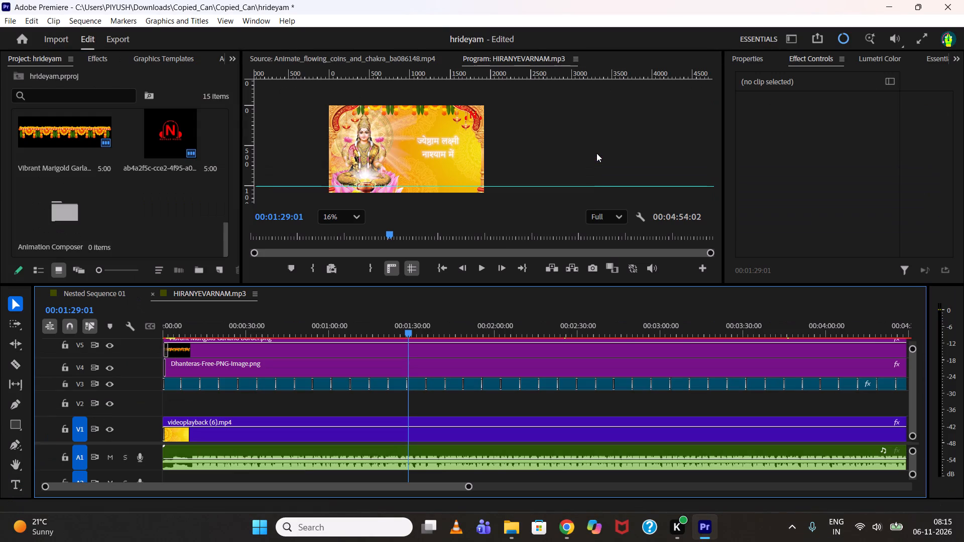
key(ctrl+i)
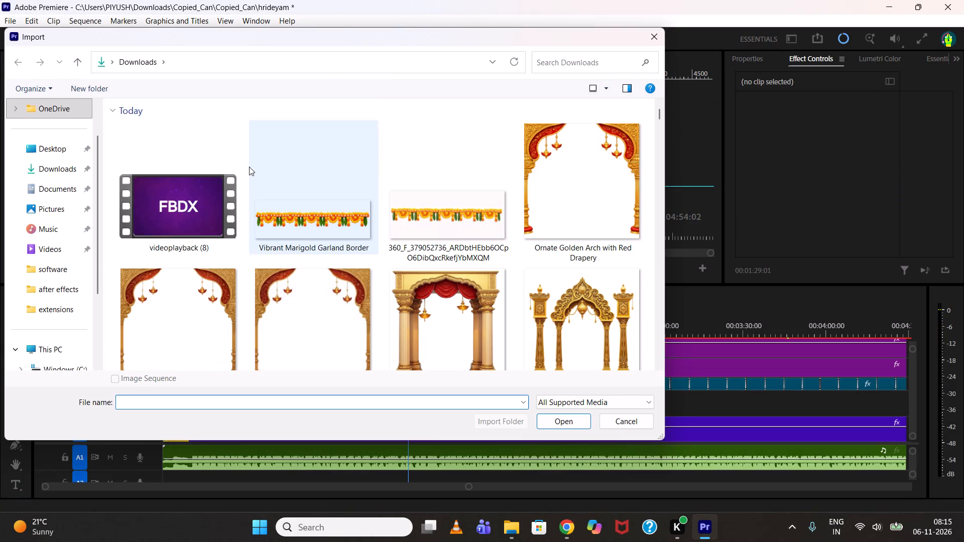
scroll(225, 192, up, 2)
double_click(219, 200)
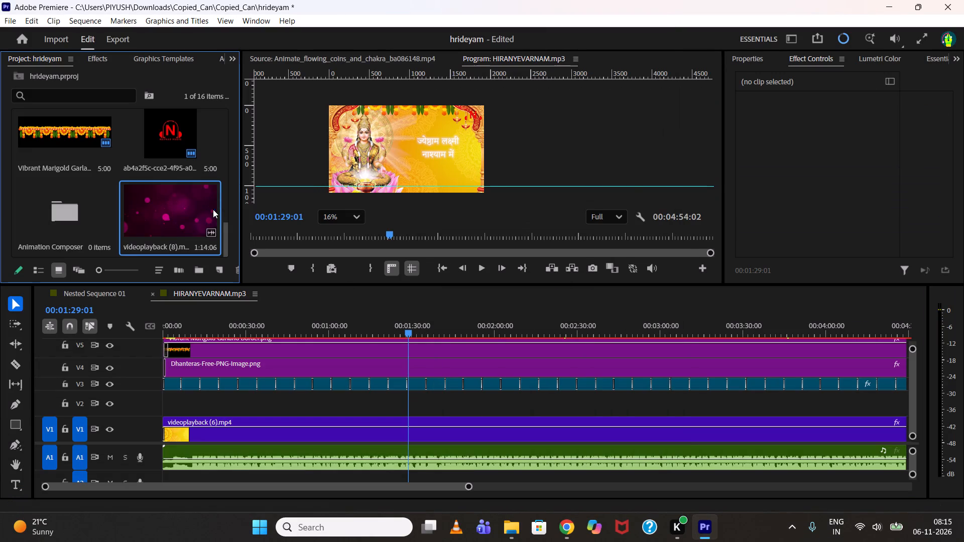
Open videoplayback (8) as source footage and mark its in point at 00:00:14:21 and out point at 00:01:13:00.
double_click(201, 224)
drag(280, 239, 306, 239)
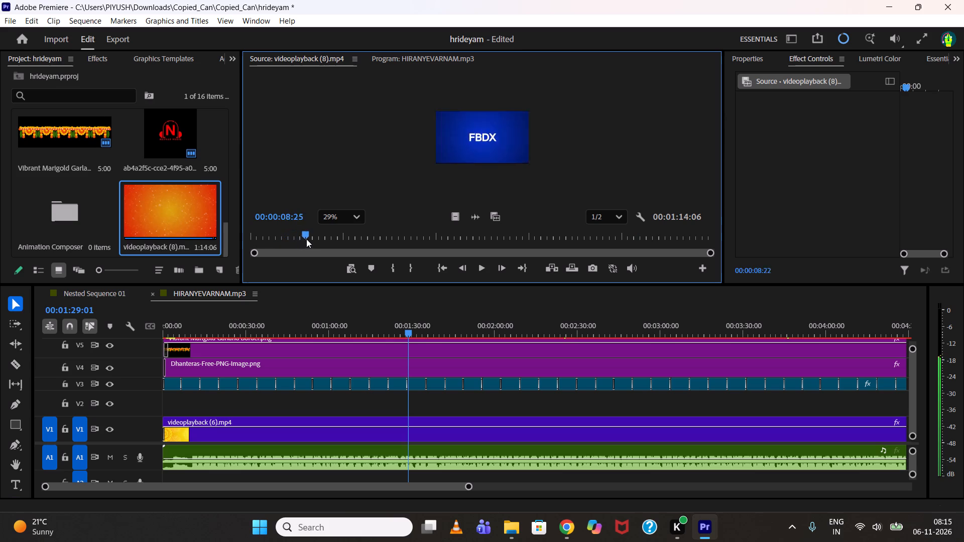
drag(306, 239, 345, 233)
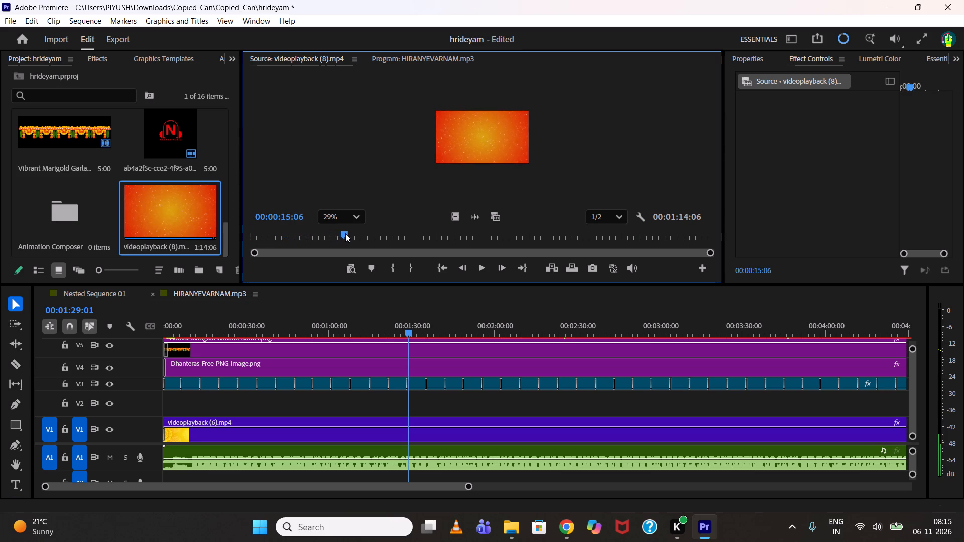
drag(345, 233, 343, 234)
click(398, 267)
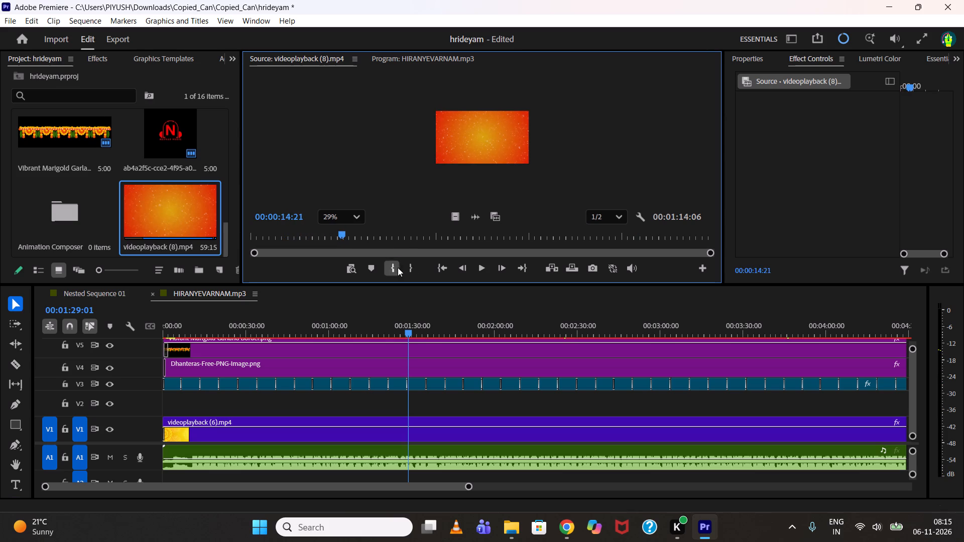
drag(420, 237, 716, 242)
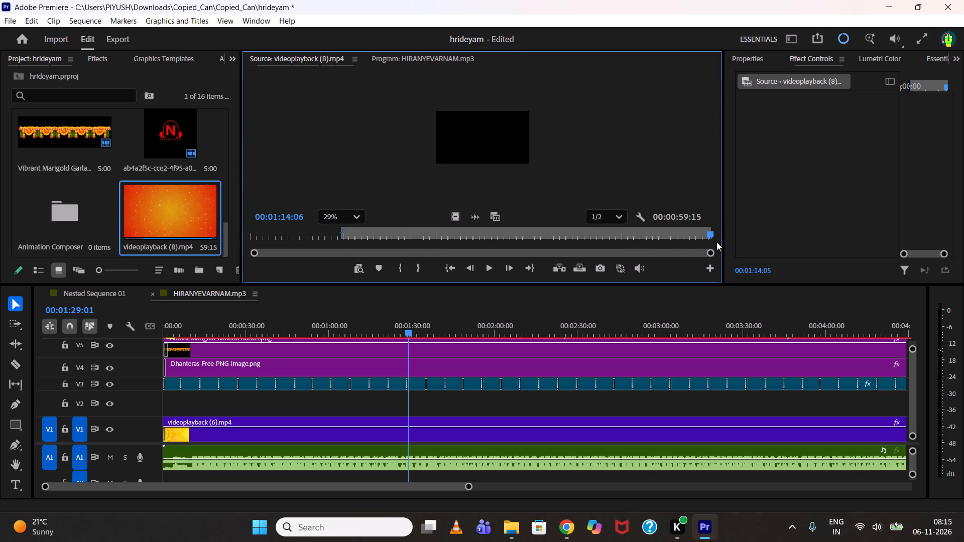
drag(716, 242, 704, 242)
click(421, 272)
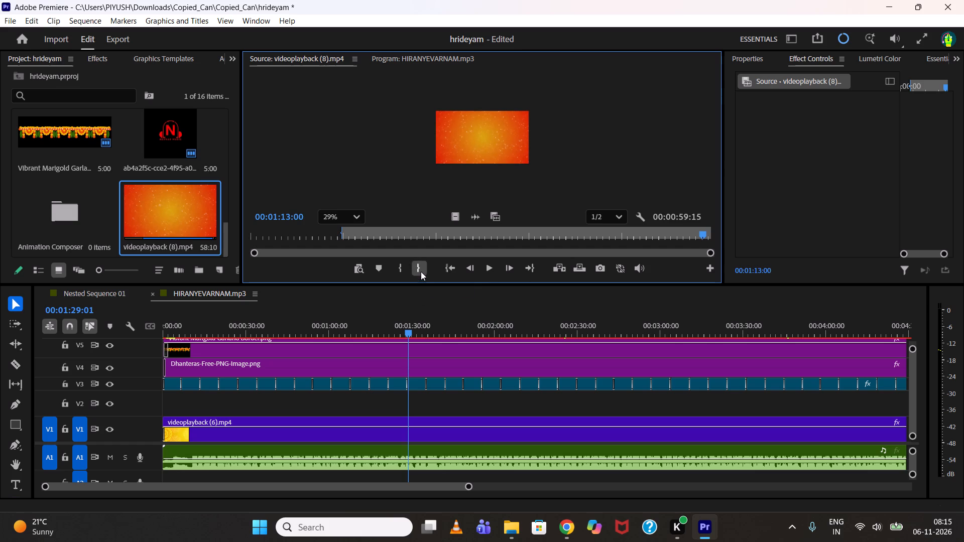
Place only the picture of the marked videoplayback (8) range on V2 at the start of the sequence.
drag(450, 220, 333, 373)
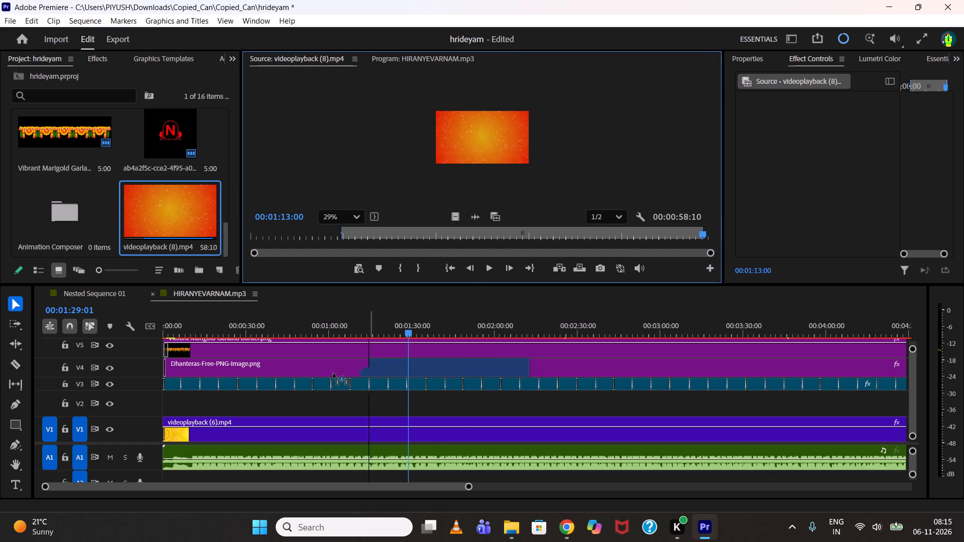
drag(333, 373, 153, 404)
Scale the particle clip on V2 to 310 so it fills the frame.
drag(187, 318, 169, 315)
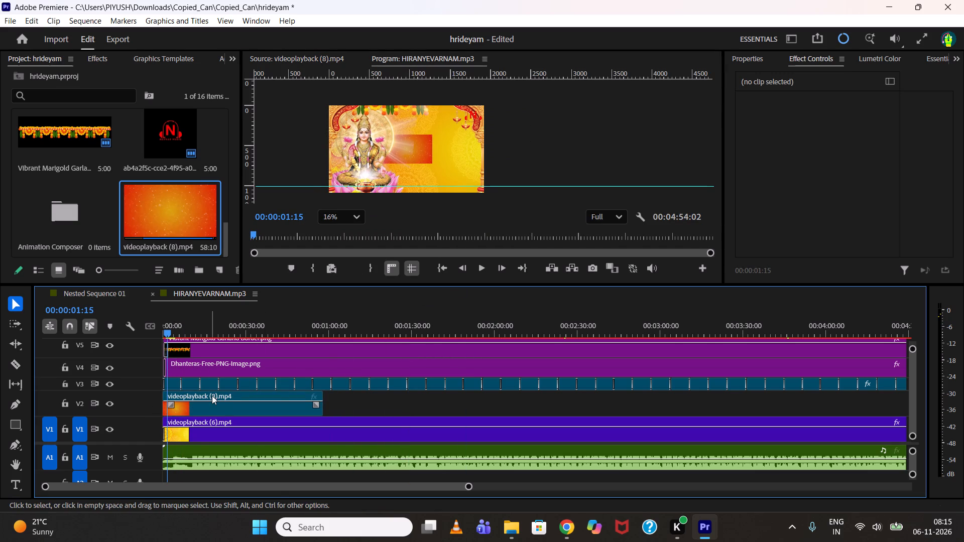
click(212, 404)
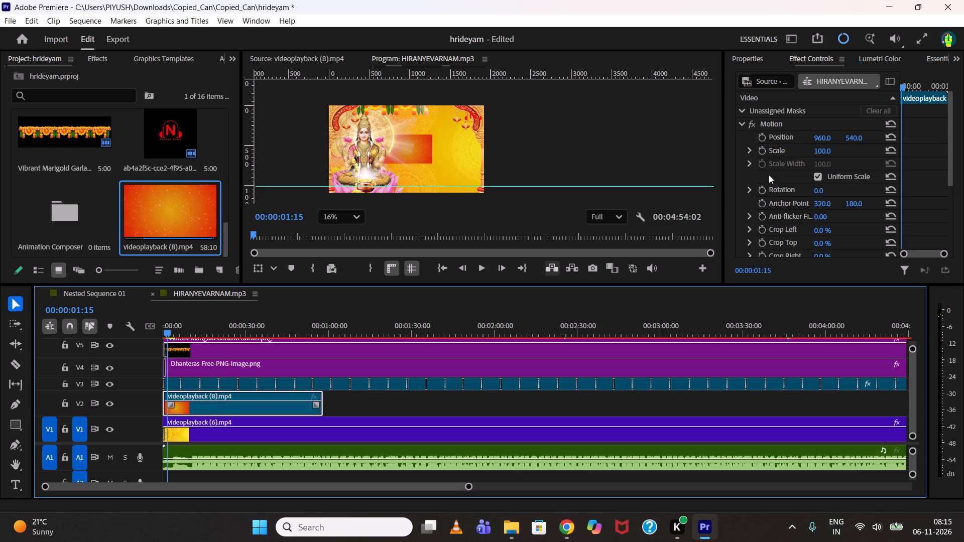
drag(821, 153, 907, 146)
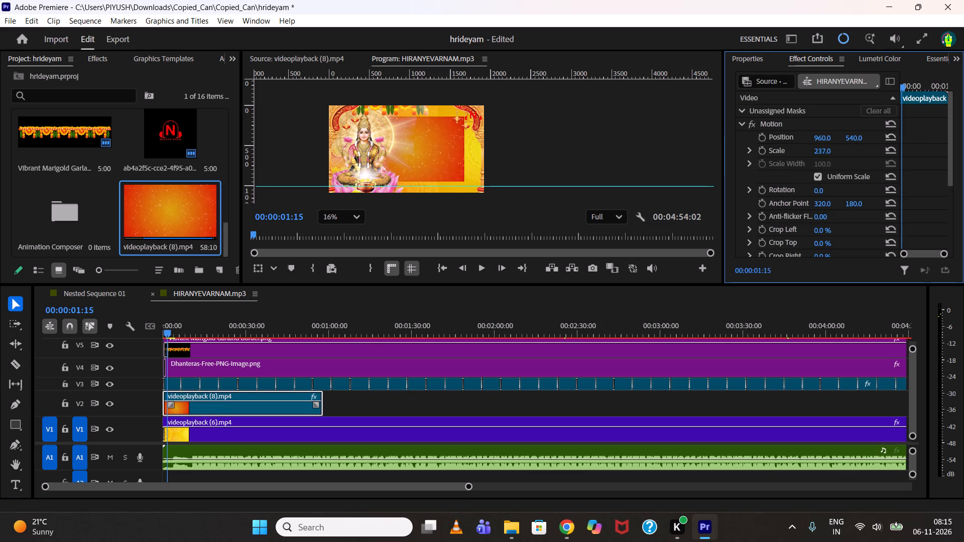
drag(907, 146, 953, 148)
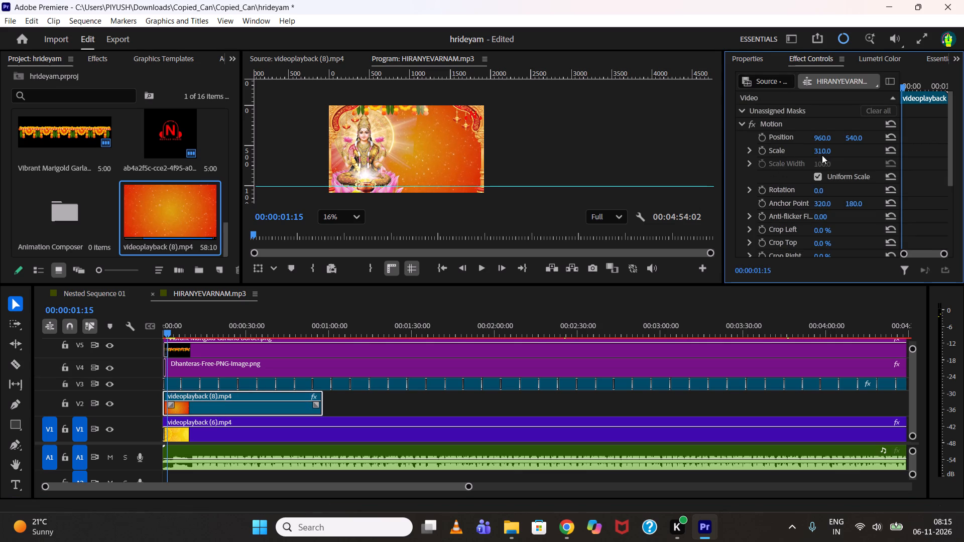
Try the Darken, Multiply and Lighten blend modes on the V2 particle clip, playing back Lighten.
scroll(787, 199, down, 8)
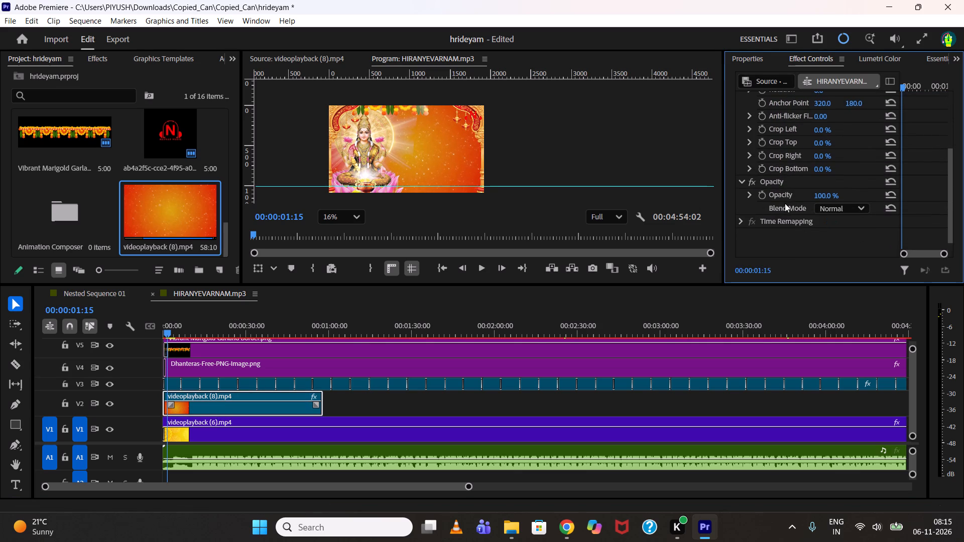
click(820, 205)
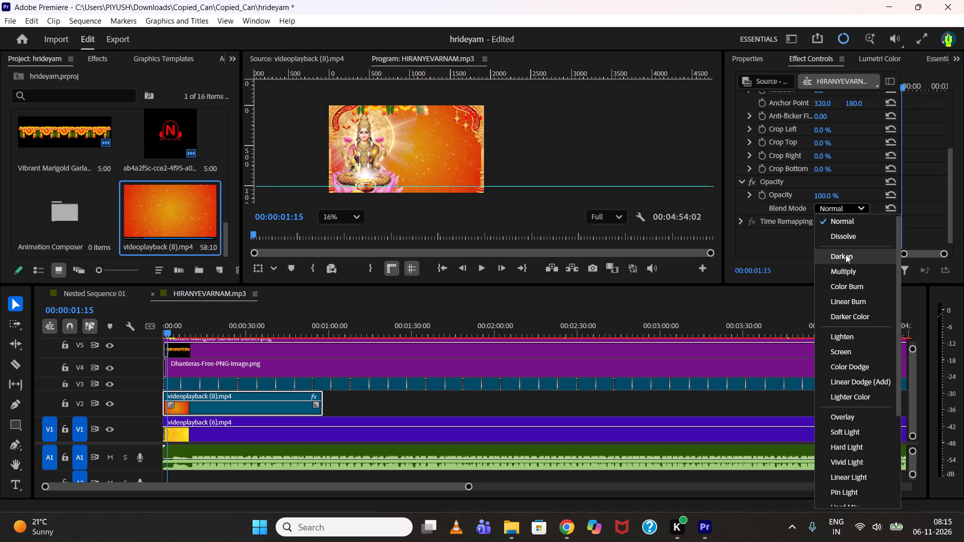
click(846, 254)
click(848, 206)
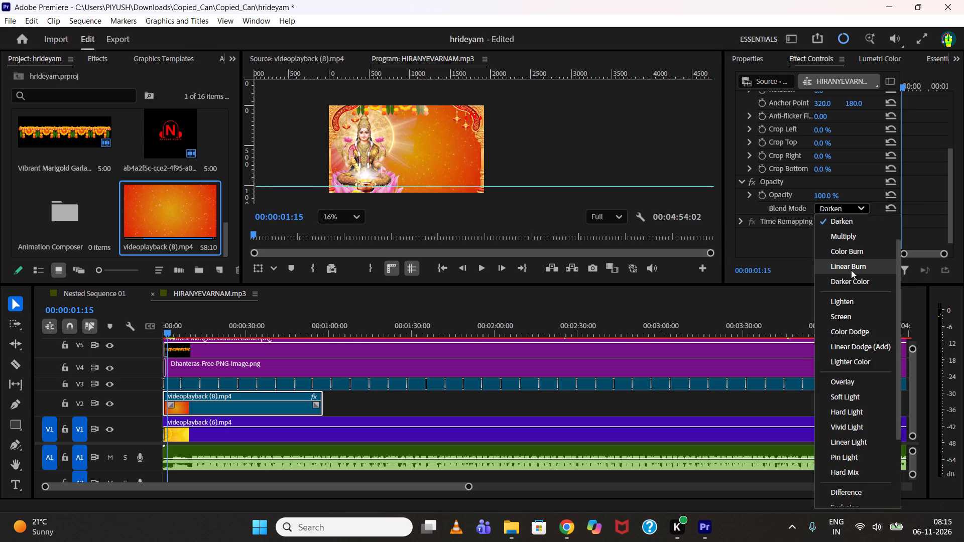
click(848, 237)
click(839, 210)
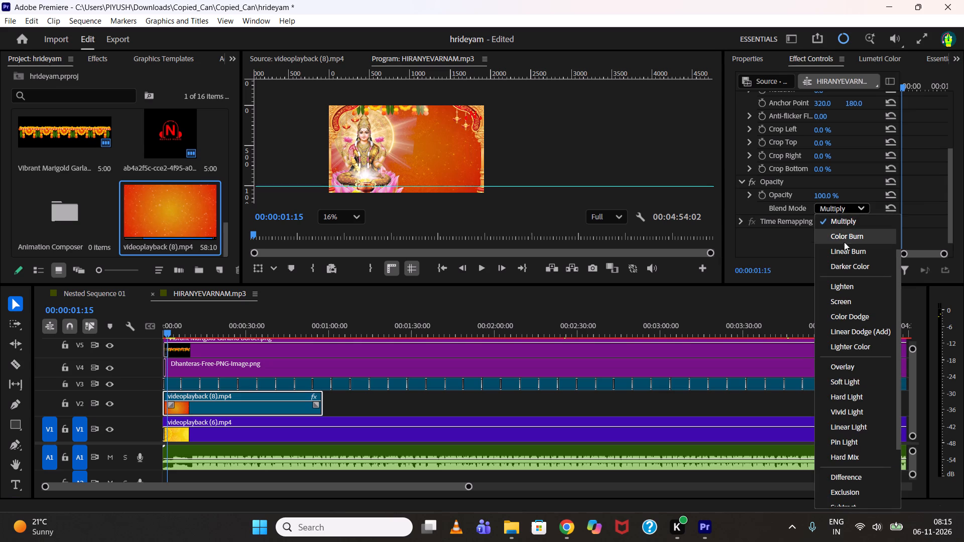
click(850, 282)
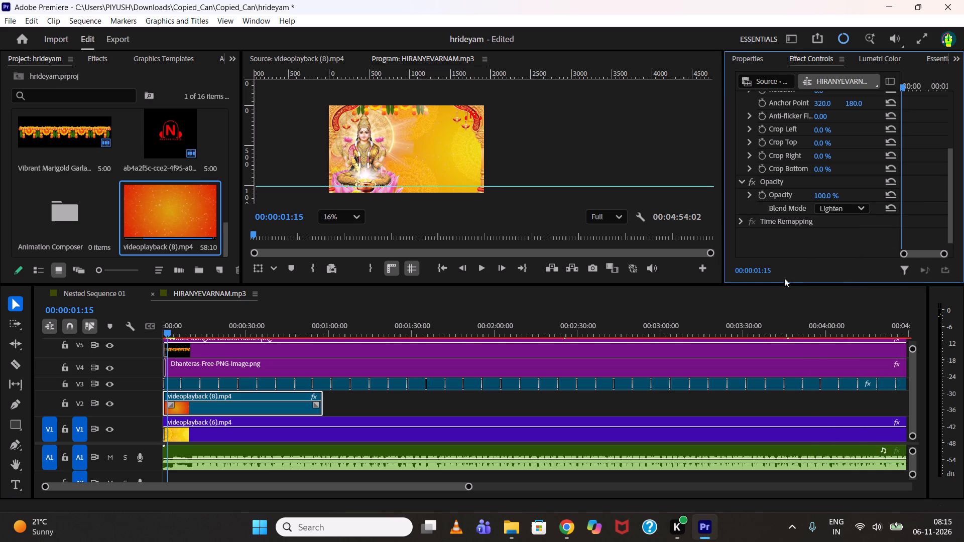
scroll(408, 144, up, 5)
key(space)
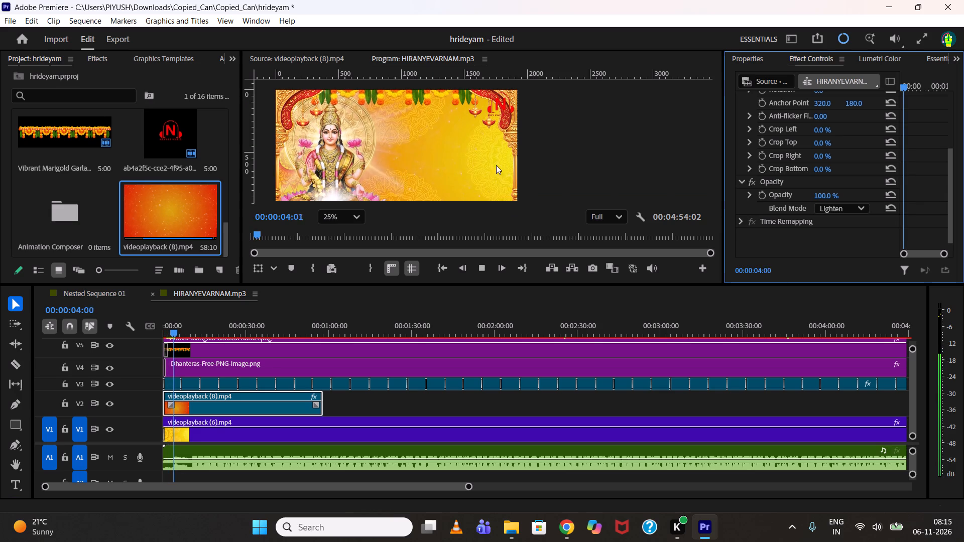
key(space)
Set the V2 particle clip's blend mode to Overlay and play back the opening with the whole frame in view.
click(855, 206)
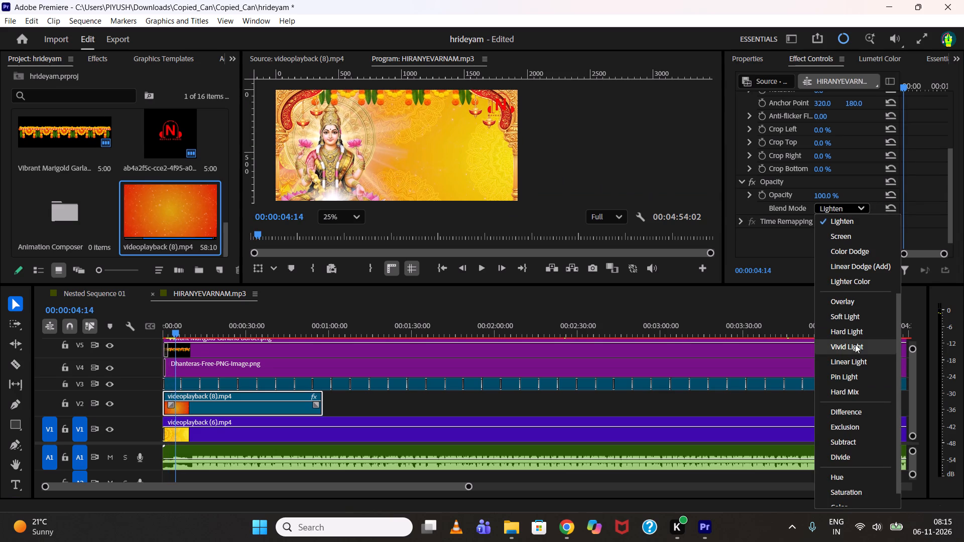
click(860, 306)
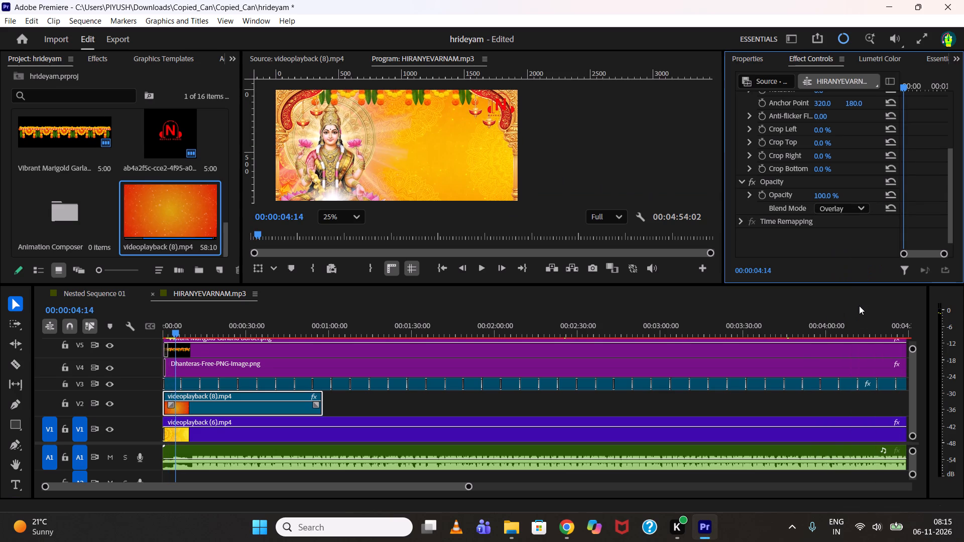
key(space)
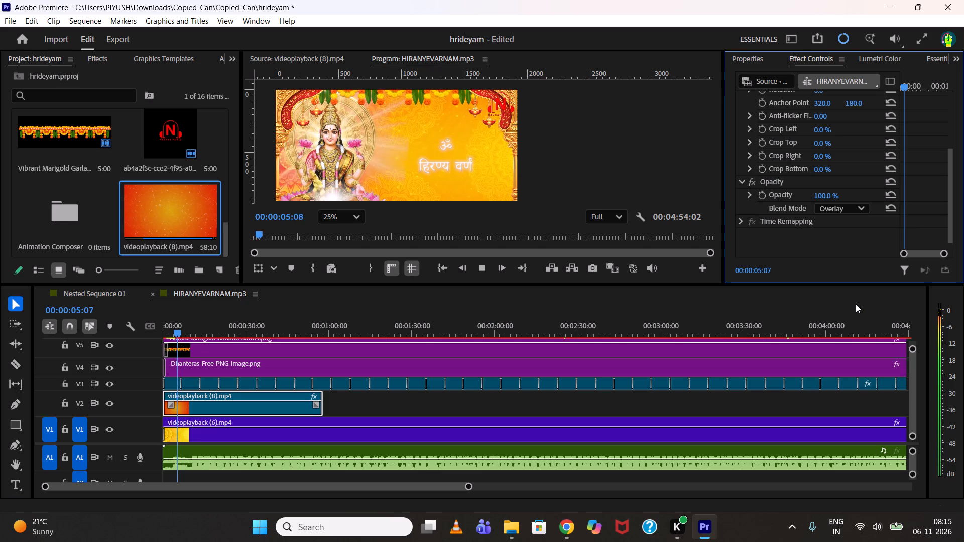
scroll(441, 171, down, 3)
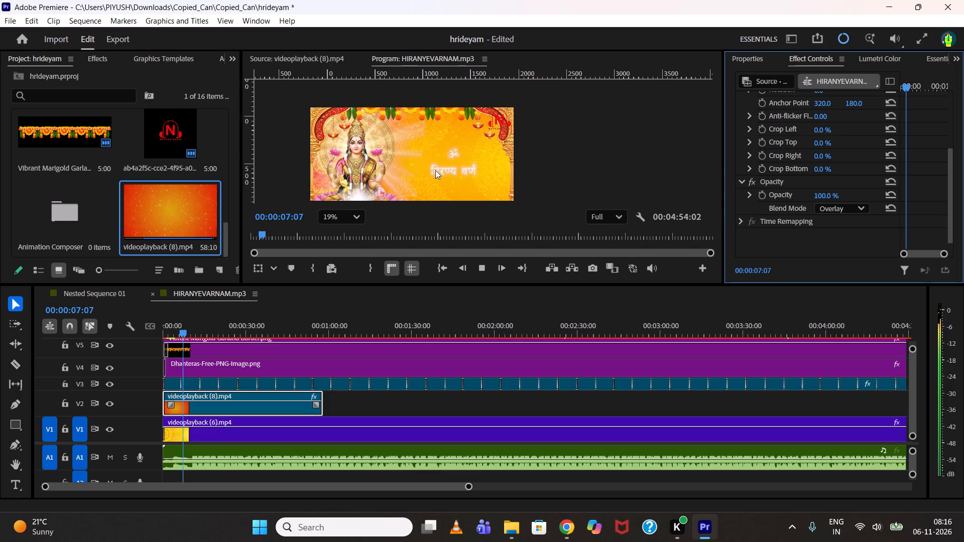
middle_drag(427, 169, 413, 140)
middle_drag(412, 154, 394, 128)
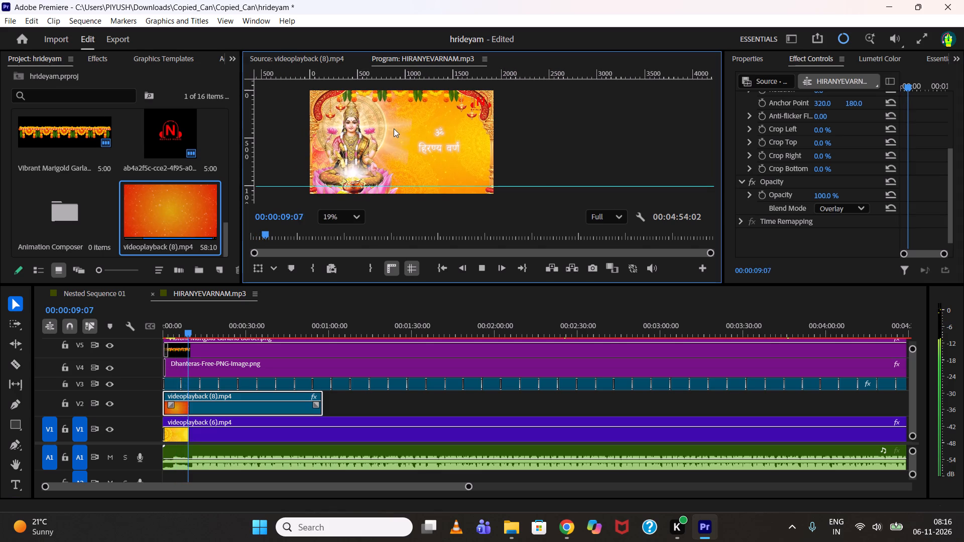
key(space)
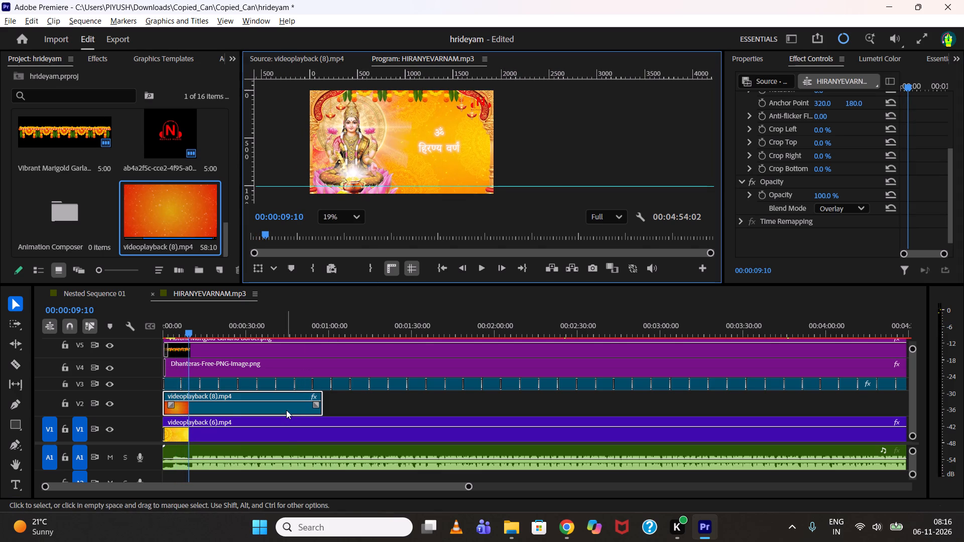
Duplicate the particle clip four times end to end along V2, covering the sequence to about 00:04:50.
alt+drag(286, 410, 446, 416)
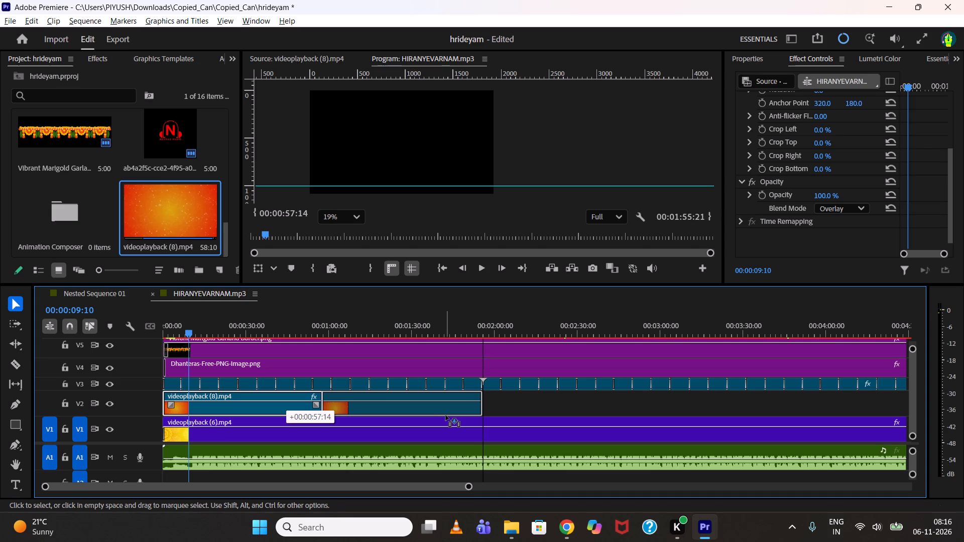
alt+drag(446, 416, 447, 416)
alt+drag(447, 410, 607, 401)
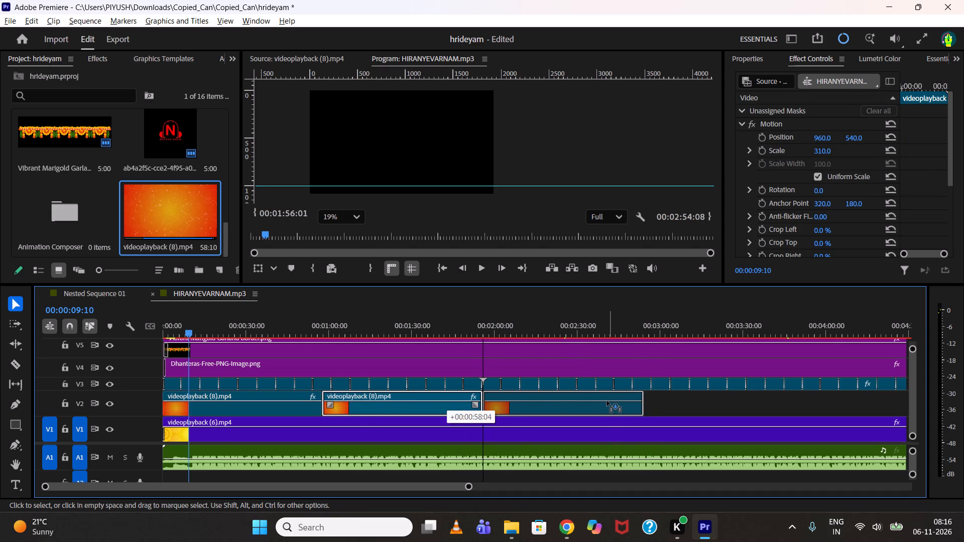
alt+drag(607, 401, 607, 401)
alt+drag(605, 407, 791, 400)
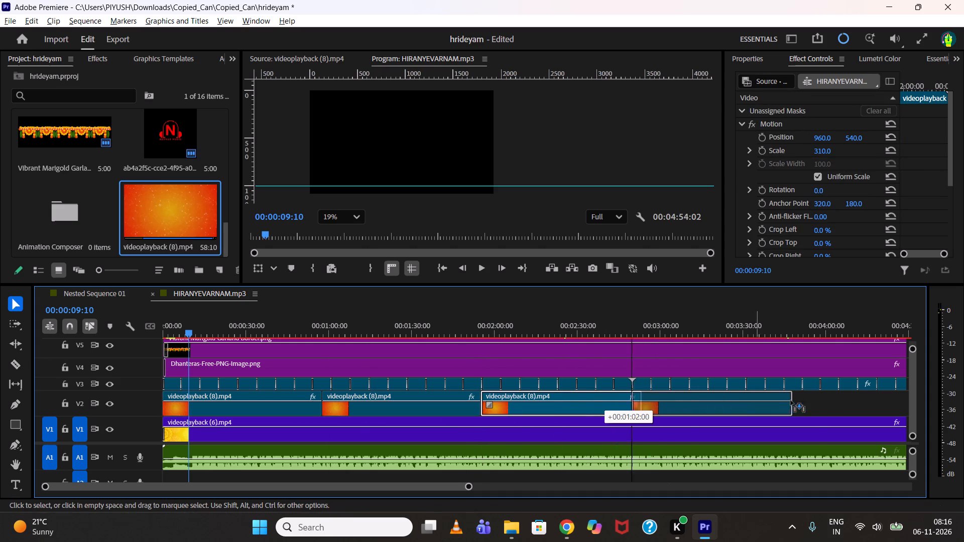
alt+drag(791, 400, 767, 401)
scroll(767, 401, down, 7)
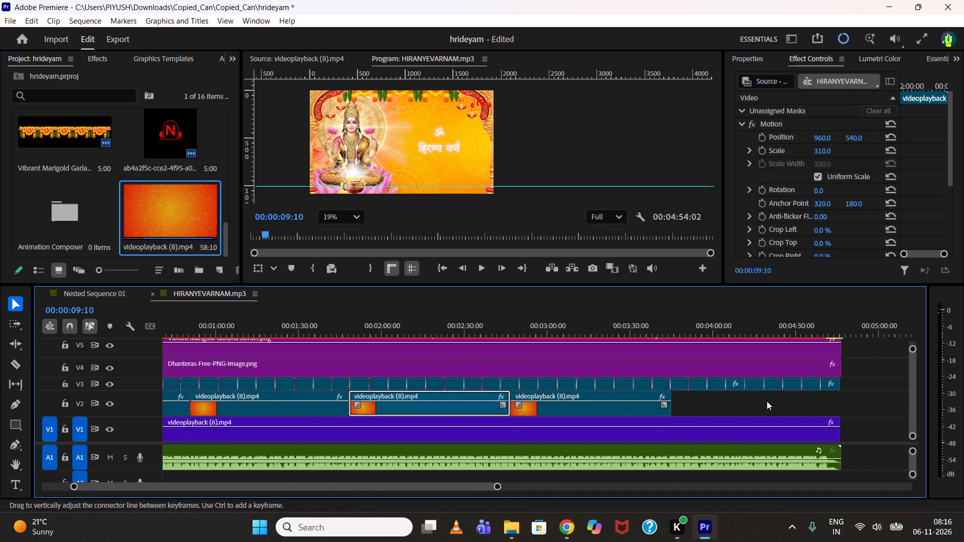
scroll(764, 401, down, 2)
alt+drag(605, 408, 778, 413)
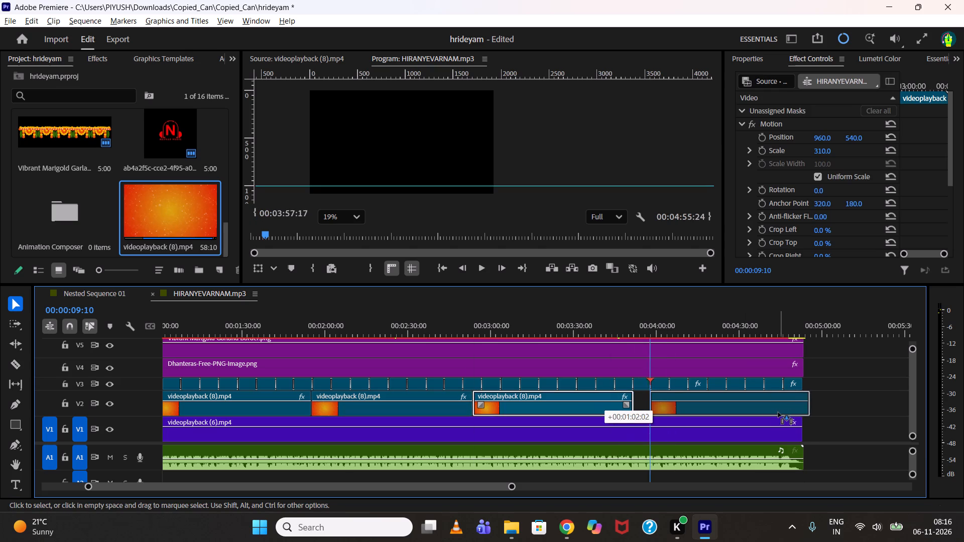
alt+drag(778, 413, 766, 414)
click(819, 398)
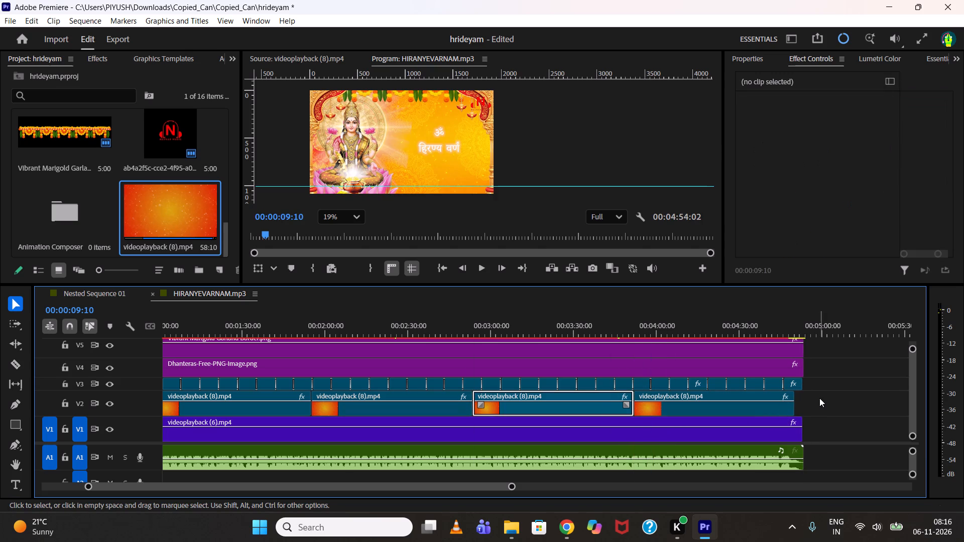
Play back the last seconds of the sequence from about 00:04:46 to check the overlay with the closing text.
click(782, 321)
key(space)
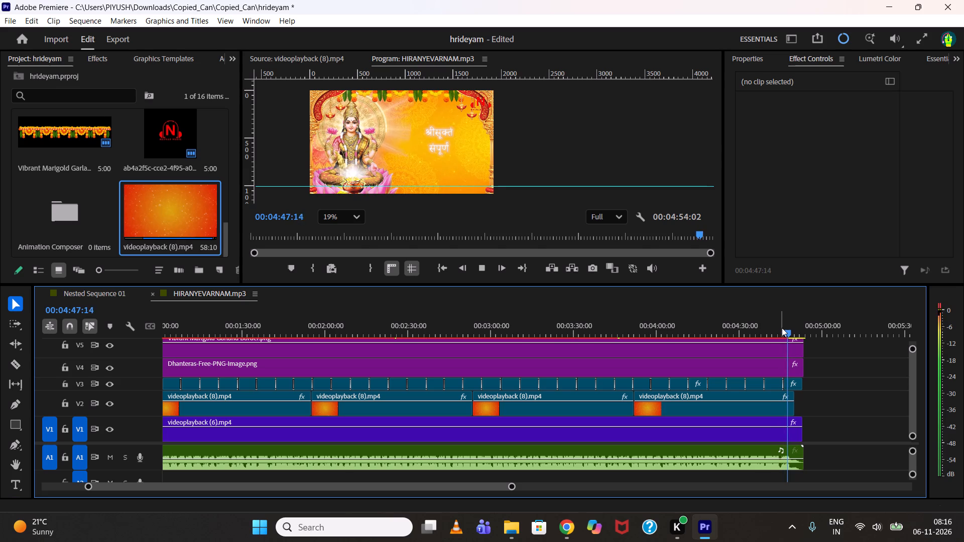
click(777, 334)
key(space)
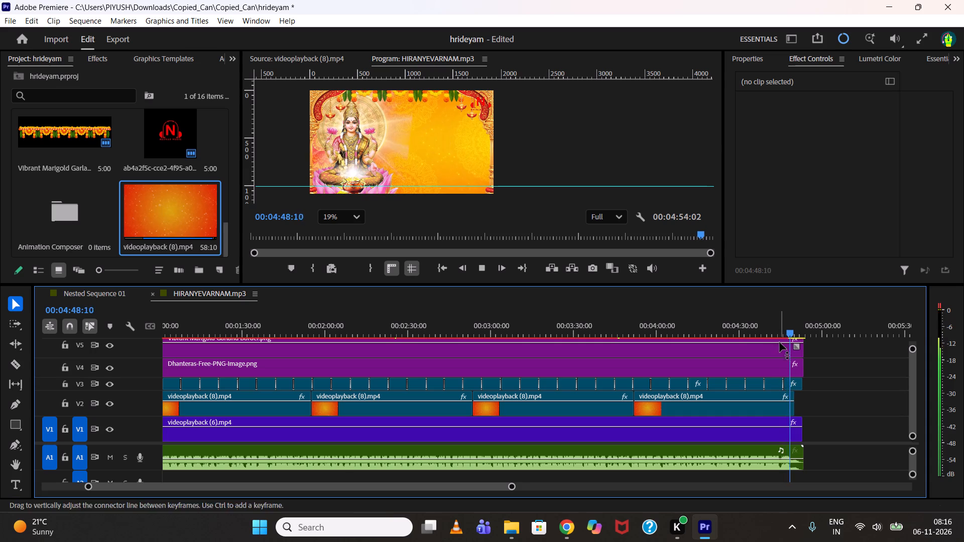
key(space)
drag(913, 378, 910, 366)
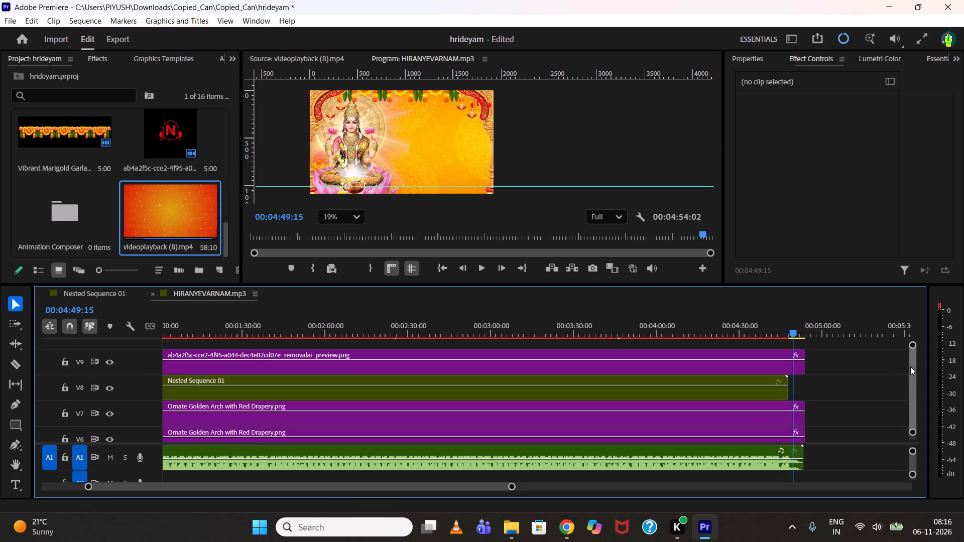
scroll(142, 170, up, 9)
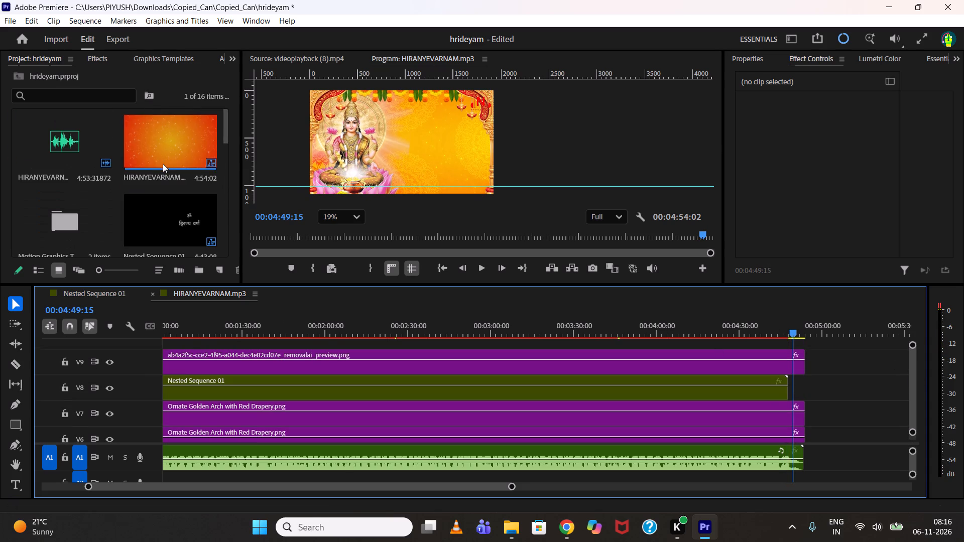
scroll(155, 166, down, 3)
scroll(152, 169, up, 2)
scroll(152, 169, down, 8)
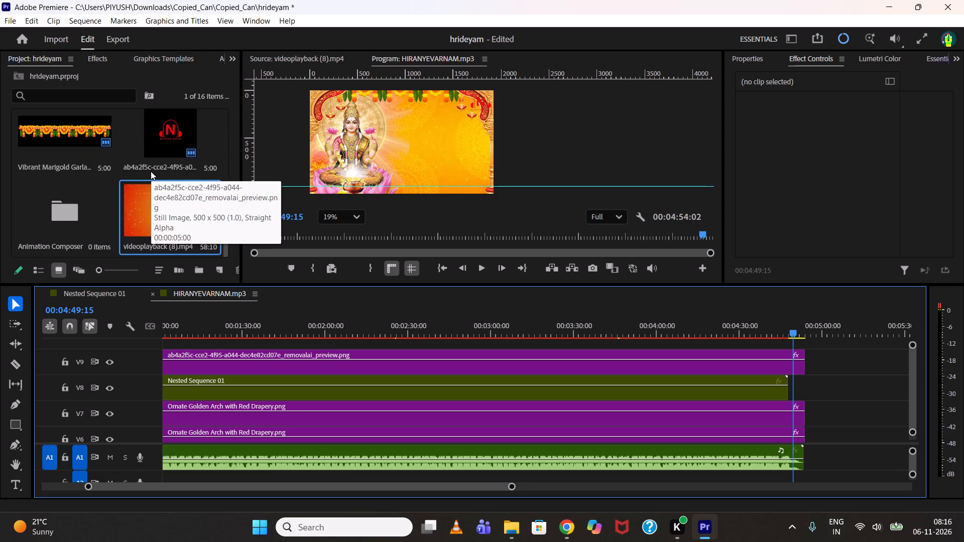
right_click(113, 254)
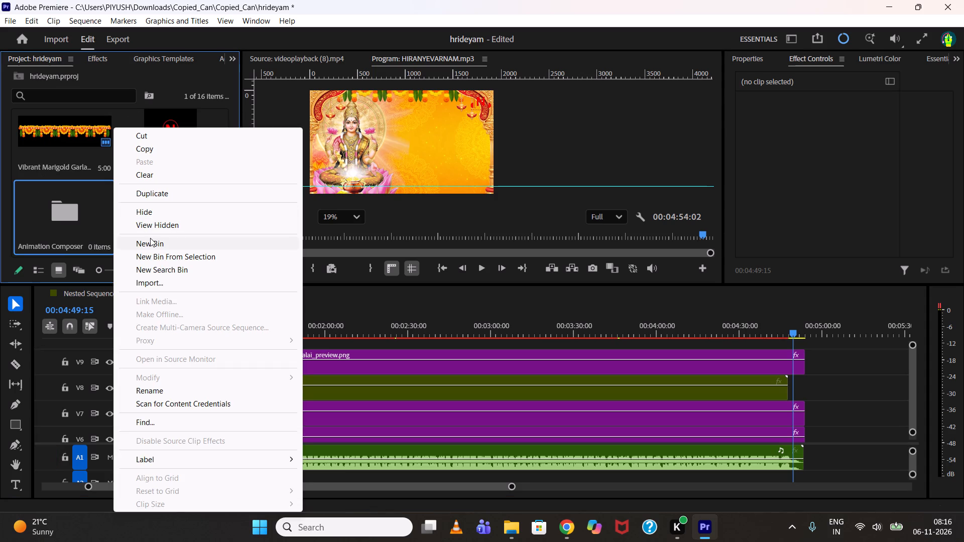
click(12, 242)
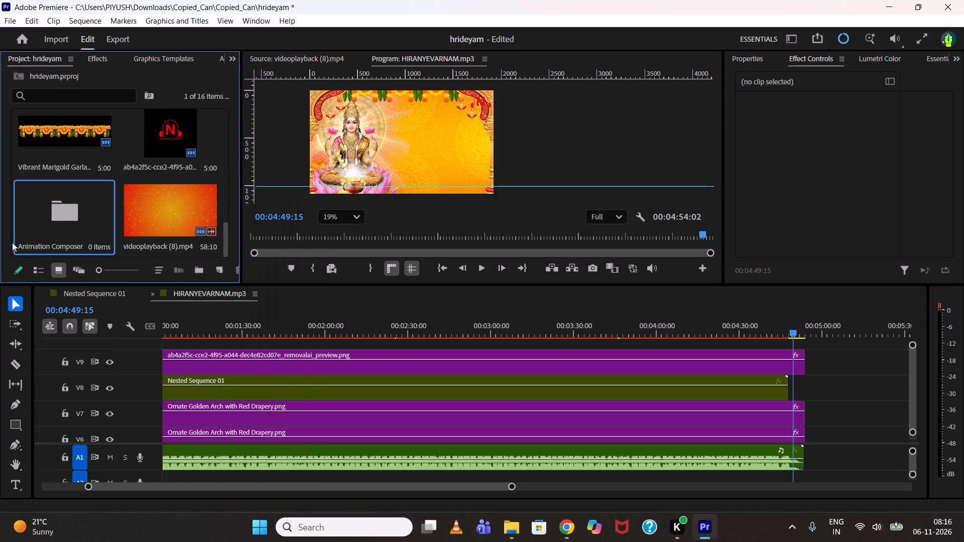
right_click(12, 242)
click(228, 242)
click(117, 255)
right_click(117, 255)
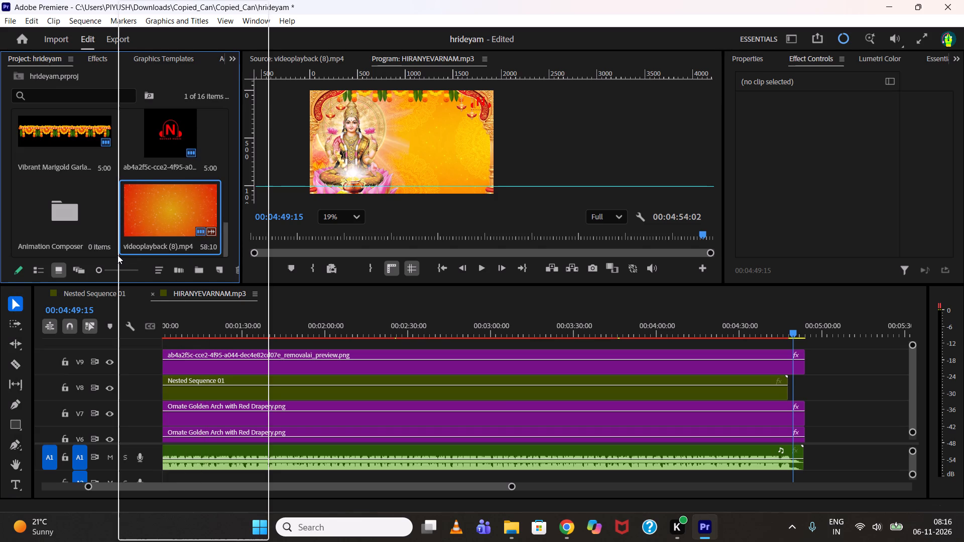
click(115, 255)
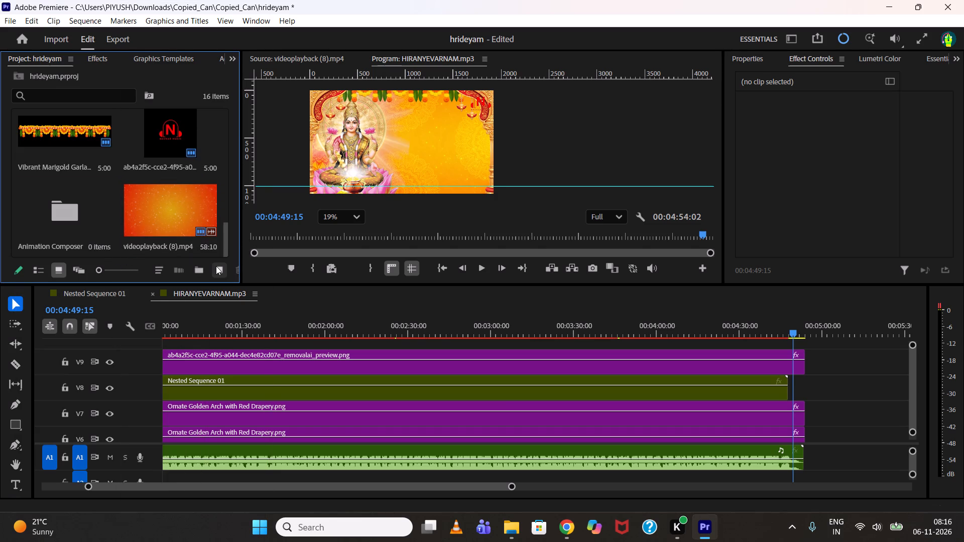
Create a new 1920 x 1080 adjustment layer at 25.00 fps with square pixels.
click(213, 267)
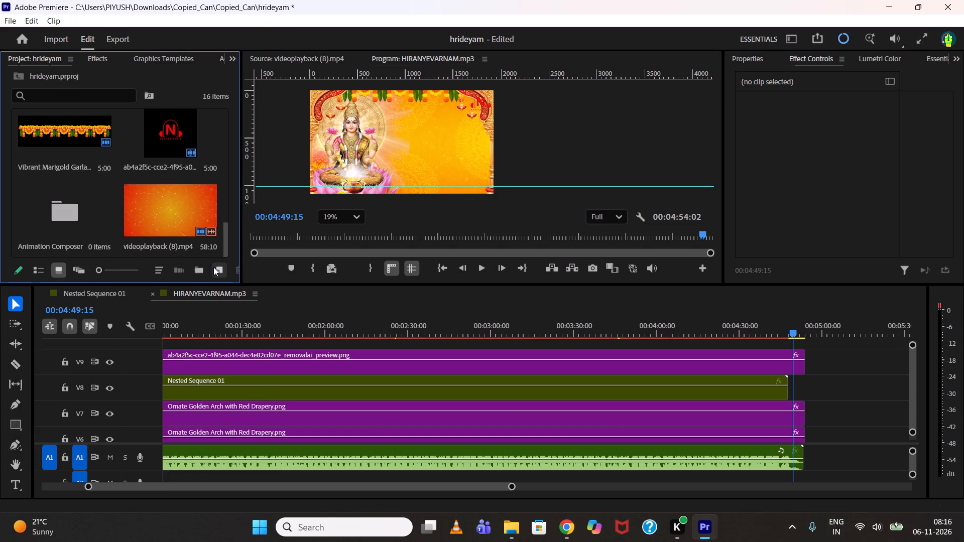
click(266, 331)
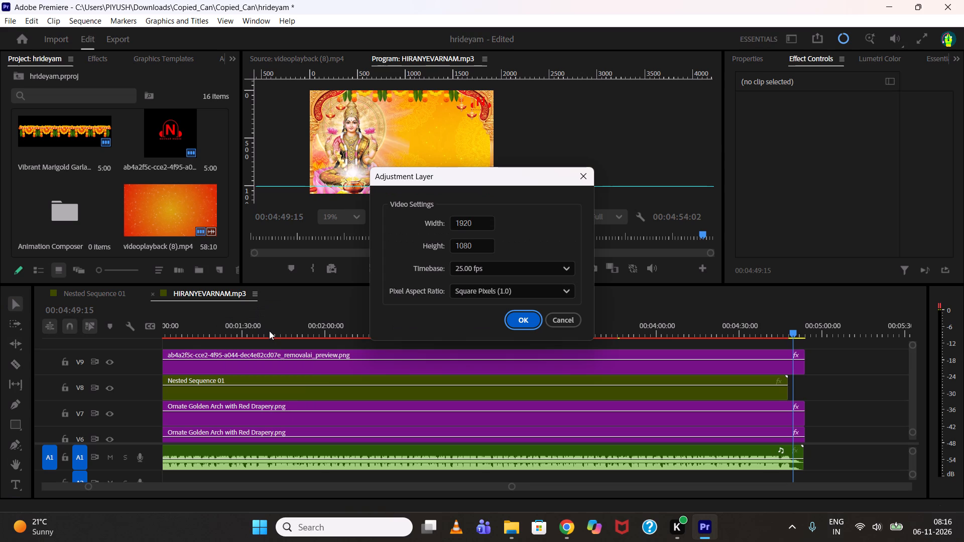
click(541, 310)
click(535, 314)
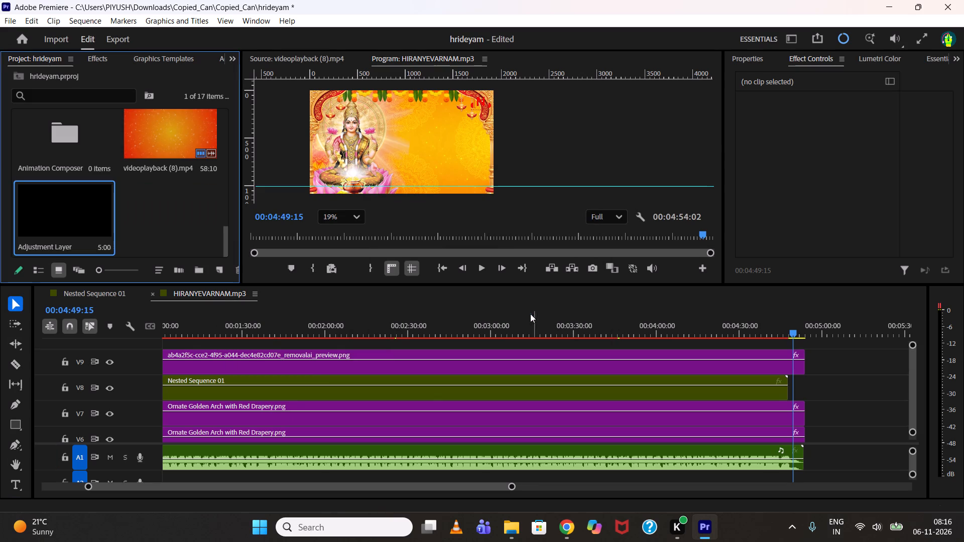
Place the adjustment layer on a new V10 track above the logo, starting at 00:04:49:15.
drag(82, 227, 793, 346)
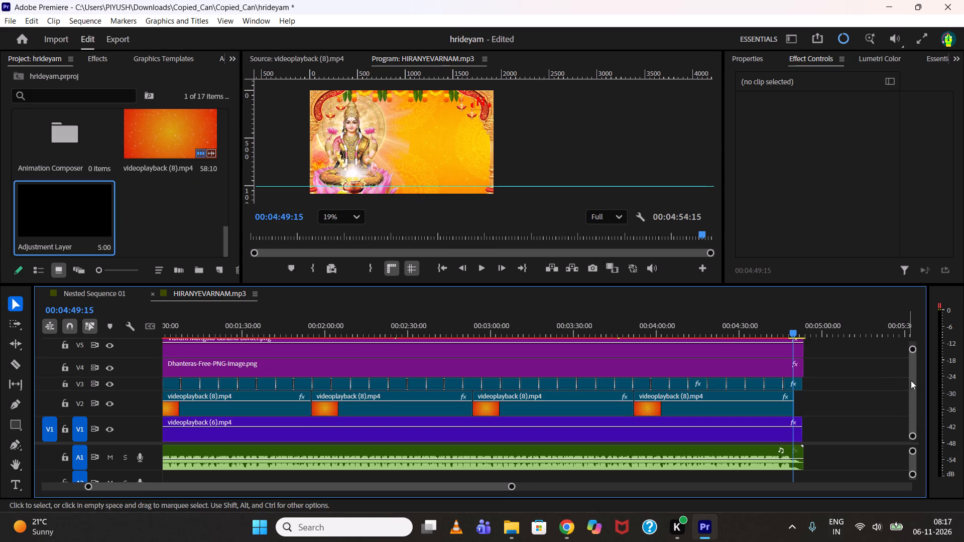
drag(911, 380, 912, 371)
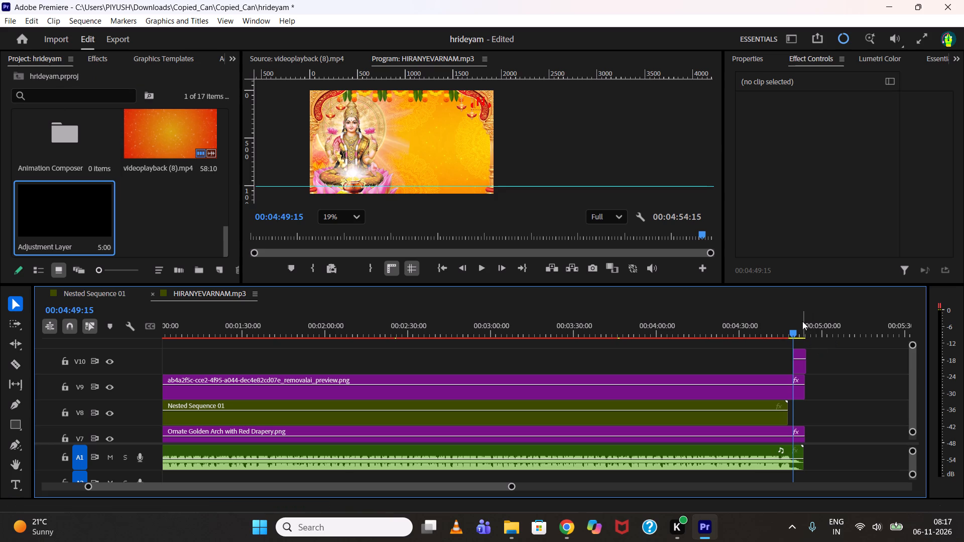
drag(802, 321, 806, 321)
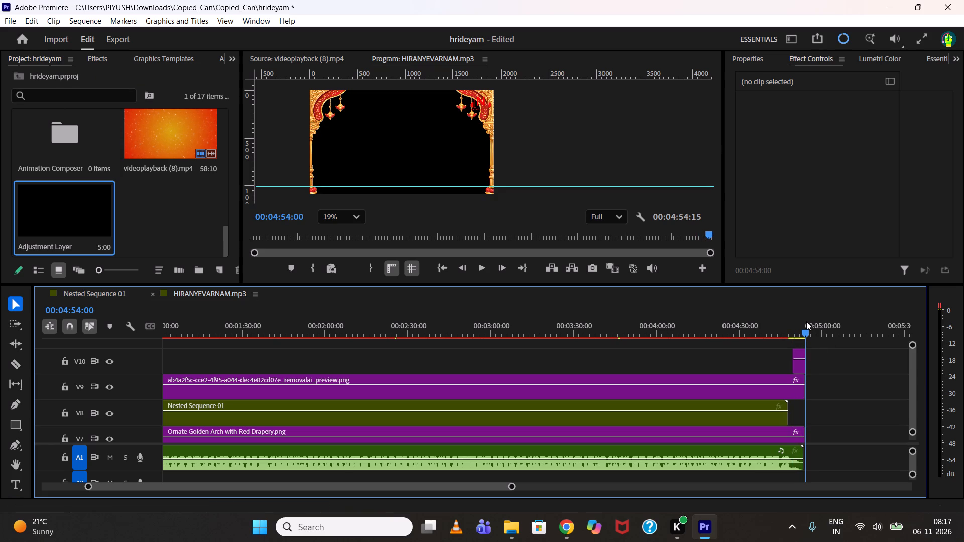
drag(806, 321, 794, 322)
Find the Dip to Black transition and apply it to the end of the V10 adjustment layer.
click(102, 58)
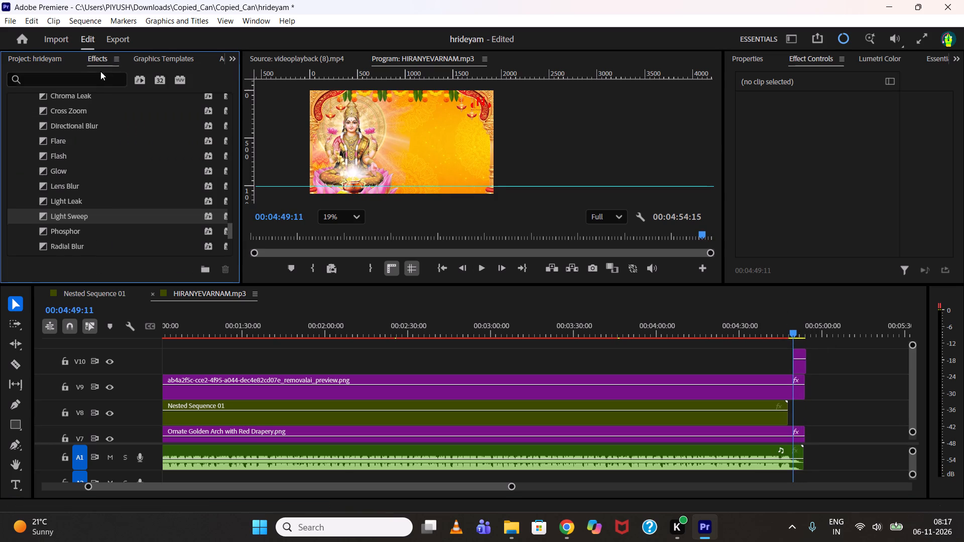
click(98, 83)
text(dip)
key(space)
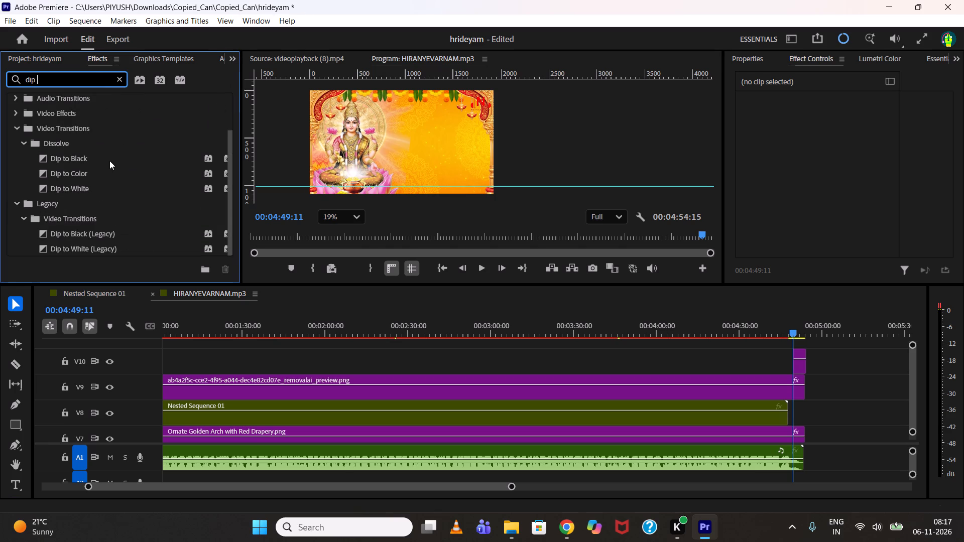
drag(100, 155, 804, 364)
Extend the Dip to Black across the whole adjustment layer, to a 00:00:05:00 duration, and play back the fade-out.
alt+scroll(804, 365, up, 13)
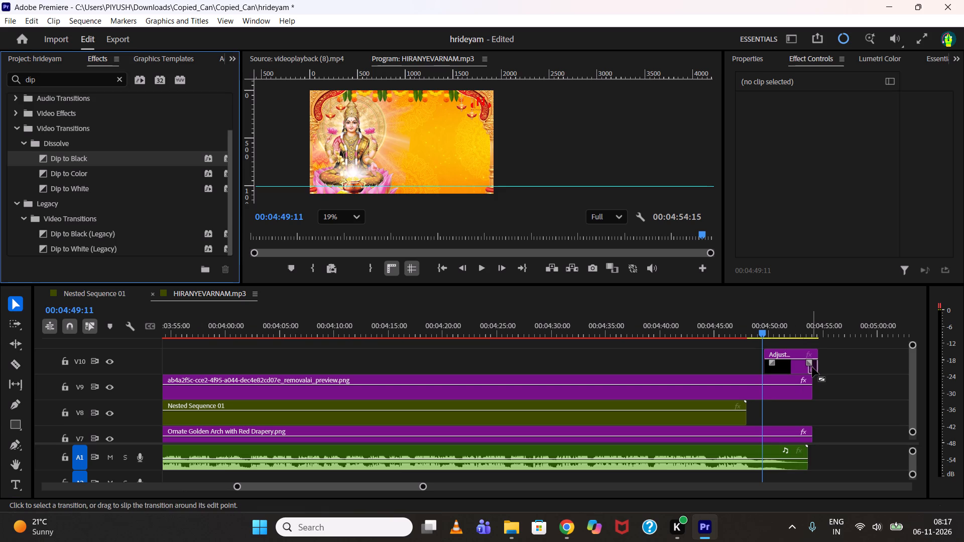
click(812, 367)
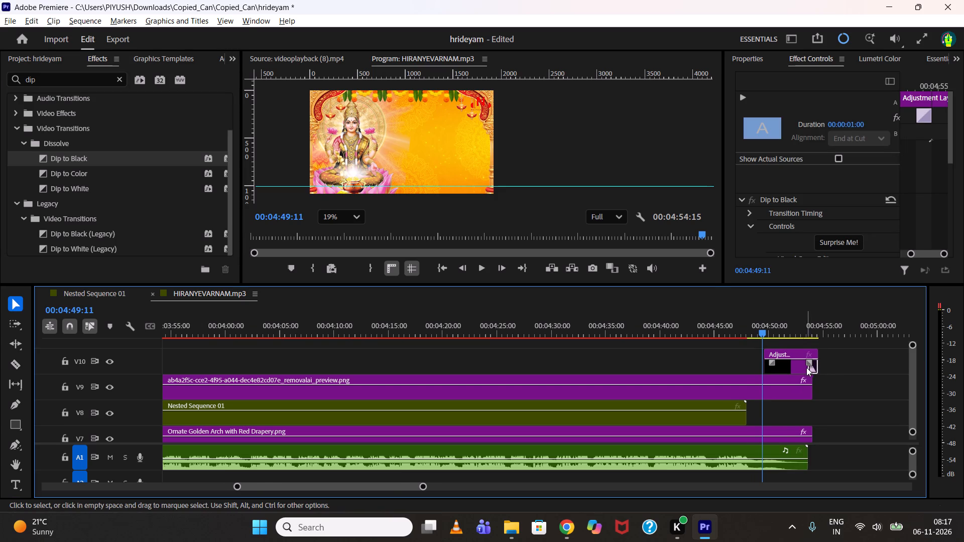
alt+scroll(806, 367, up, 9)
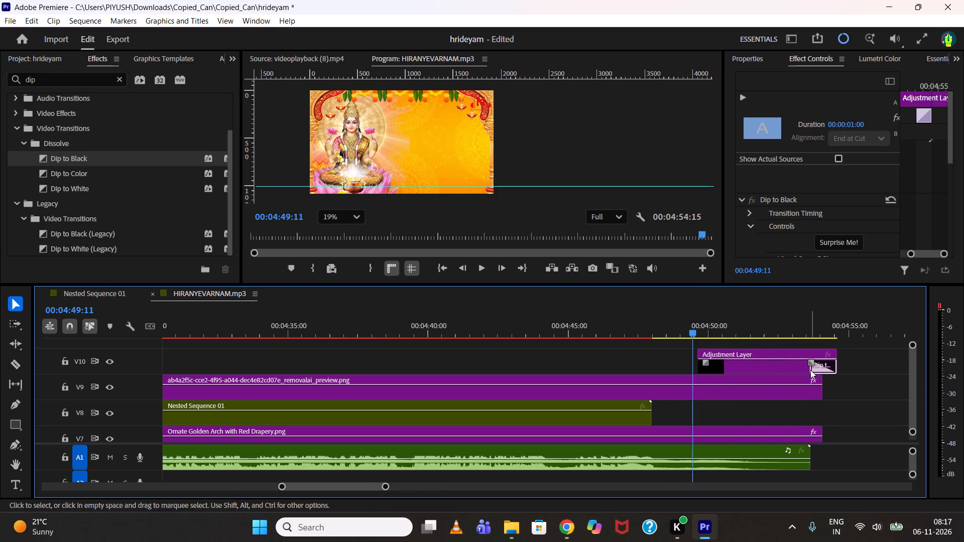
drag(810, 367, 695, 366)
key(space)
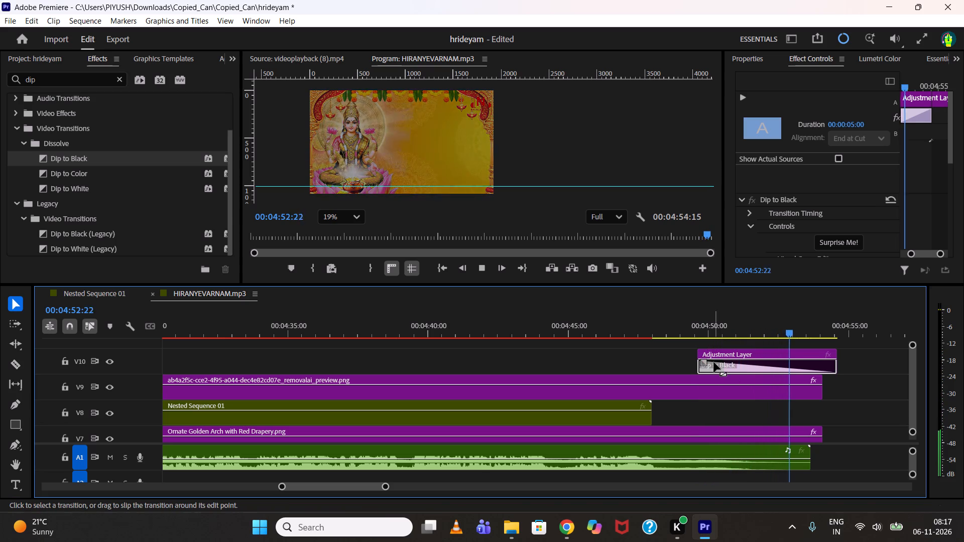
key(space)
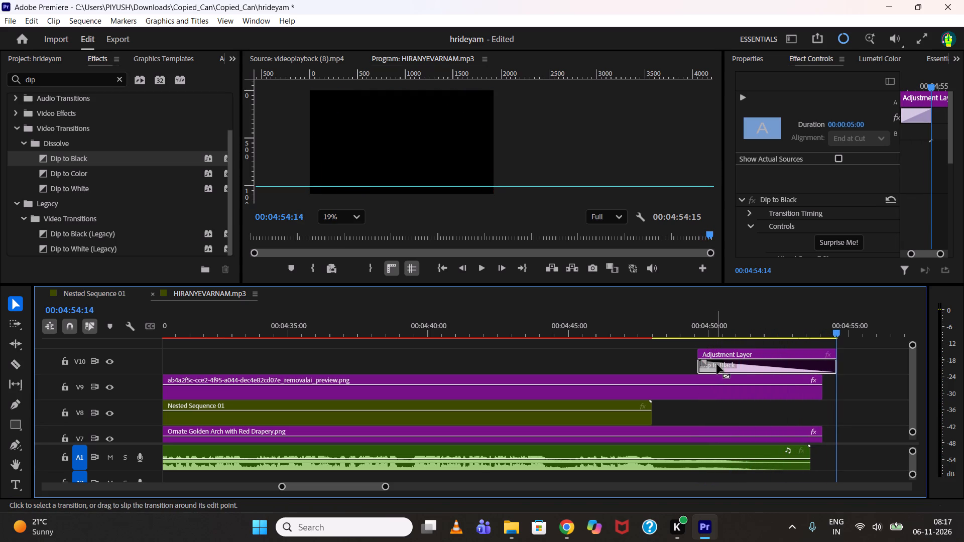
Set the Dip to Black's transition timing Start to 89.0 % and play back the ending.
click(719, 366)
scroll(783, 217, down, 2)
click(754, 190)
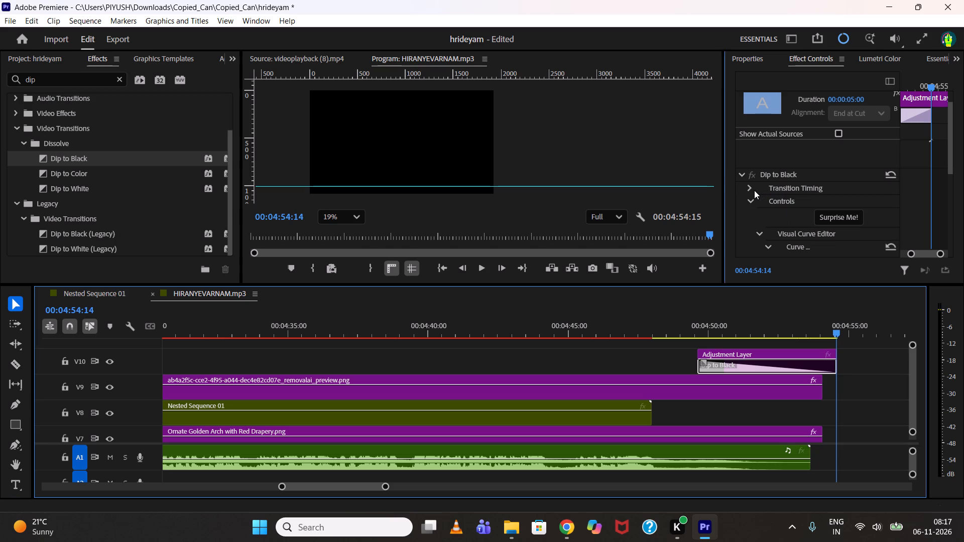
drag(823, 203, 866, 206)
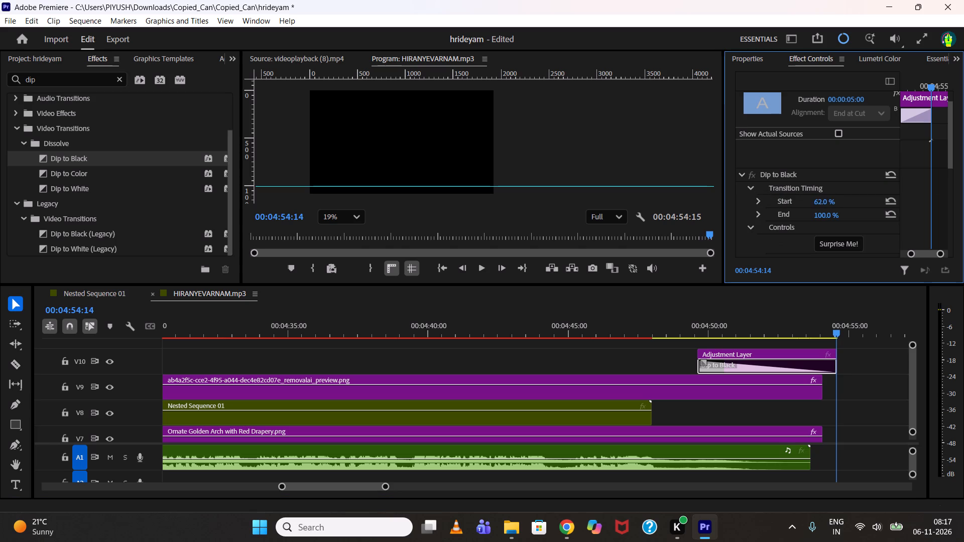
drag(866, 206, 880, 206)
drag(710, 325, 695, 326)
key(space)
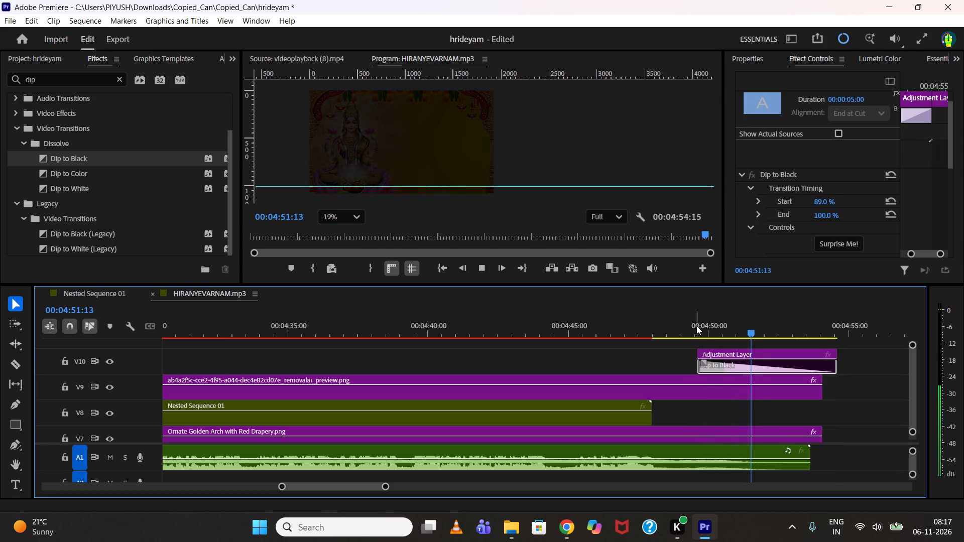
click(697, 326)
key(space)
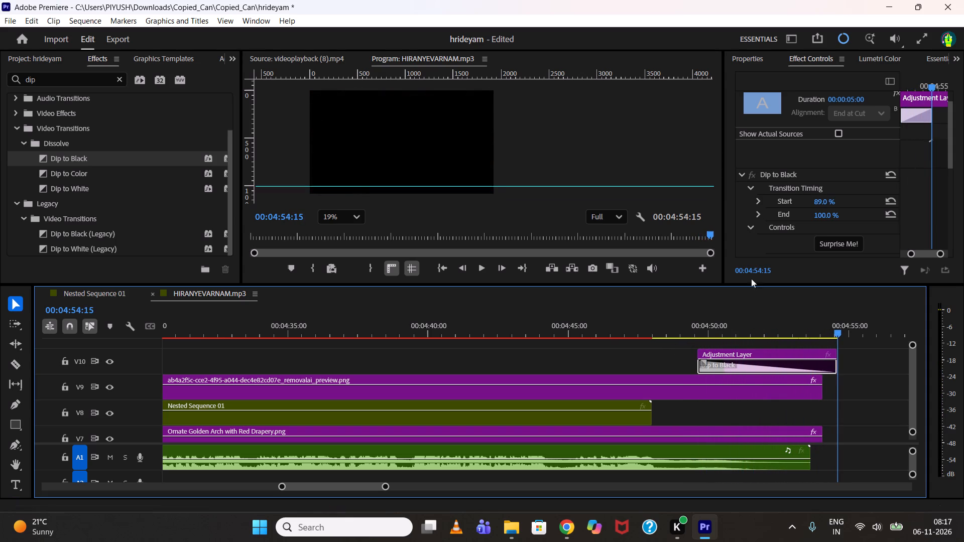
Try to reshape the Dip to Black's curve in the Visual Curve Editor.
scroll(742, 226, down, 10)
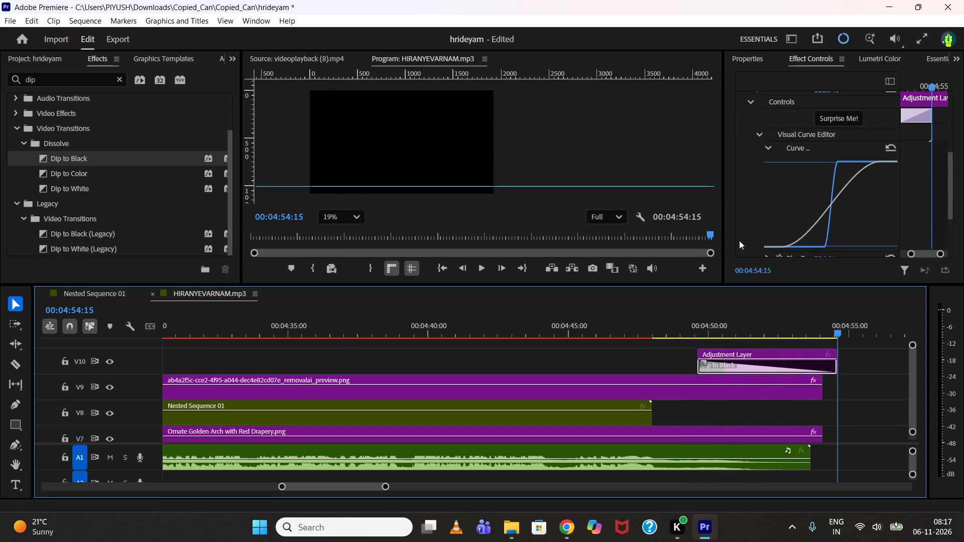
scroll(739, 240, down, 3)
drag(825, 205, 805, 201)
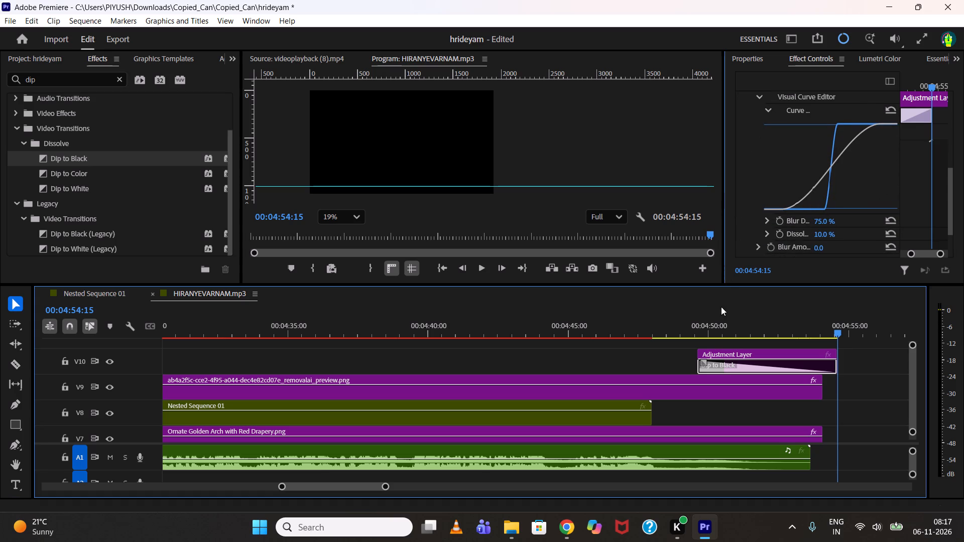
Play back the closing fade to black, starting shortly before the adjustment layer.
click(695, 318)
key(space)
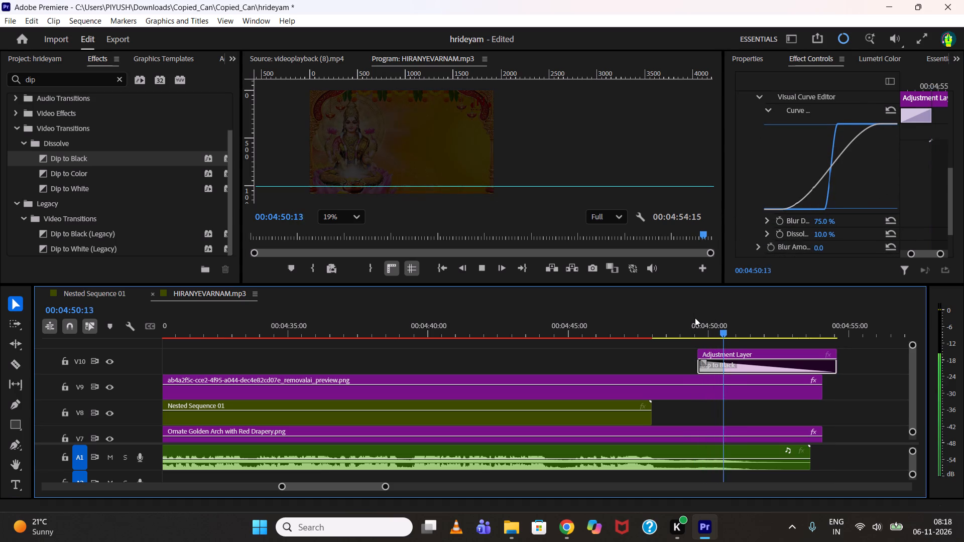
drag(693, 318, 671, 315)
key(space)
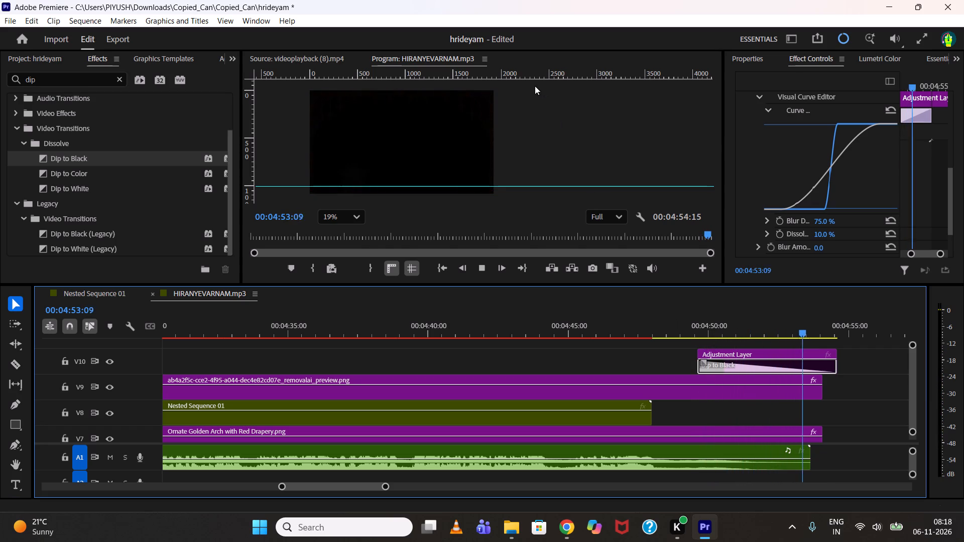
scroll(532, 90, down, 4)
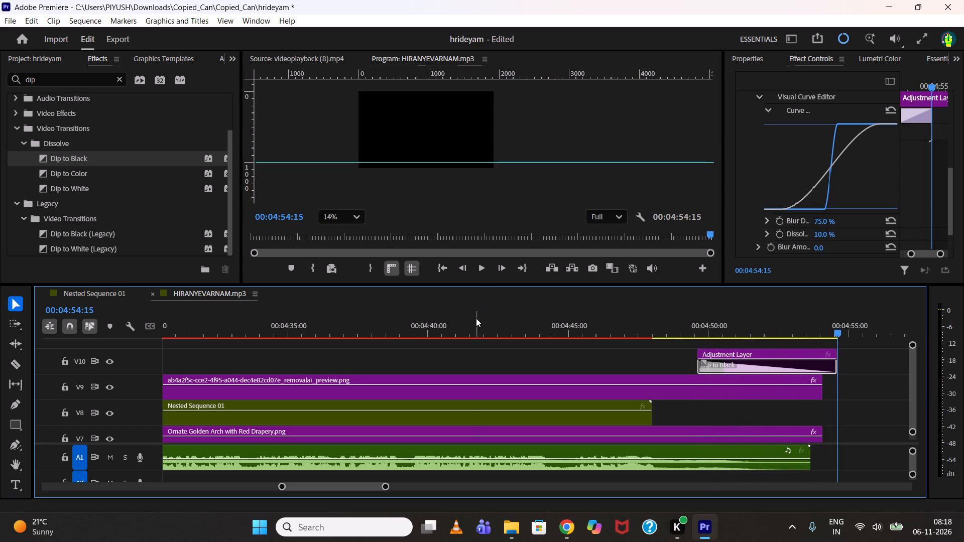
Return to the start of the sequence and play back the opening until the first lyric text.
drag(476, 318, 61, 344)
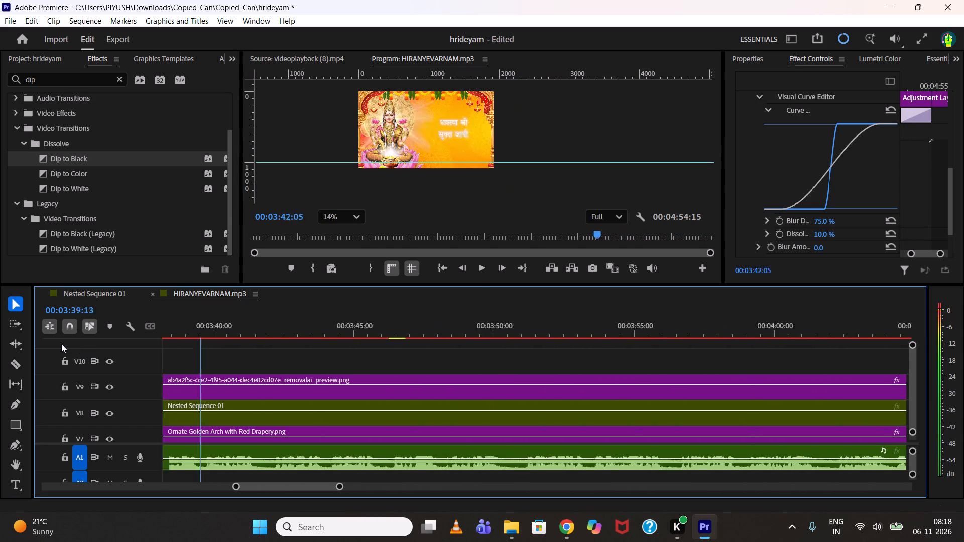
drag(61, 344, 28, 341)
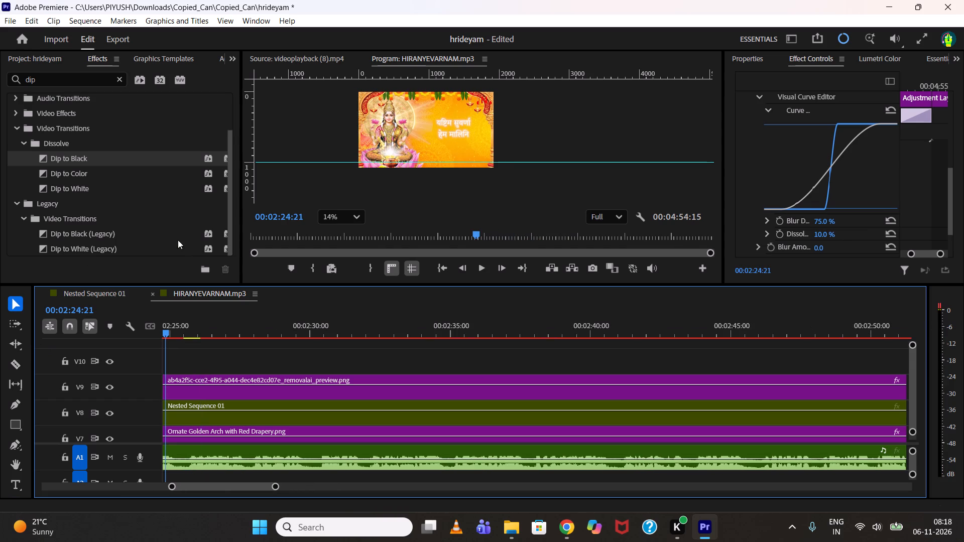
drag(310, 230, 202, 252)
key(space)
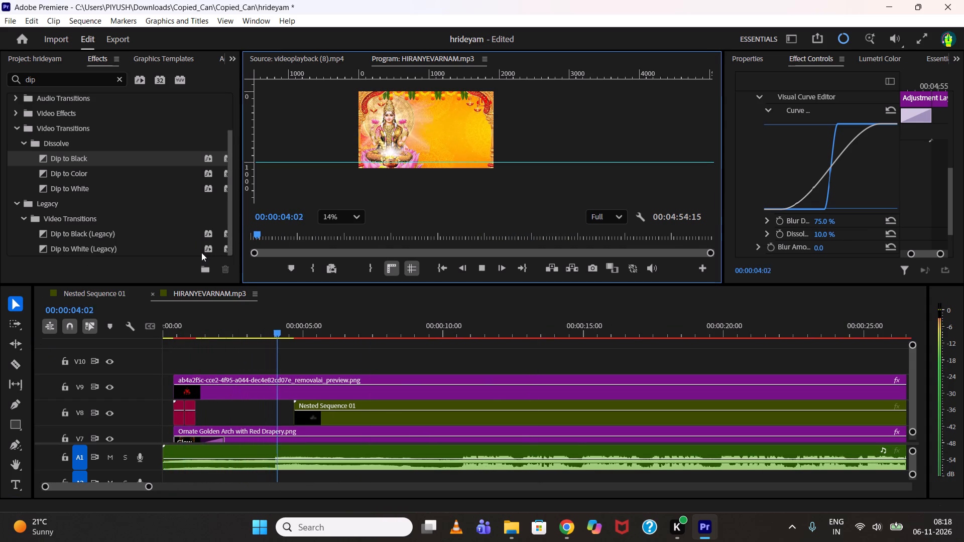
key(space)
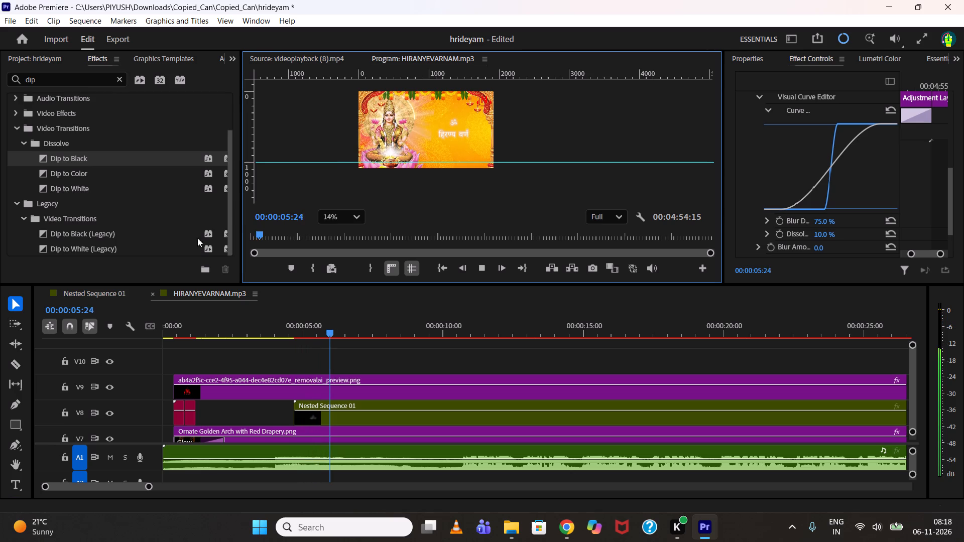
Export the entire sequence as an H.264 media file with the Match Source - Adaptive High Bitrate preset.
click(116, 38)
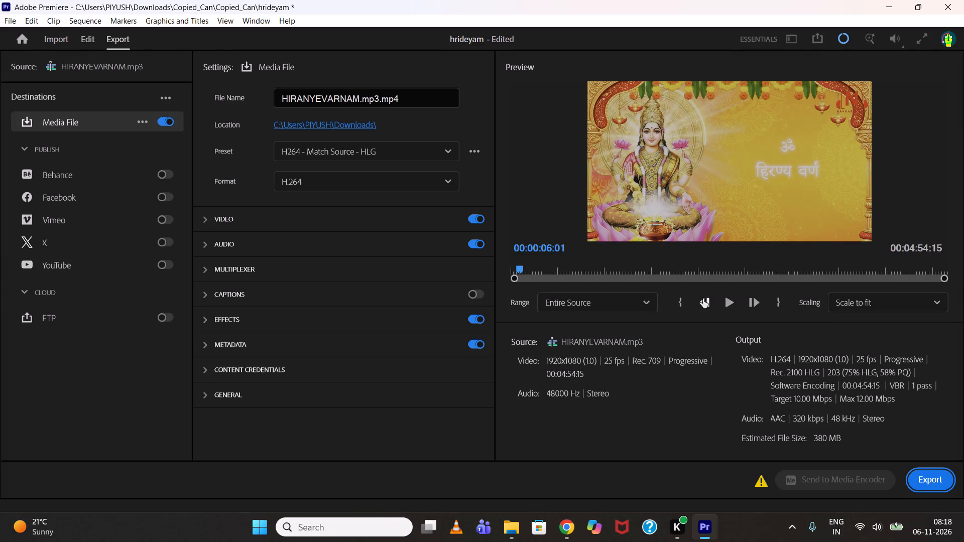
click(363, 156)
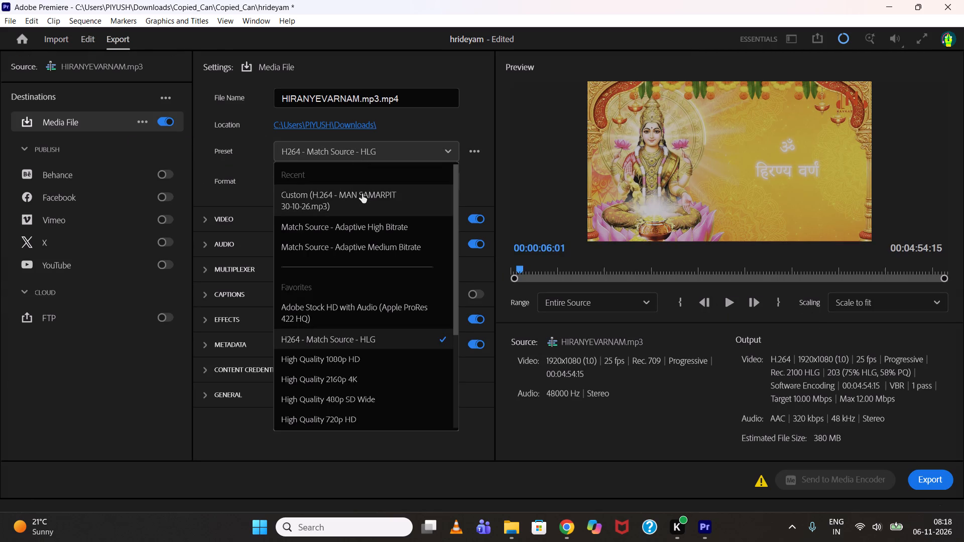
click(393, 234)
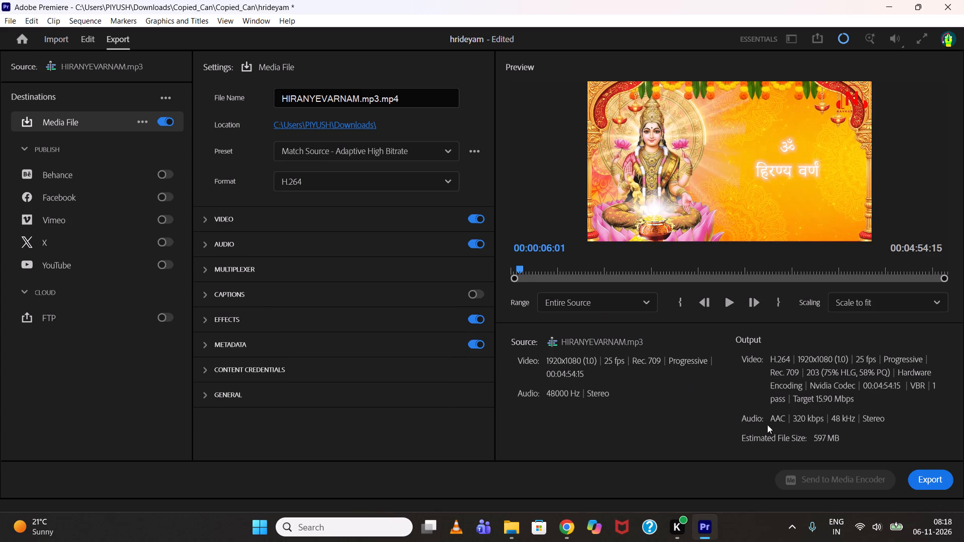
click(925, 479)
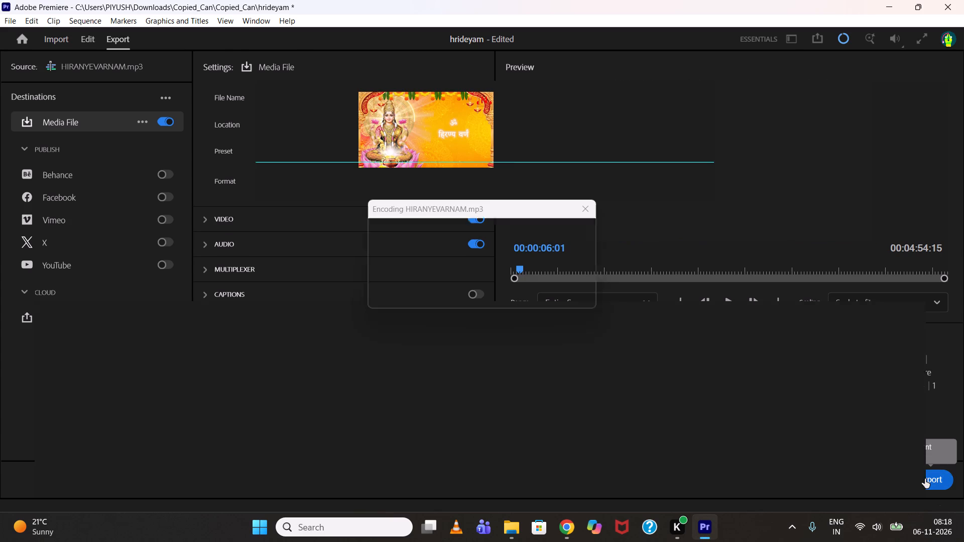
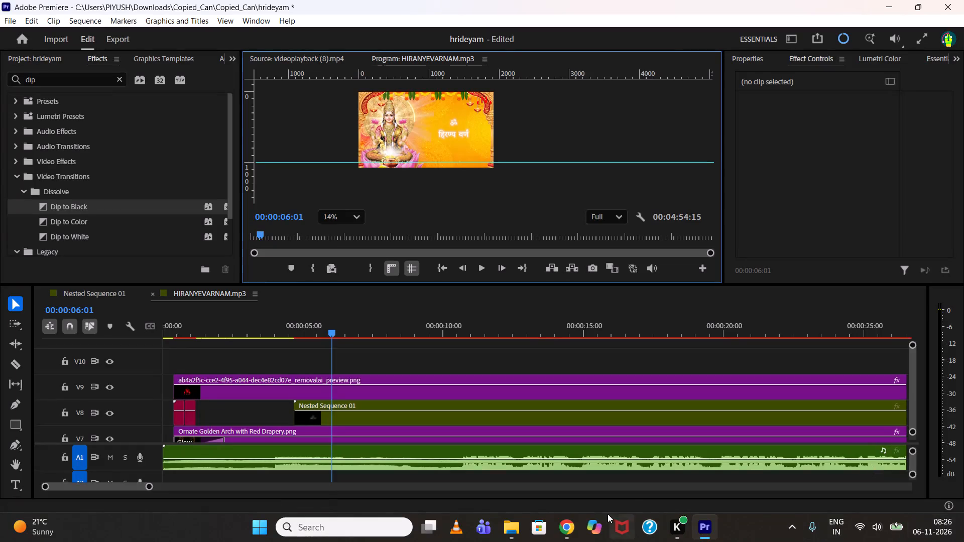
Switch to the Chrome browser window.
click(567, 541)
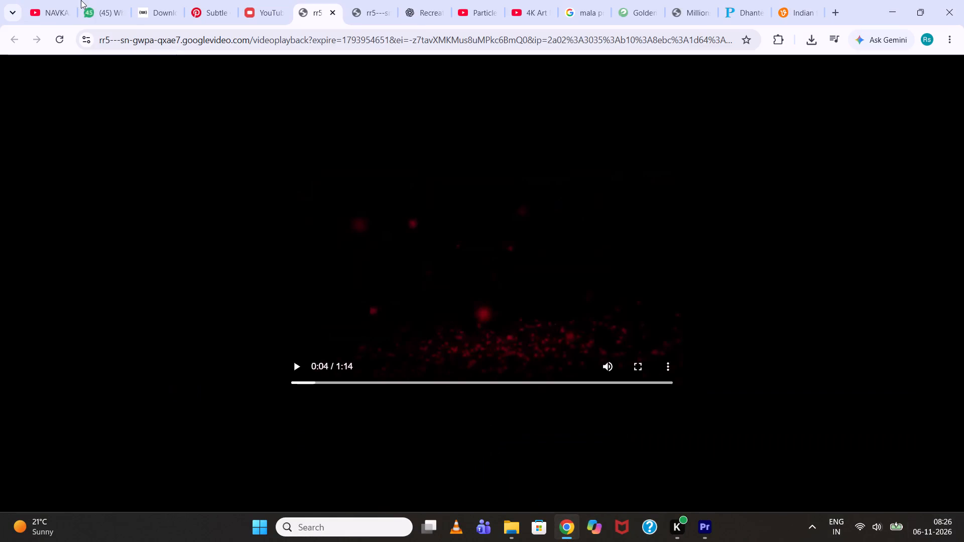